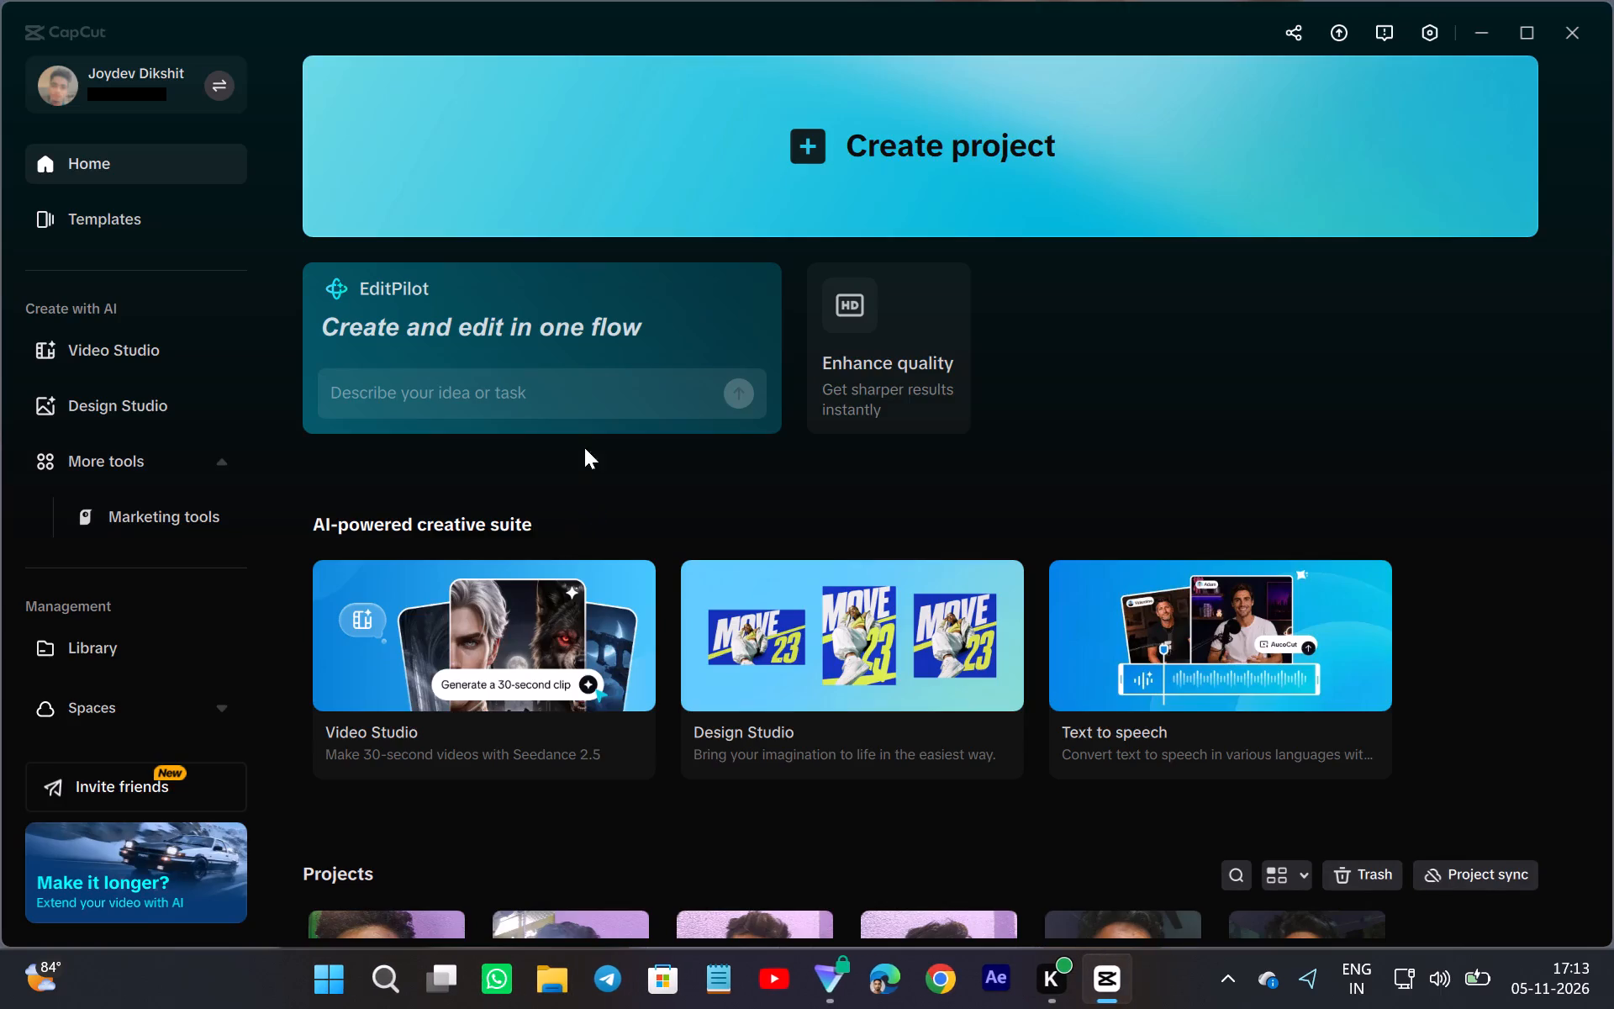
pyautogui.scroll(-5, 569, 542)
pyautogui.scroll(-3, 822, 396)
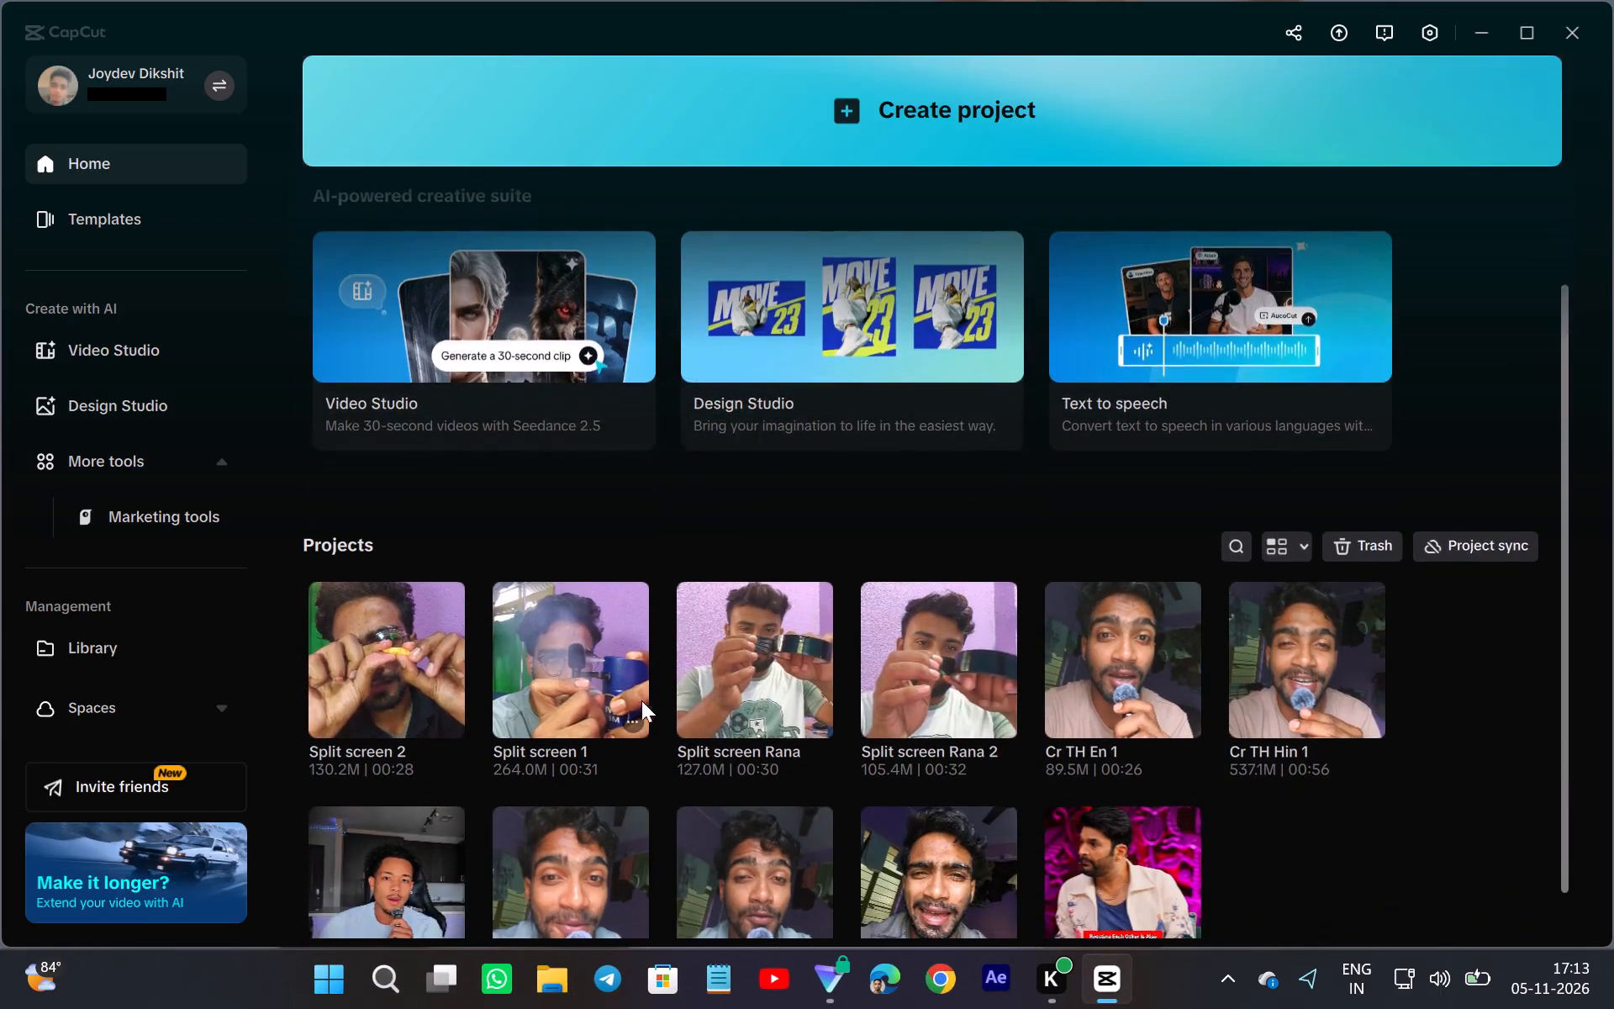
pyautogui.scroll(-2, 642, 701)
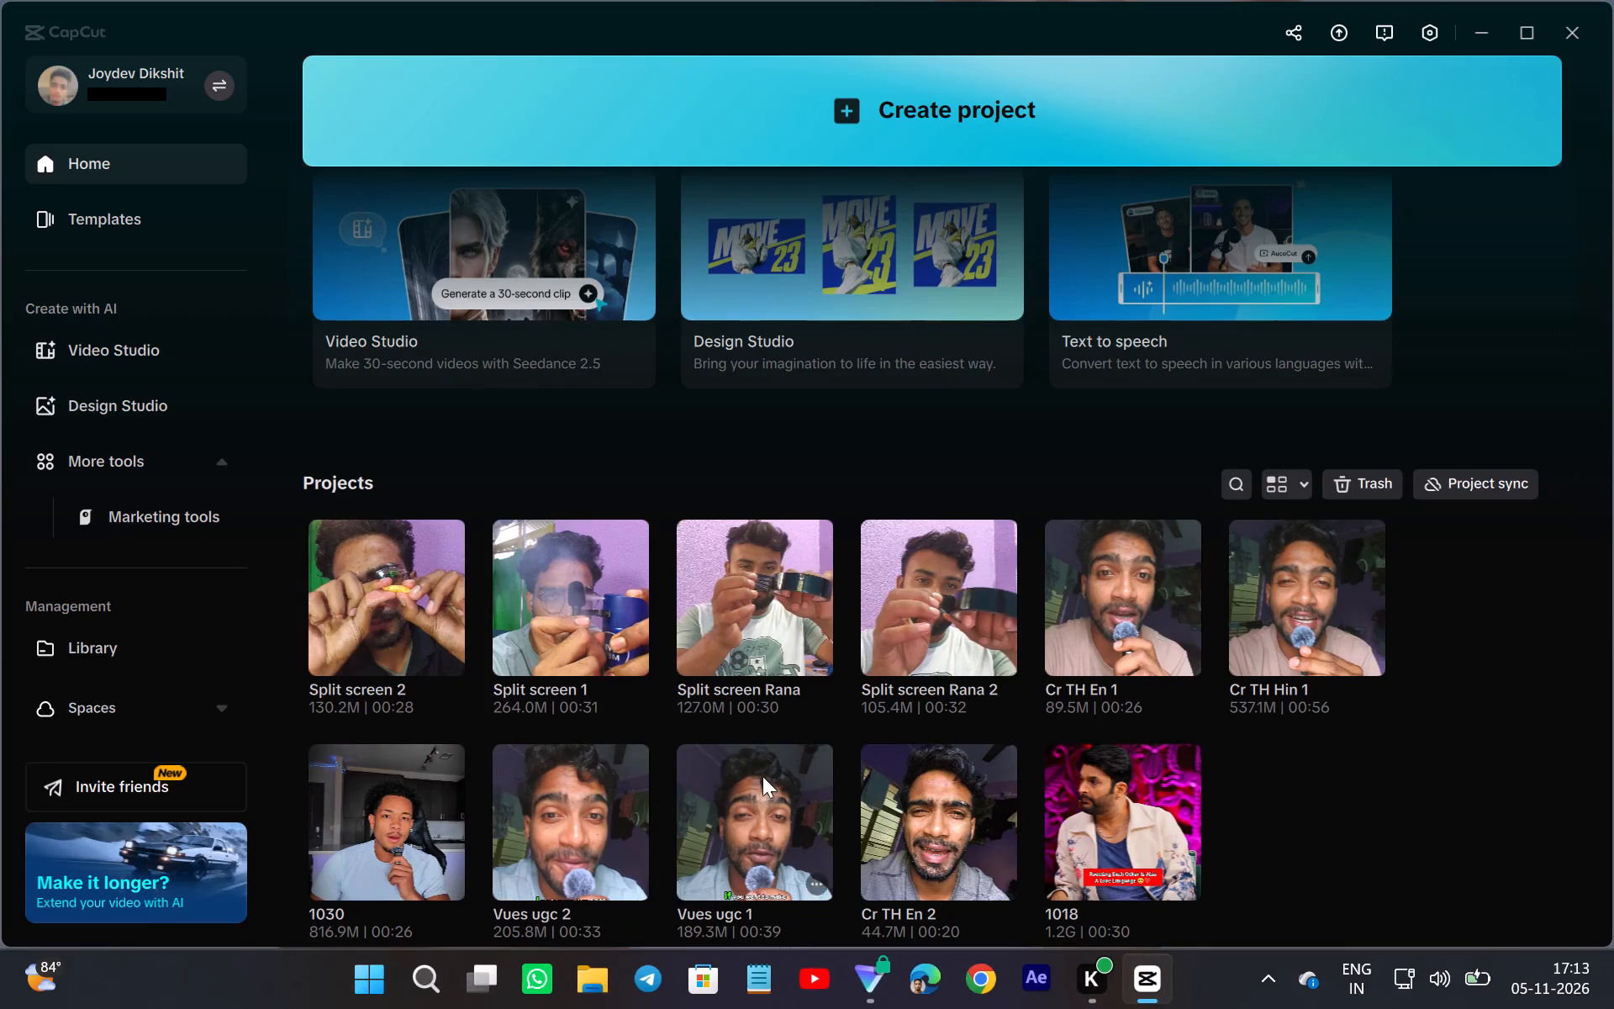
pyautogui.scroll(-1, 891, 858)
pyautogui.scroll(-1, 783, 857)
# In File Explorer's Downloads folder, delete yesterday's four Split screen videos plus today's Split screen 1(2).mp4 and Split screen 2(2).mp4.
pyautogui.click(593, 985)
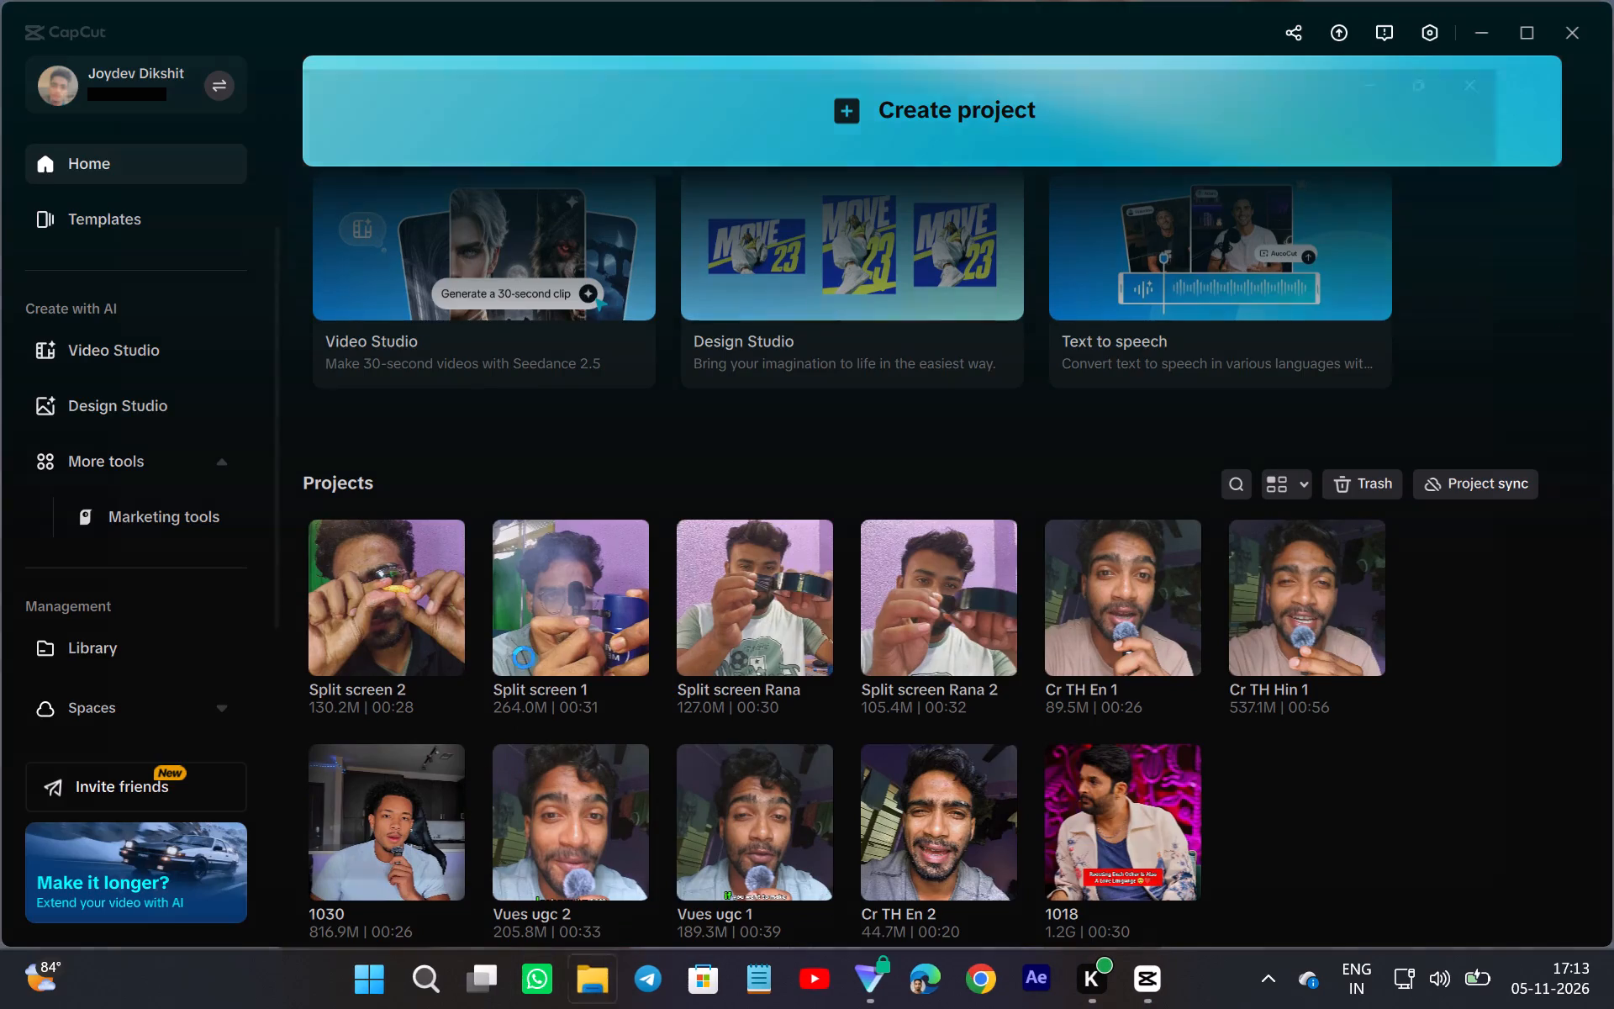
pyautogui.click(88, 396)
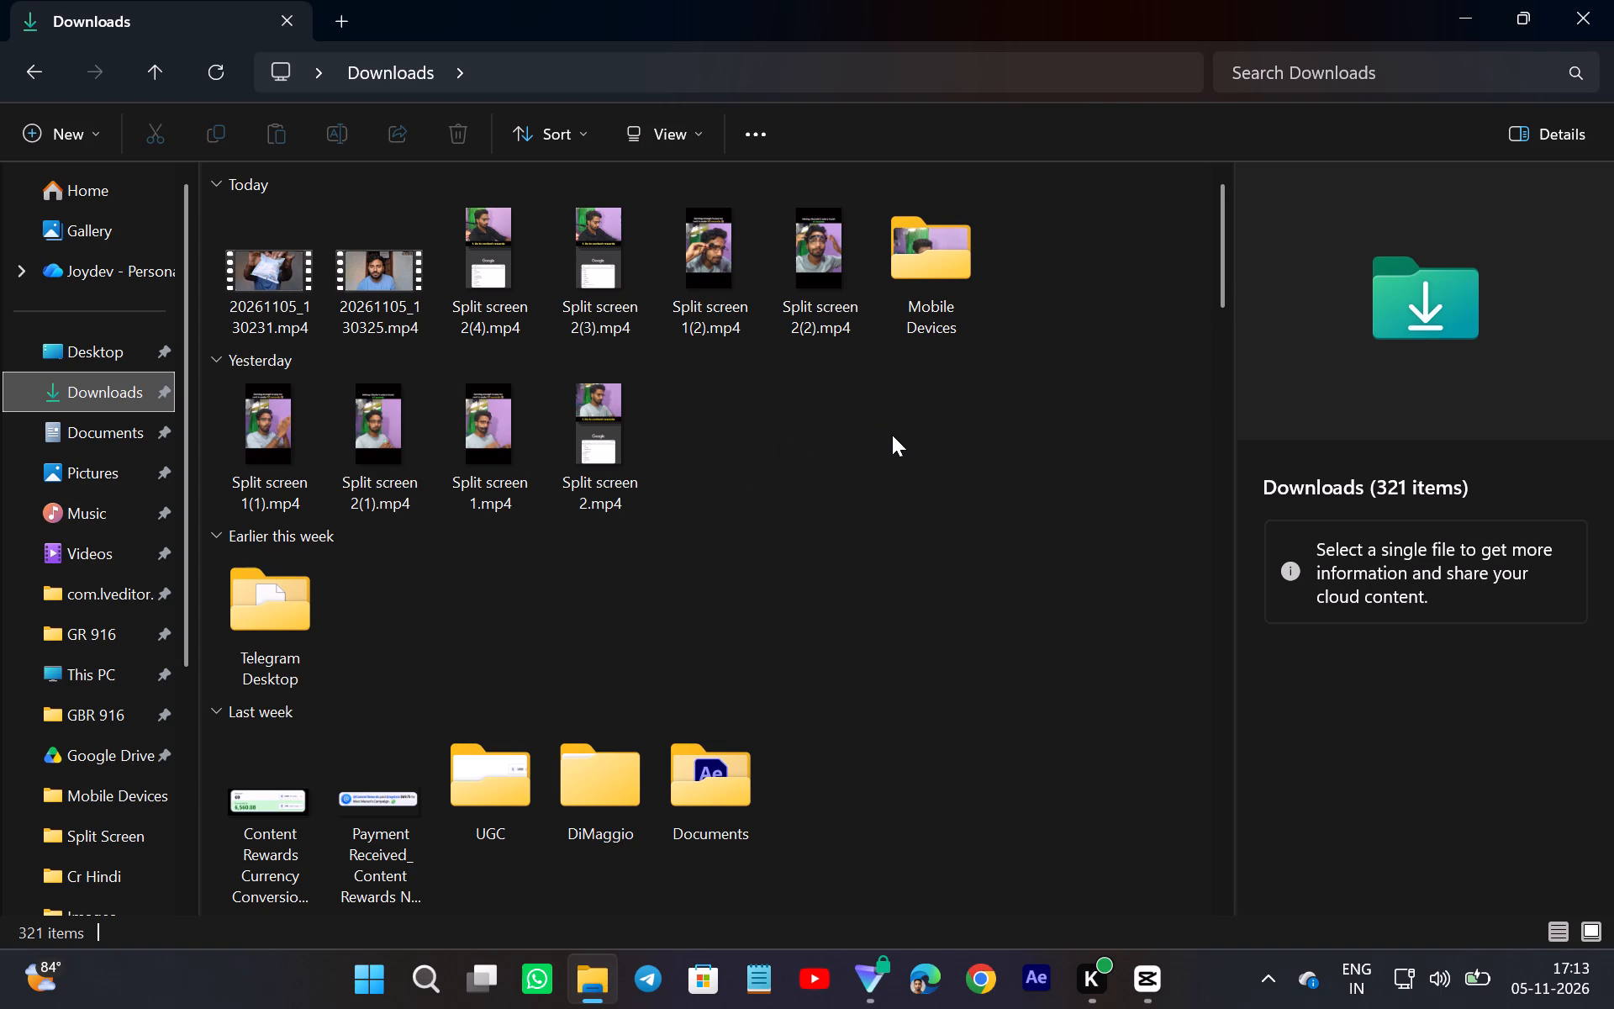
pyautogui.keyDown('ctrl'); pyautogui.moveTo(810, 450); pyautogui.dragTo(216, 447); pyautogui.keyUp('ctrl')
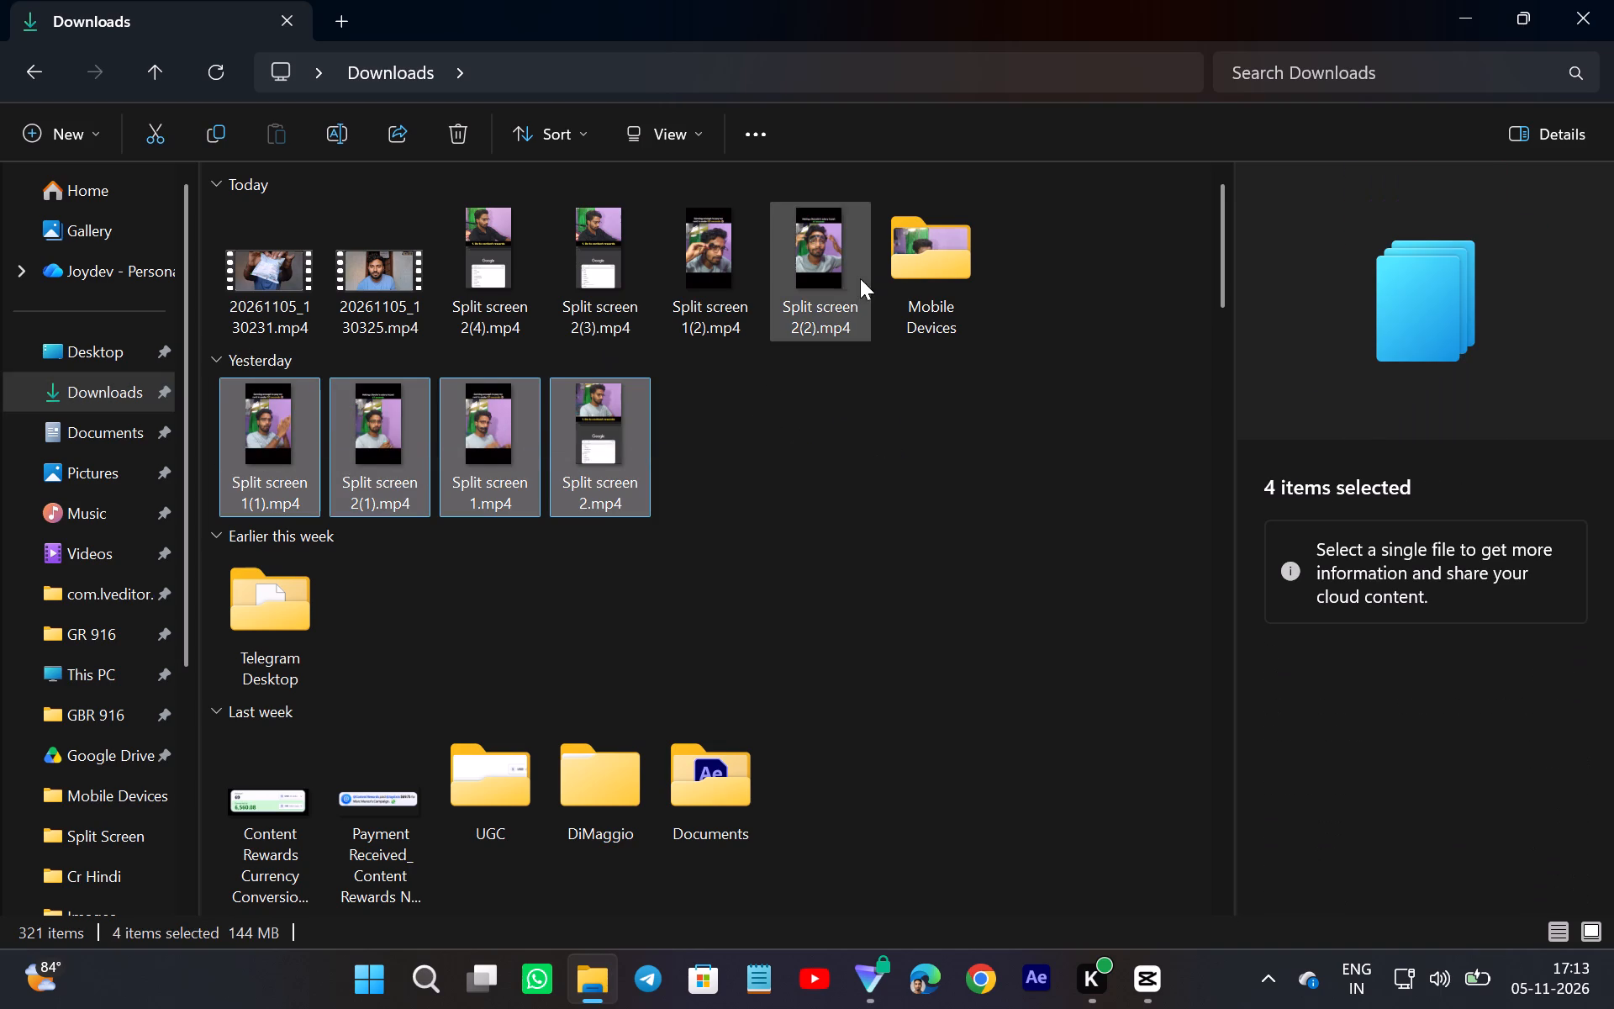
pyautogui.keyDown('ctrl'); pyautogui.click(841, 288); pyautogui.keyUp('ctrl')
pyautogui.keyDown('ctrl'); pyautogui.click(699, 307); pyautogui.keyUp('ctrl')
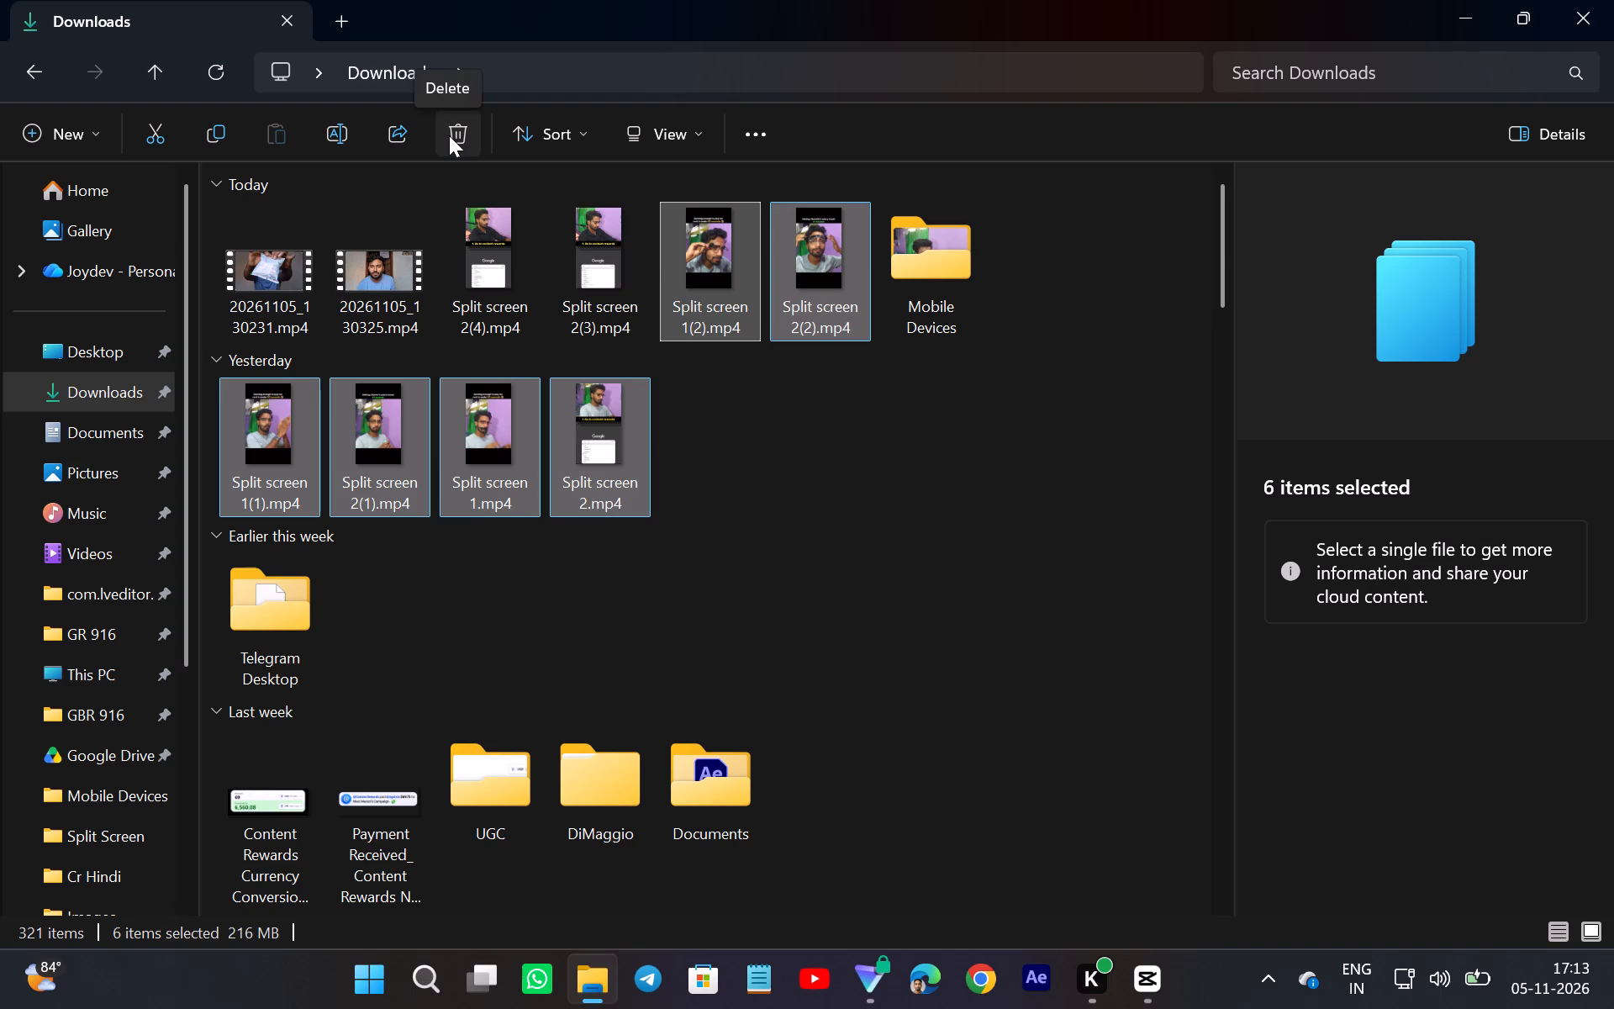
pyautogui.click(449, 135)
# Preview Split screen 2(3).mp4 in Media Player, pause it and set the player aside.
pyautogui.doubleClick(576, 261)
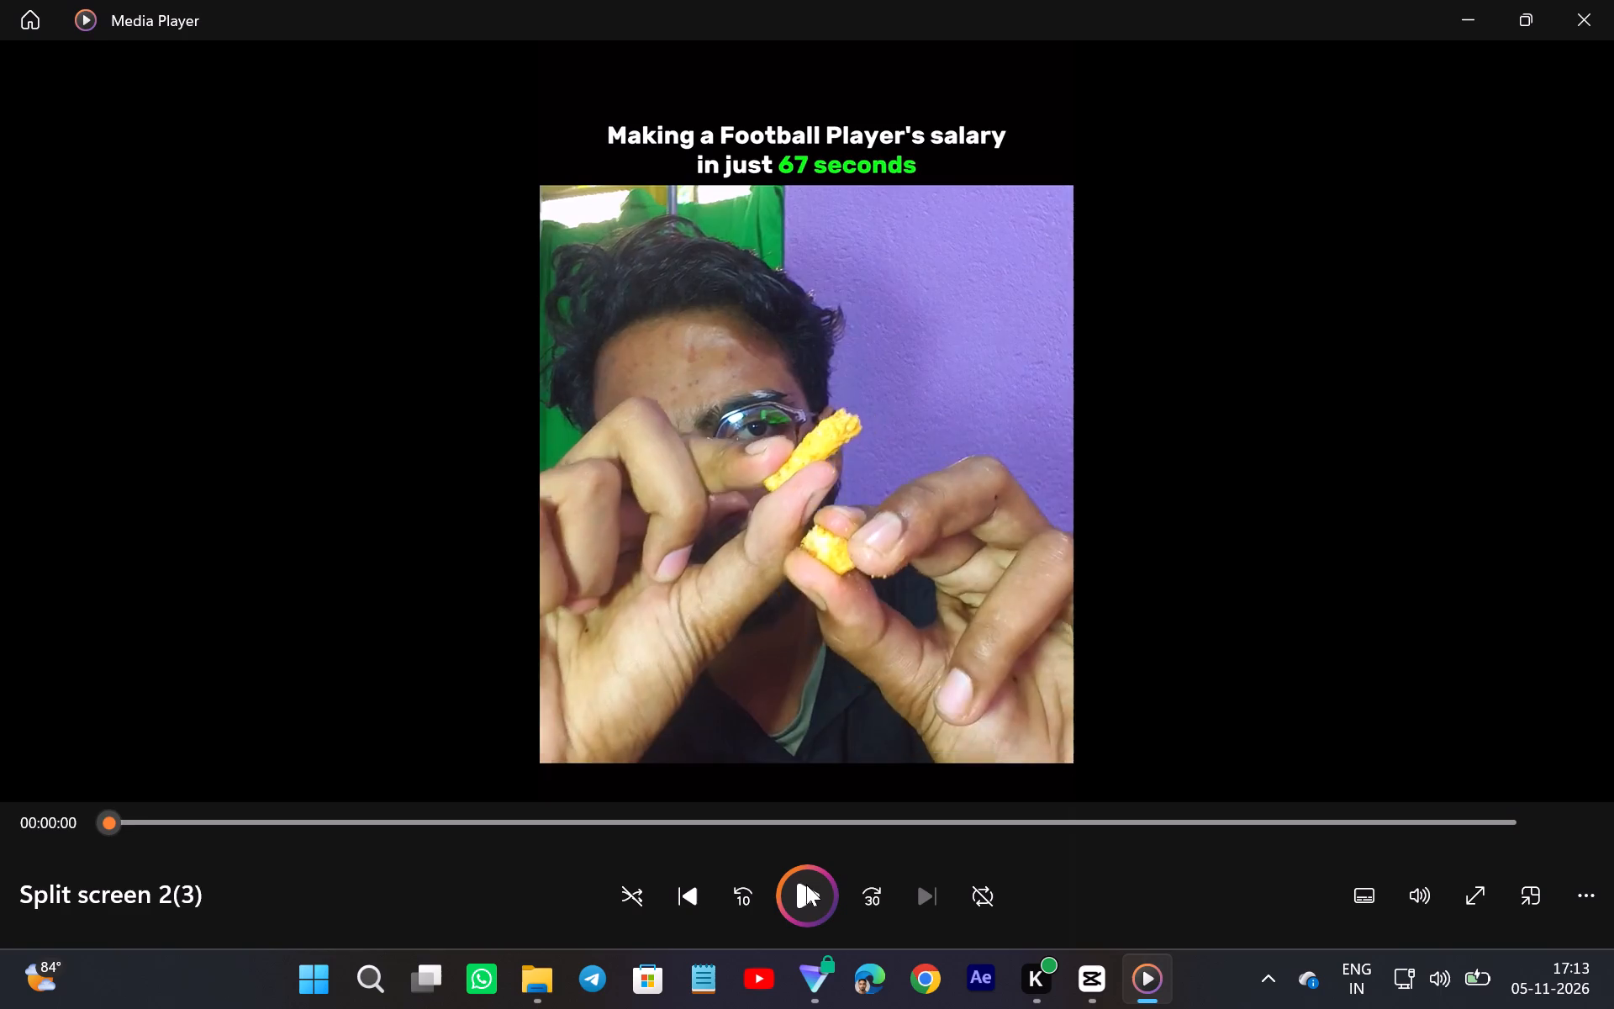
pyautogui.click(805, 898)
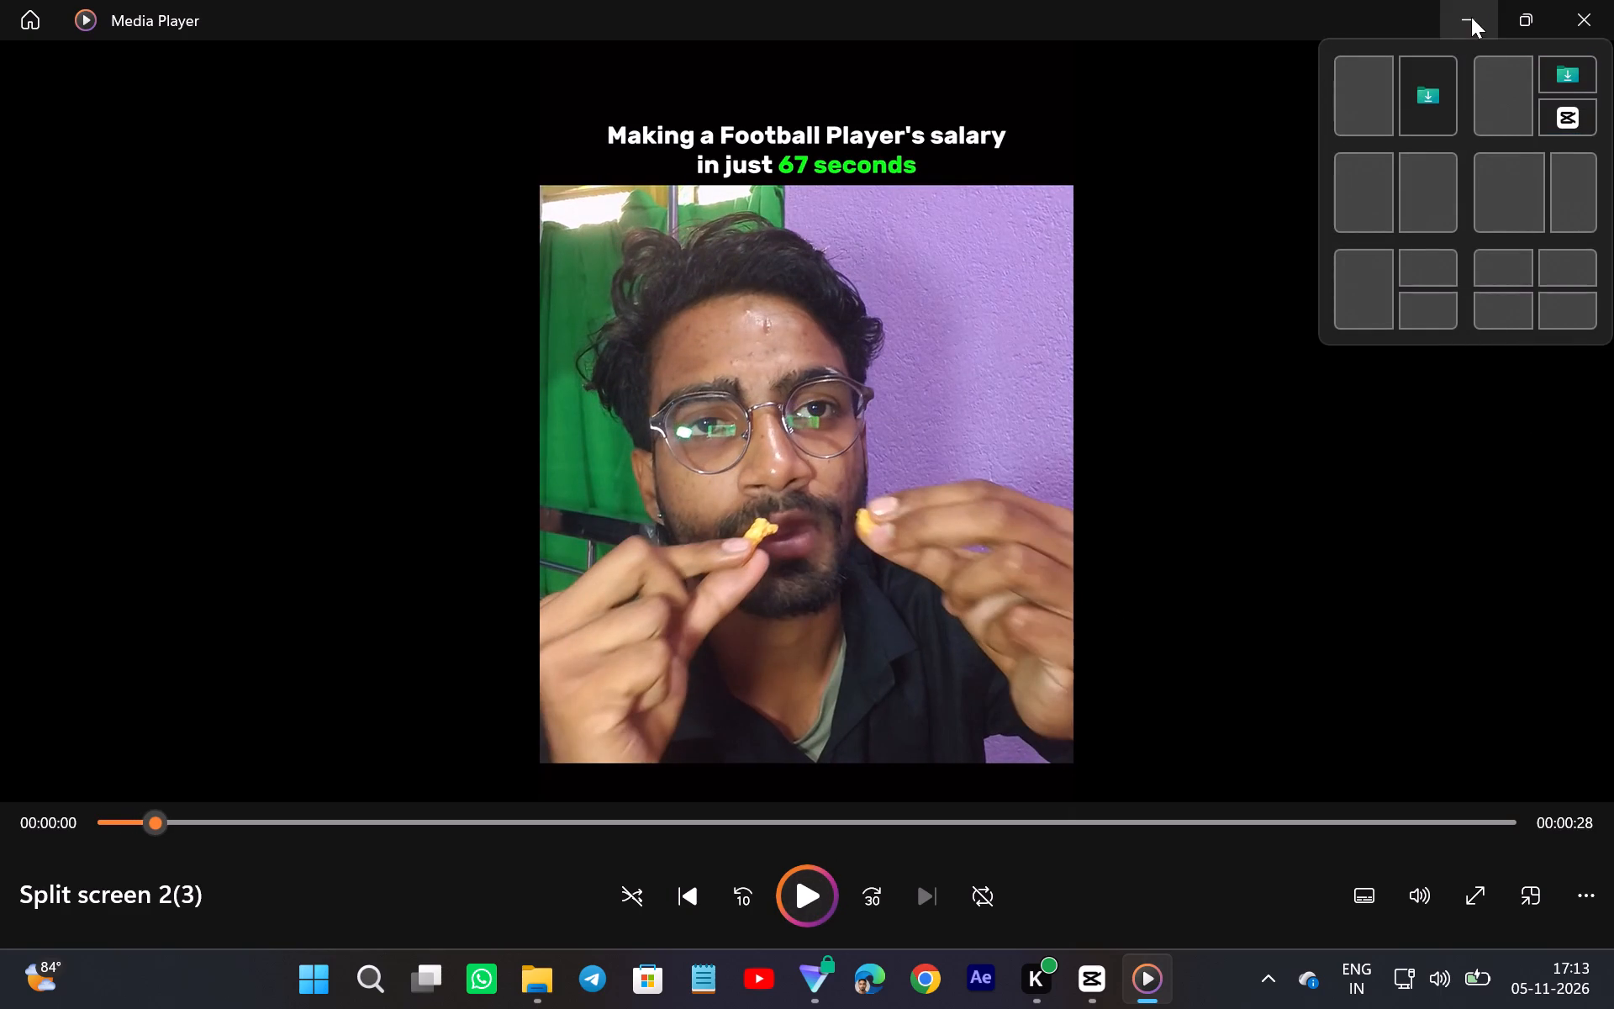
pyautogui.click(1464, 17)
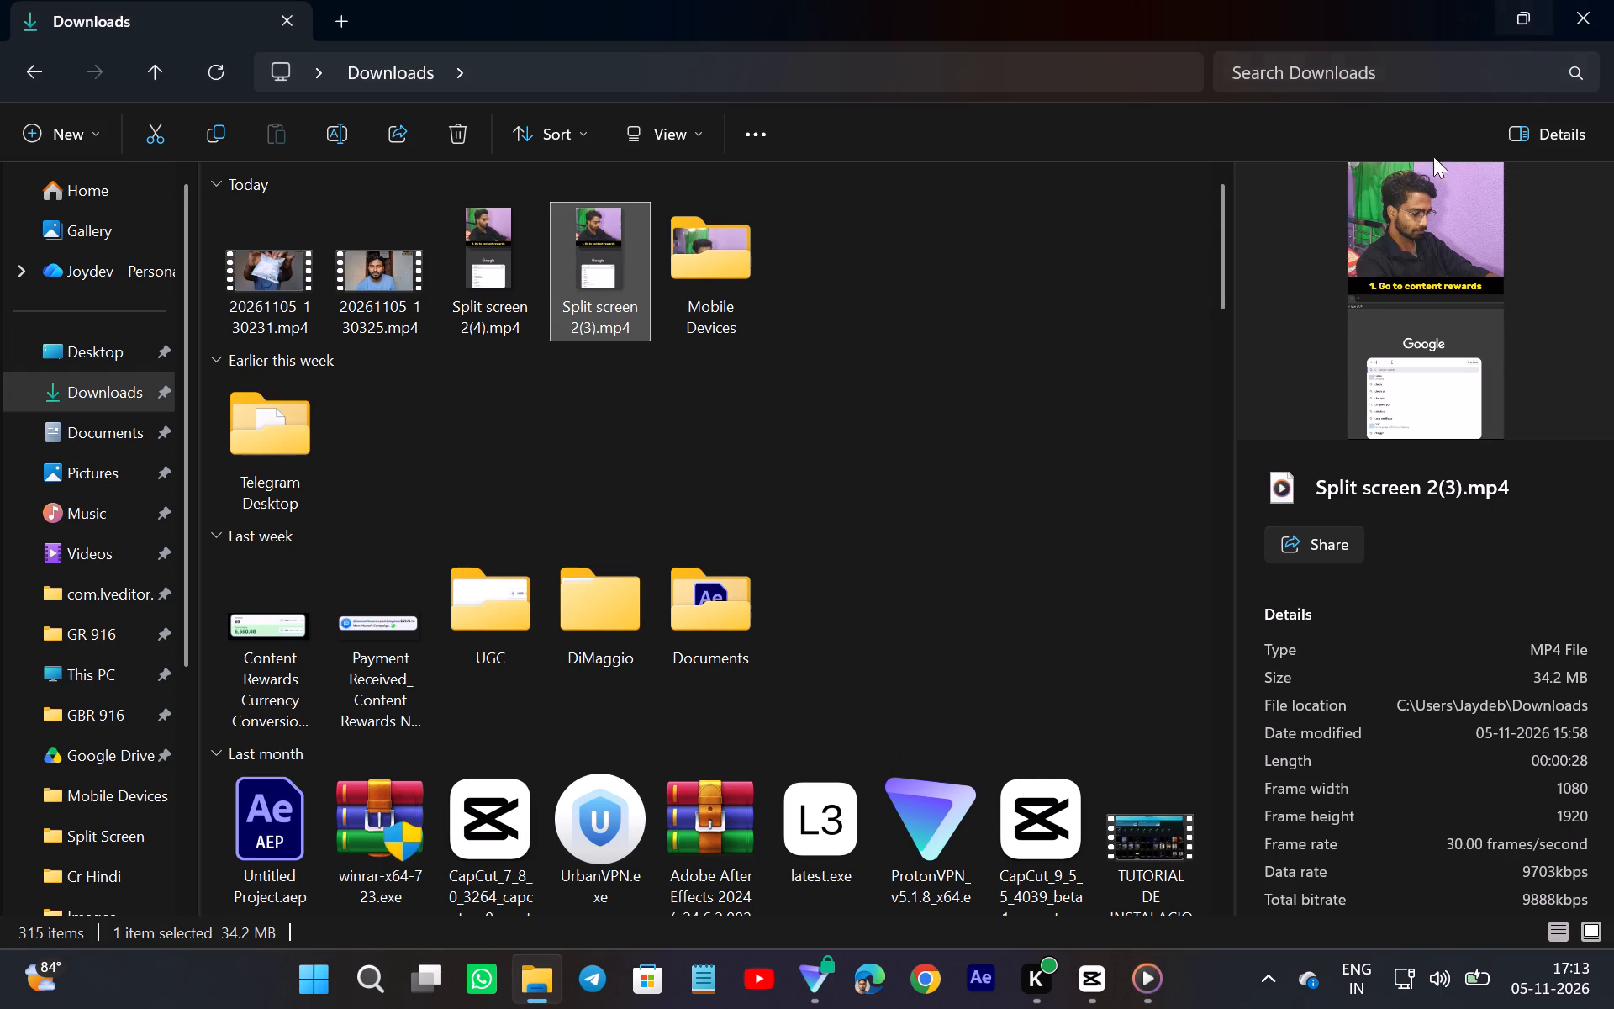
# Delete yesterday's six video clips from the Mobile Devices folder, keeping its subfolders, and close File Explorer.
pyautogui.doubleClick(713, 274)
pyautogui.moveTo(996, 378); pyautogui.dragTo(998, 510)
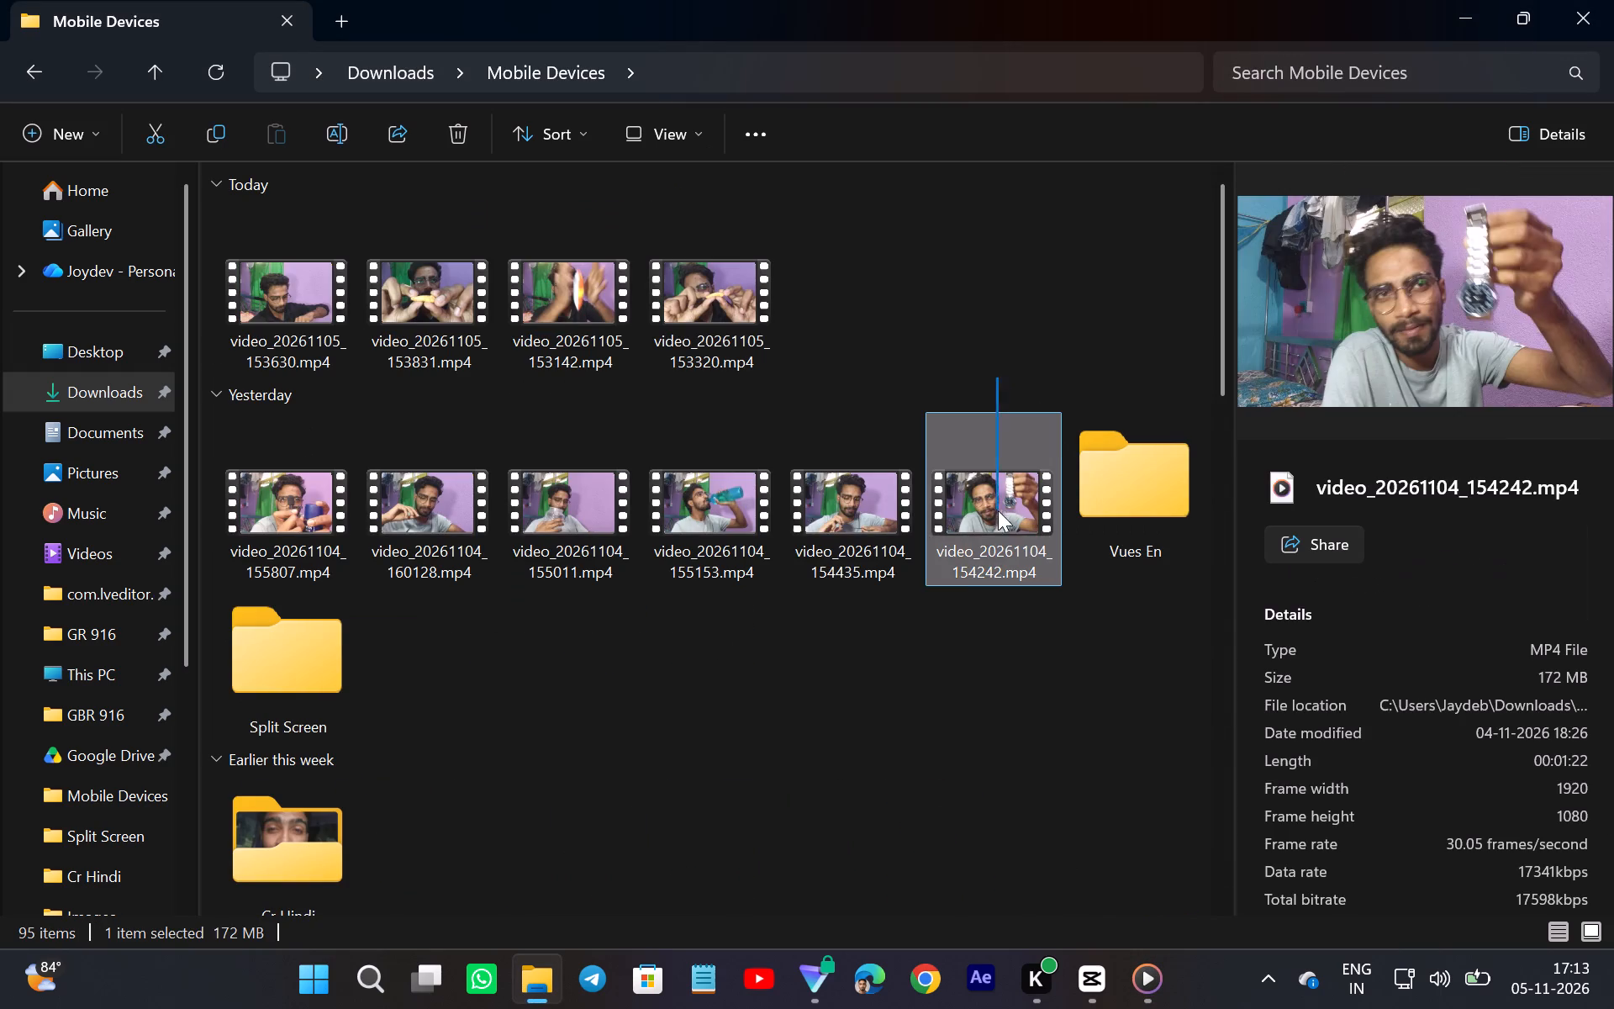
pyautogui.moveTo(998, 510); pyautogui.dragTo(208, 545)
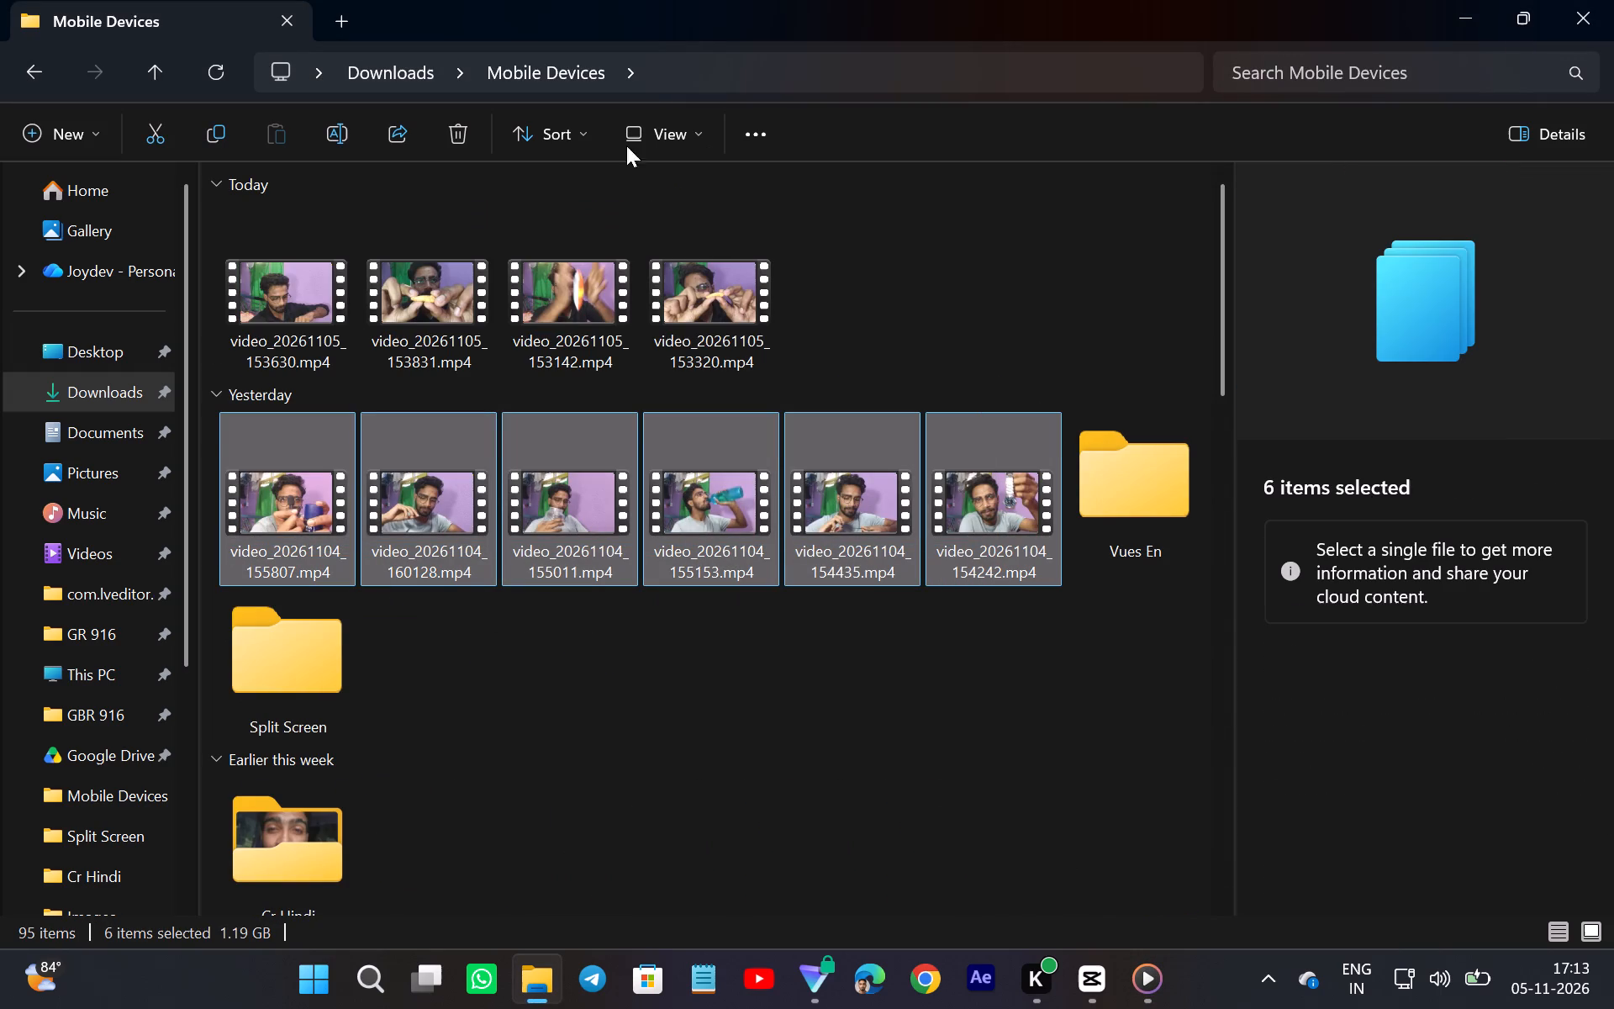
pyautogui.click(432, 135)
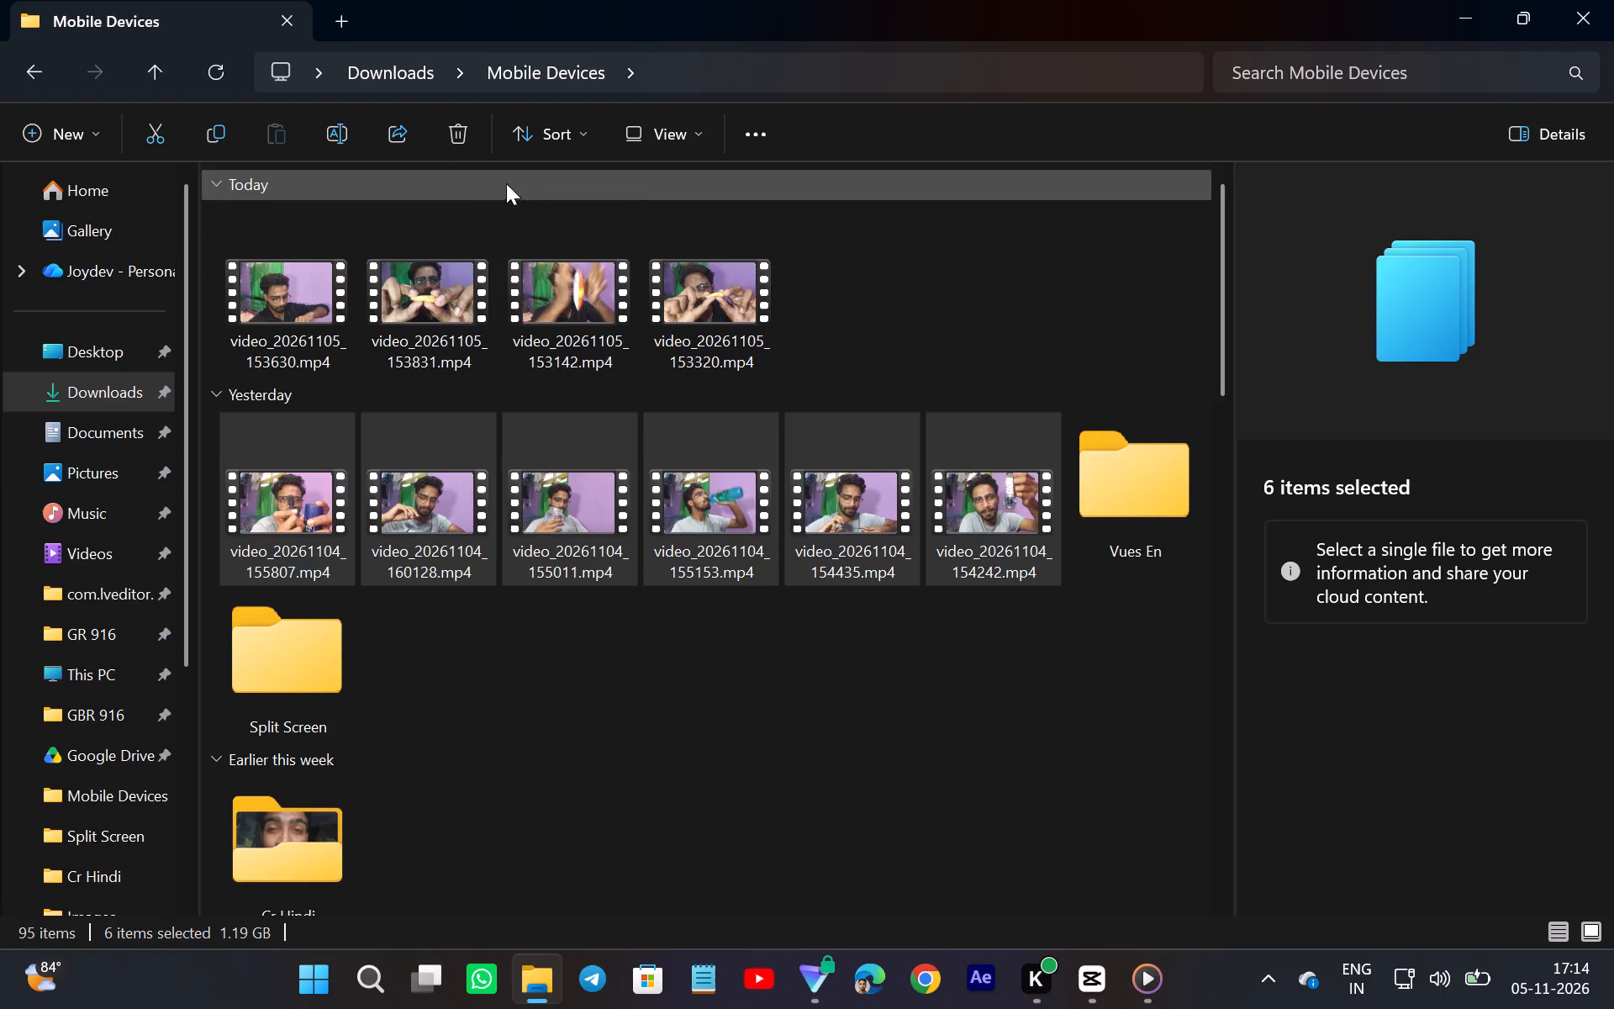
pyautogui.click(440, 140)
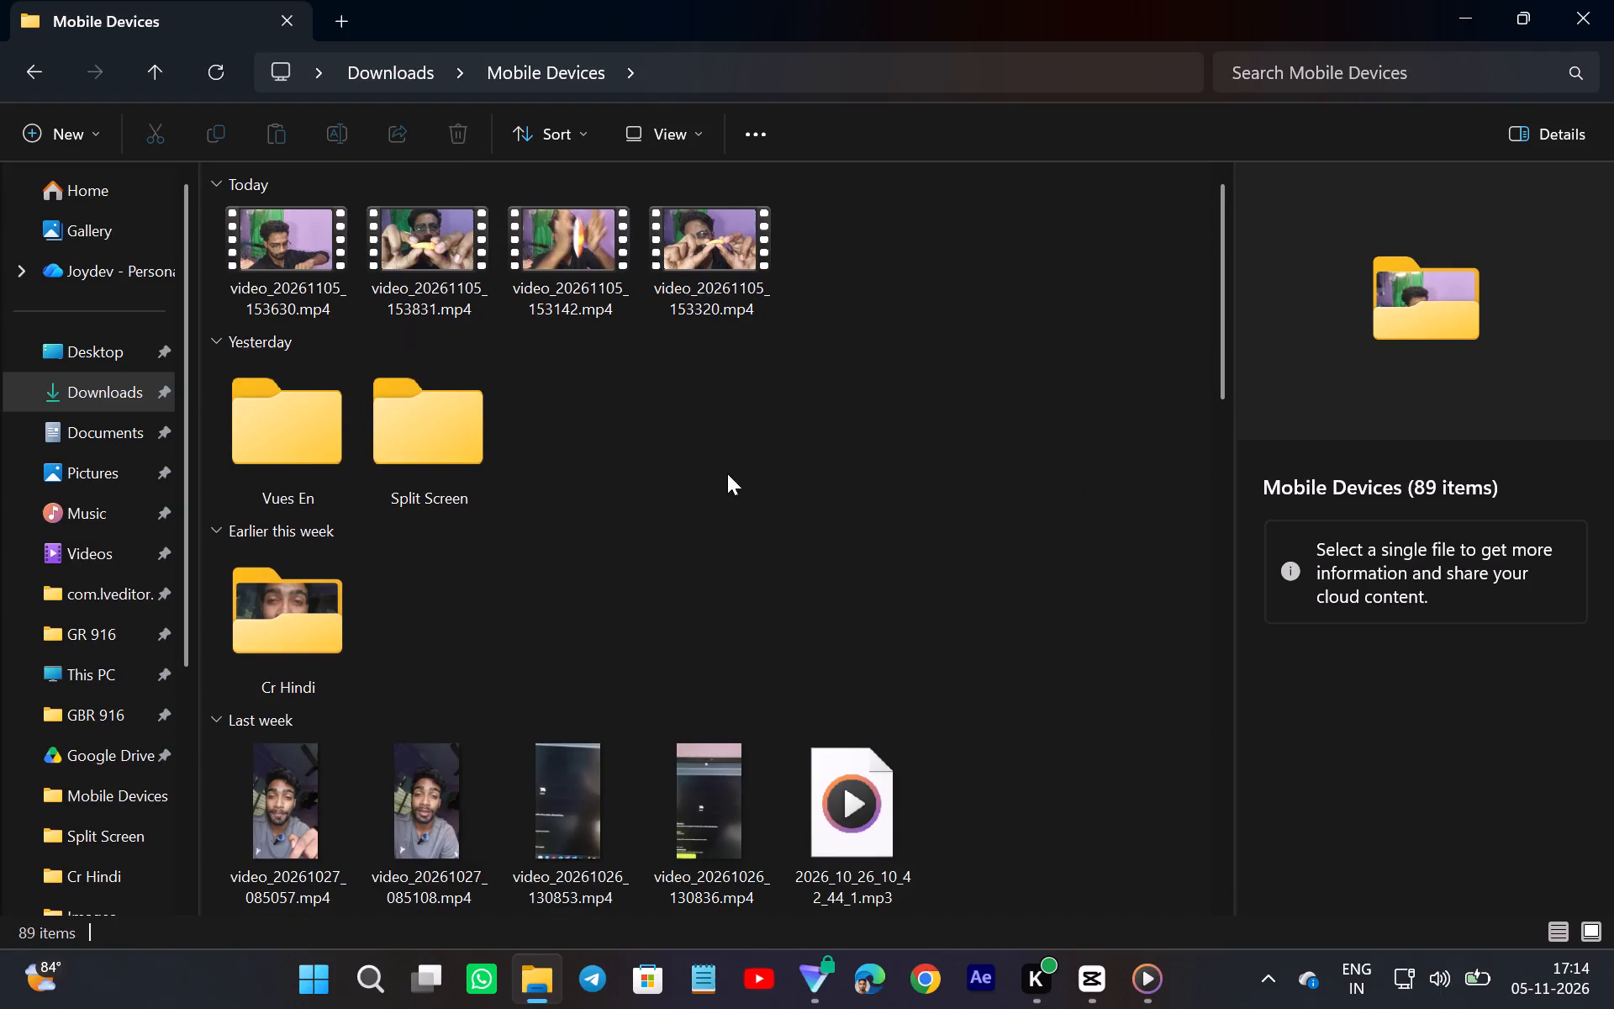
pyautogui.scroll(2, 647, 411)
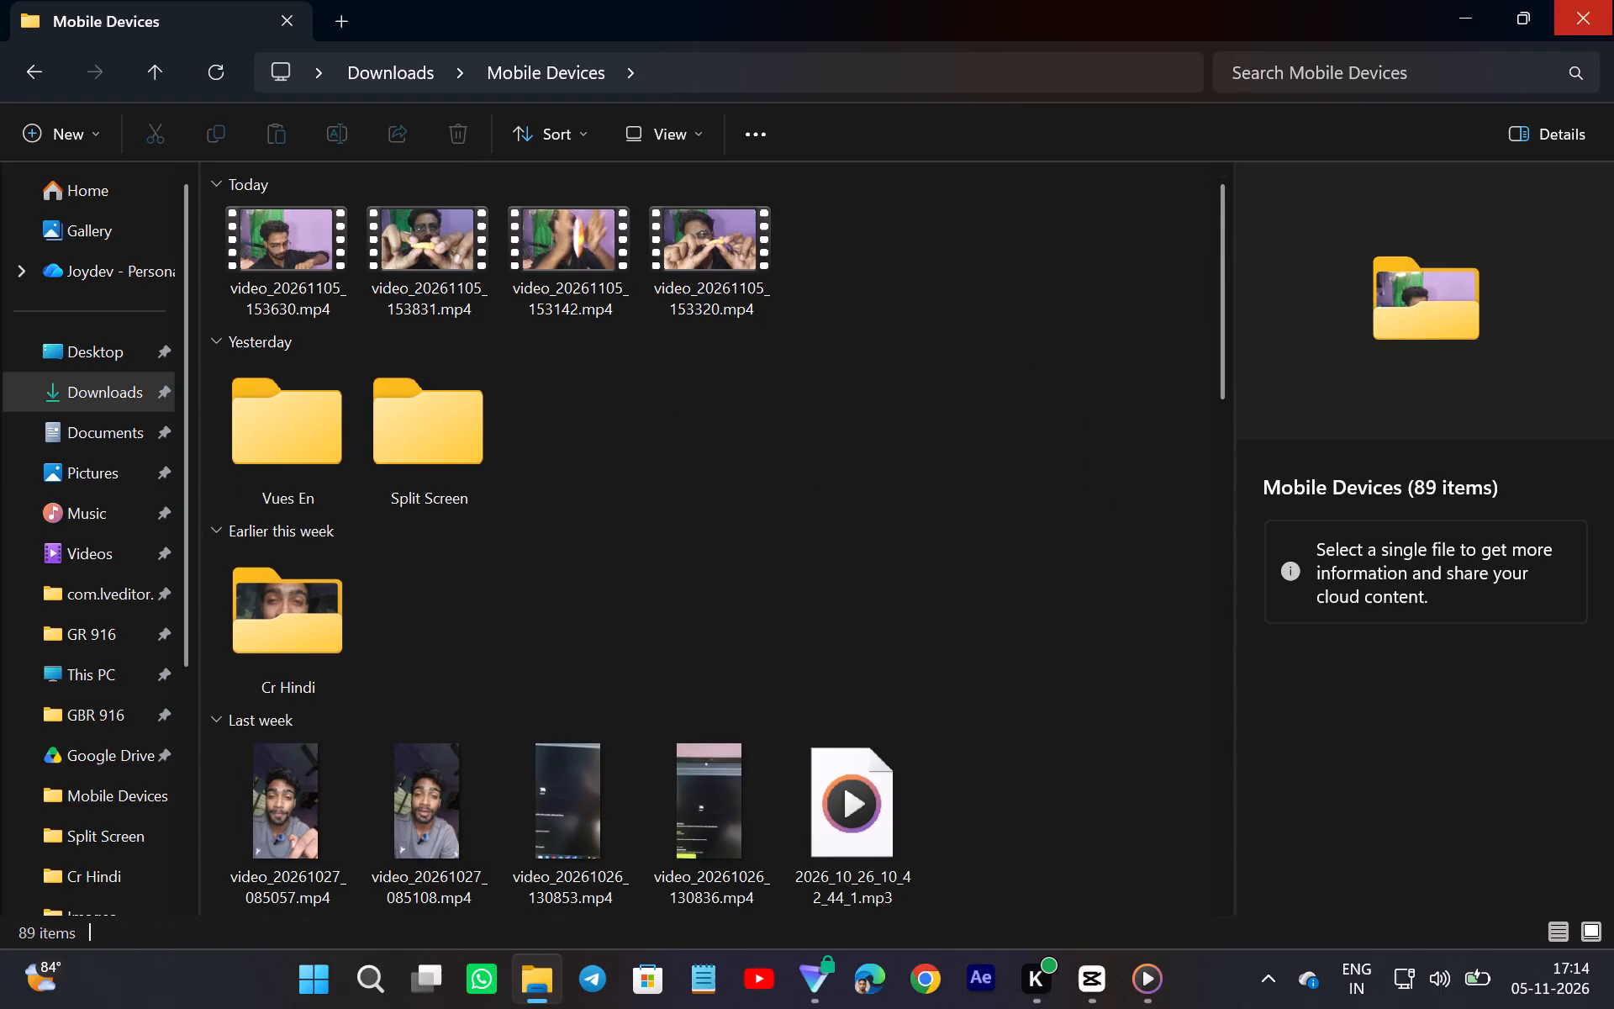
pyautogui.click(1613, 1)
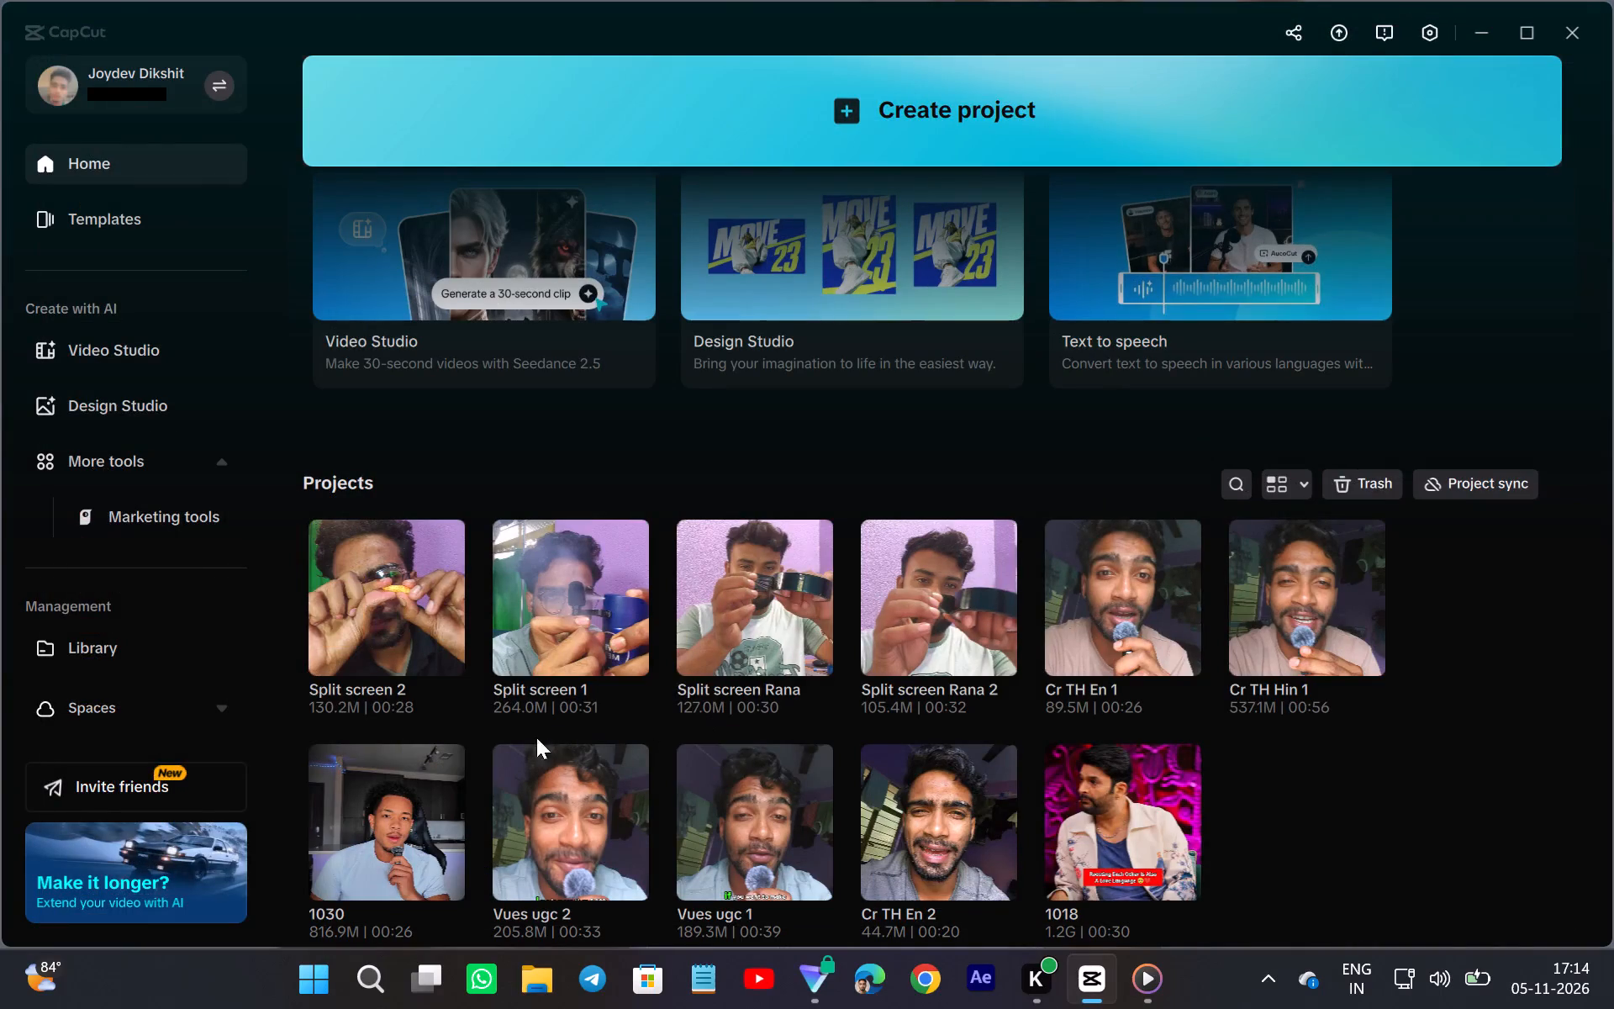
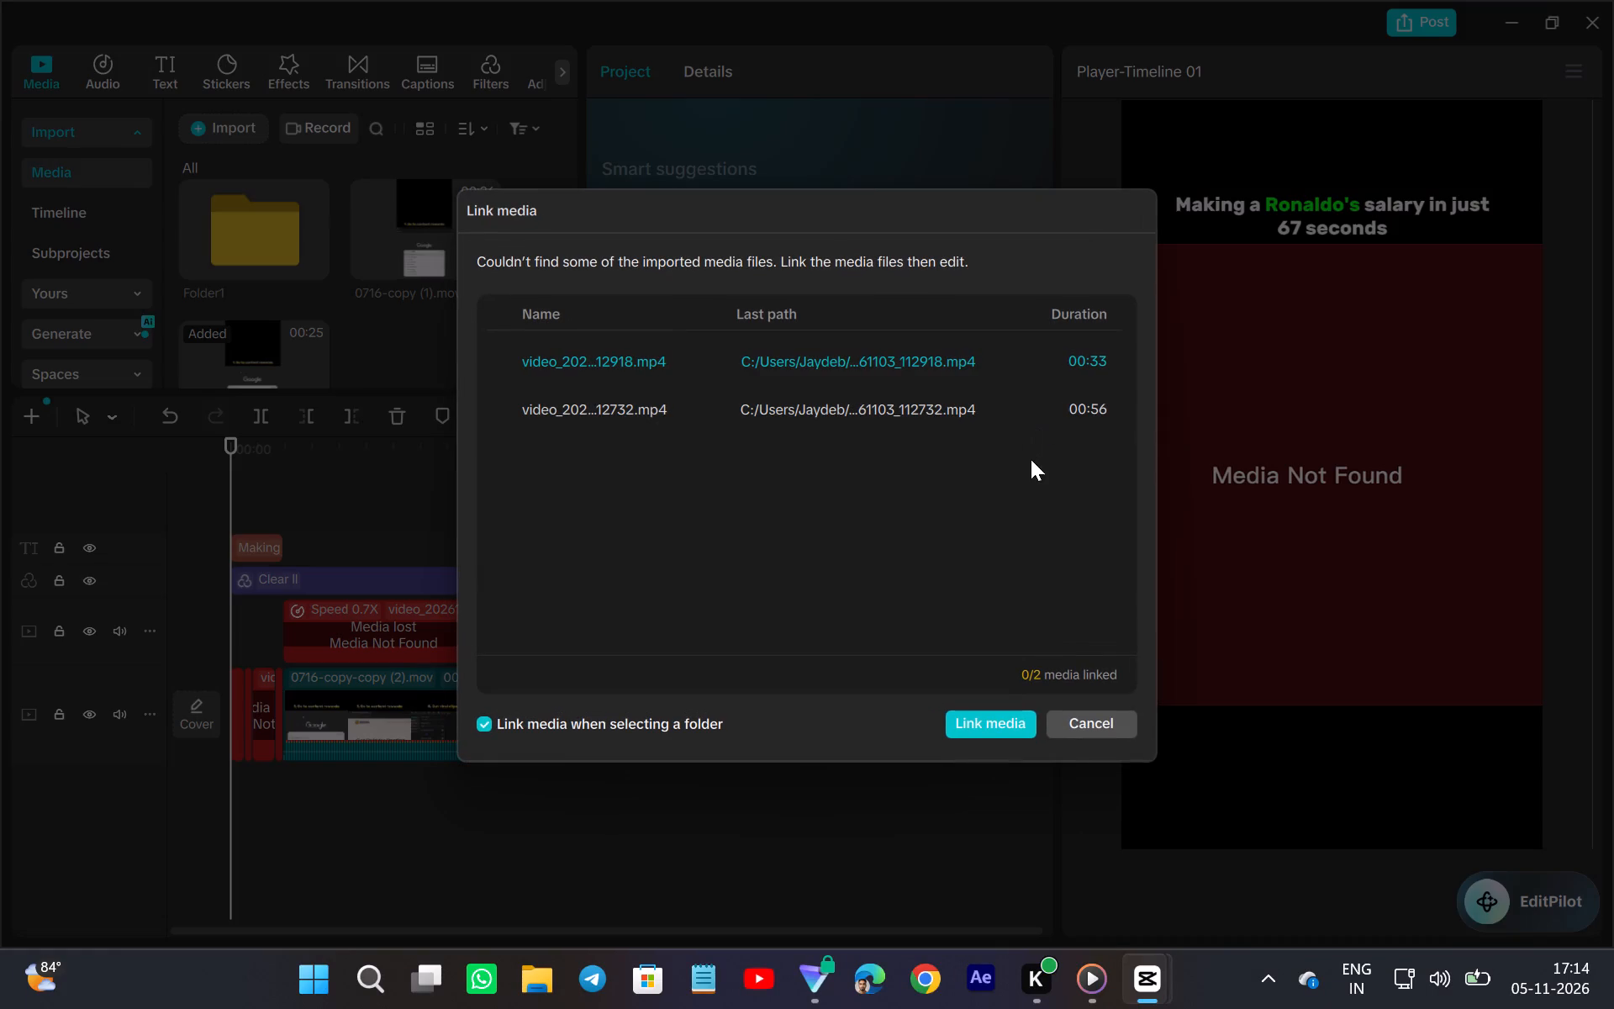
# Skip relinking the missing media and combine the four lost clips at the start of the main track into a compound clip.
pyautogui.click(1094, 721)
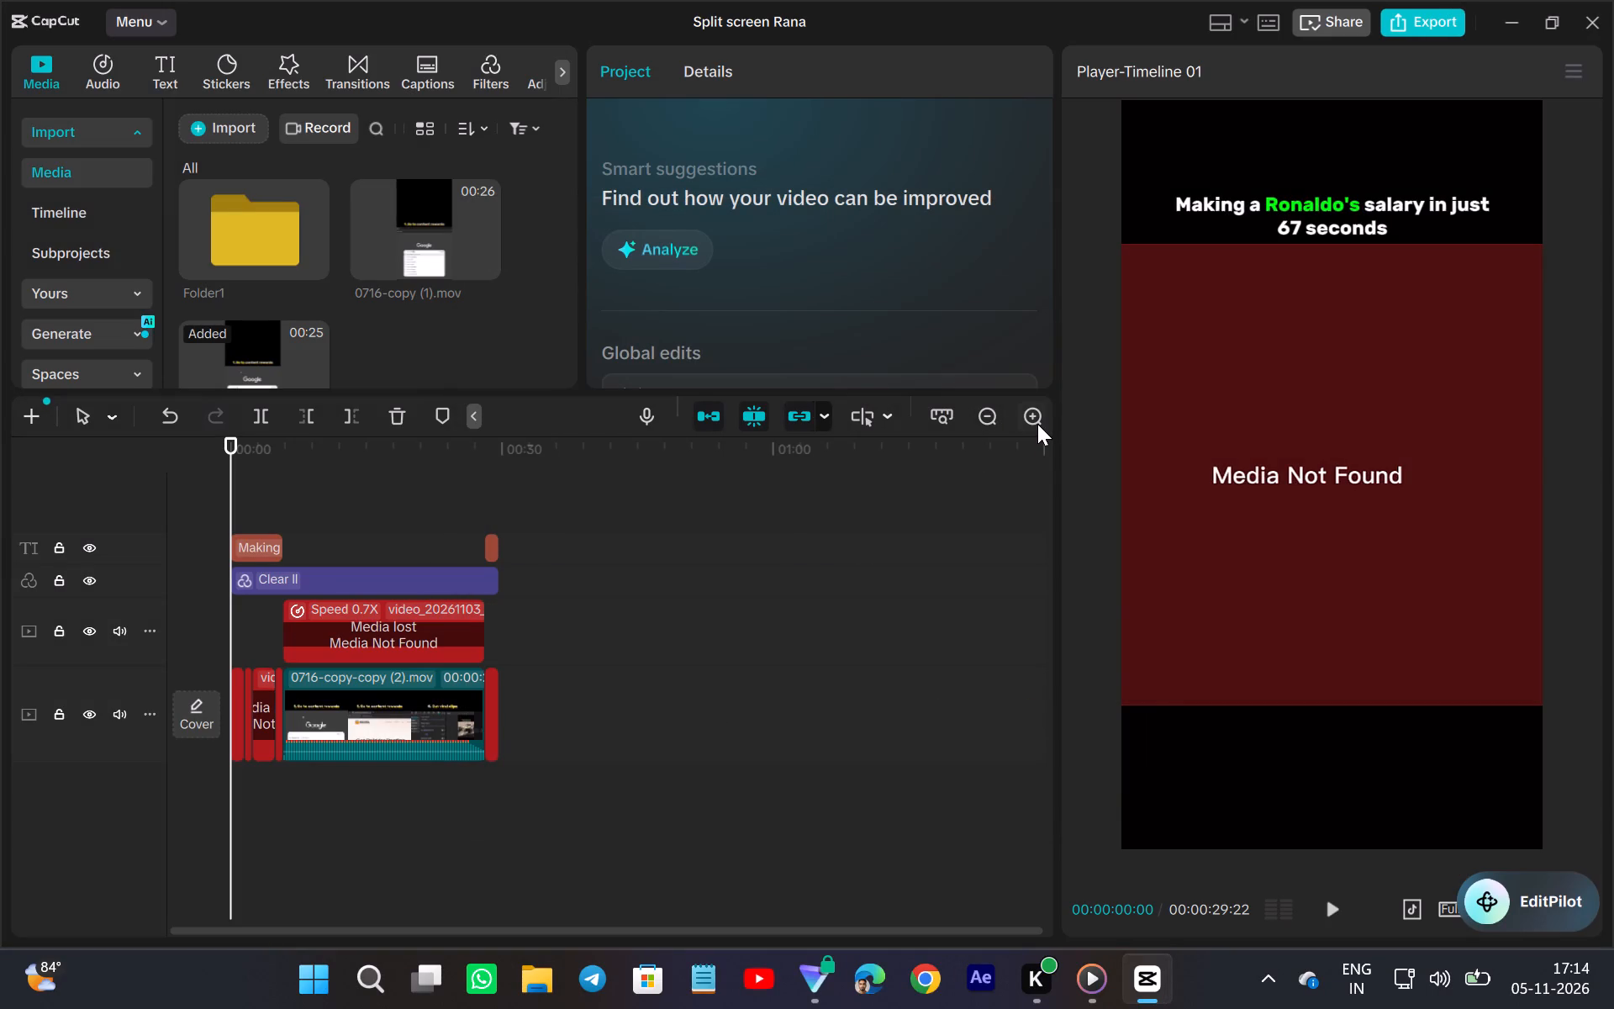
pyautogui.doubleClick(1037, 424)
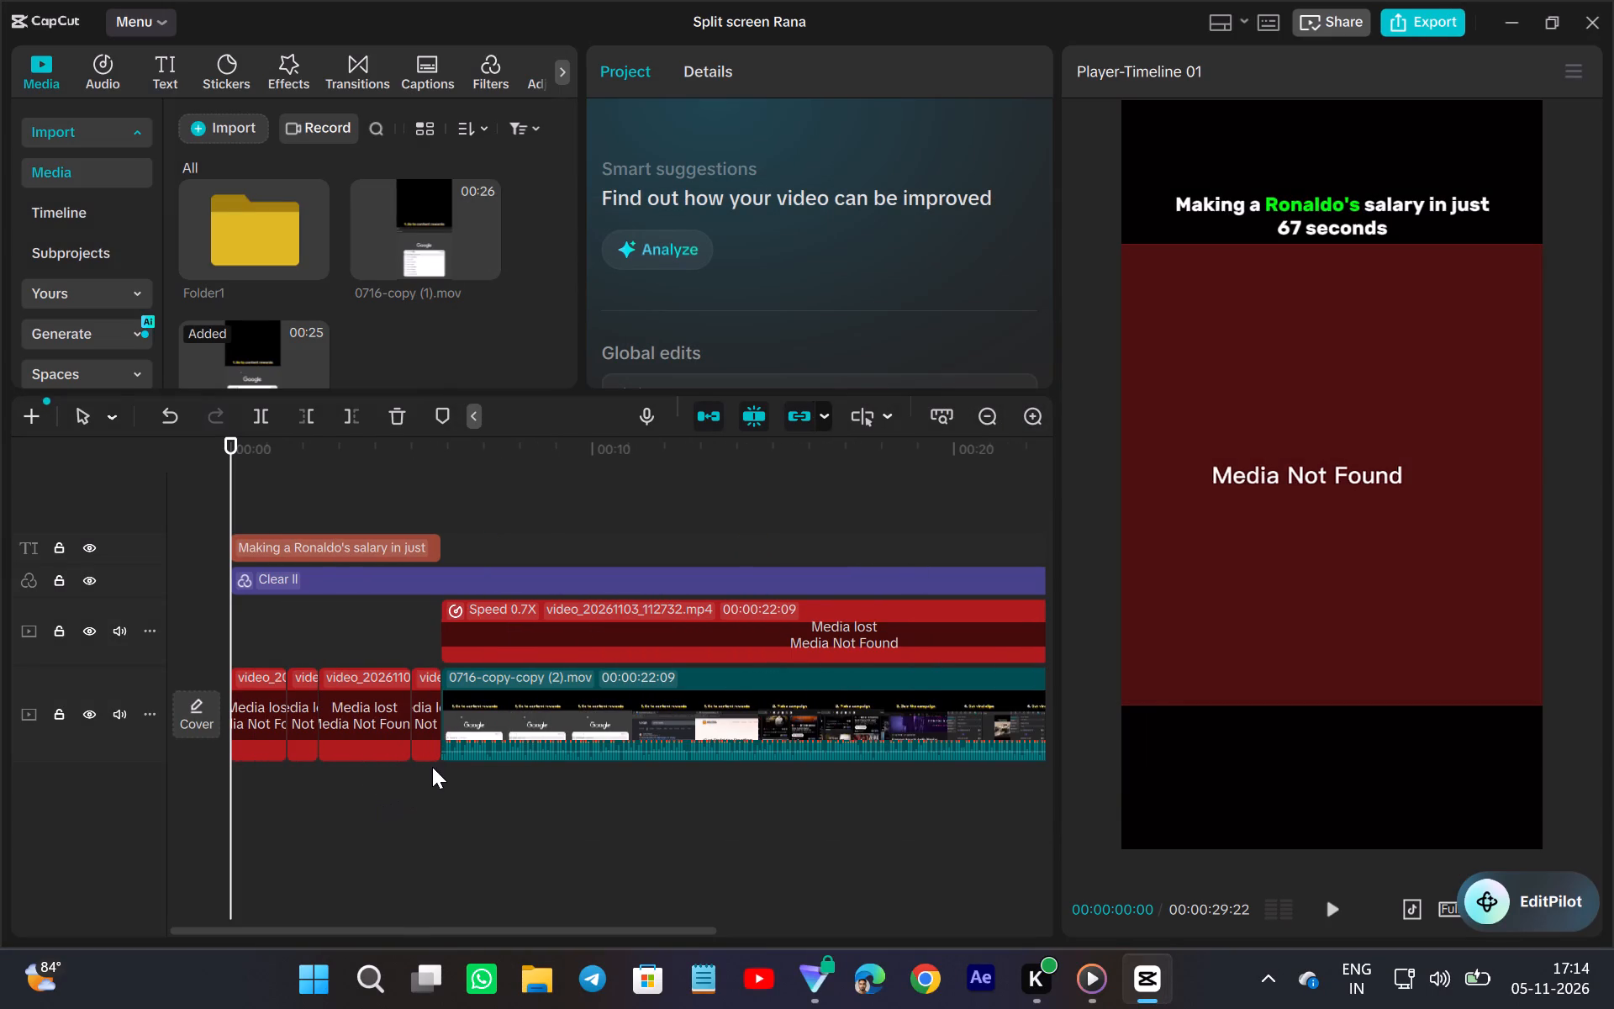
pyautogui.moveTo(428, 774); pyautogui.dragTo(244, 715)
pyautogui.rightClick(263, 695)
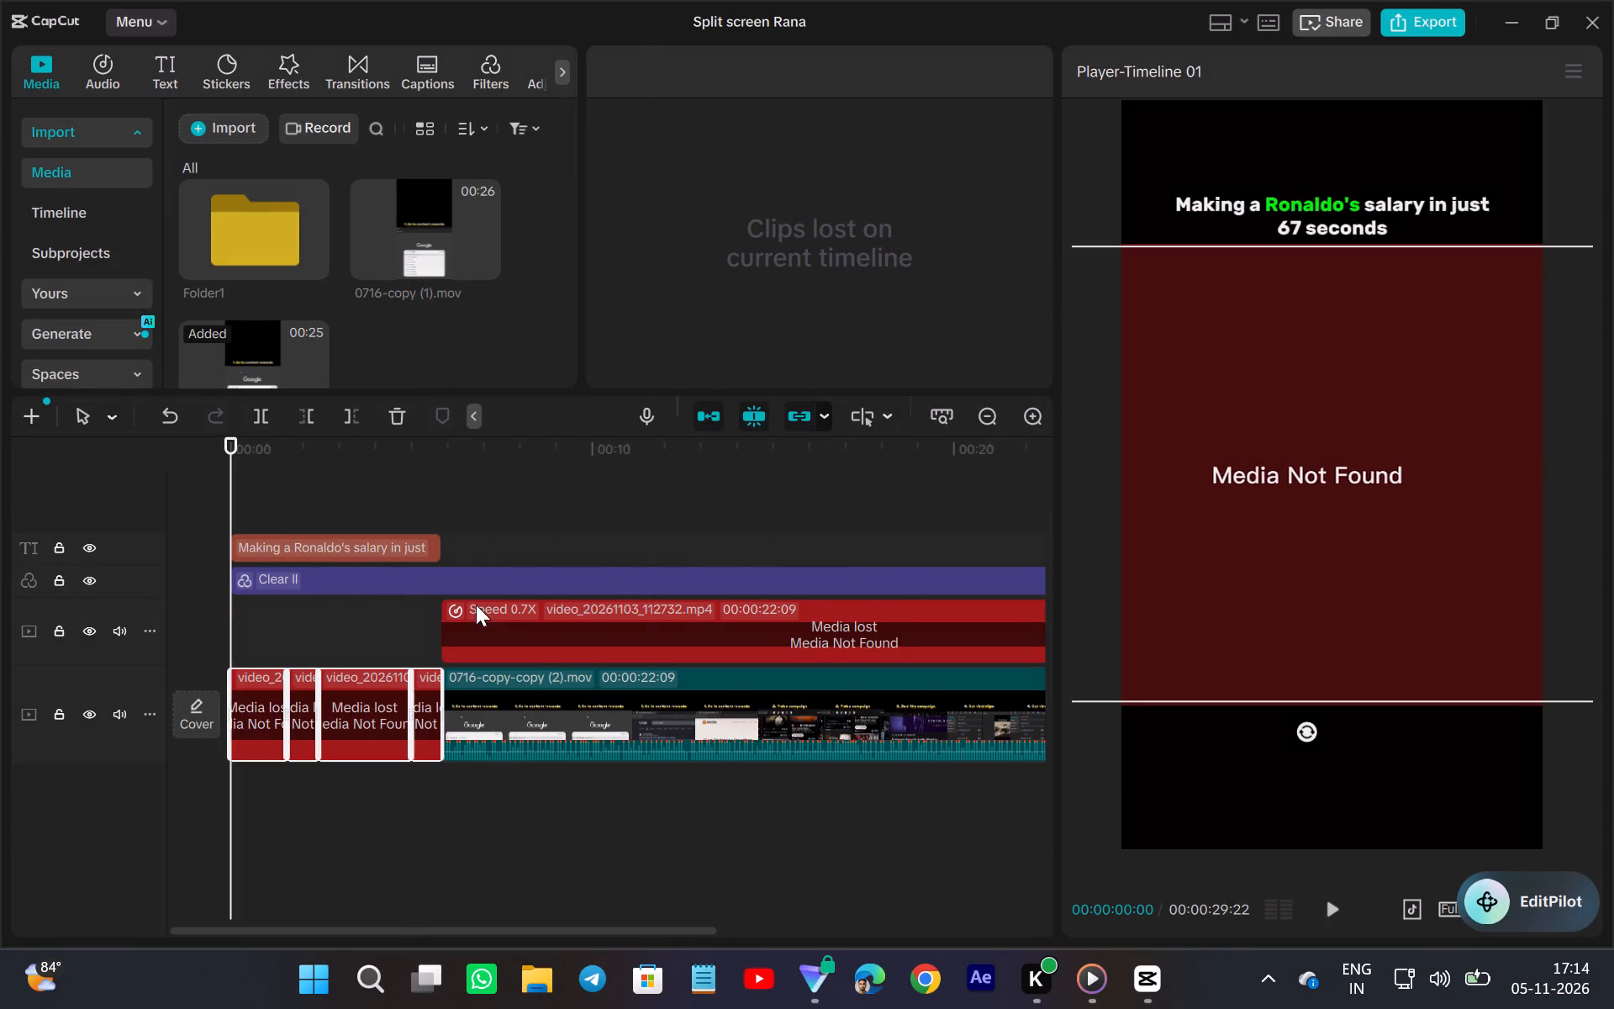
pyautogui.click(479, 565)
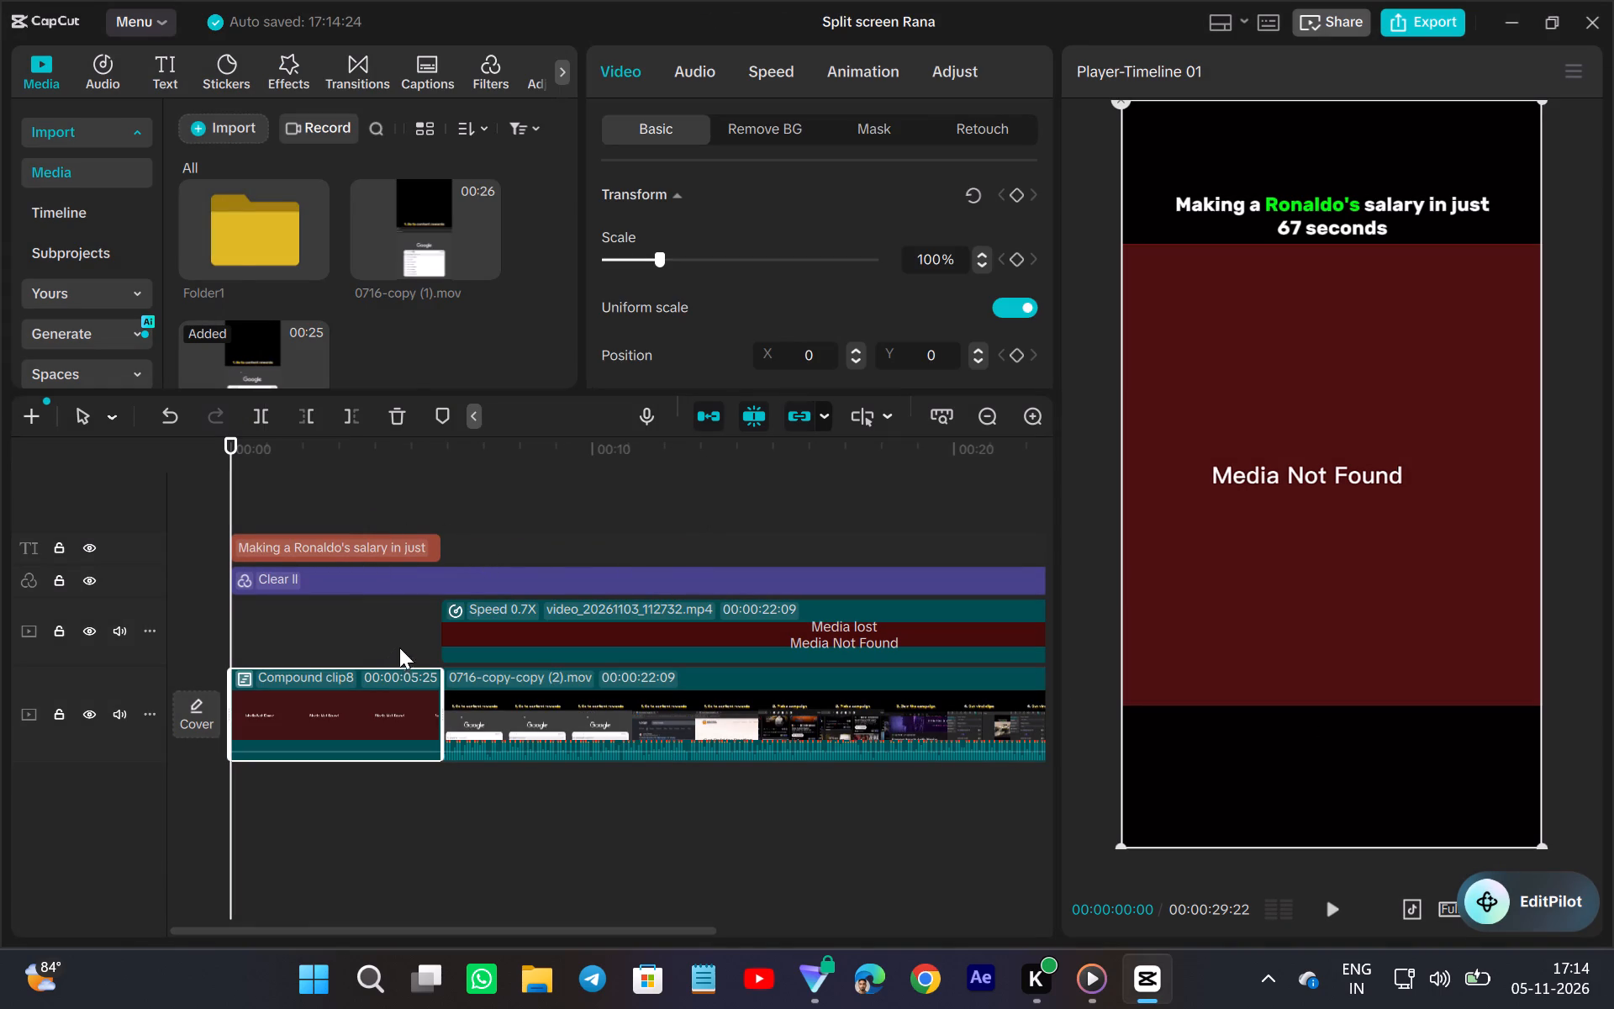
# Open Folder1 in the project media and delete the lost video ending in 12918.mp4.
pyautogui.doubleClick(229, 246)
pyautogui.rightClick(272, 235)
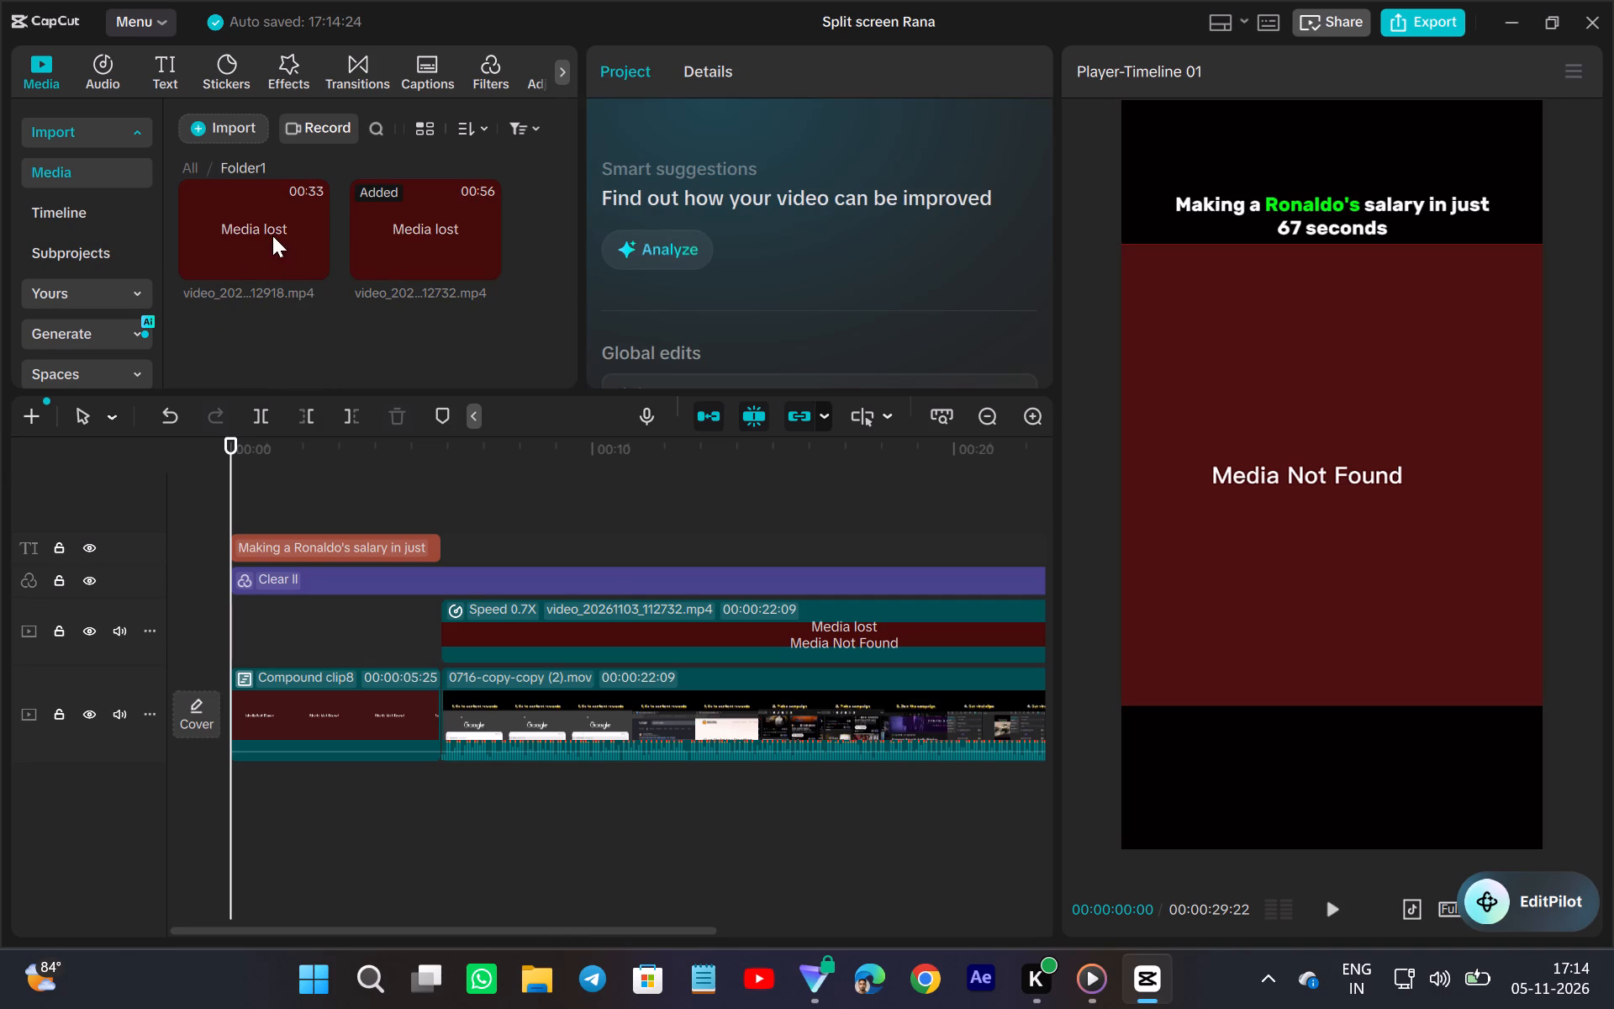
pyautogui.click(308, 286)
# Import 20261105_130325.mp4 from the Downloads folder into Folder1.
pyautogui.click(220, 129)
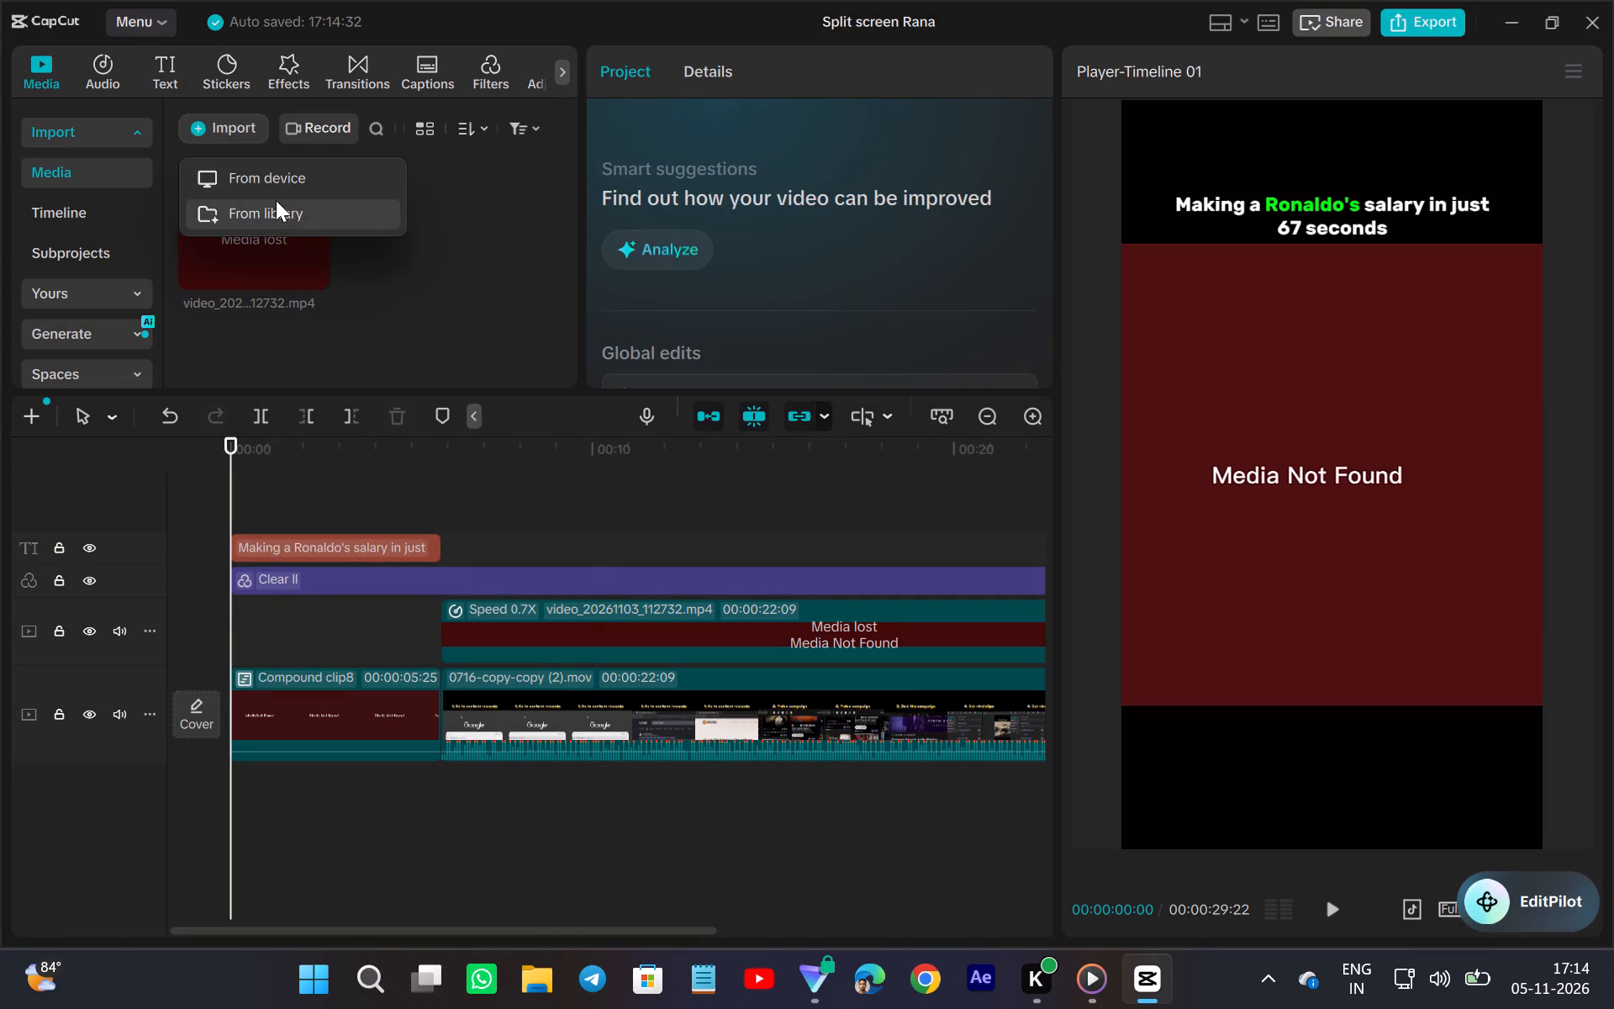
pyautogui.click(276, 190)
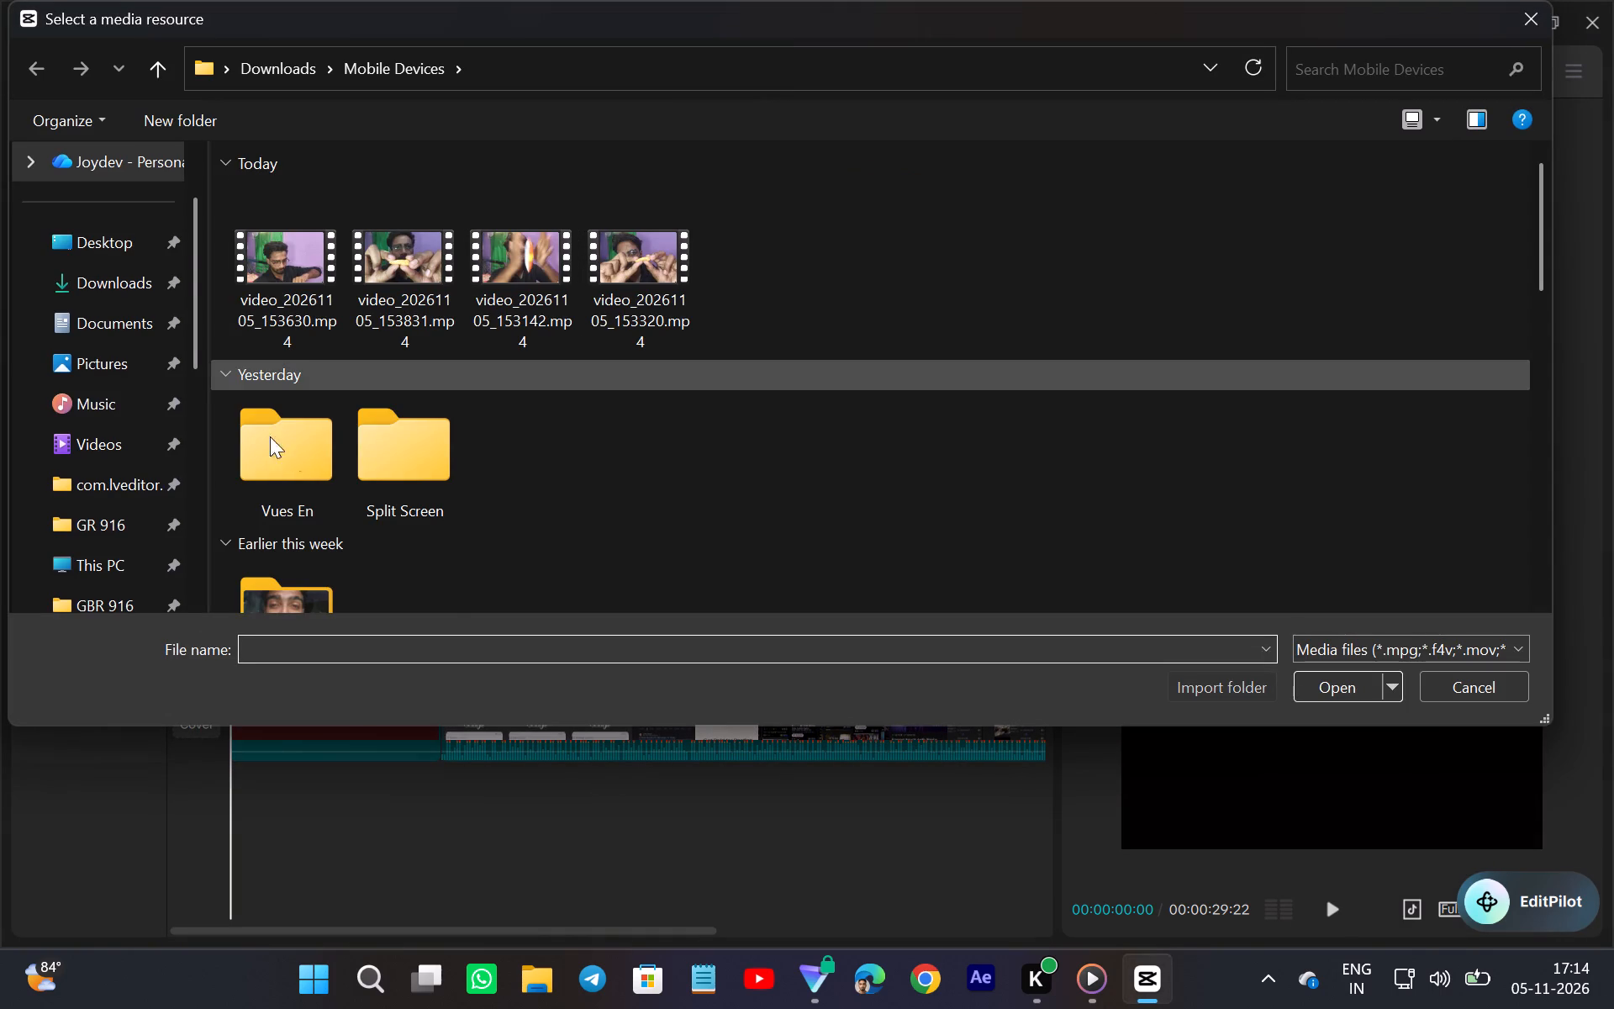
pyautogui.click(131, 298)
pyautogui.click(401, 259)
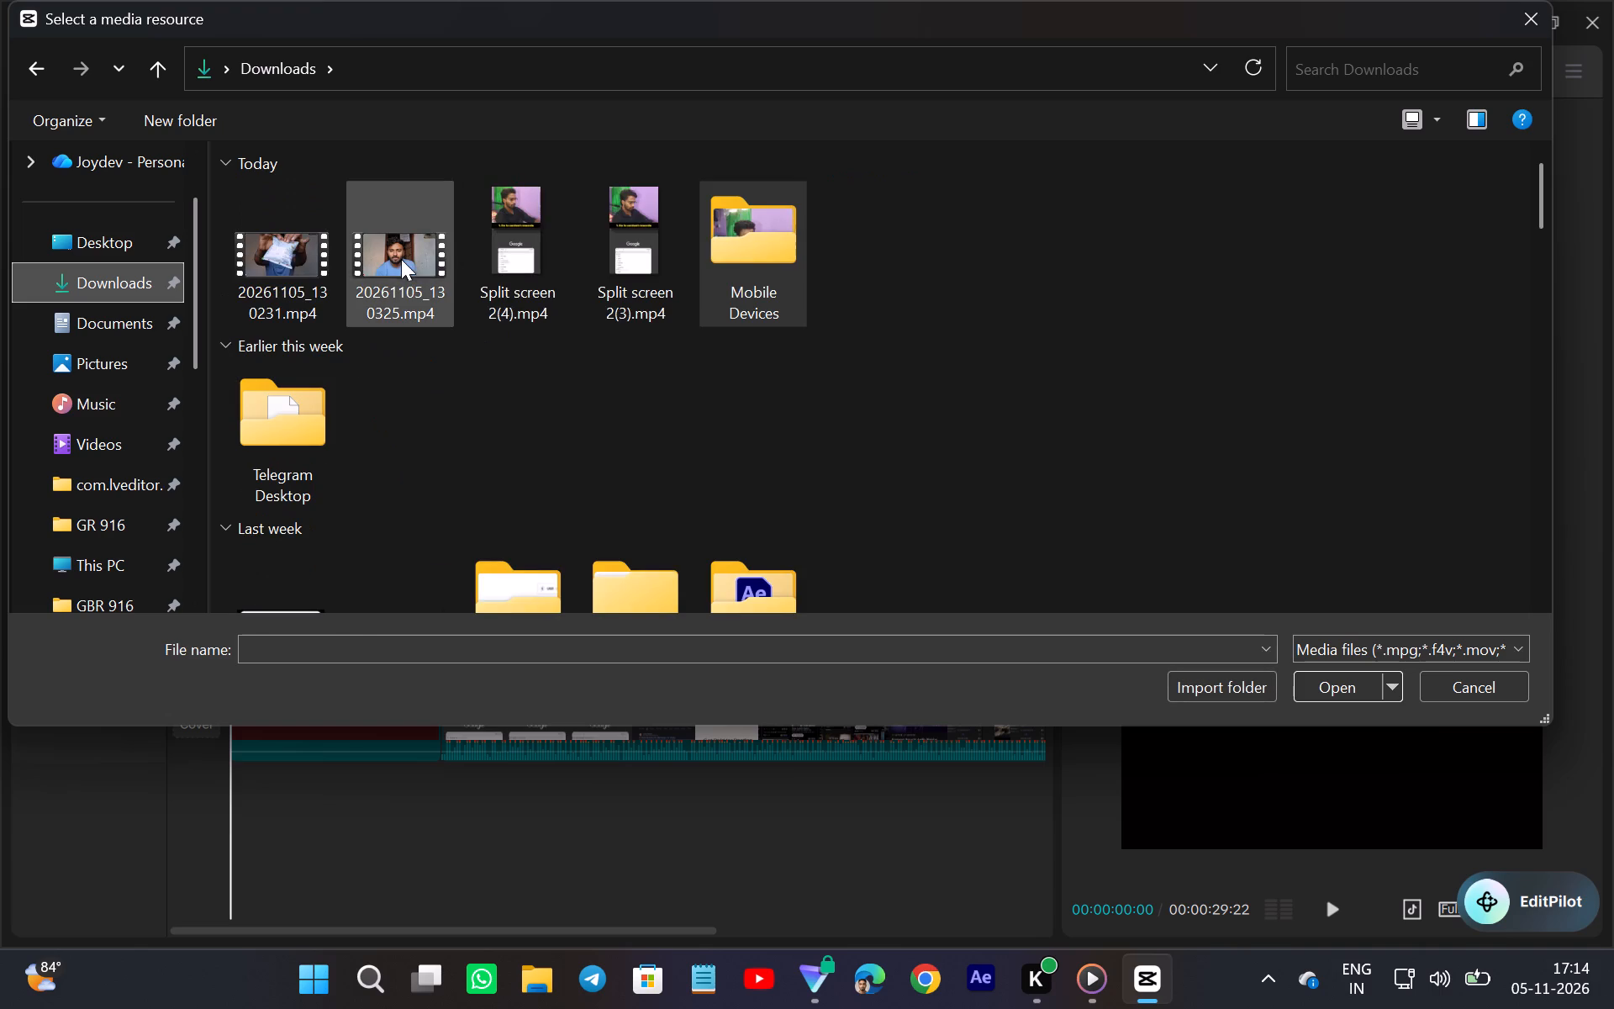
pyautogui.click(1337, 680)
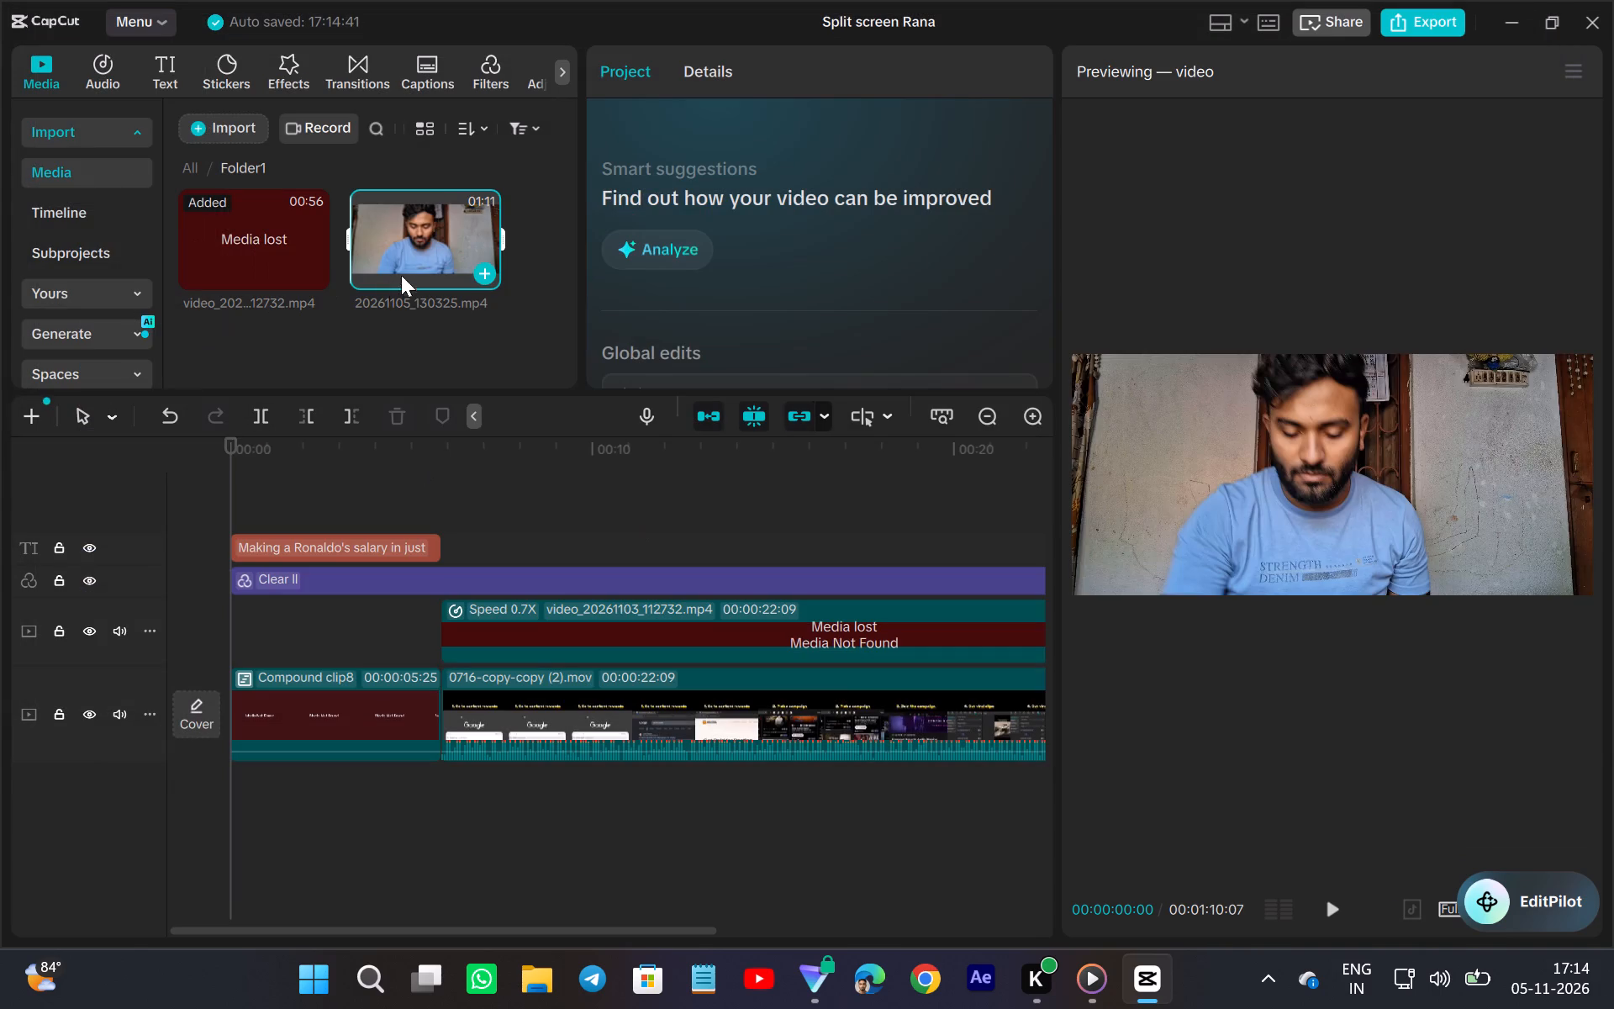
# Replace the compound clip with 20261105_130325.mp4, choosing the section where the man holds the food up, and keep the original video effect.
pyautogui.moveTo(430, 238); pyautogui.dragTo(347, 722)
pyautogui.scroll(1, 553, 688)
pyautogui.scroll(-1, 582, 688)
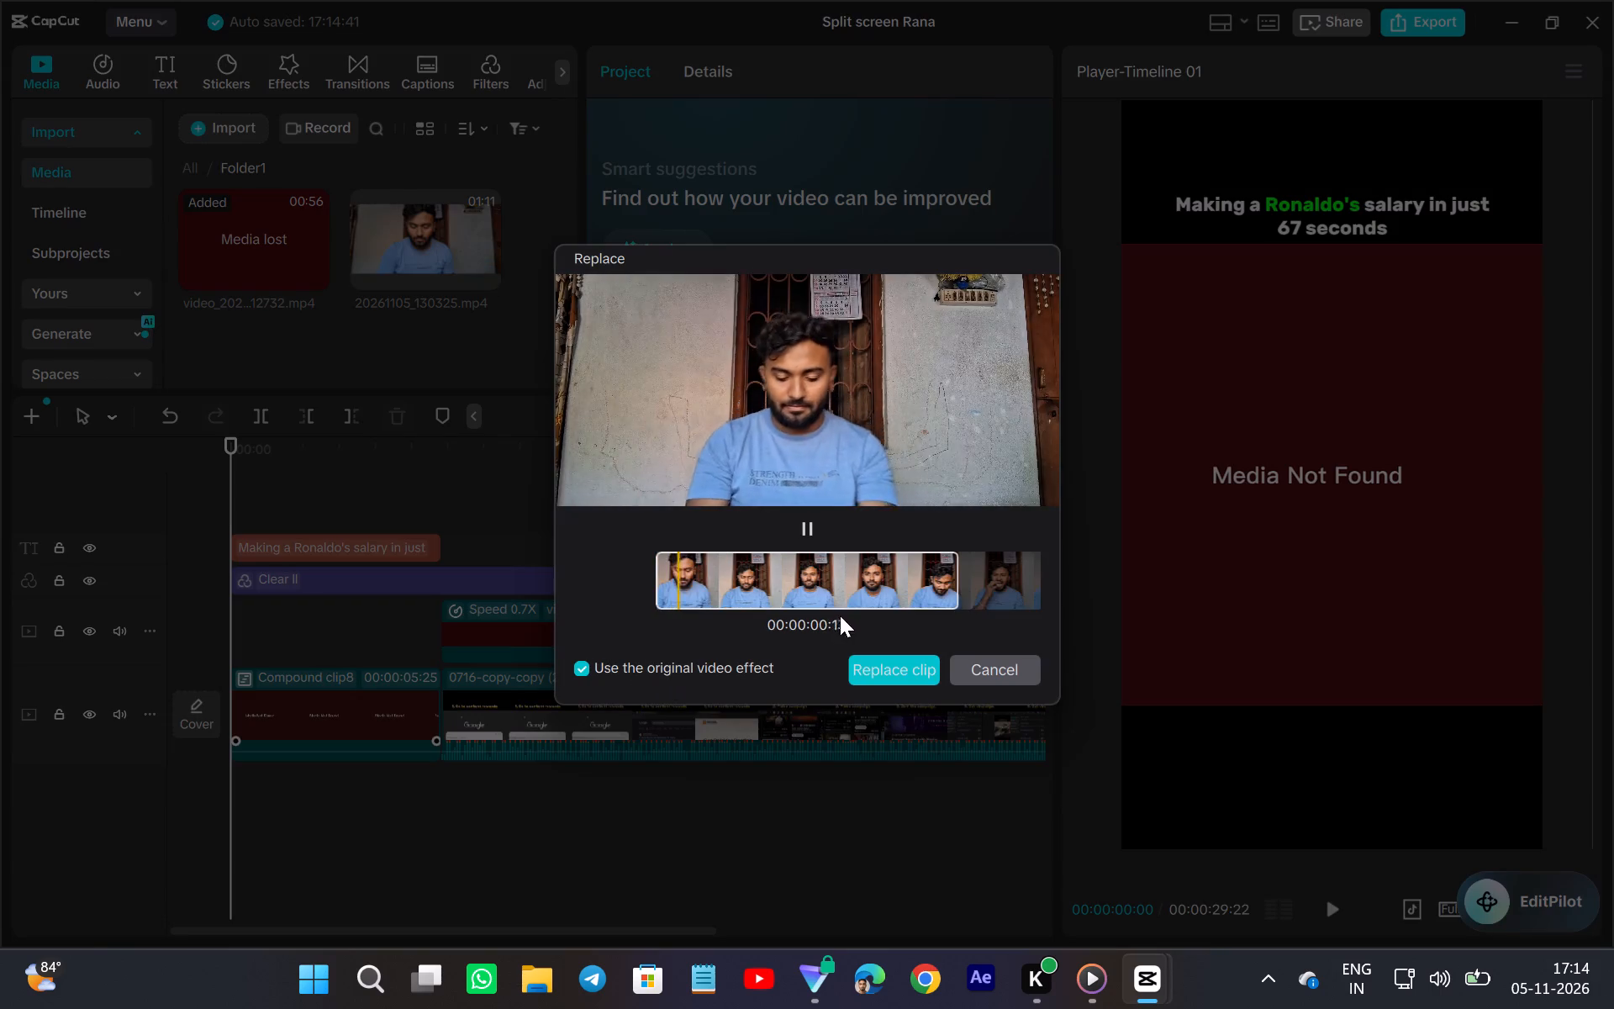
pyautogui.moveTo(848, 594); pyautogui.dragTo(499, 613)
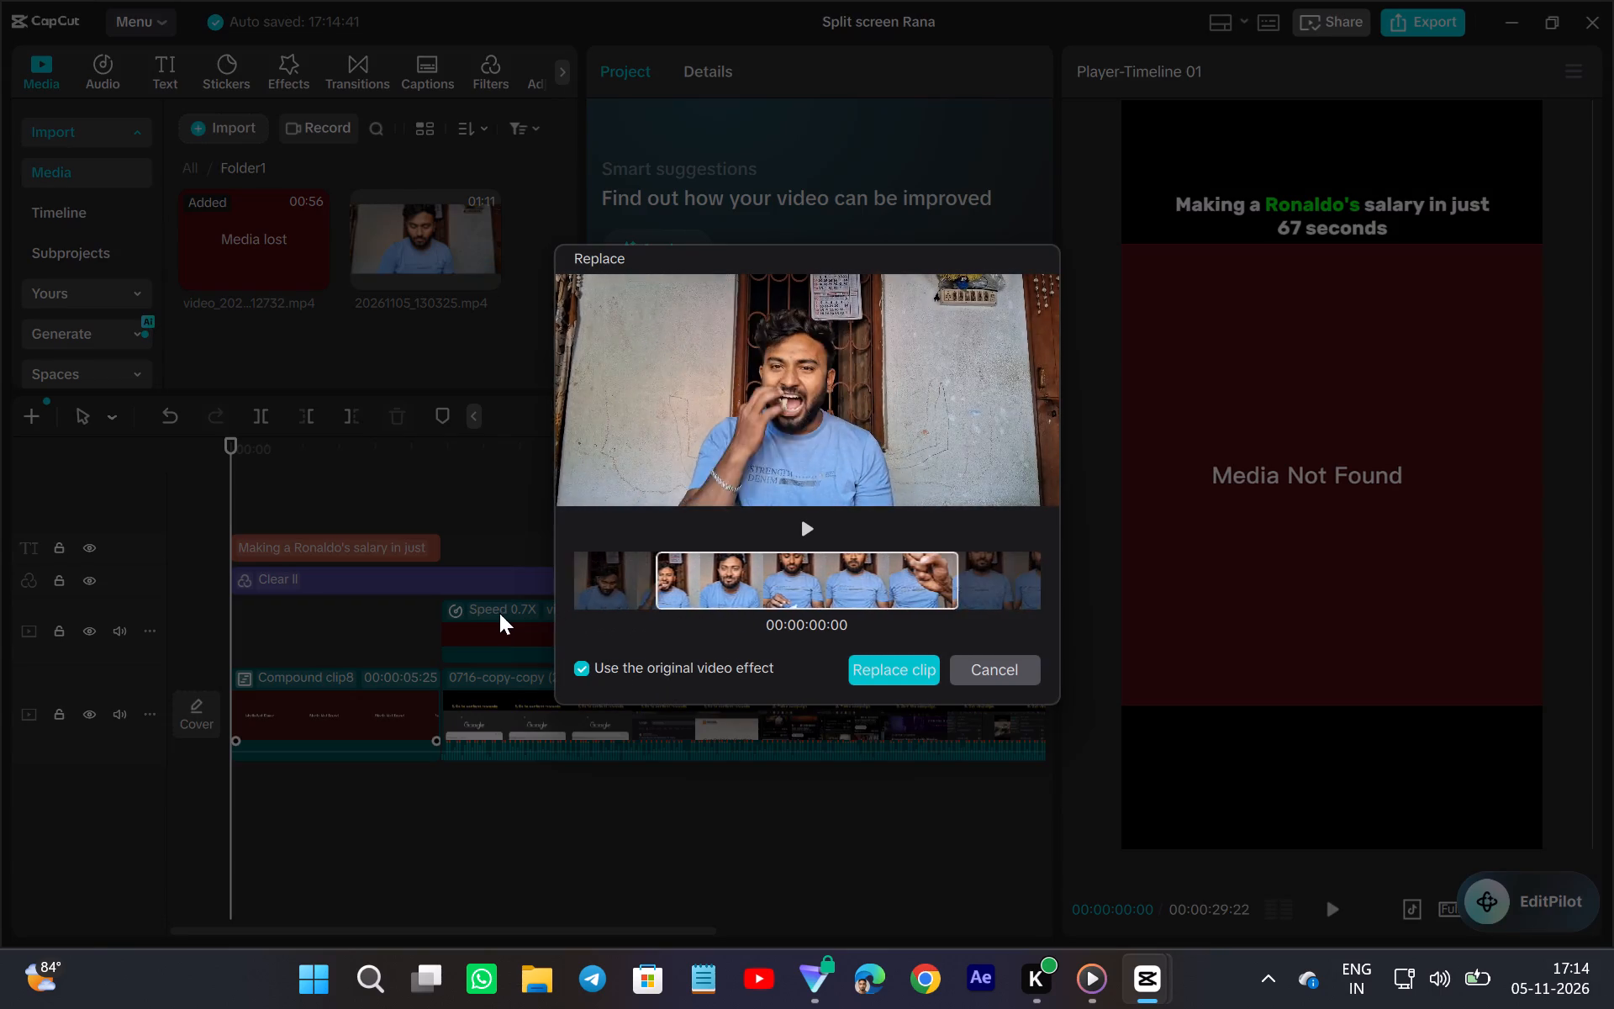
pyautogui.moveTo(499, 613); pyautogui.dragTo(127, 690)
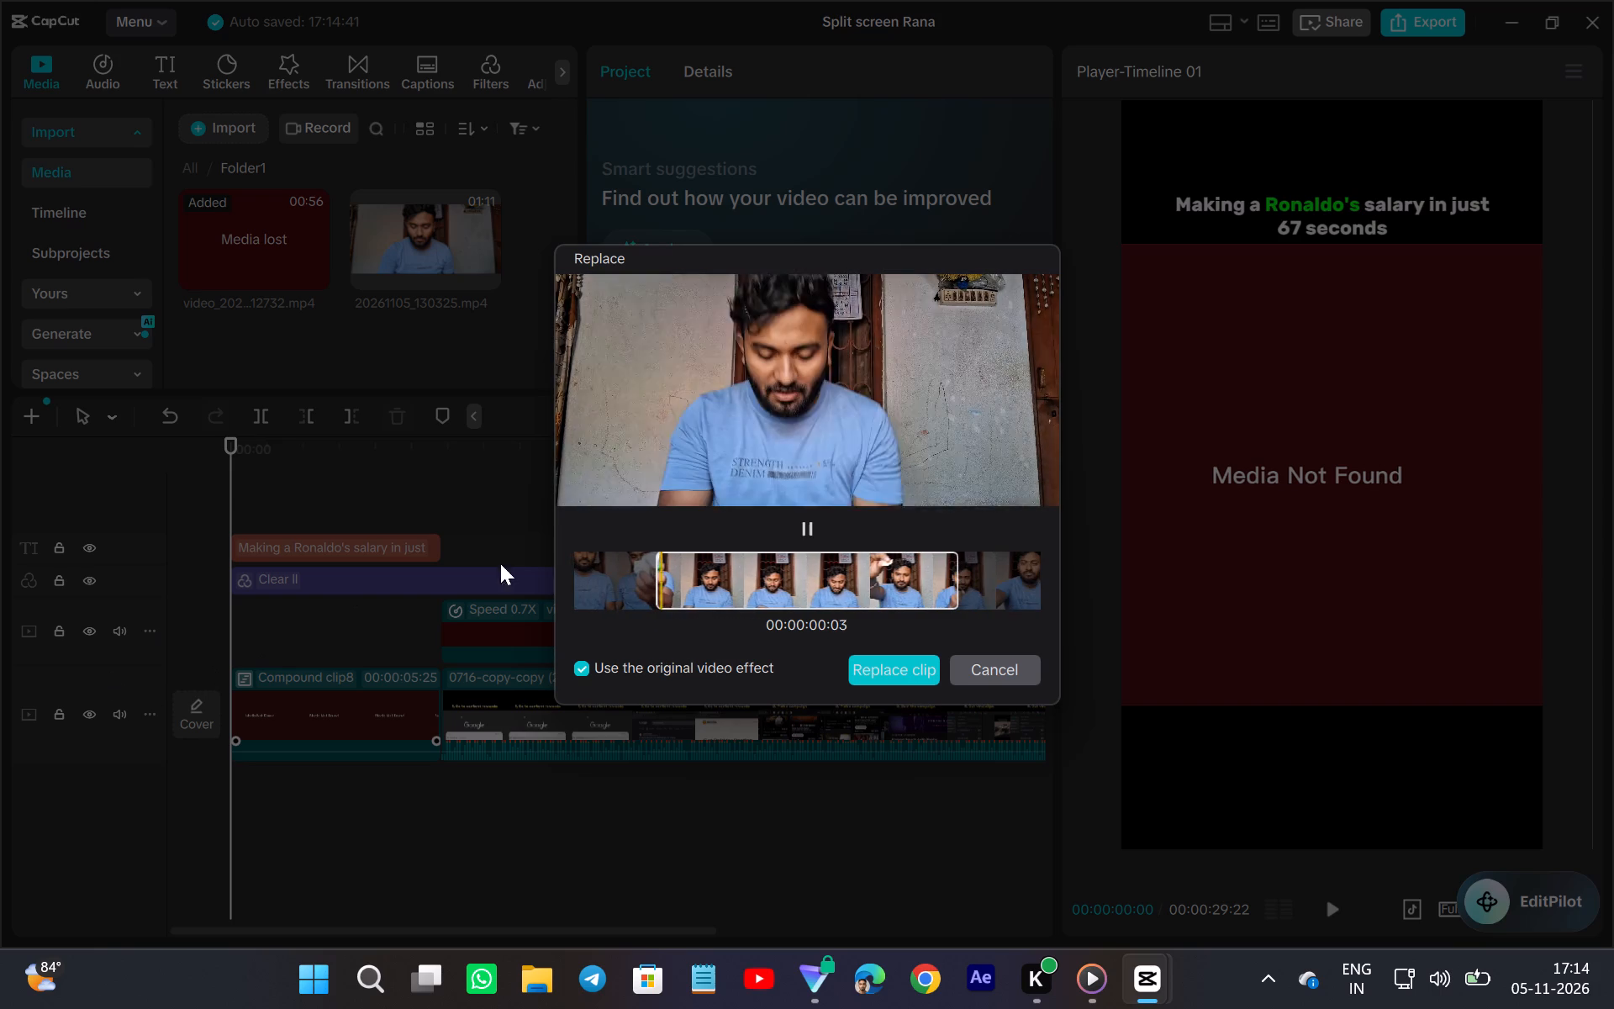
pyautogui.moveTo(833, 580); pyautogui.dragTo(621, 597)
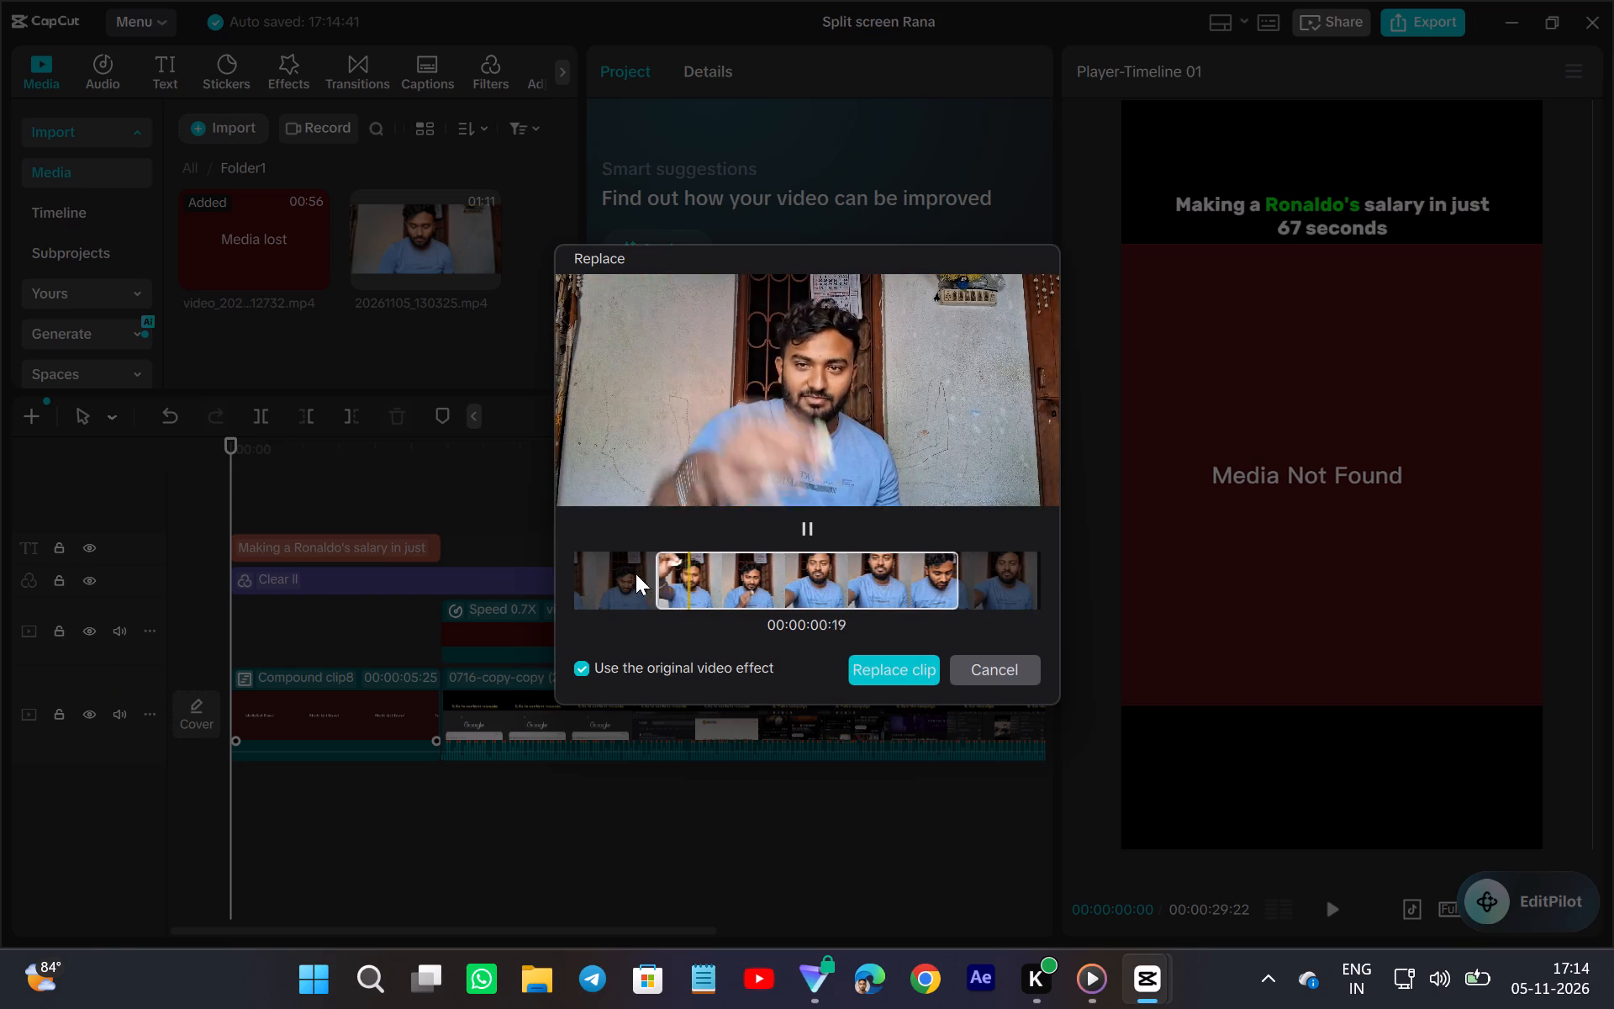
pyautogui.moveTo(859, 569); pyautogui.dragTo(453, 611)
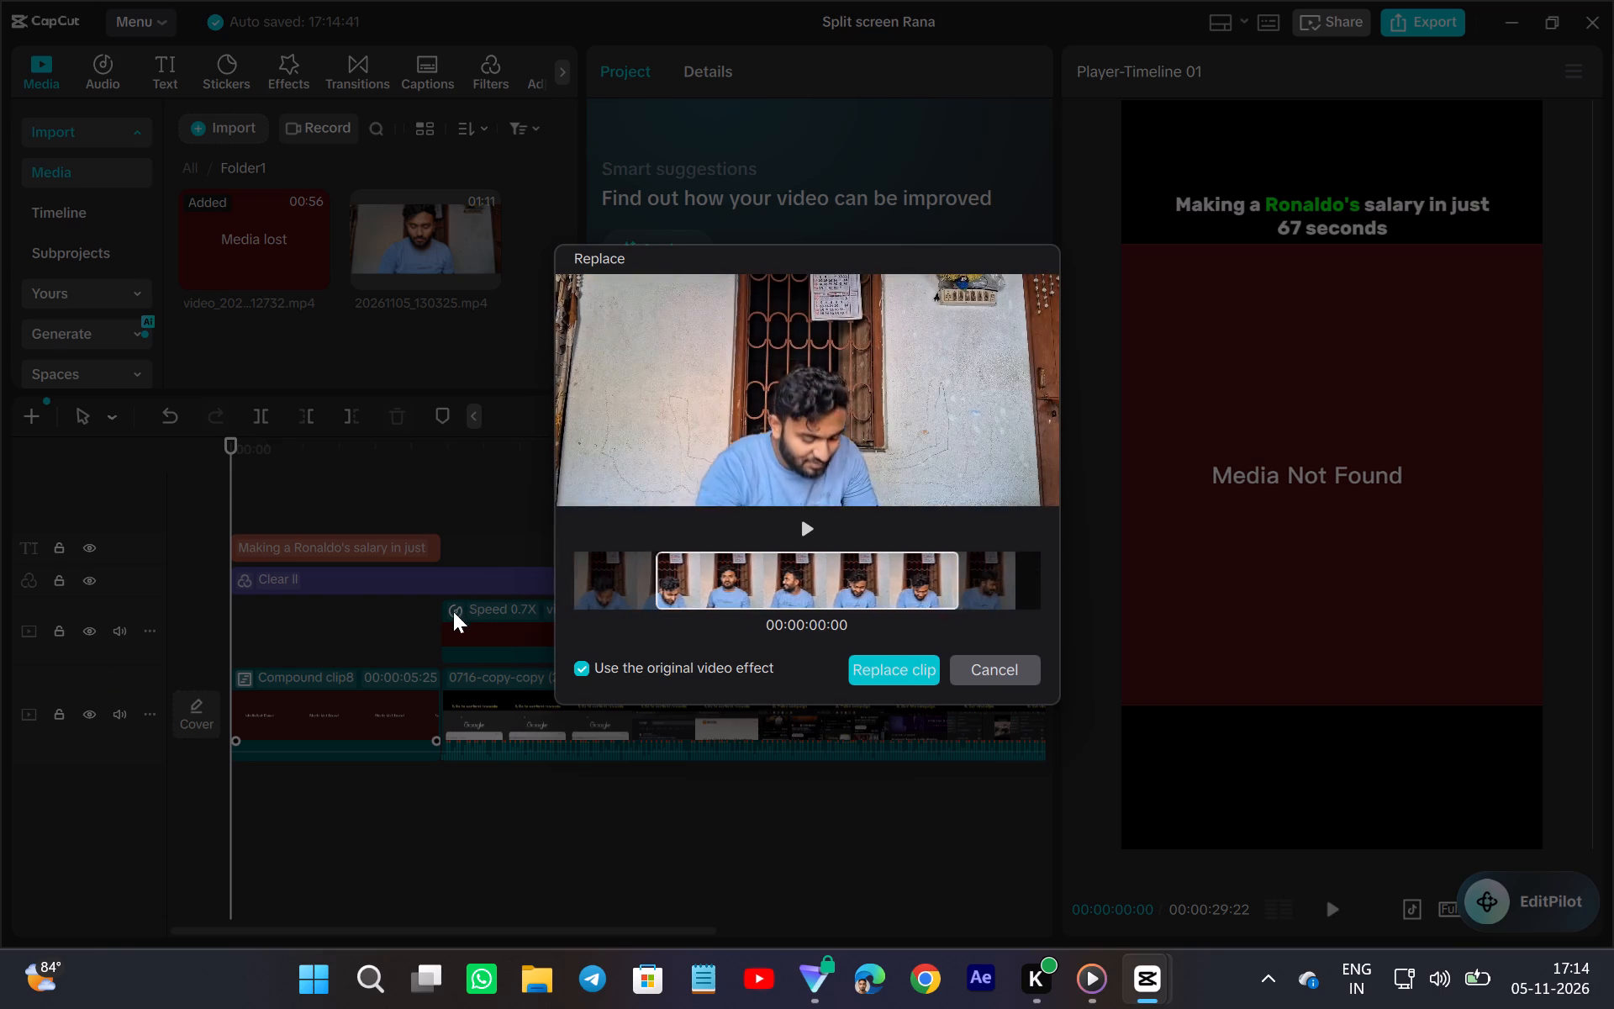
pyautogui.moveTo(453, 611); pyautogui.dragTo(187, 689)
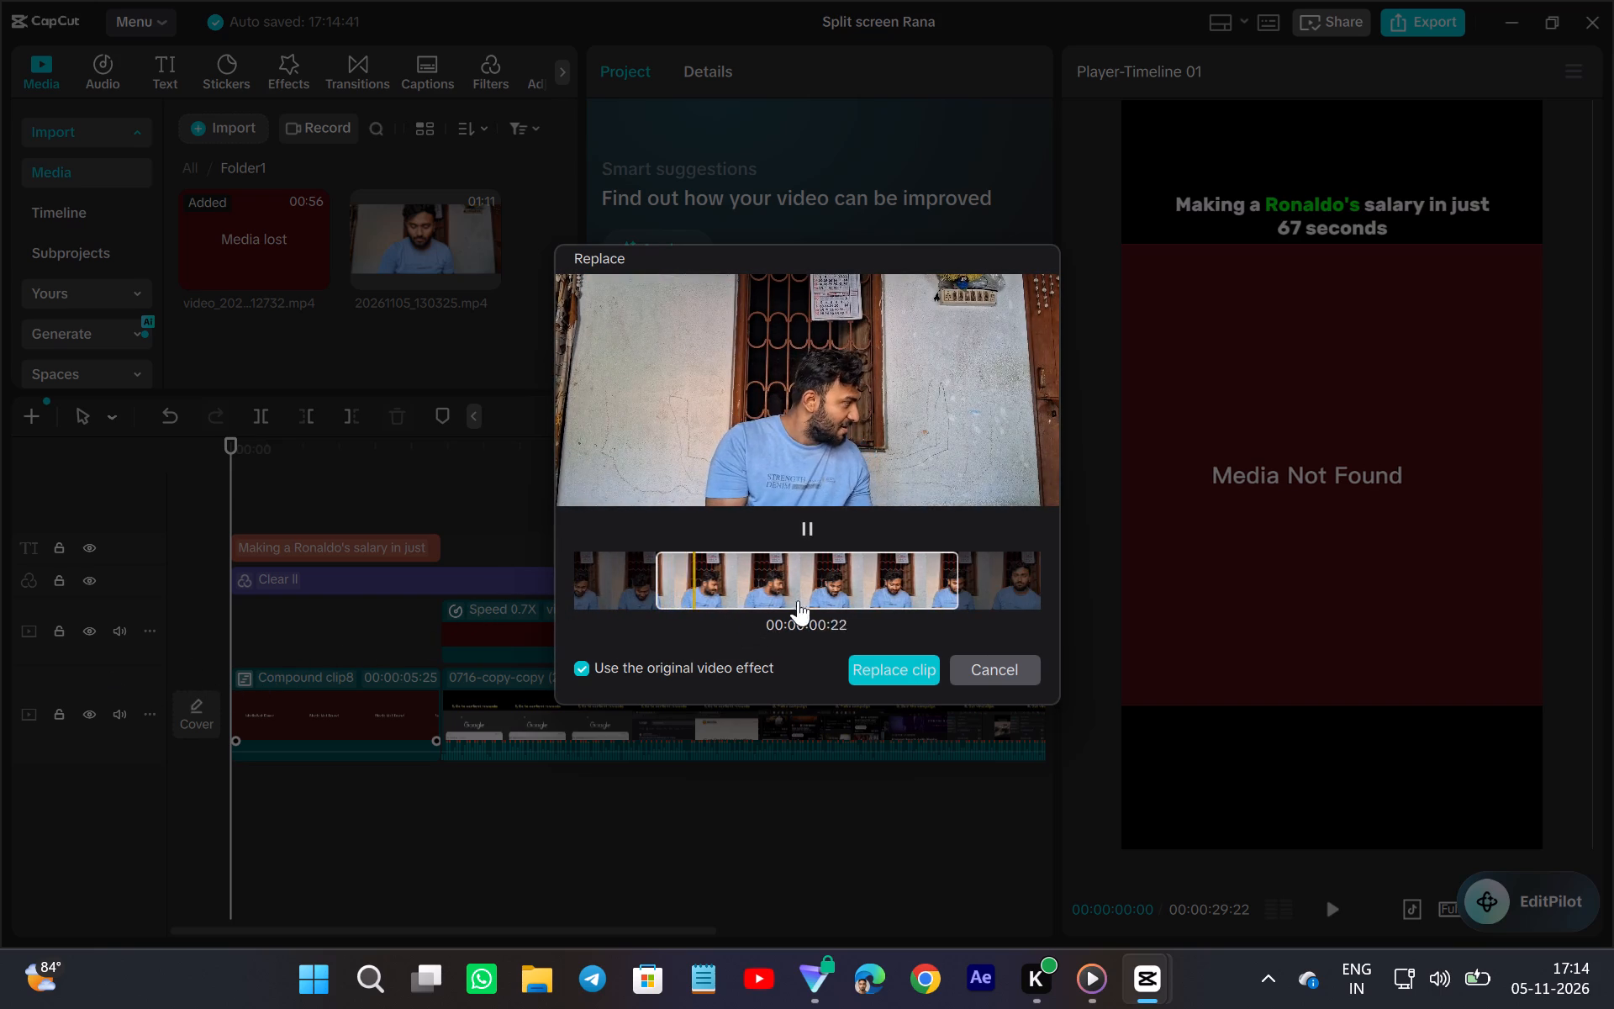
pyautogui.hscroll(-1, 813, 594)
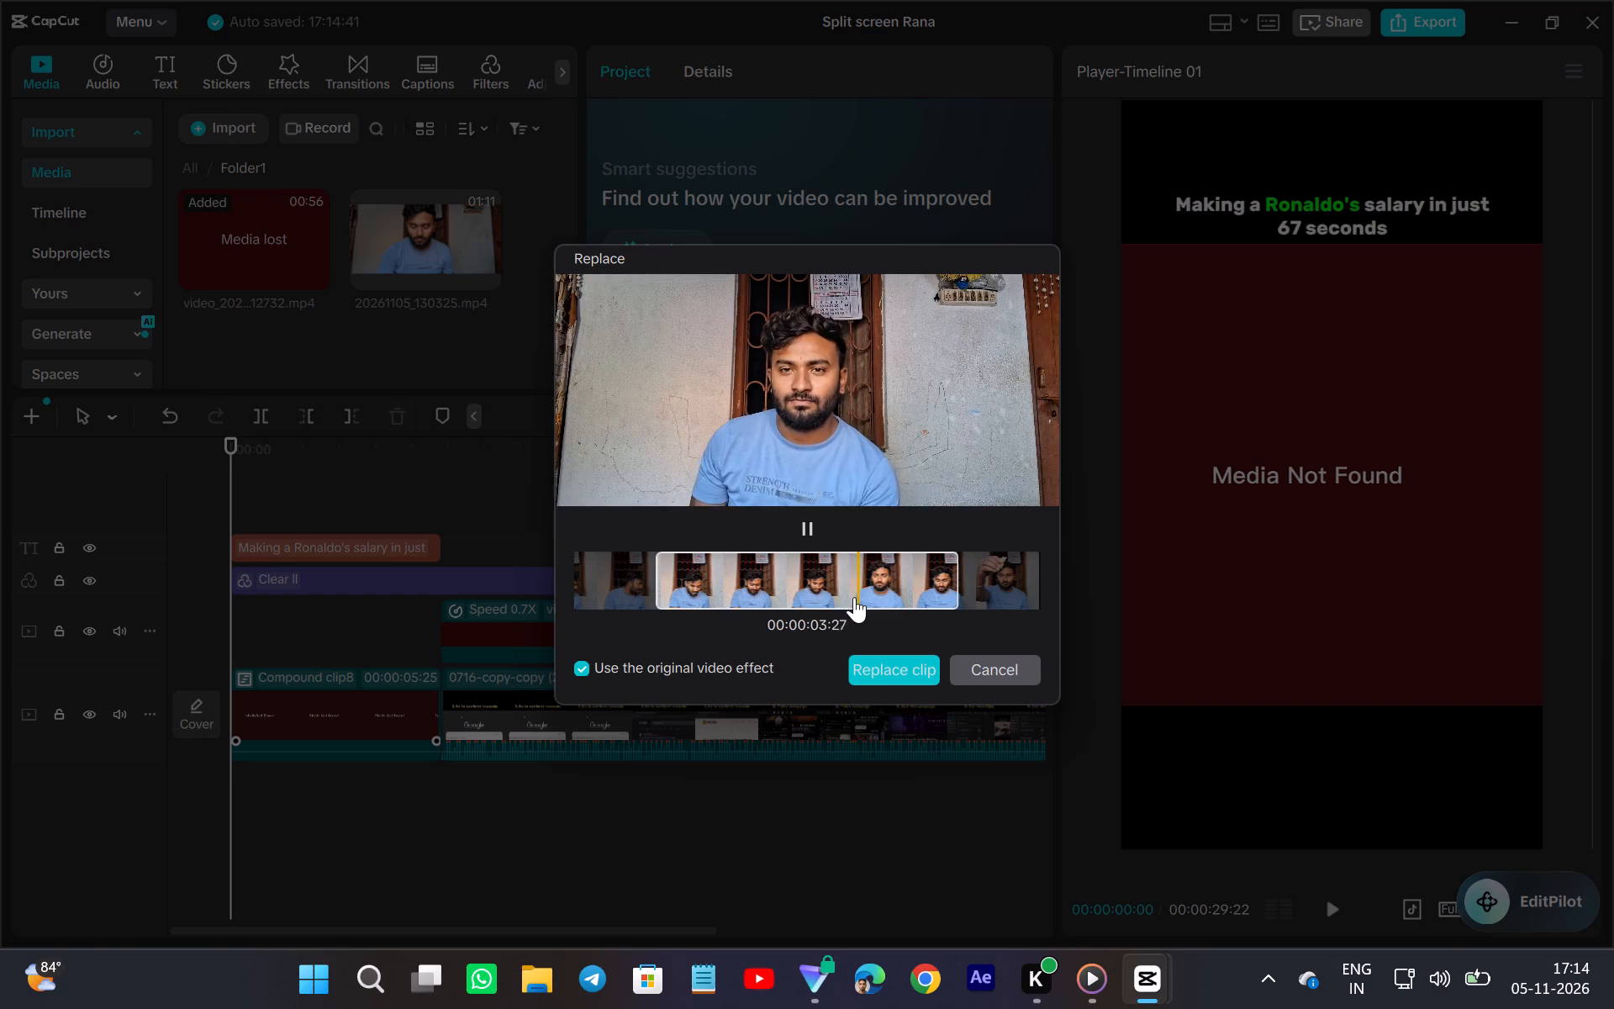
pyautogui.hscroll(-1, 895, 597)
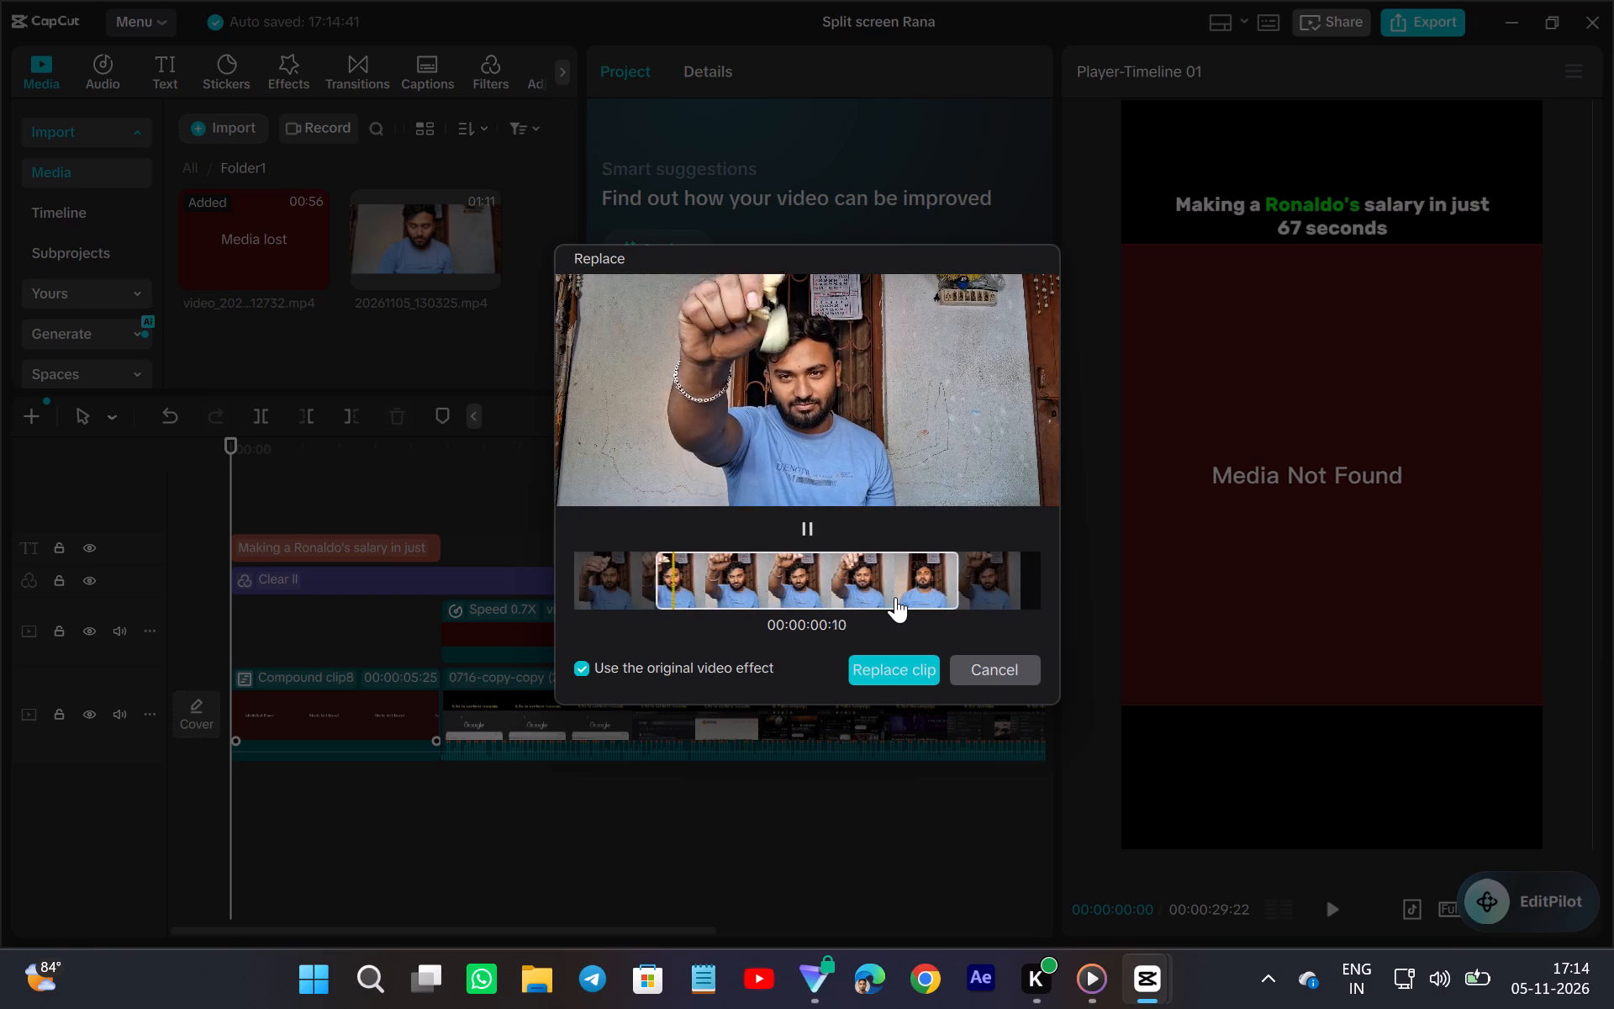
pyautogui.hscroll(-1, 887, 599)
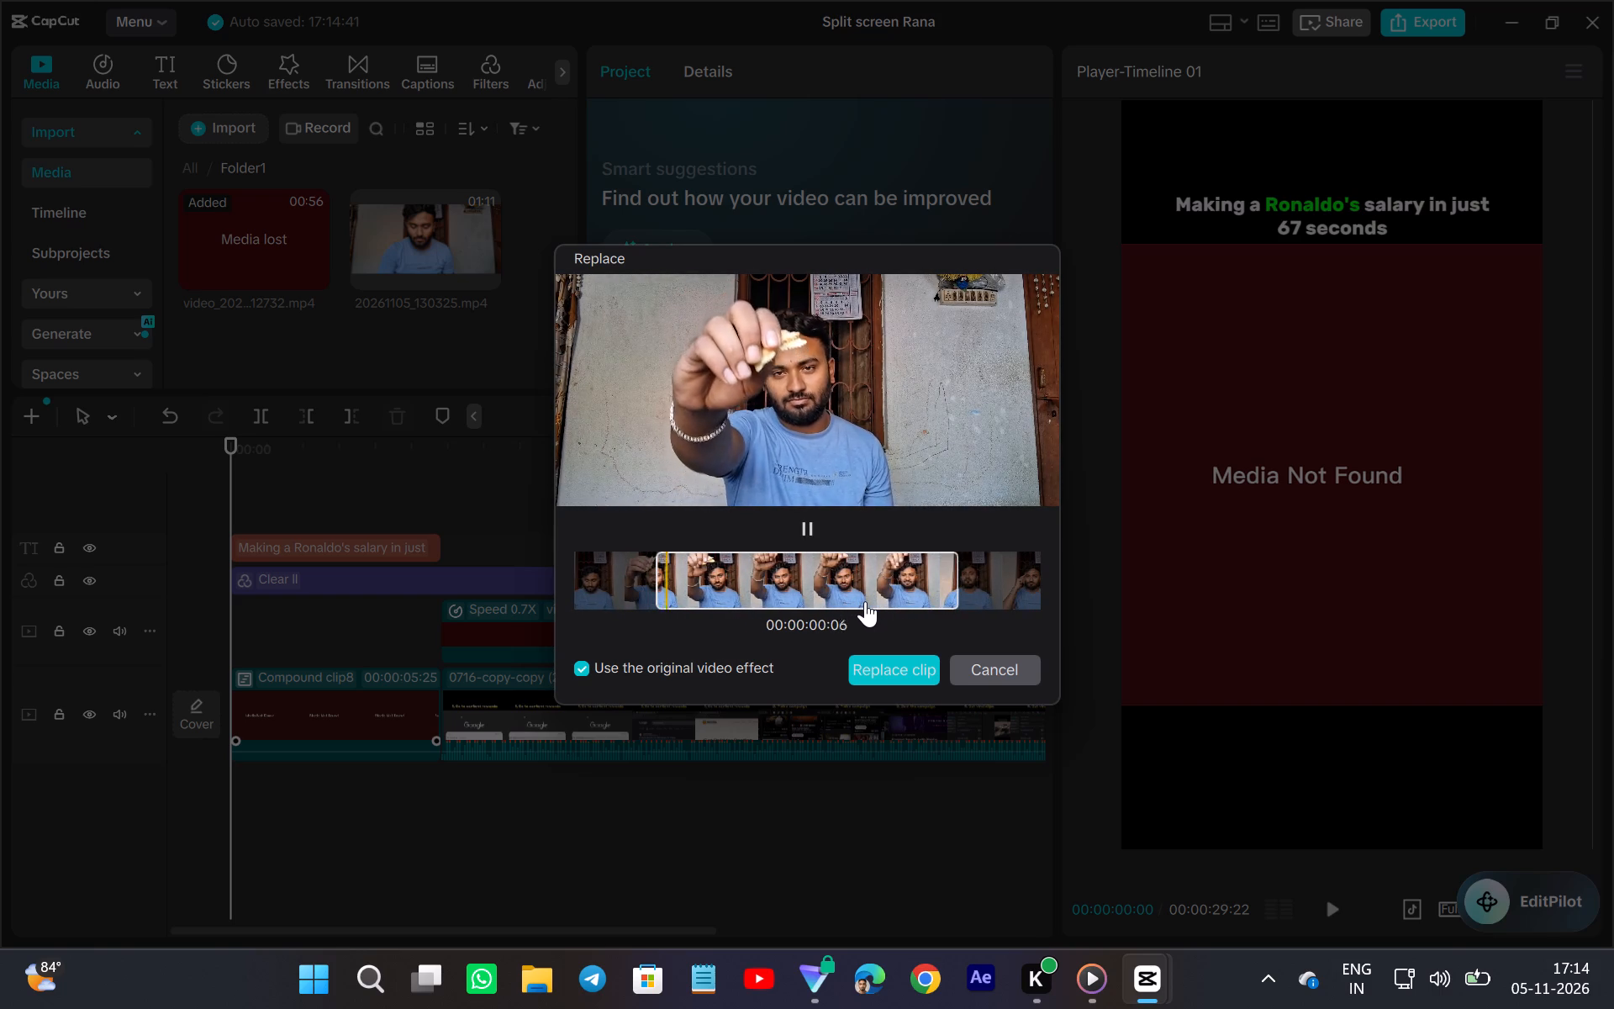
pyautogui.hscroll(-1, 861, 602)
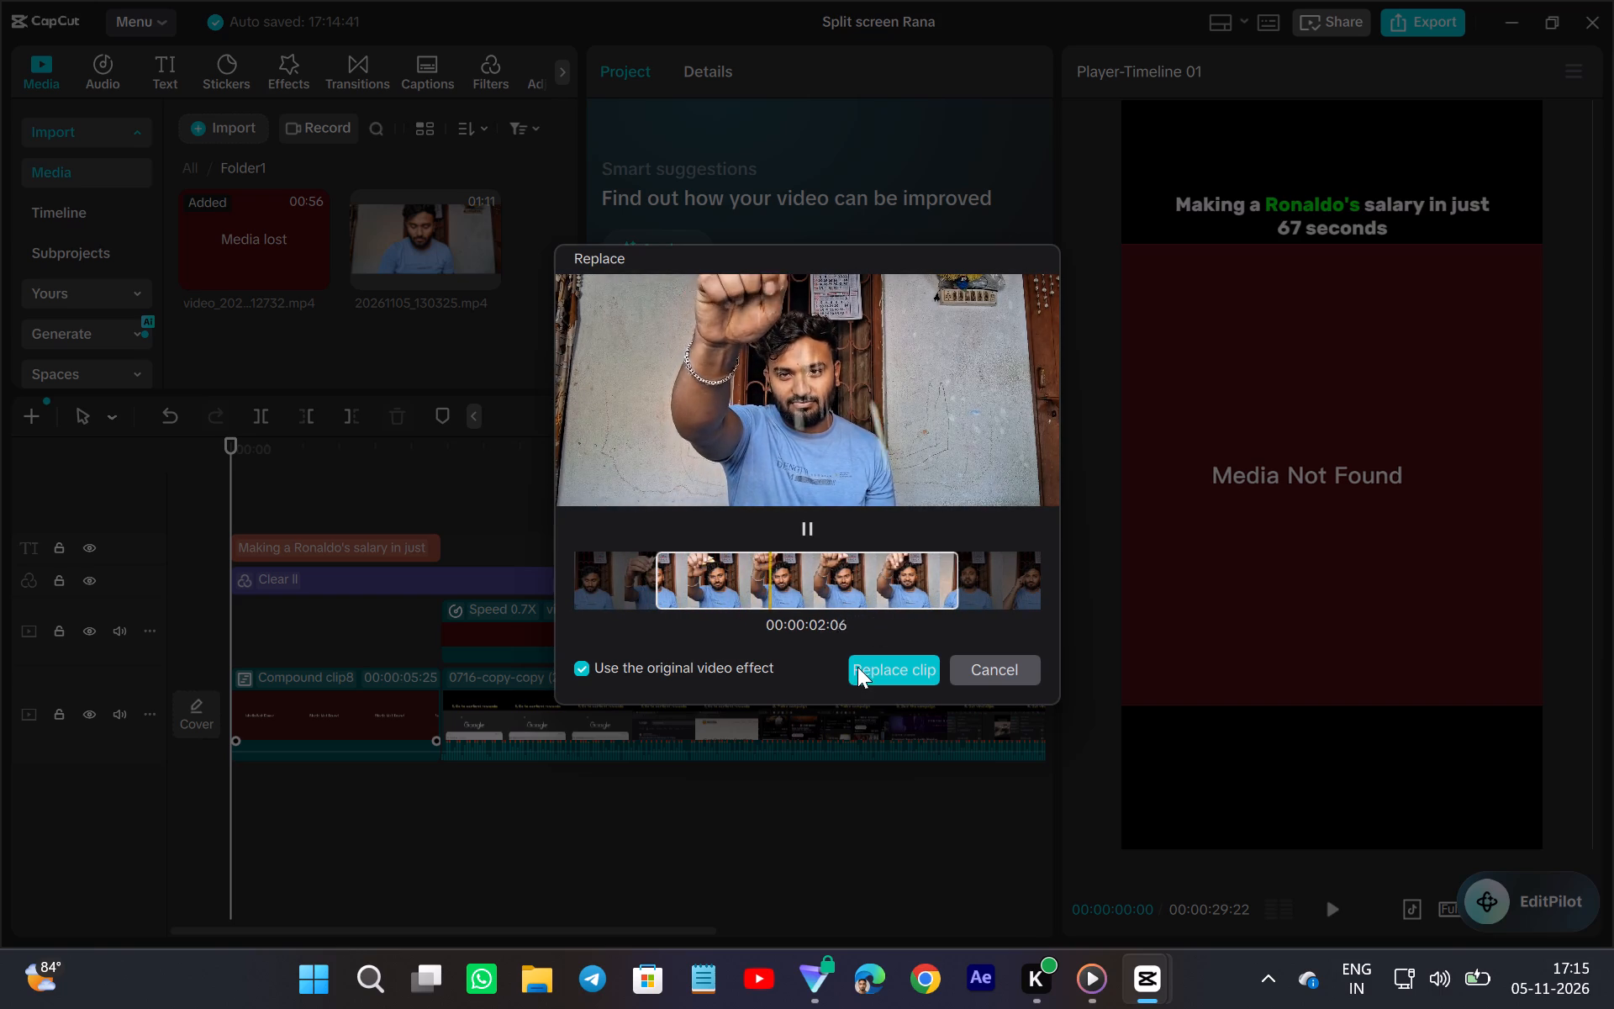
pyautogui.click(883, 665)
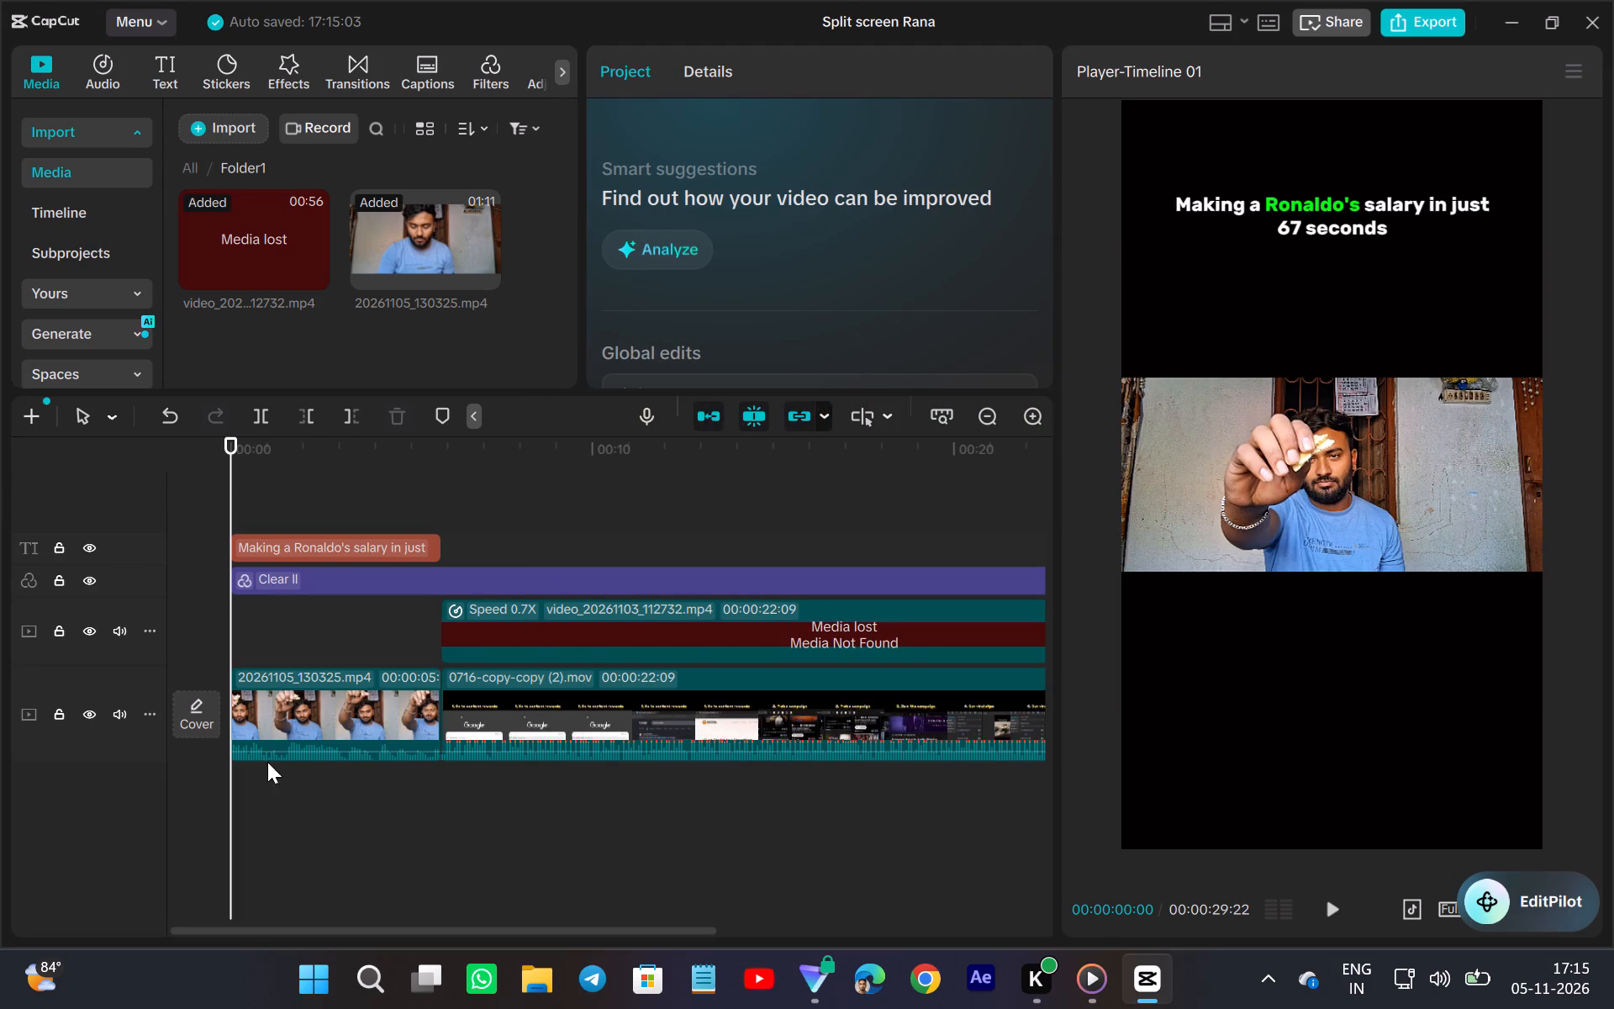
# Extend the end of the 20261105_130325.mp4 clip on the main track to a duration of 00:00:08:09.
pyautogui.click(372, 719)
pyautogui.moveTo(441, 705); pyautogui.dragTo(524, 769)
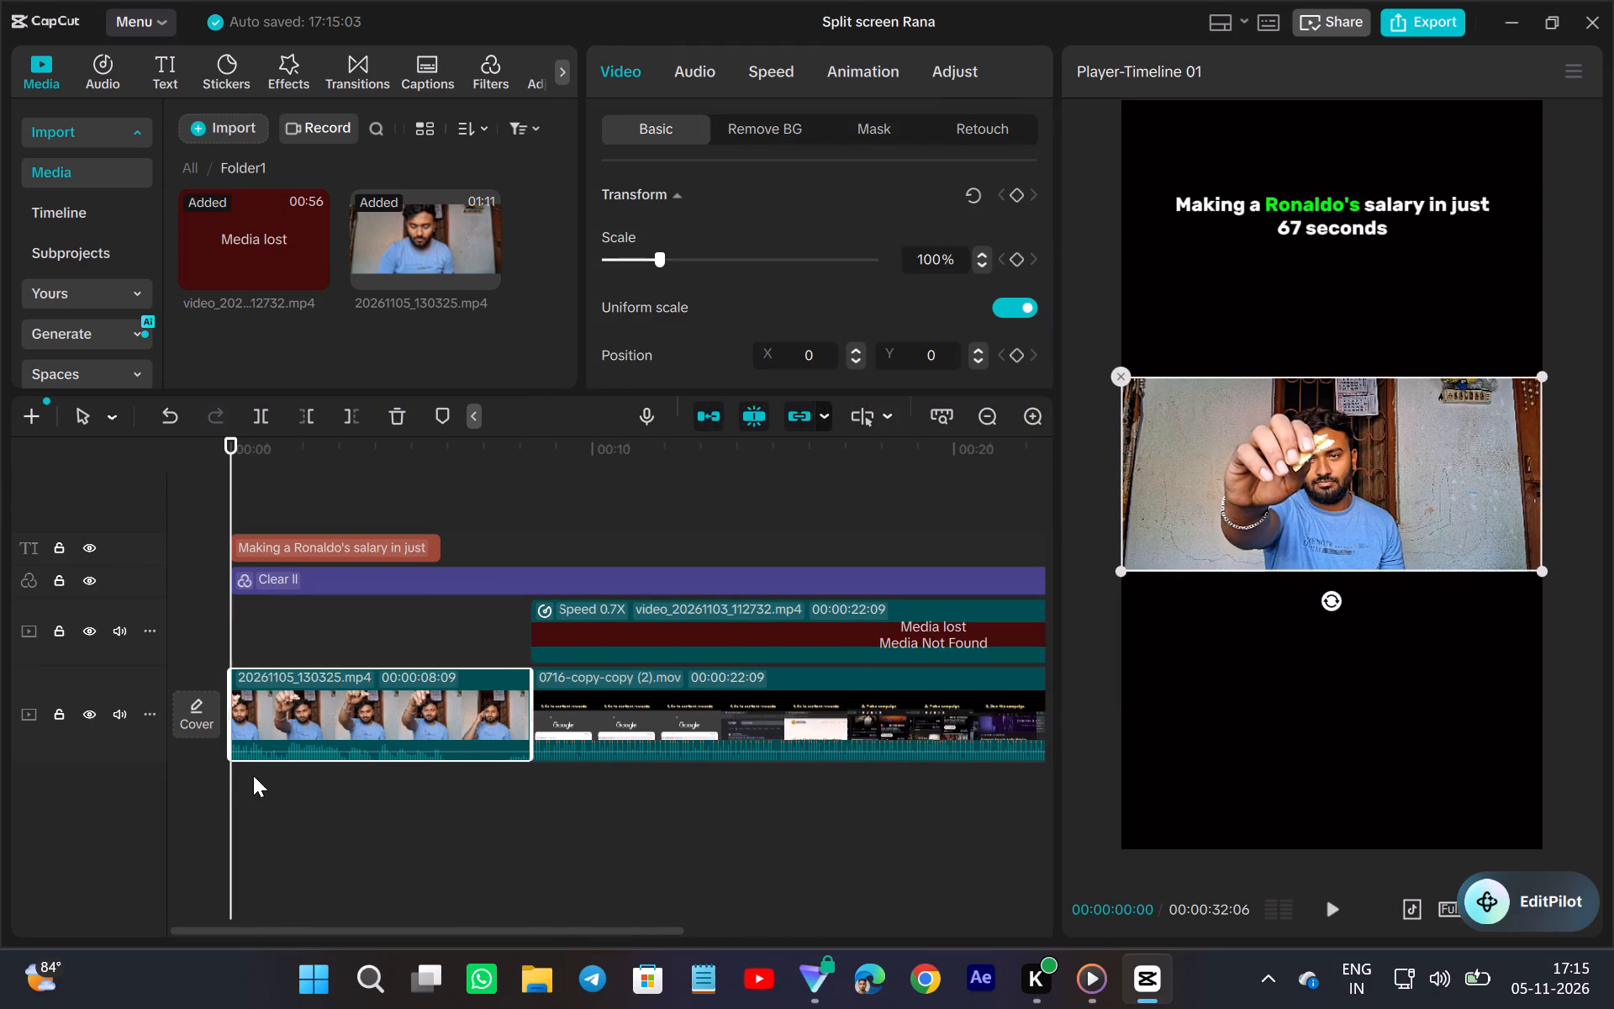
# Play the opening briefly and trim the clip's start up to the playhead at 00:00:00:08, leaving a duration of 00:00:08:01.
pyautogui.click(201, 775)
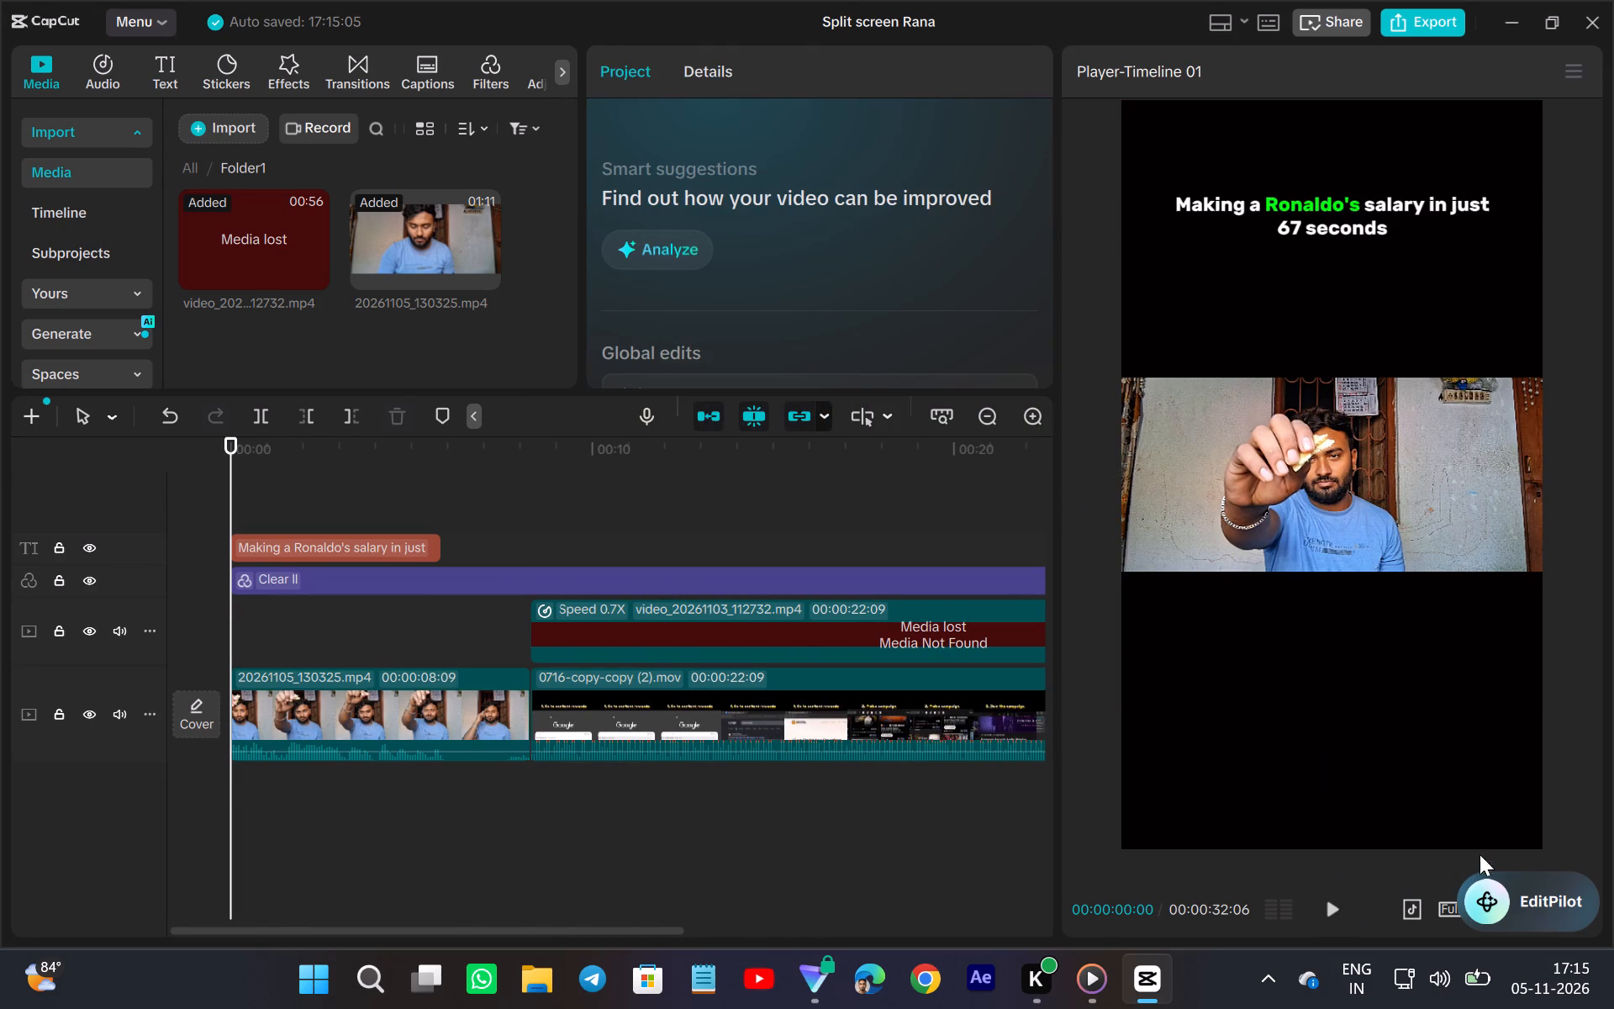
pyautogui.doubleClick(1335, 904)
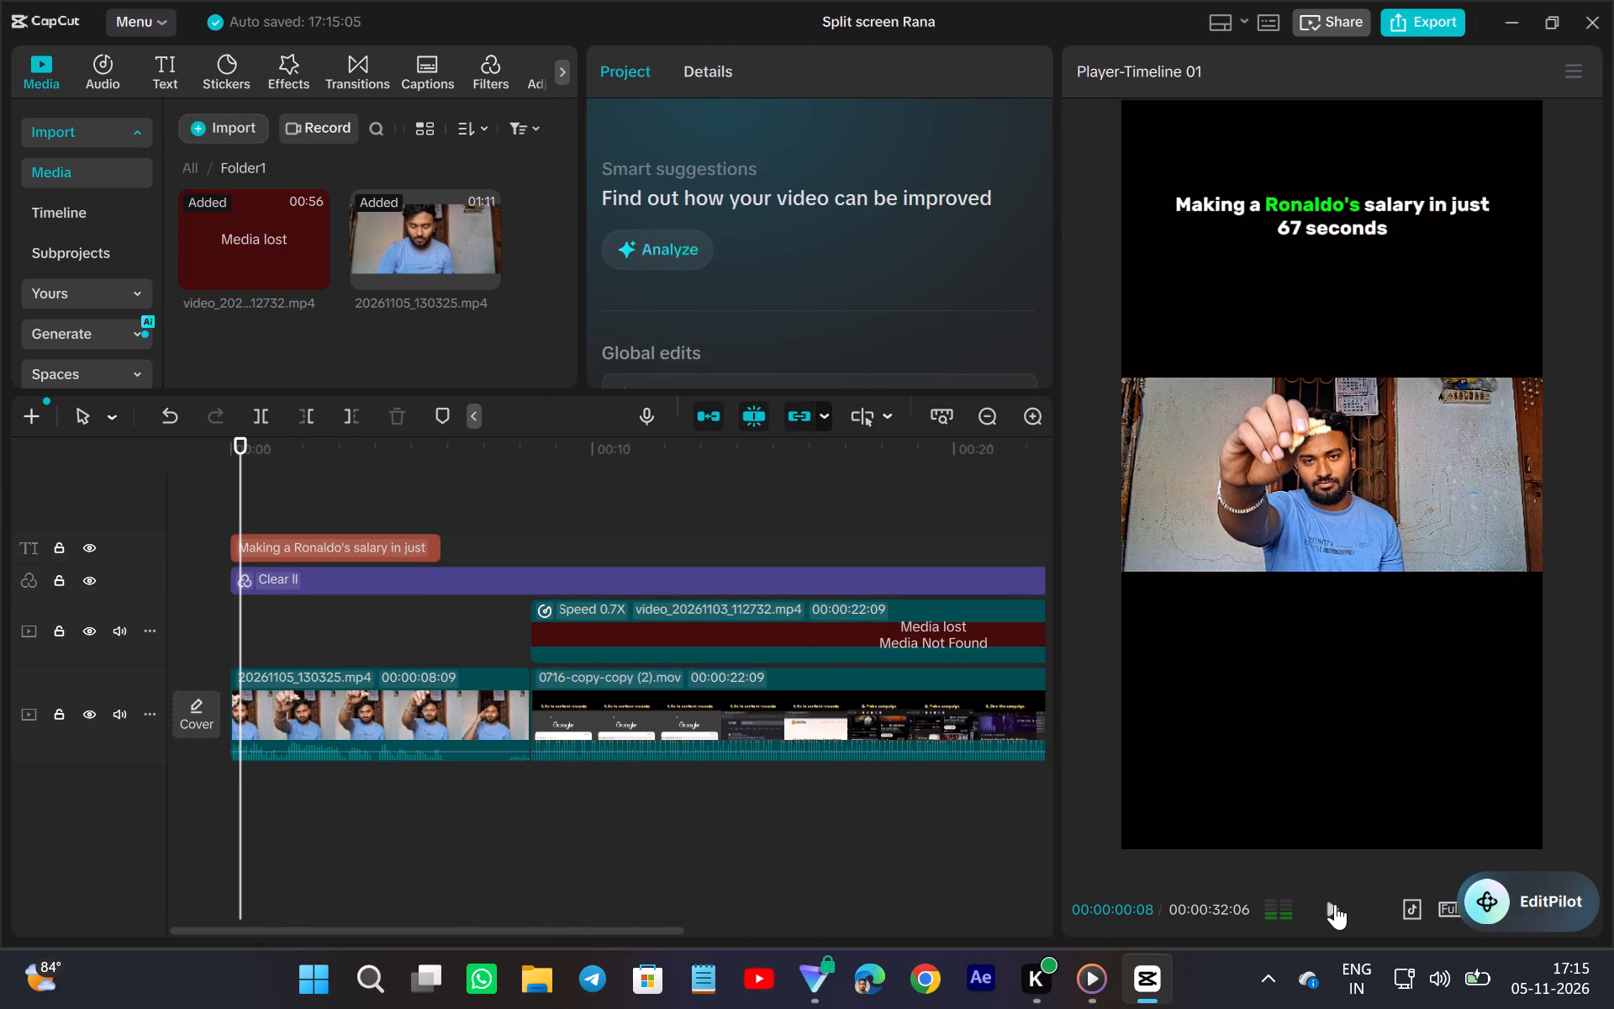
pyautogui.click(281, 705)
pyautogui.scroll(1, 281, 705)
pyautogui.scroll(-1, 281, 705)
pyautogui.scroll(1, 281, 705)
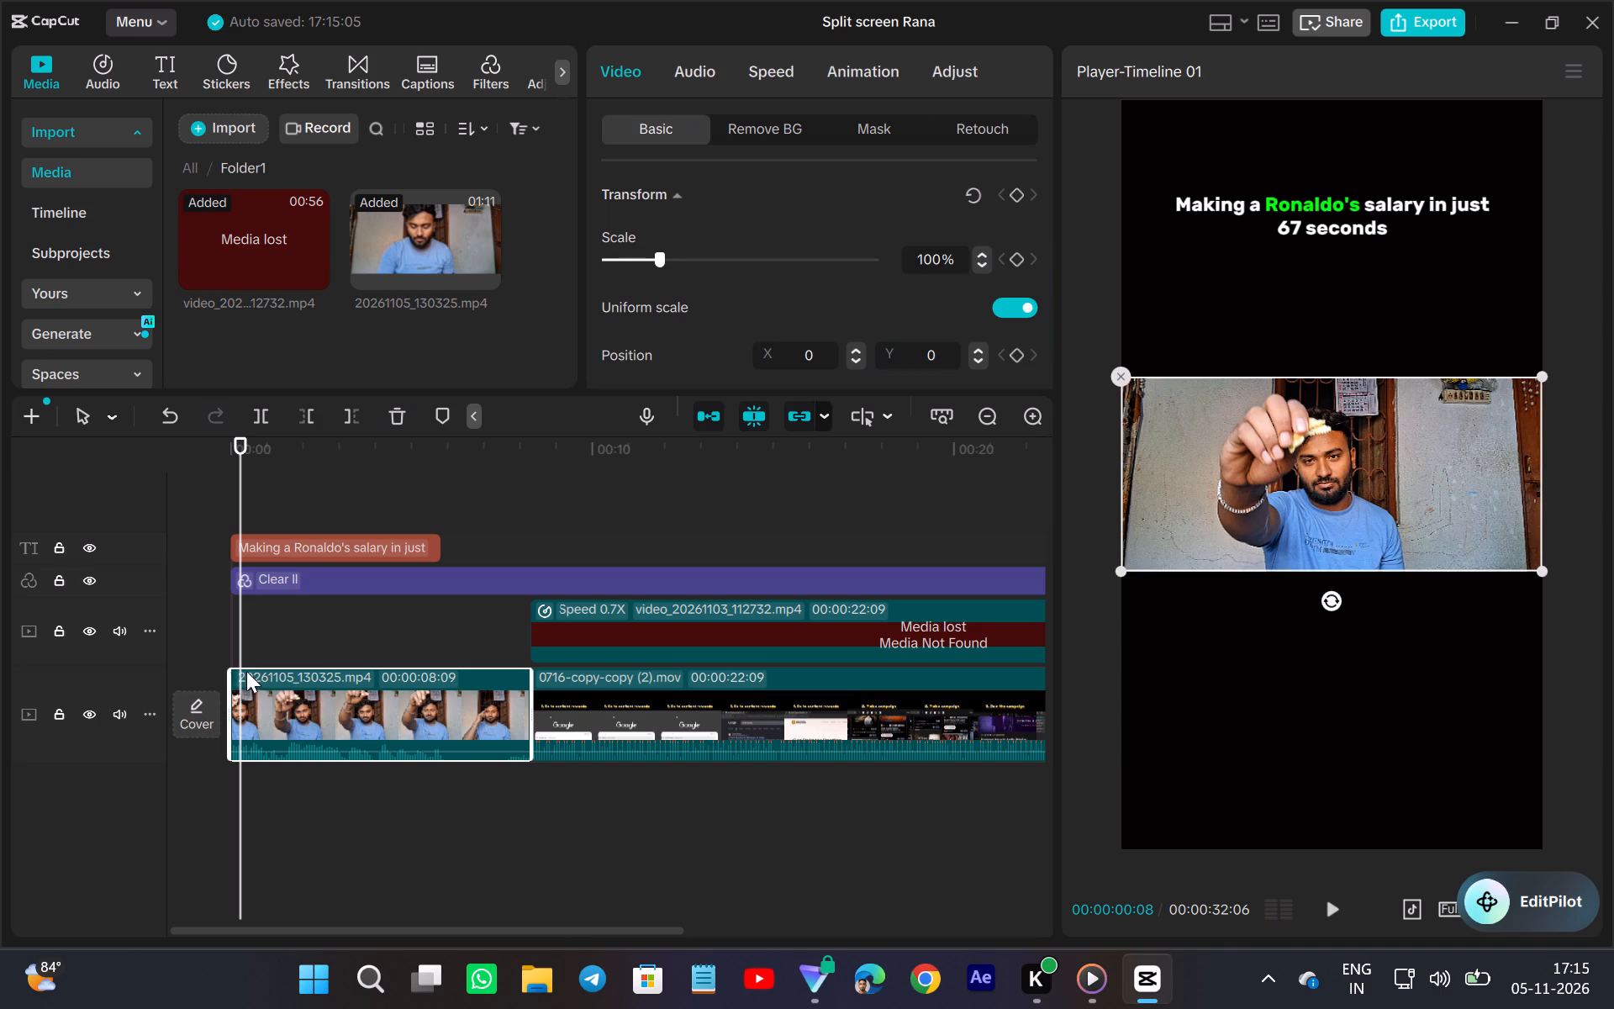
pyautogui.moveTo(227, 668); pyautogui.dragTo(235, 683)
pyautogui.click(233, 686)
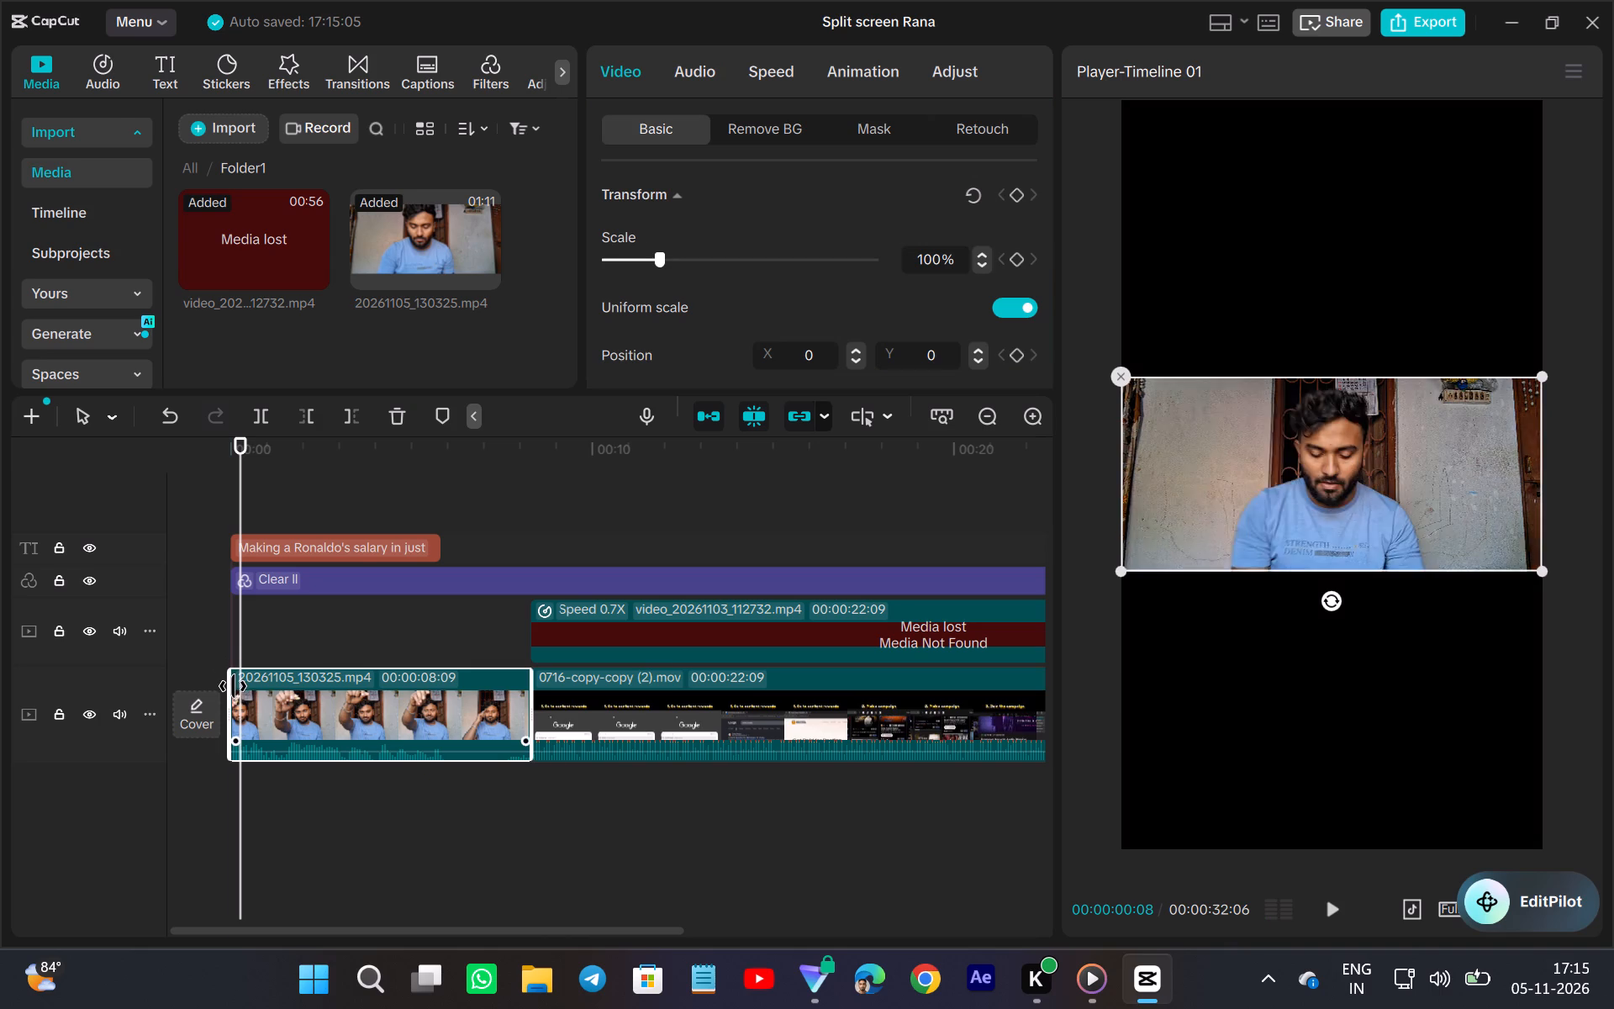
pyautogui.scroll(2, 235, 691)
pyautogui.scroll(-1, 235, 691)
pyautogui.scroll(1, 235, 693)
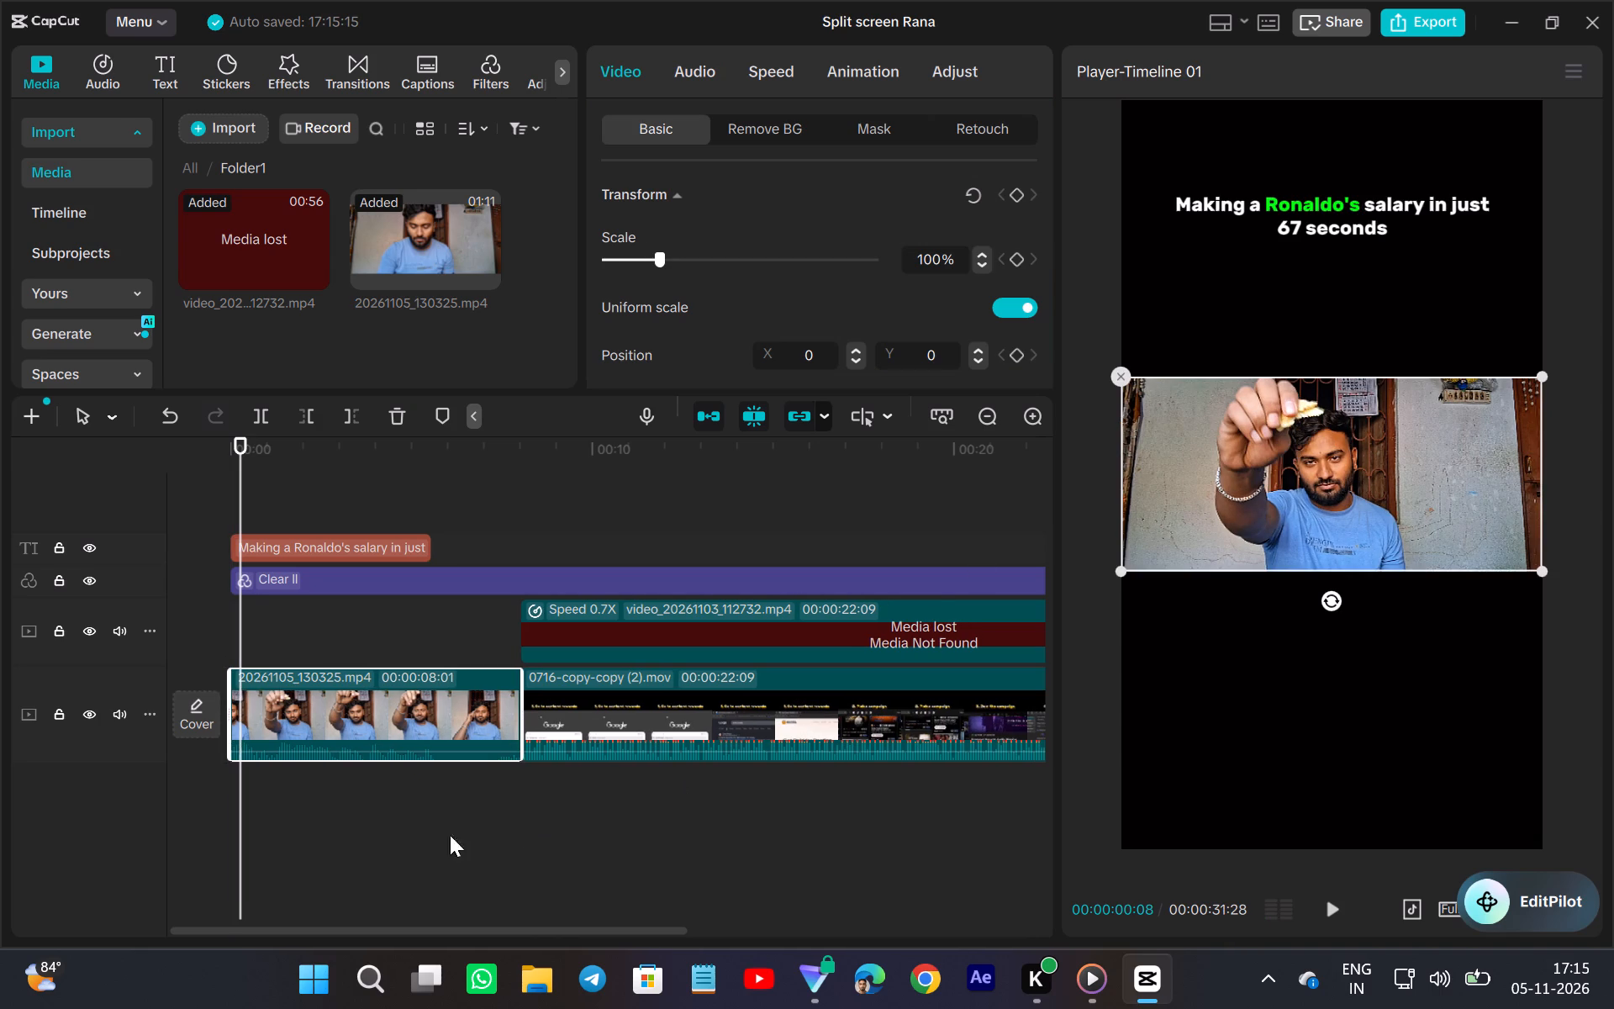
# Play the timeline from the beginning to review the trimmed start of the 20261105_130325.mp4 clip.
pyautogui.click(208, 783)
pyautogui.scroll(1, 872, 860)
pyautogui.scroll(-1, 1334, 906)
pyautogui.scroll(1, 1337, 906)
pyautogui.scroll(-1, 1337, 906)
pyautogui.click(1338, 906)
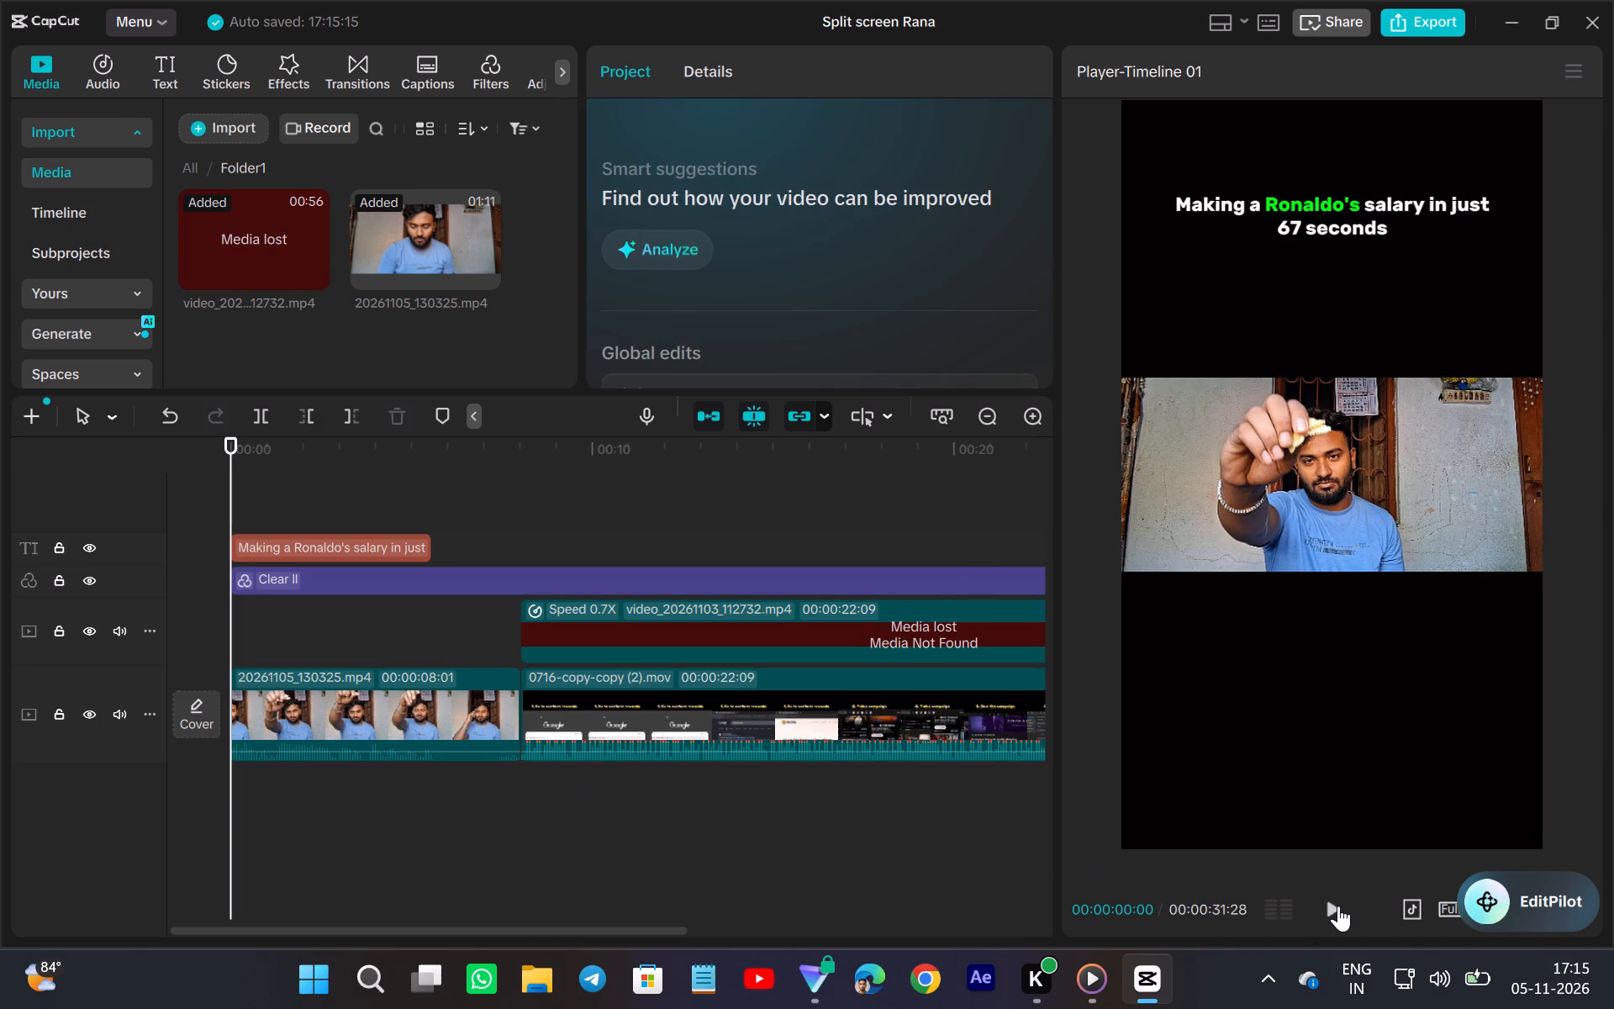
pyautogui.scroll(1, 1338, 906)
pyautogui.scroll(-1, 1338, 906)
pyautogui.scroll(4, 1338, 906)
pyautogui.scroll(-2, 1338, 906)
pyautogui.click(1338, 906)
pyautogui.scroll(1, 1338, 906)
pyautogui.doubleClick(1338, 906)
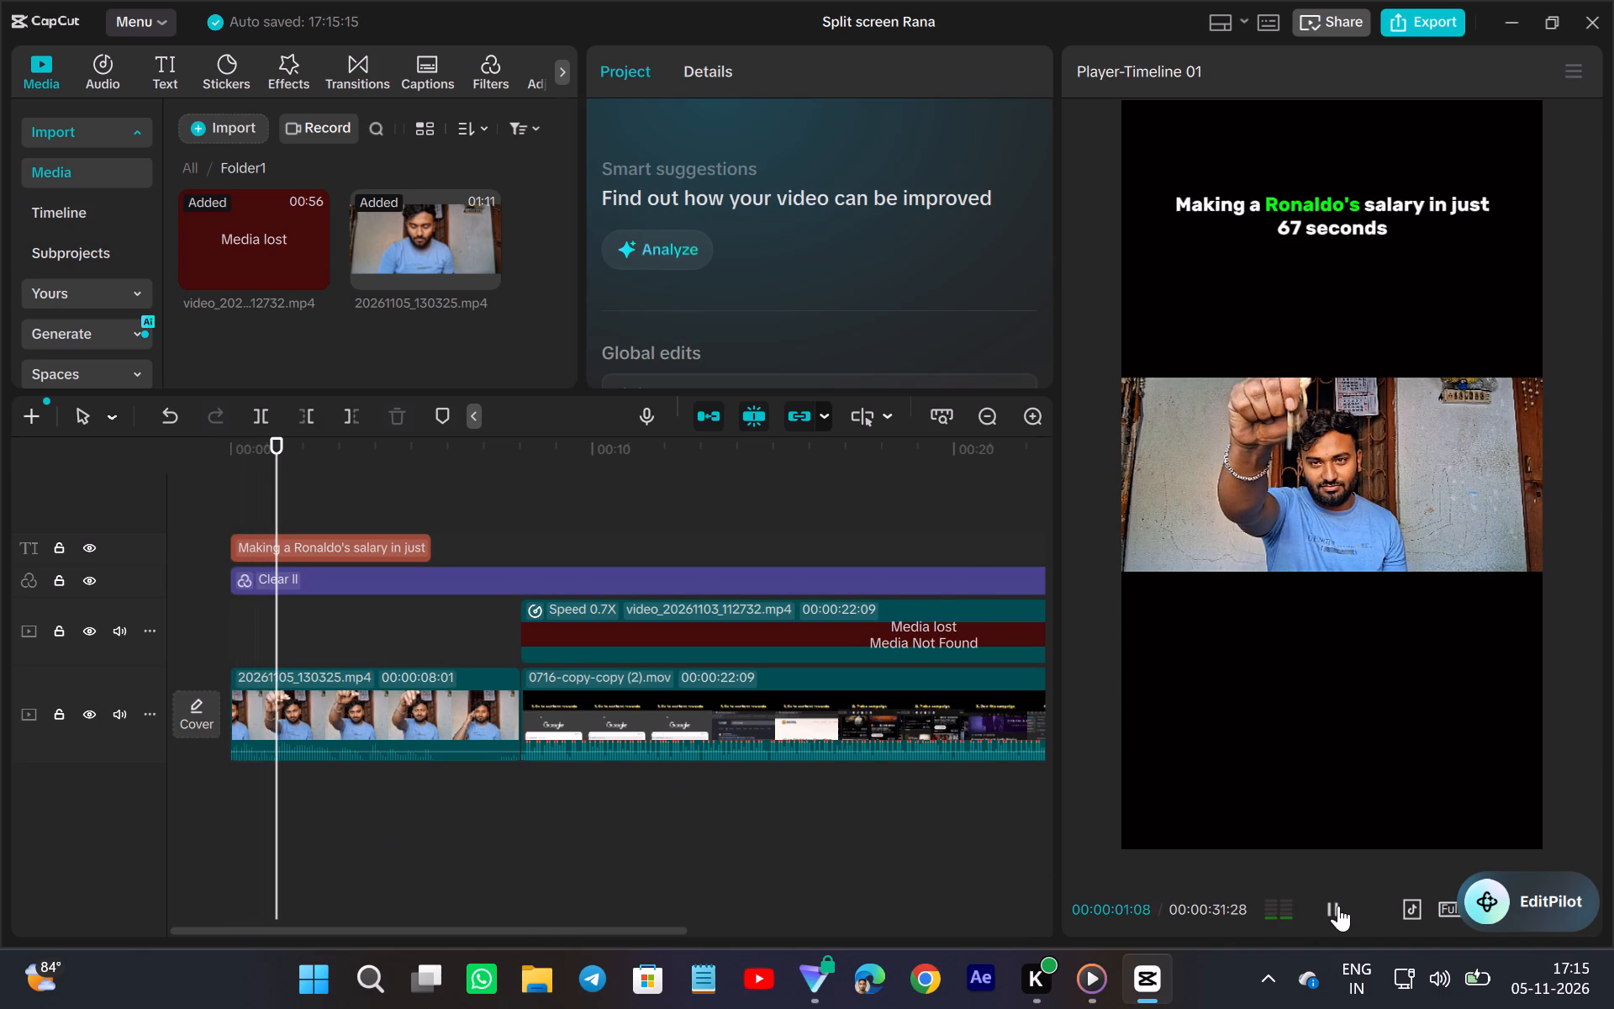
# Find the cut point by playback and split the 20261105_130325.mp4 clip at 00:00:01:08.
pyautogui.doubleClick(1028, 420)
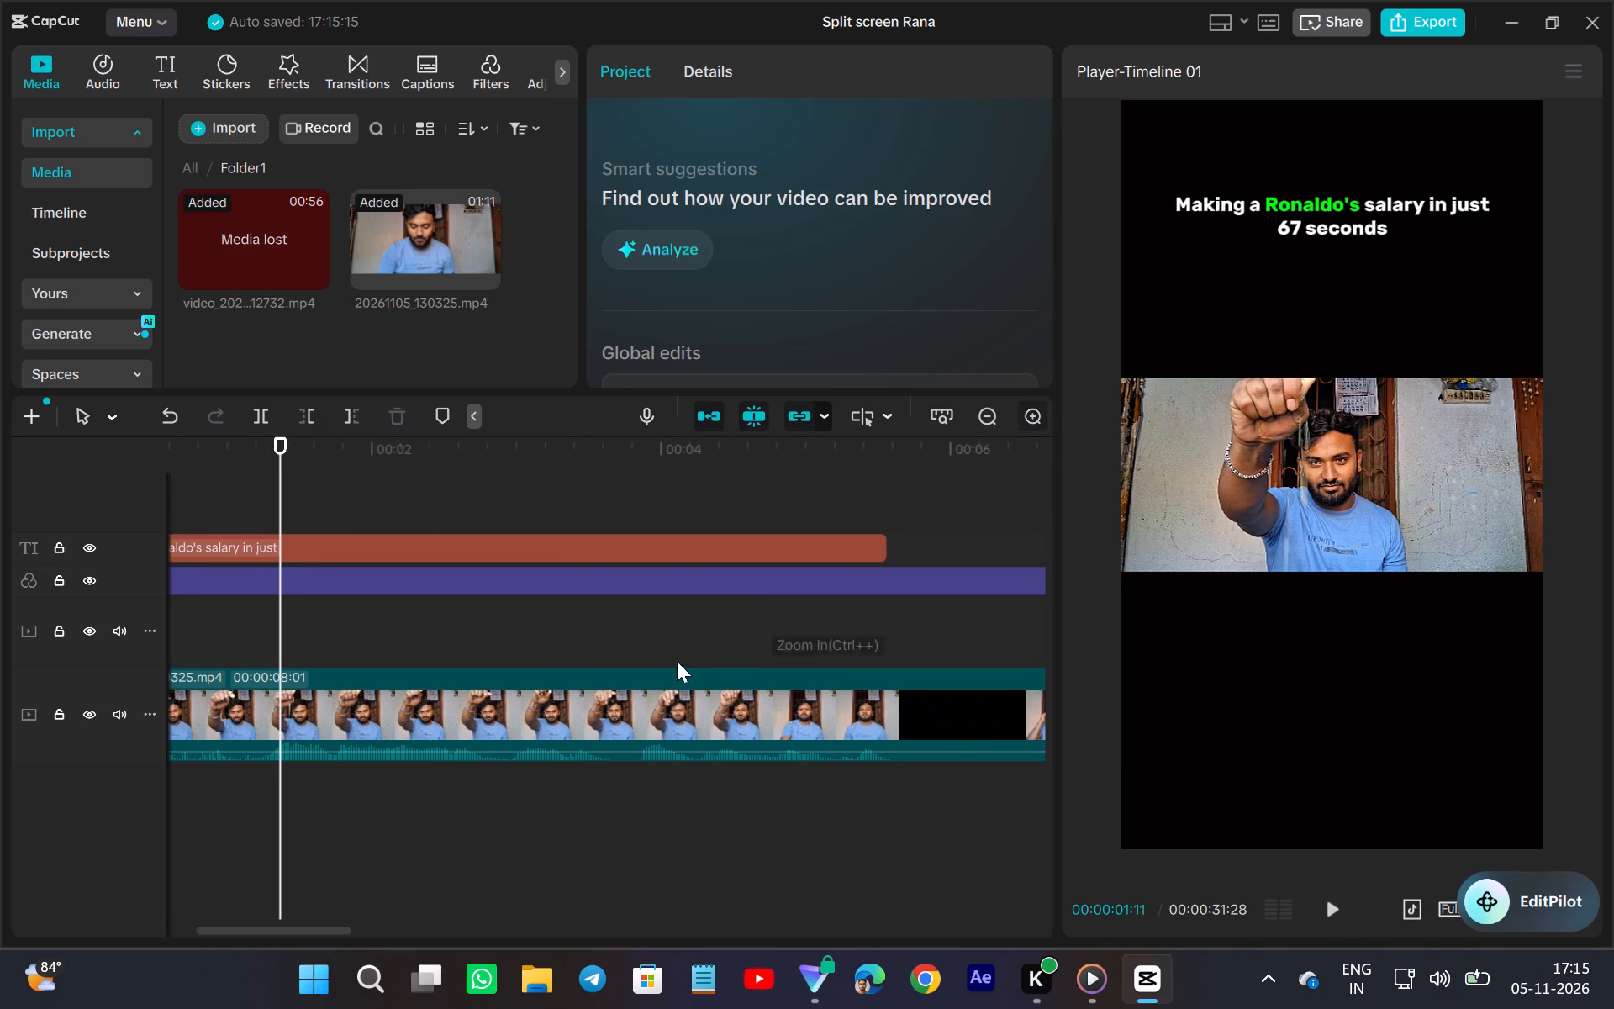
pyautogui.click(191, 784)
pyautogui.scroll(-1, 213, 779)
pyautogui.scroll(1, 366, 742)
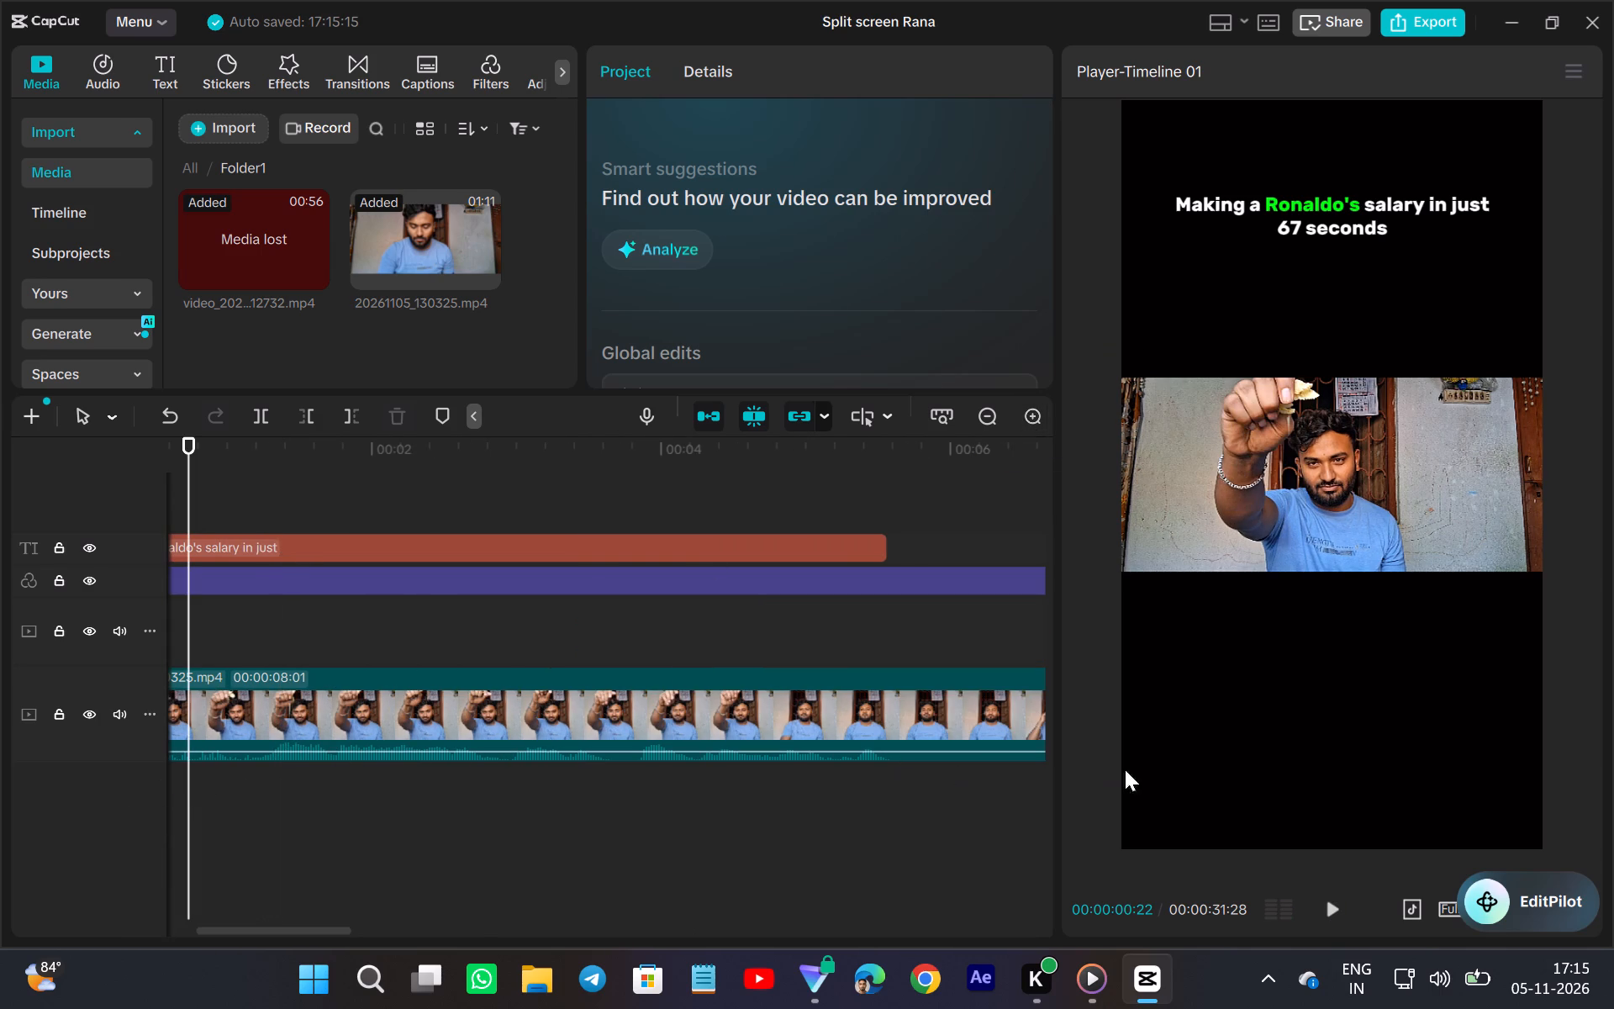
pyautogui.doubleClick(1325, 916)
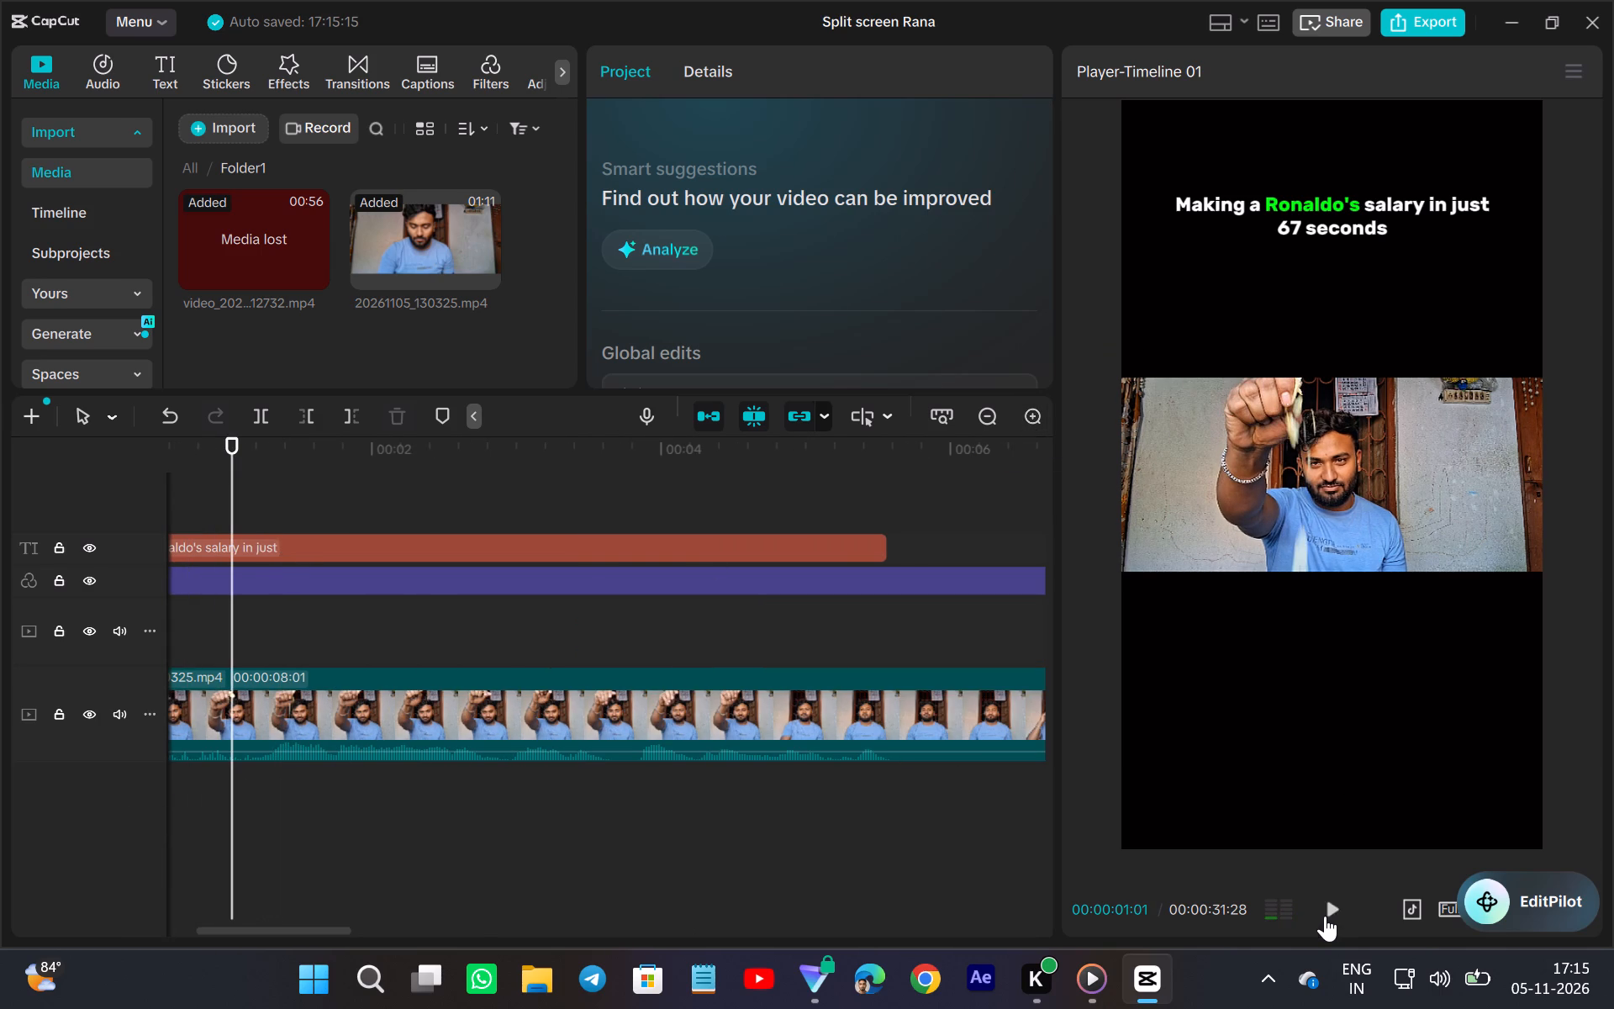
pyautogui.doubleClick(1325, 904)
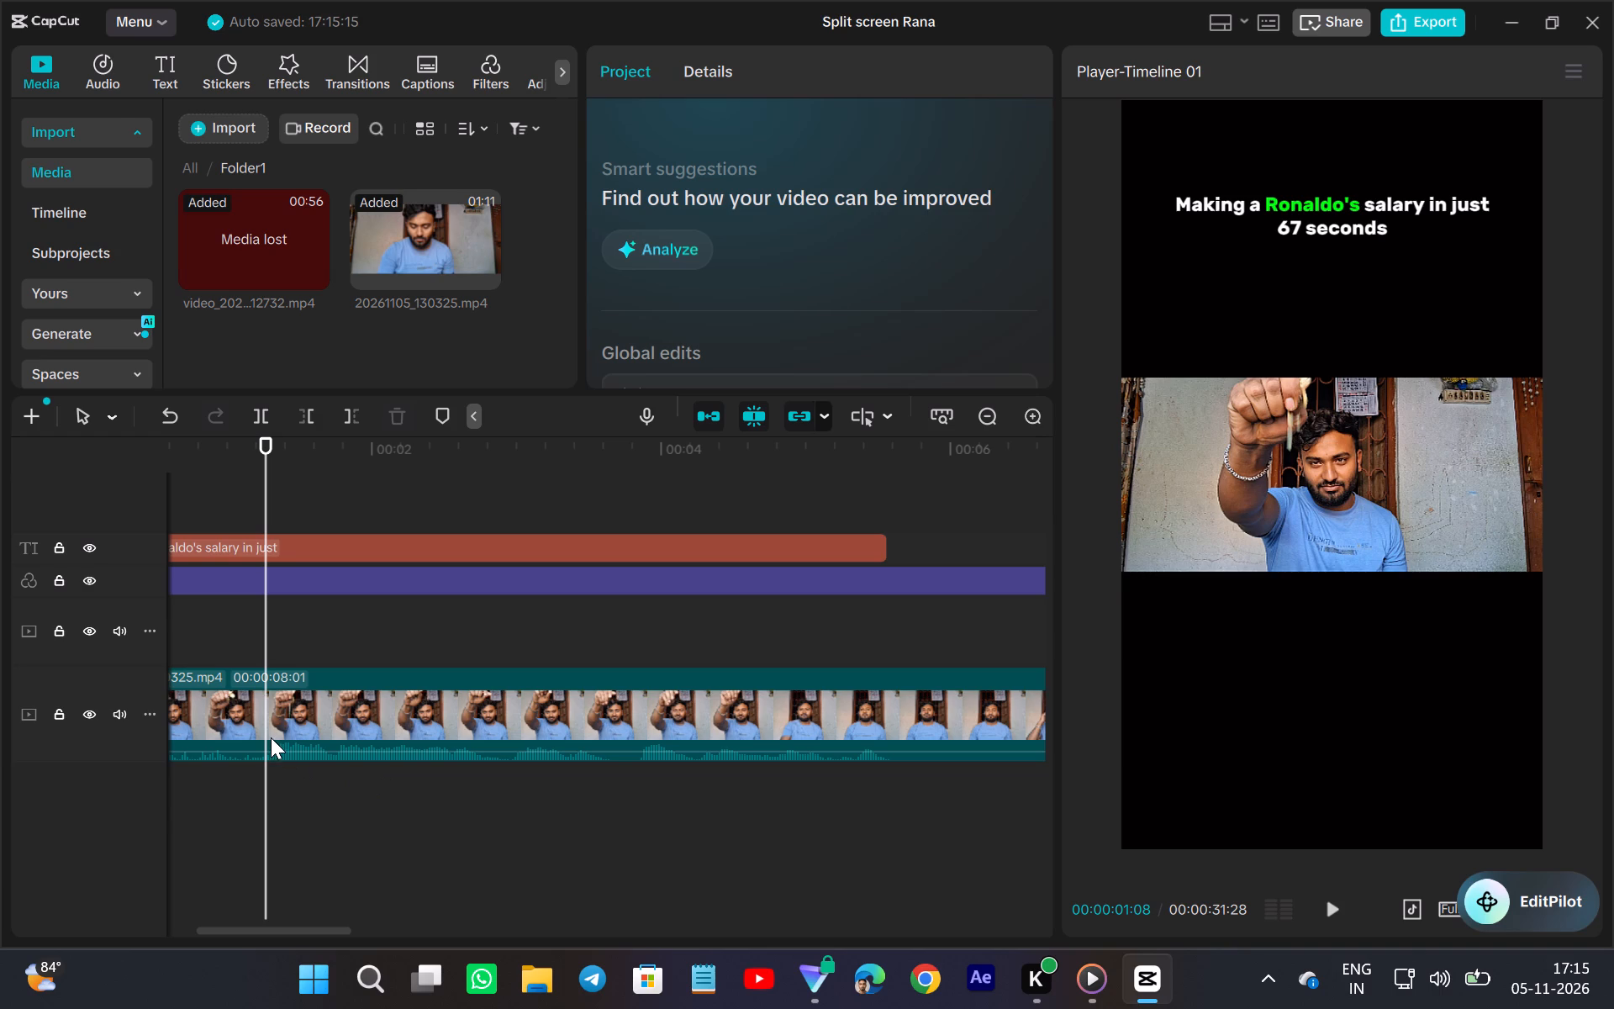
pyautogui.click(295, 726)
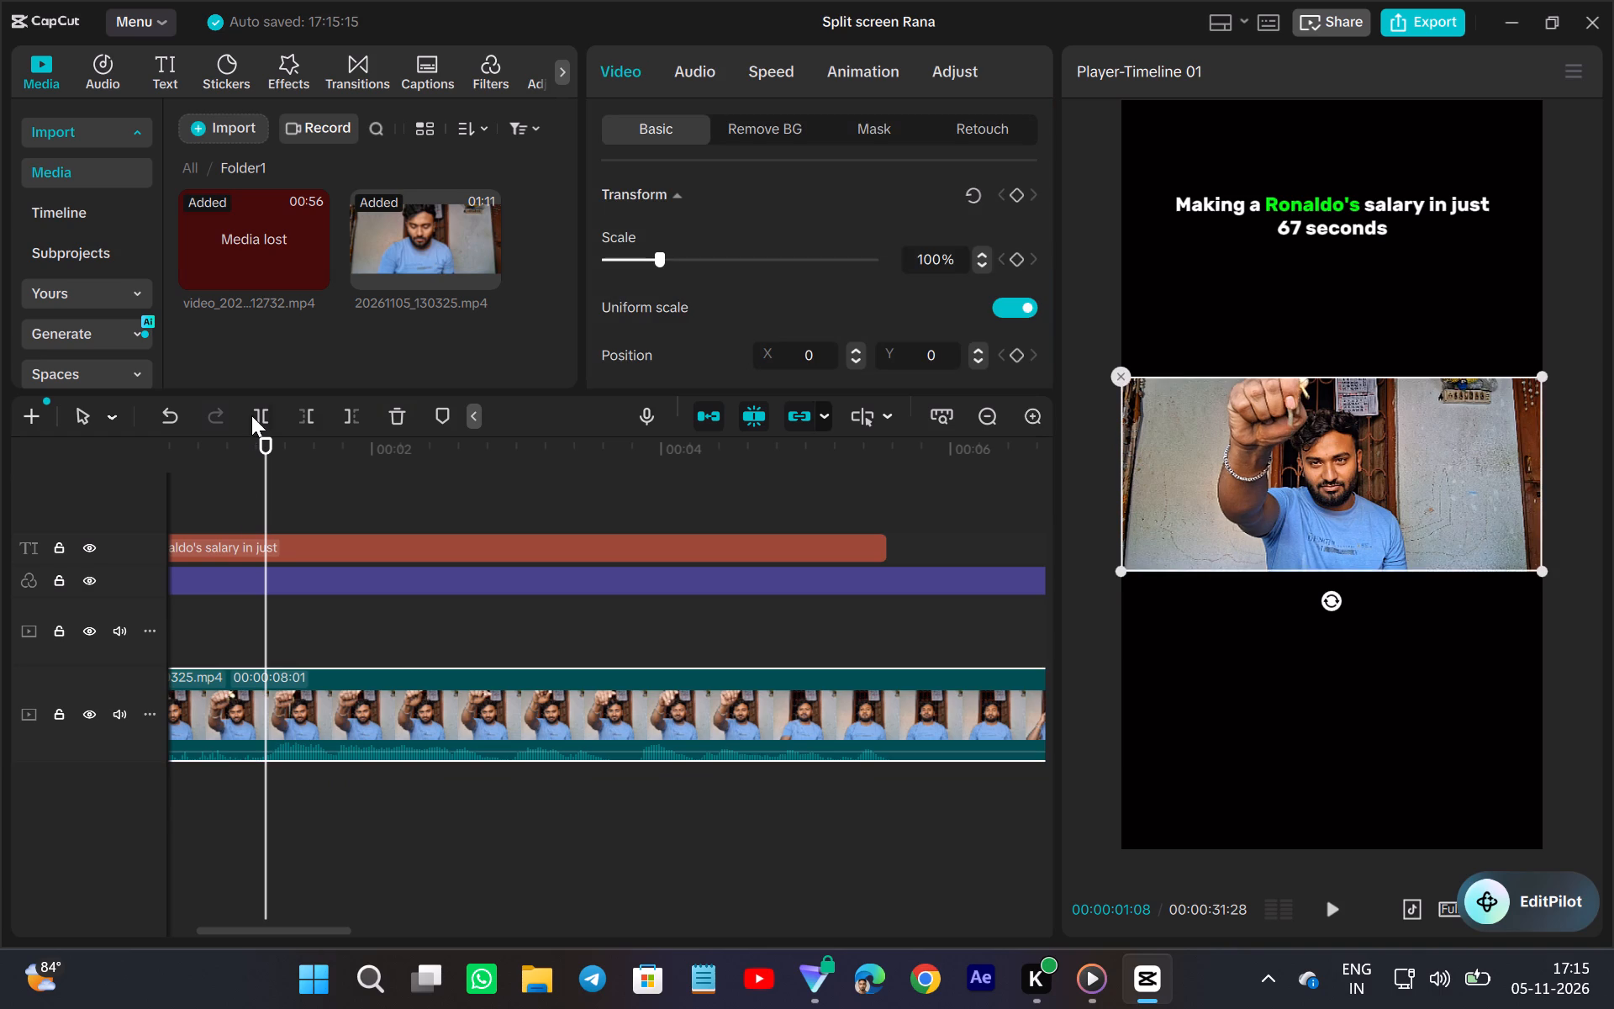
pyautogui.click(252, 415)
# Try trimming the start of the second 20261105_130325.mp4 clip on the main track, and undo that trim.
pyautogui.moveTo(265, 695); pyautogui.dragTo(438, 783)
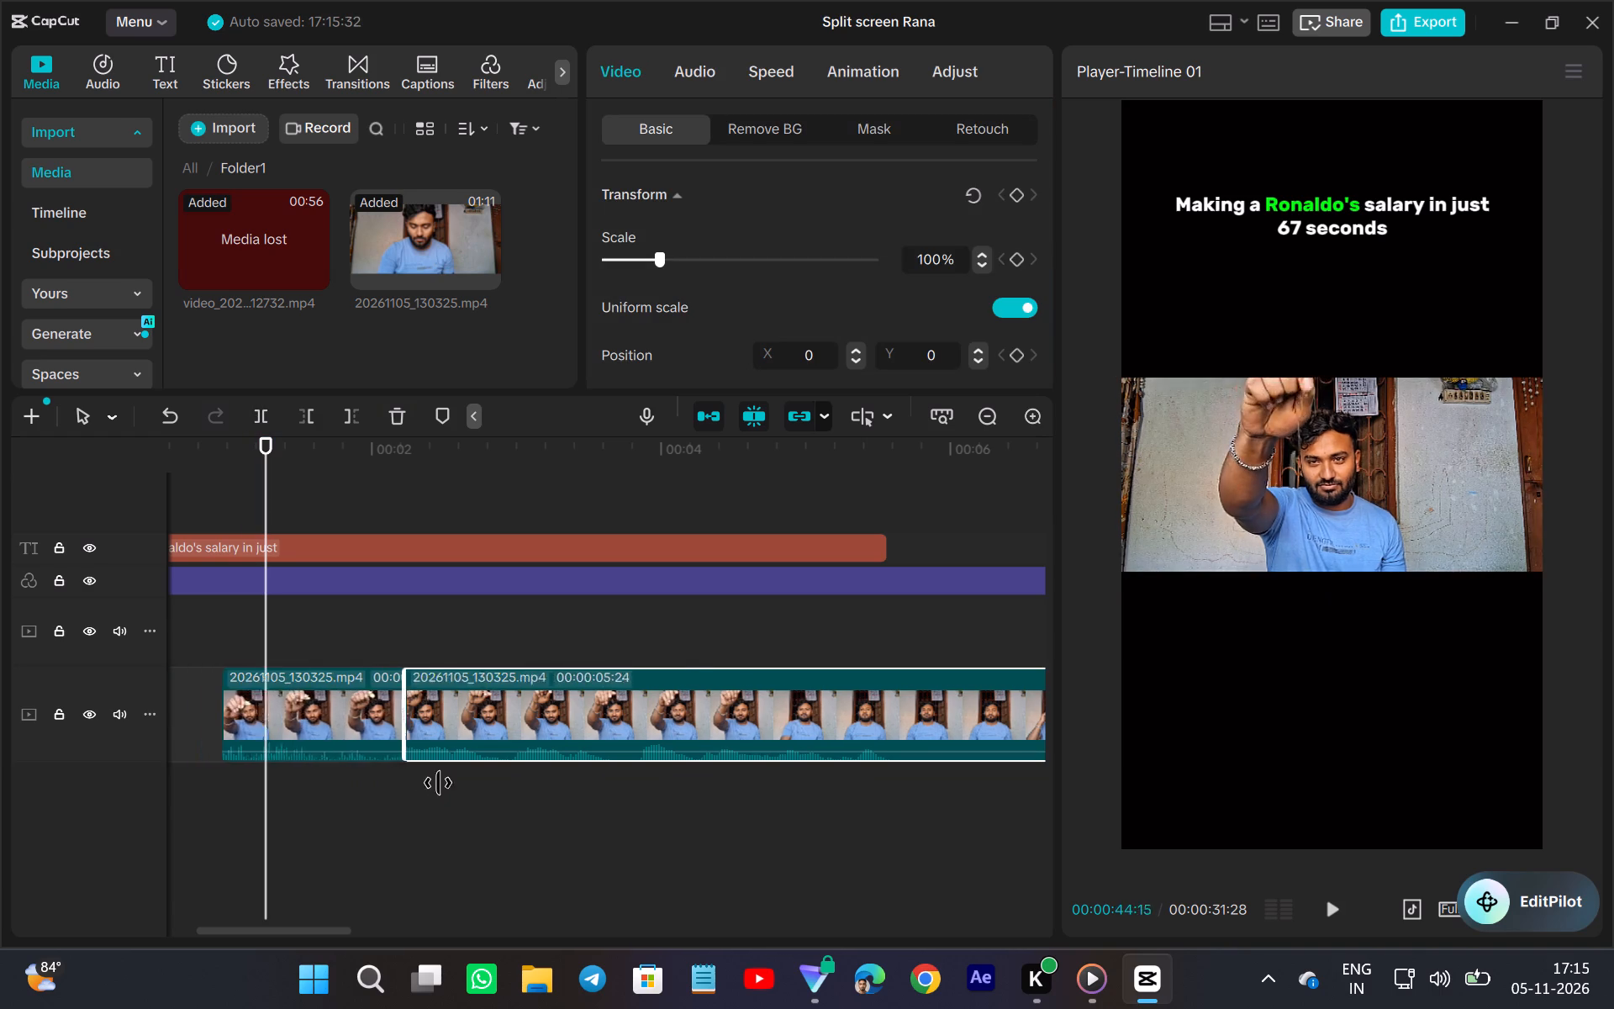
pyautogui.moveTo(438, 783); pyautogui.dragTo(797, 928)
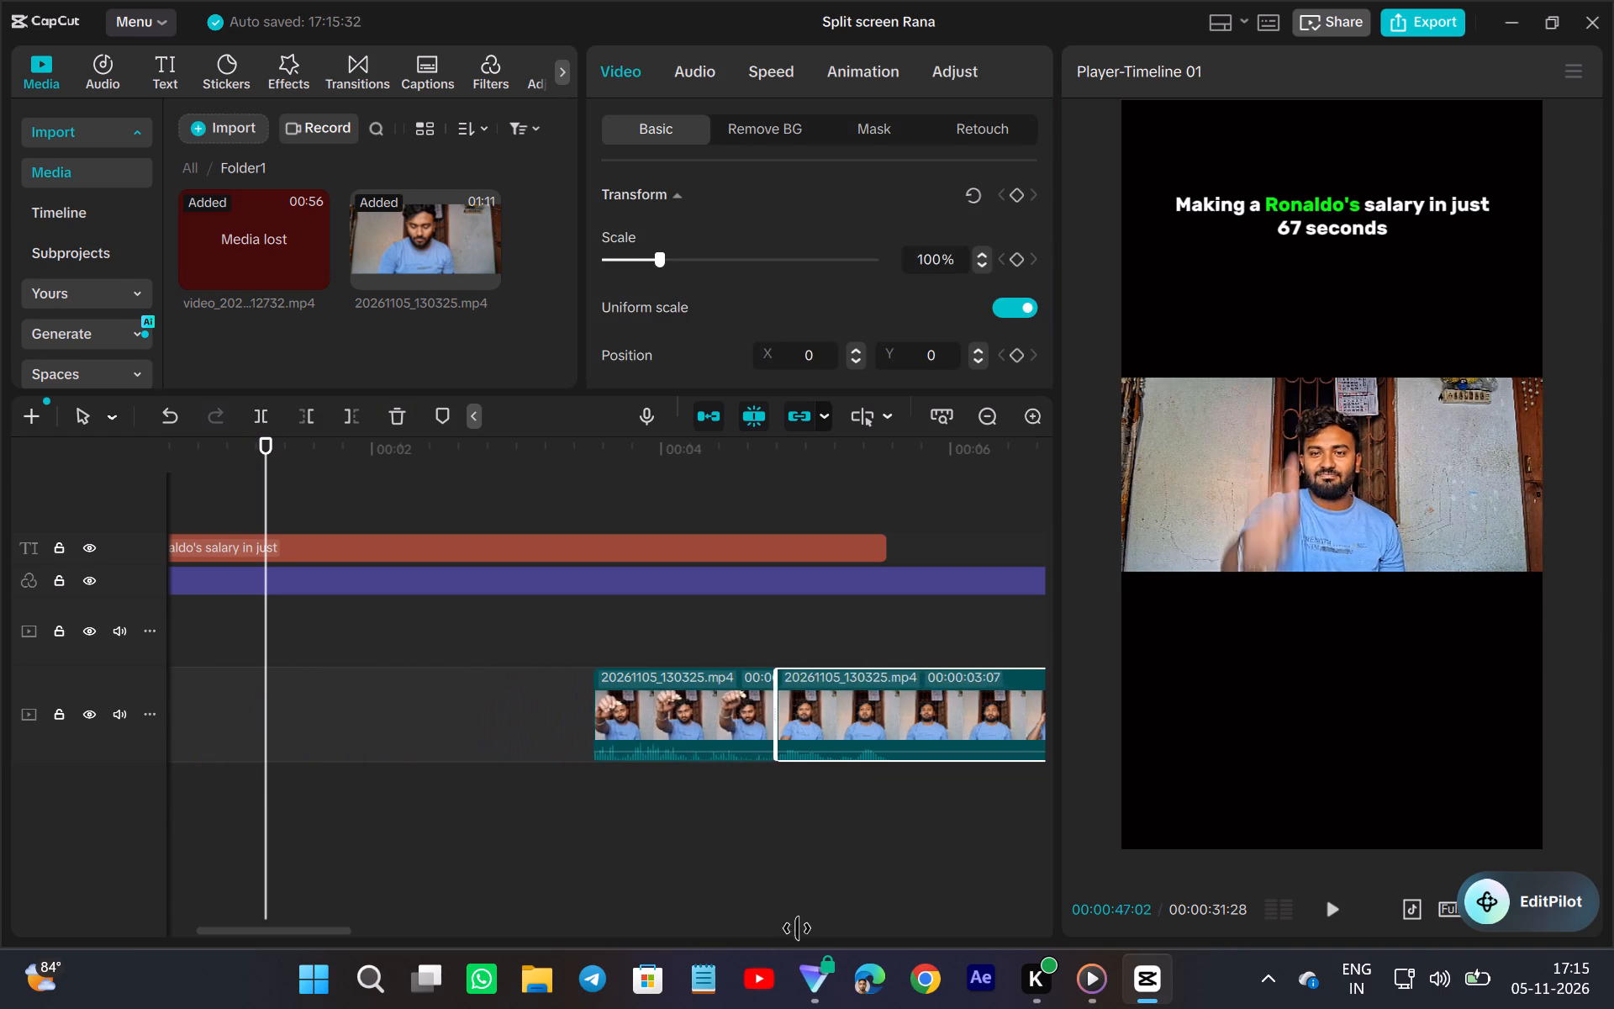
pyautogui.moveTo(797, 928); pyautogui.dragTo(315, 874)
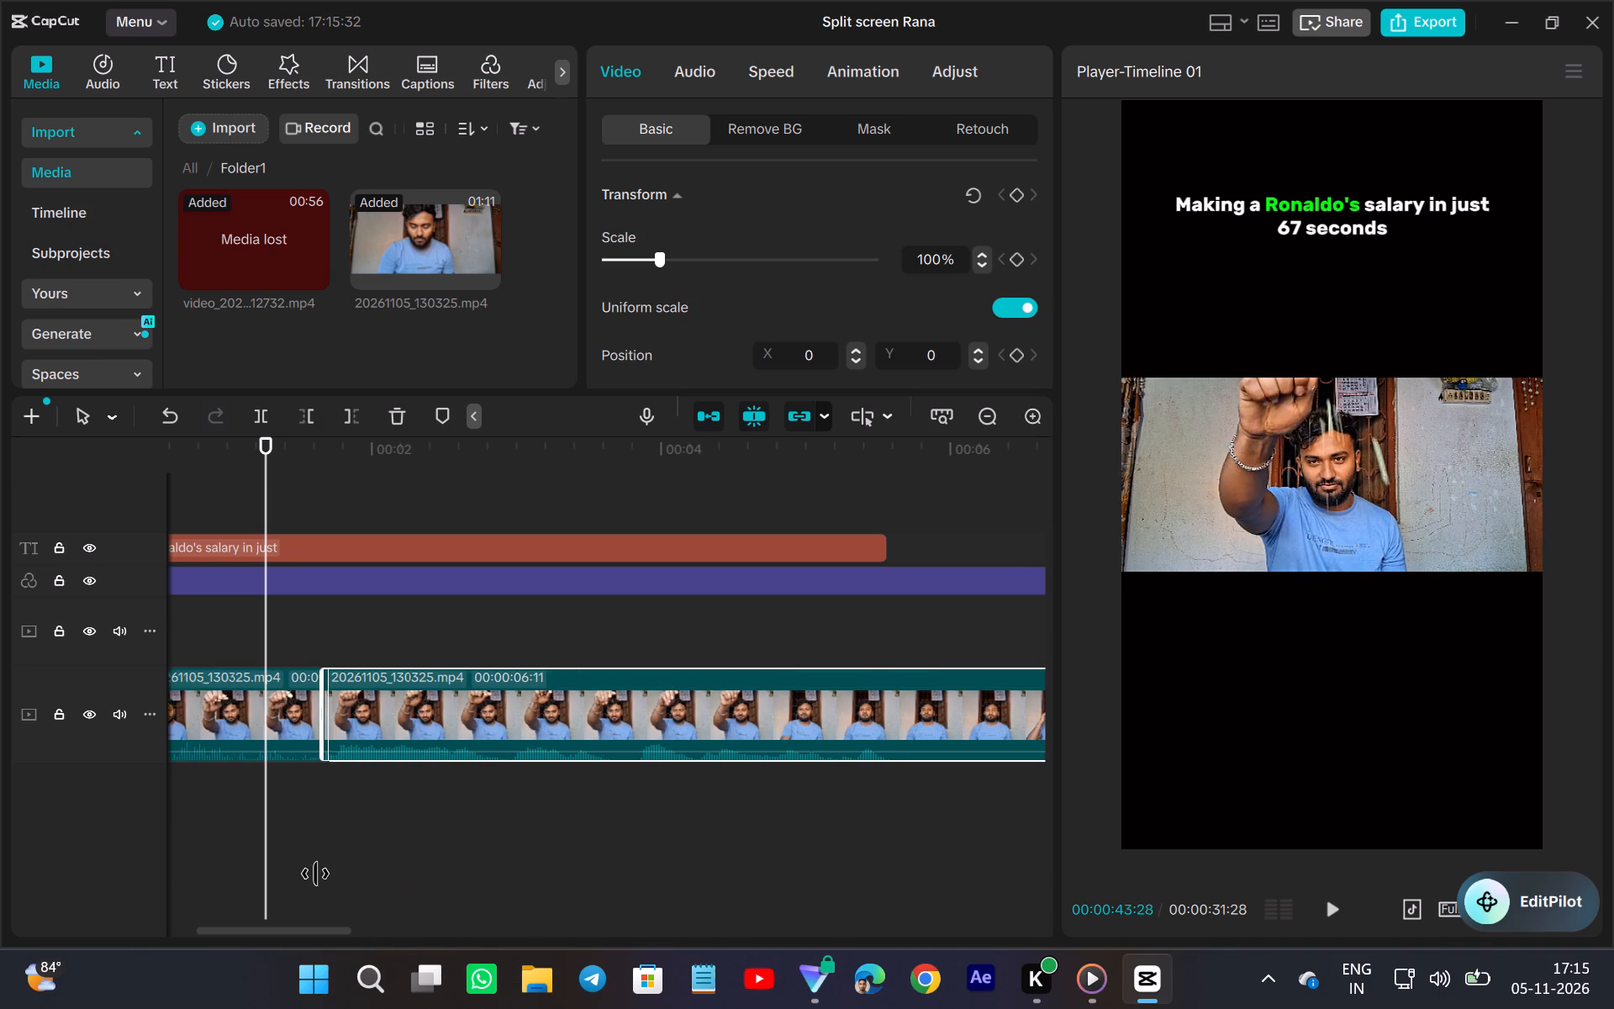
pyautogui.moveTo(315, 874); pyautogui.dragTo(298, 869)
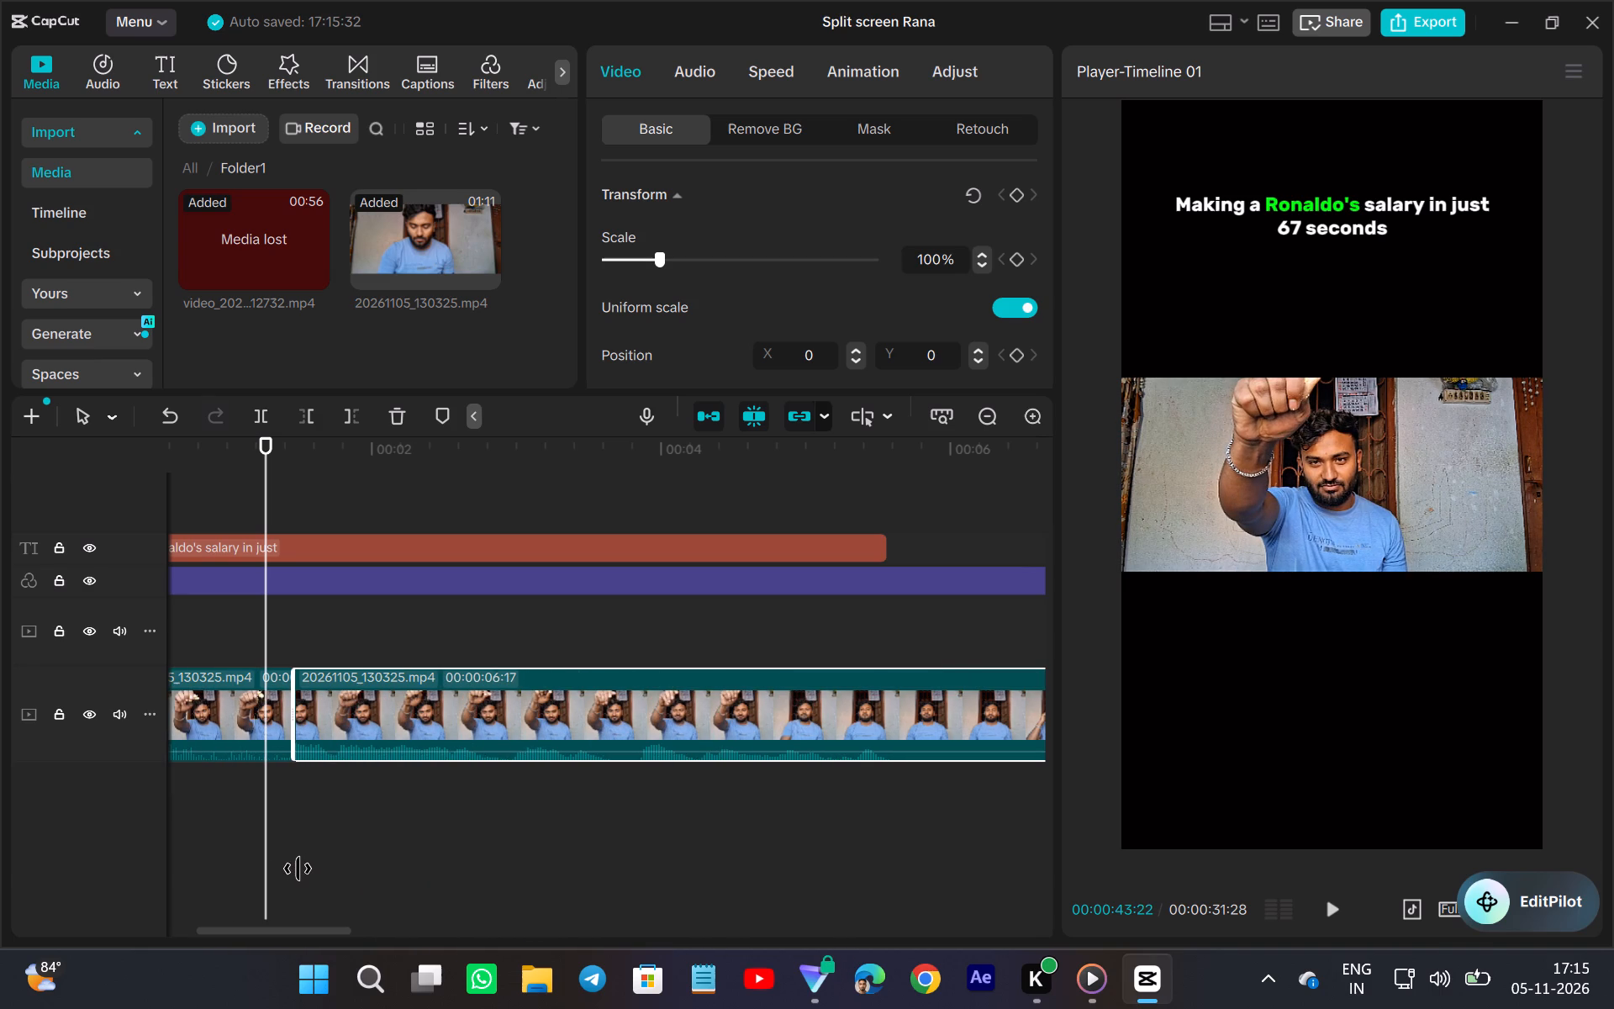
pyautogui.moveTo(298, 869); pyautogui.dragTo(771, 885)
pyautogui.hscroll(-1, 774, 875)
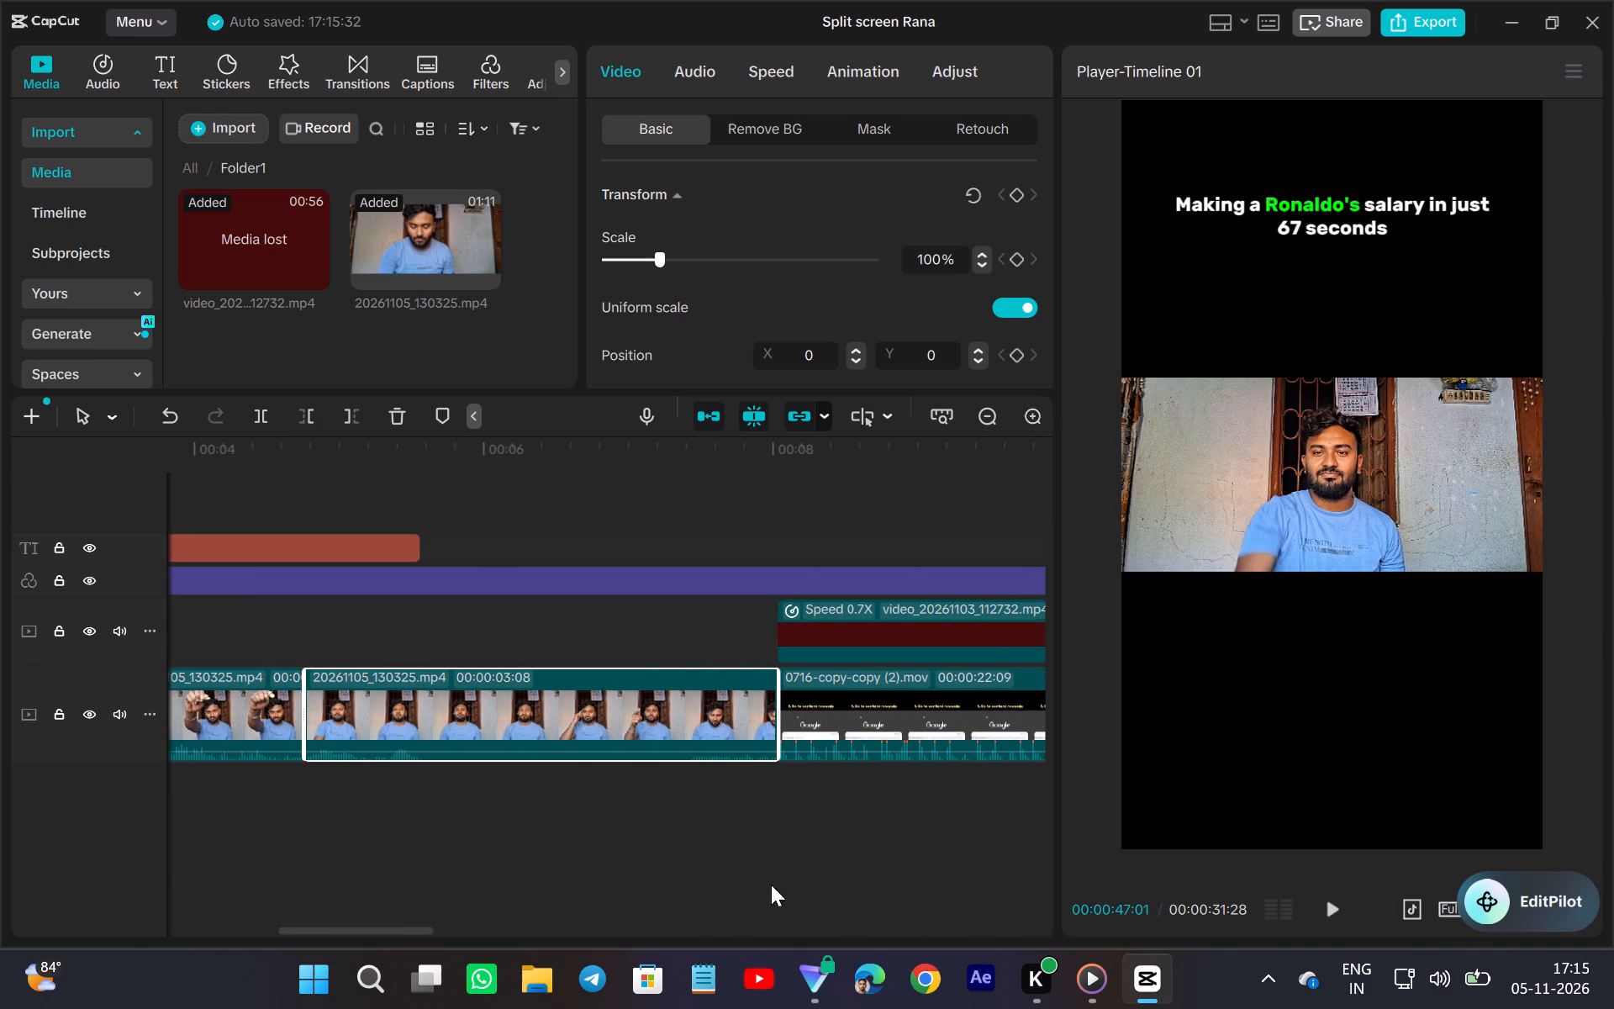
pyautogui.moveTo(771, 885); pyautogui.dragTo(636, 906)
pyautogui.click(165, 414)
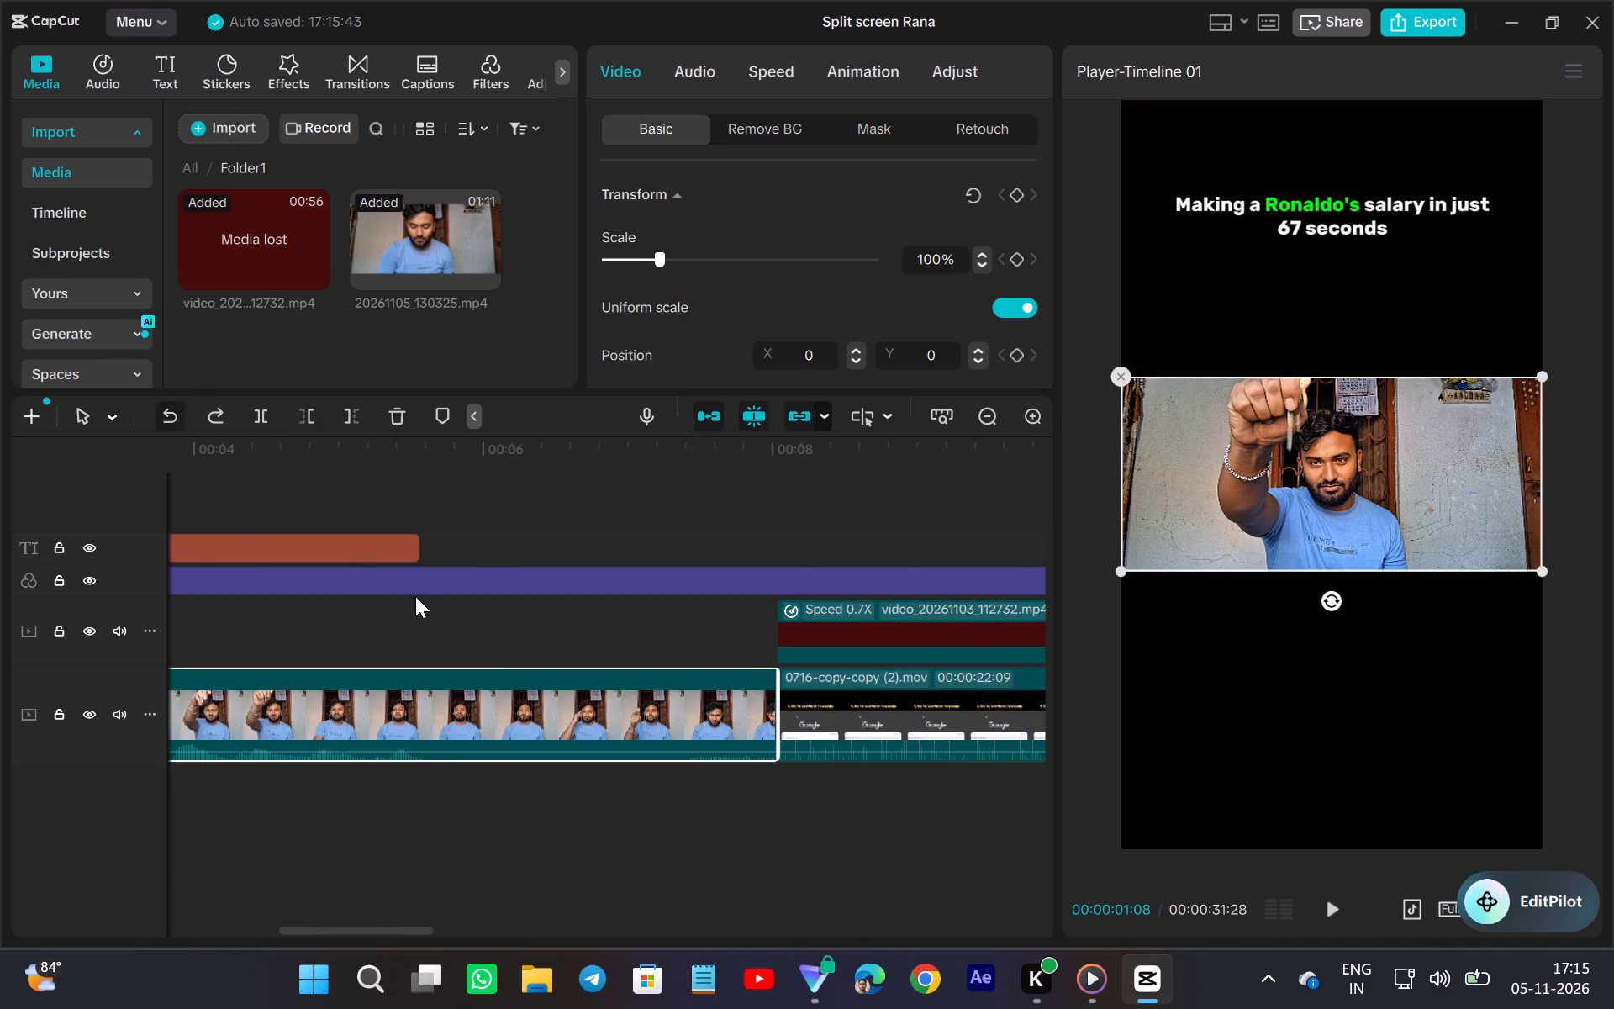
# Trim the start of the second 20261105_130325.mp4 clip until it ends just before the 00:03 mark on the main track.
pyautogui.hscroll(3, 495, 645)
pyautogui.keyDown('ctrl'); pyautogui.scroll(-4, 403, 695); pyautogui.keyUp('ctrl')
pyautogui.moveTo(382, 708); pyautogui.dragTo(386, 709)
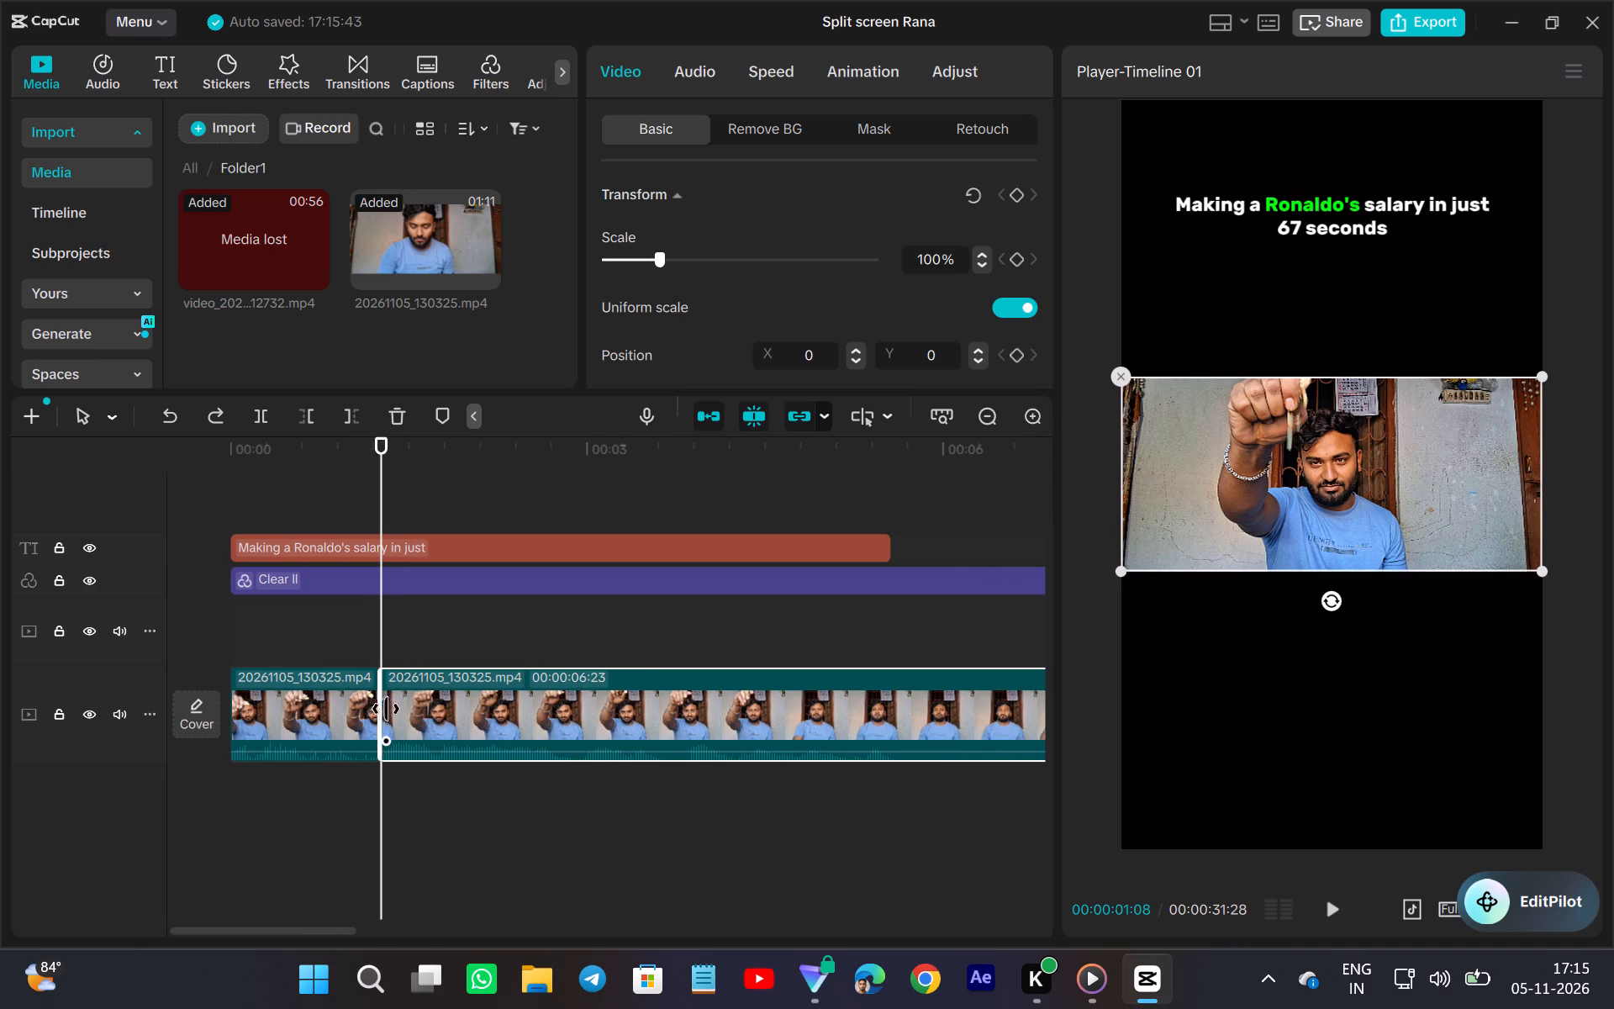
pyautogui.moveTo(386, 709); pyautogui.dragTo(832, 831)
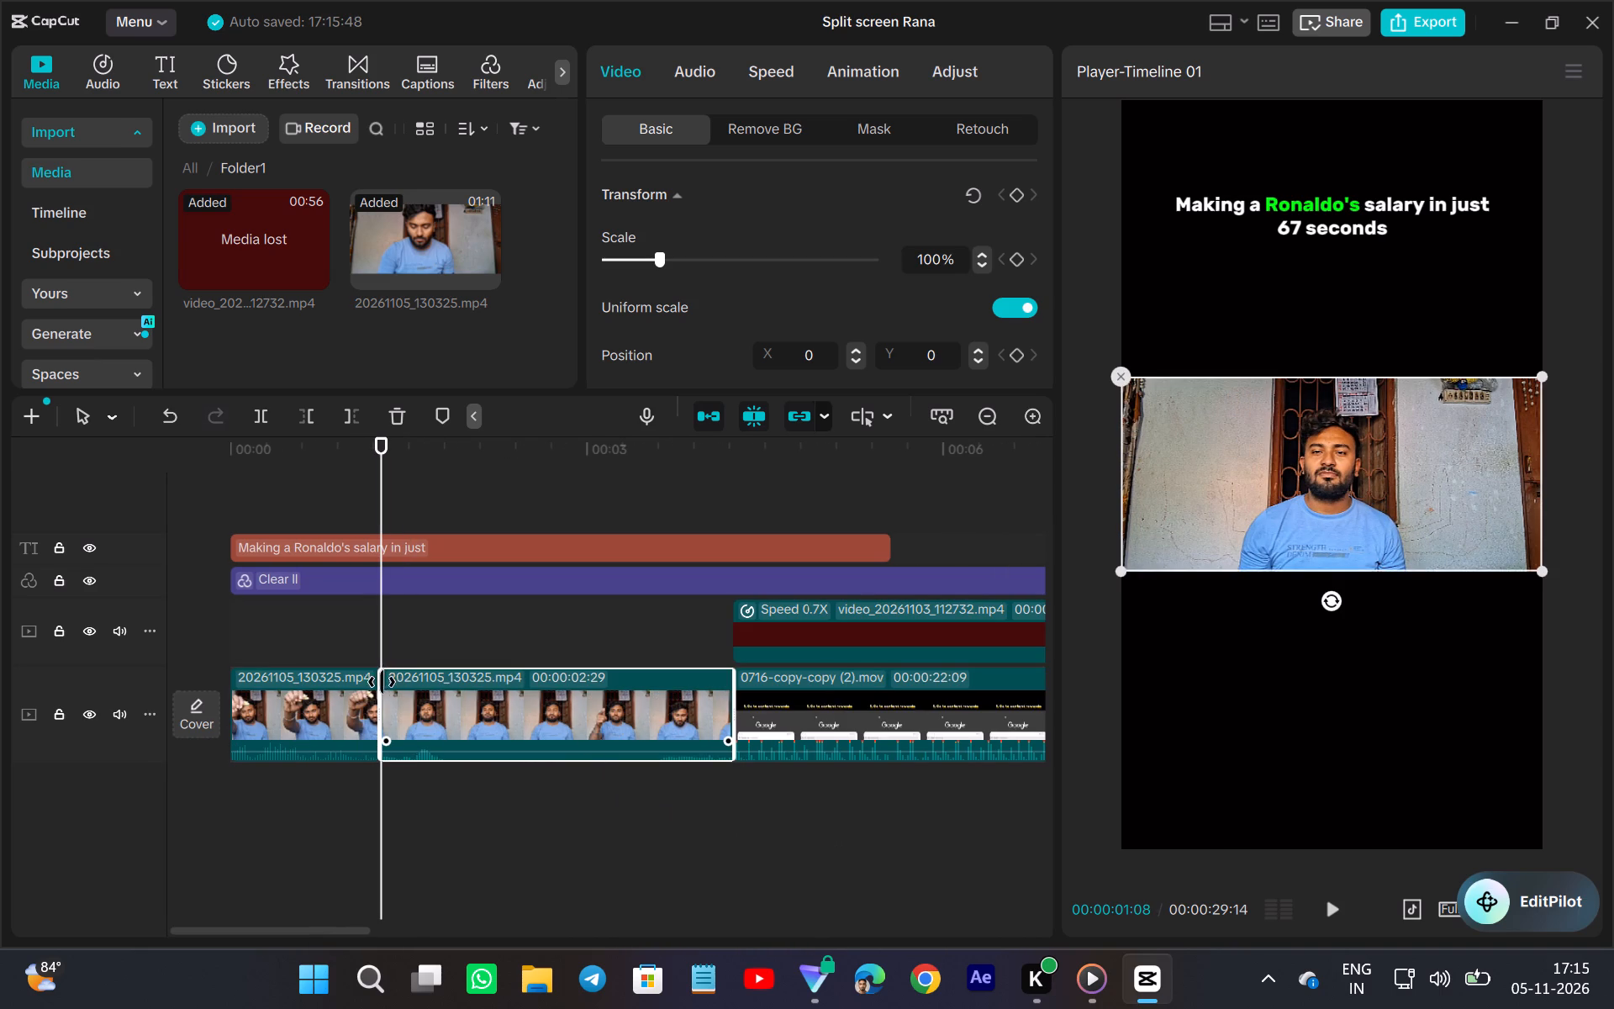
pyautogui.moveTo(385, 684); pyautogui.dragTo(510, 763)
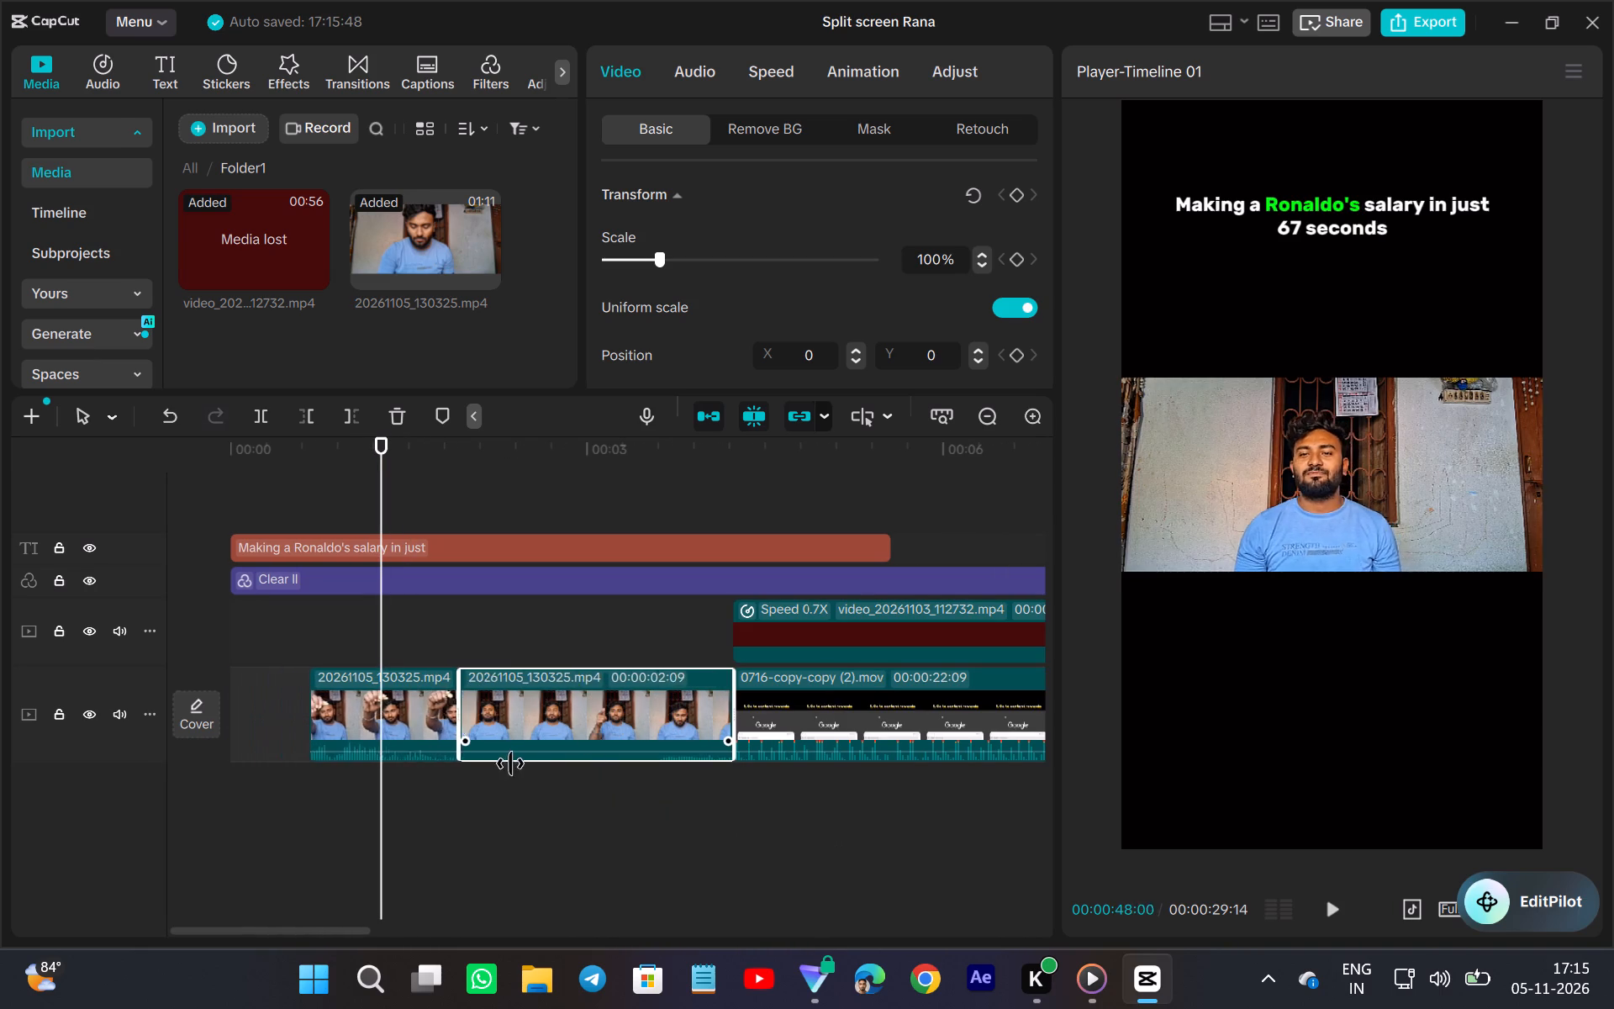
pyautogui.moveTo(510, 763); pyautogui.dragTo(543, 817)
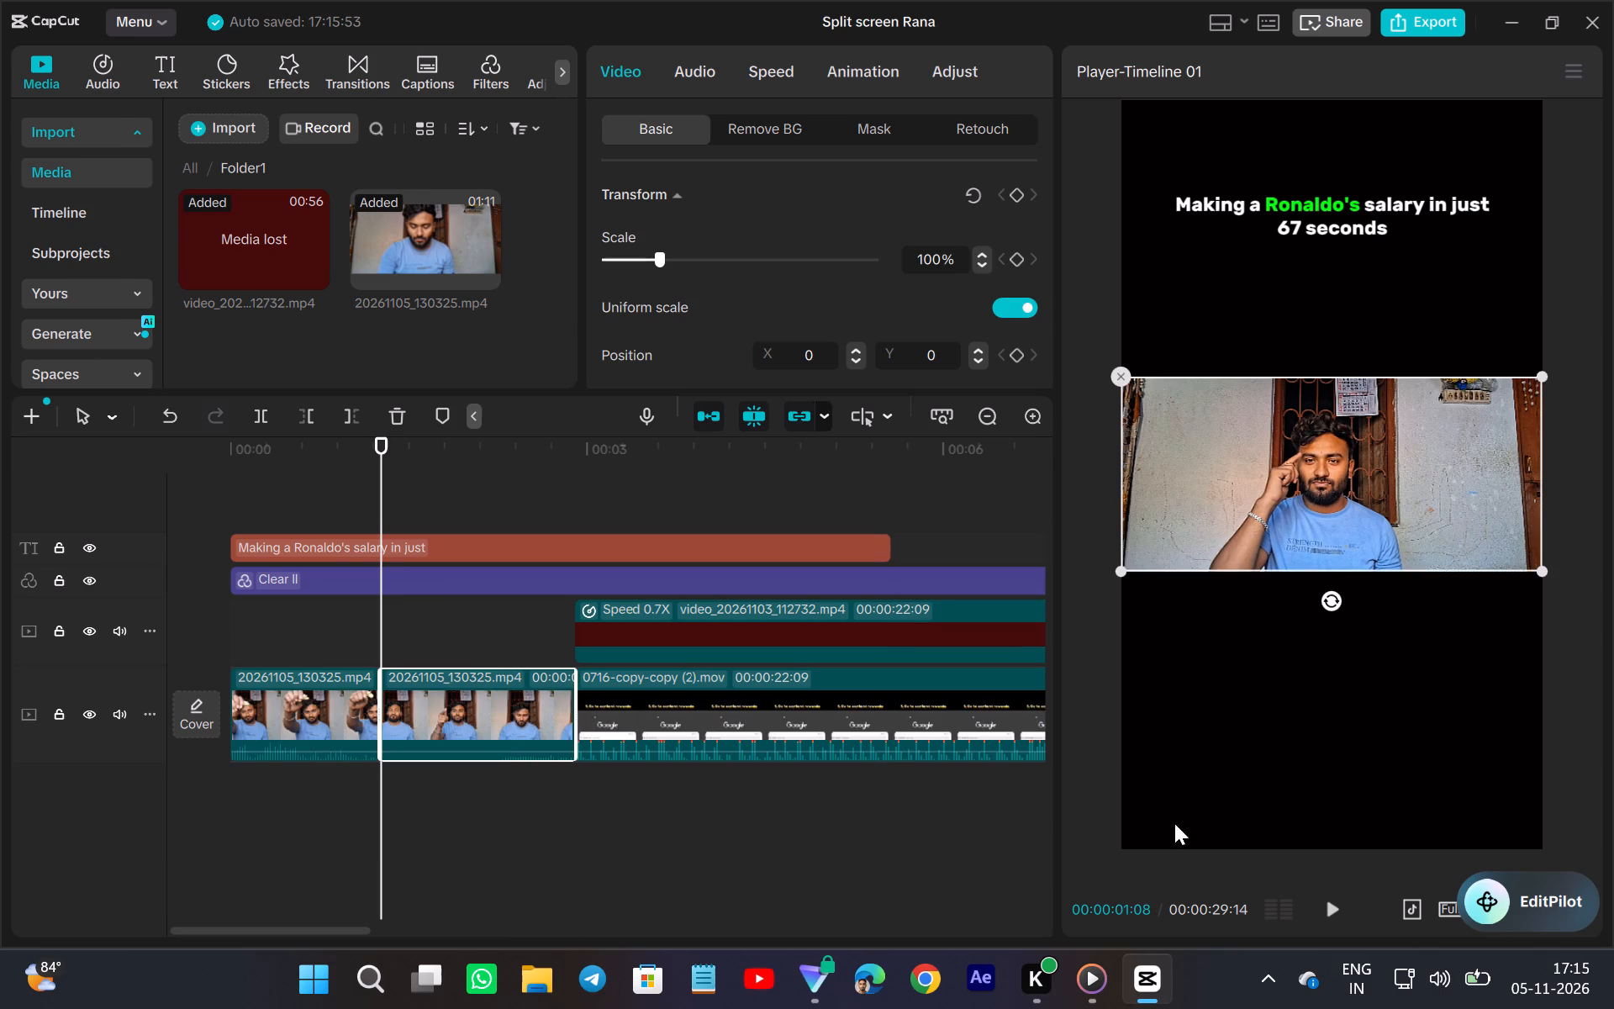
# Find the end point by playback and delete the part of the second 20261105_130325.mp4 clip after 00:00:02:22.
pyautogui.click(1337, 909)
pyautogui.click(1337, 909)
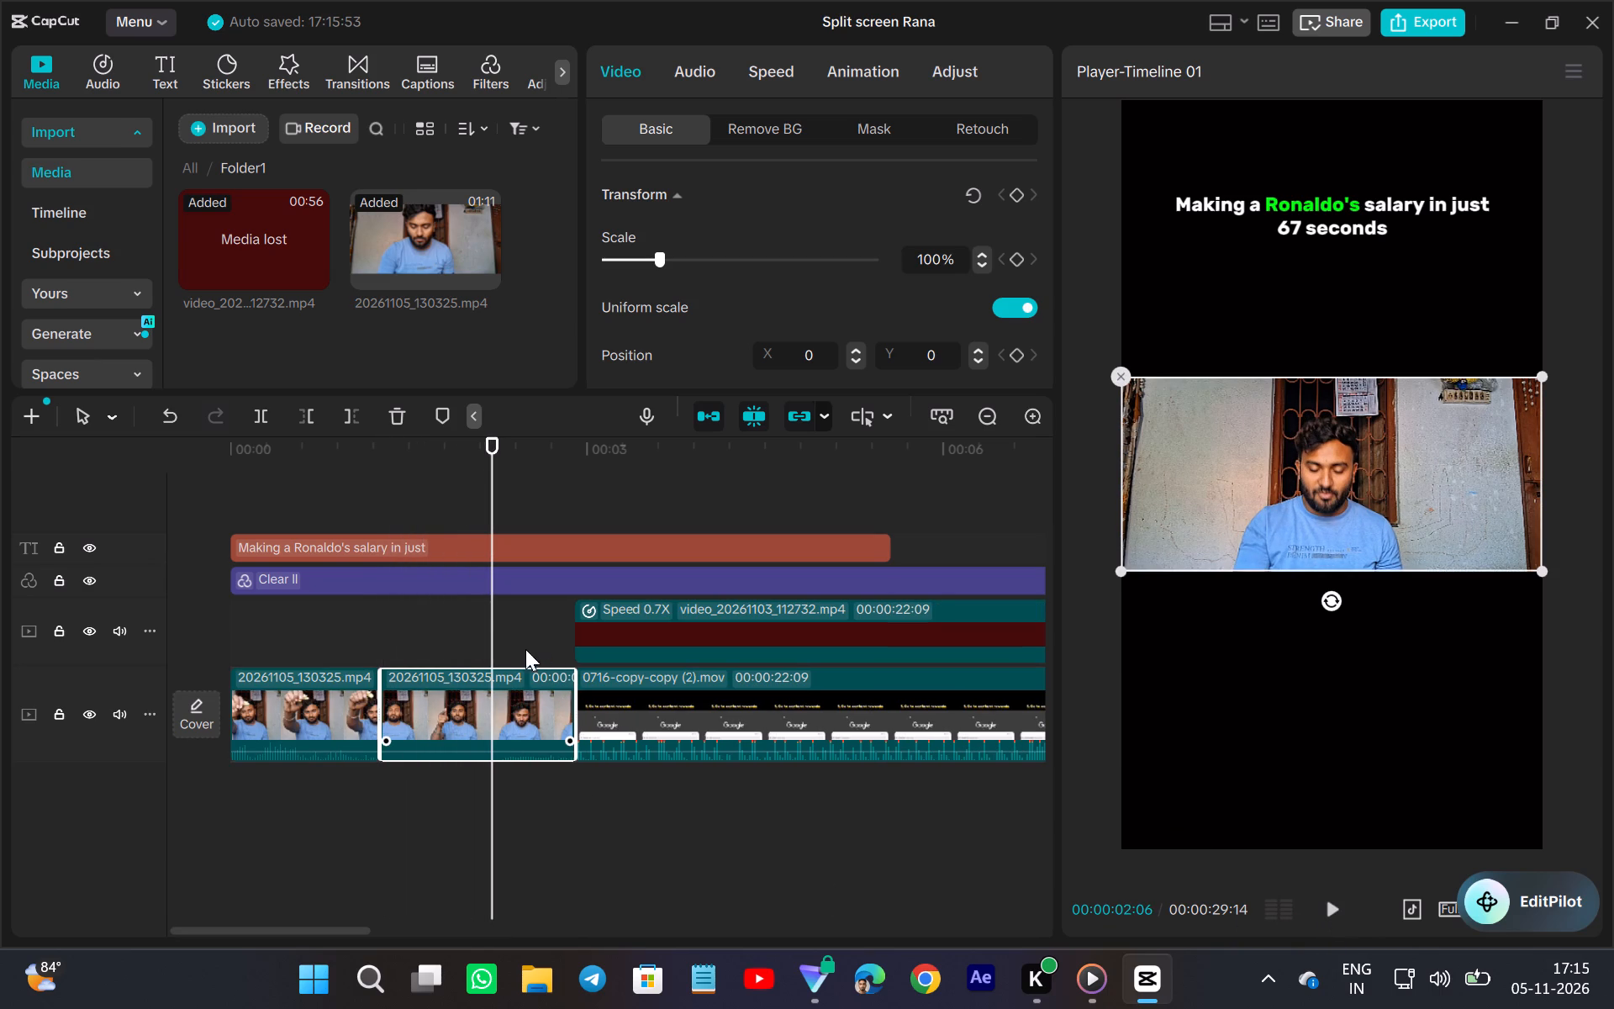
pyautogui.click(1339, 908)
pyautogui.click(1339, 908)
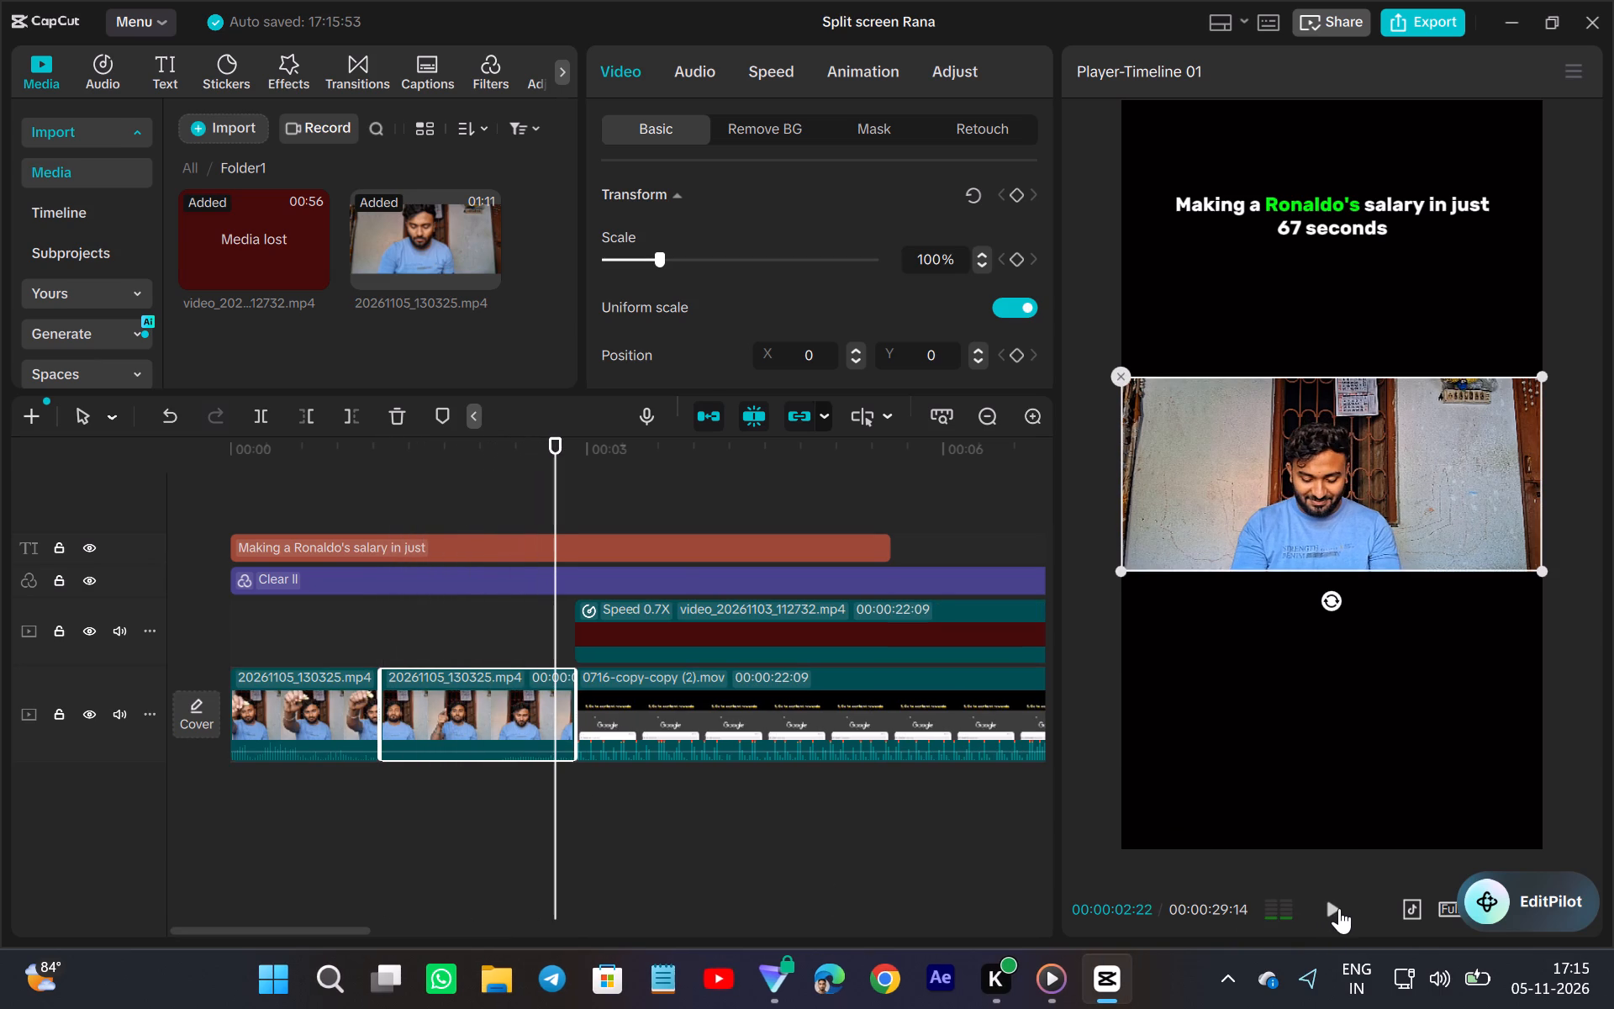
pyautogui.click(340, 421)
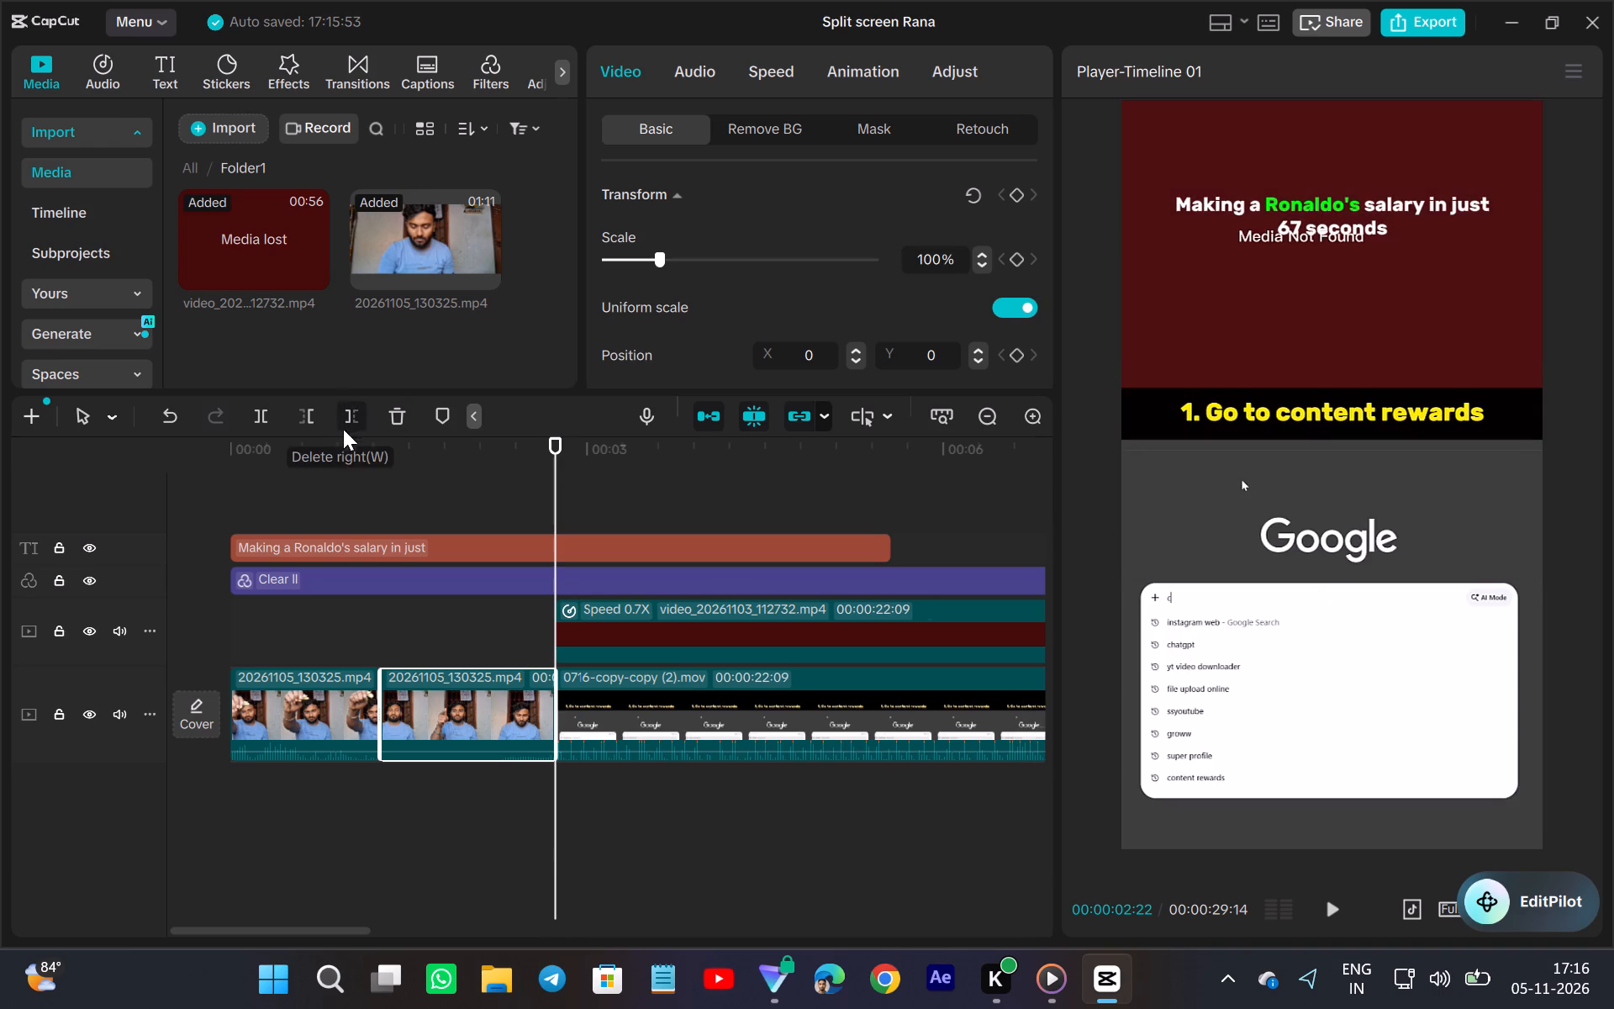
# Play the timeline from the beginning to review the two trimmed 20261105_130325.mp4 clips.
pyautogui.click(234, 785)
pyautogui.click(343, 723)
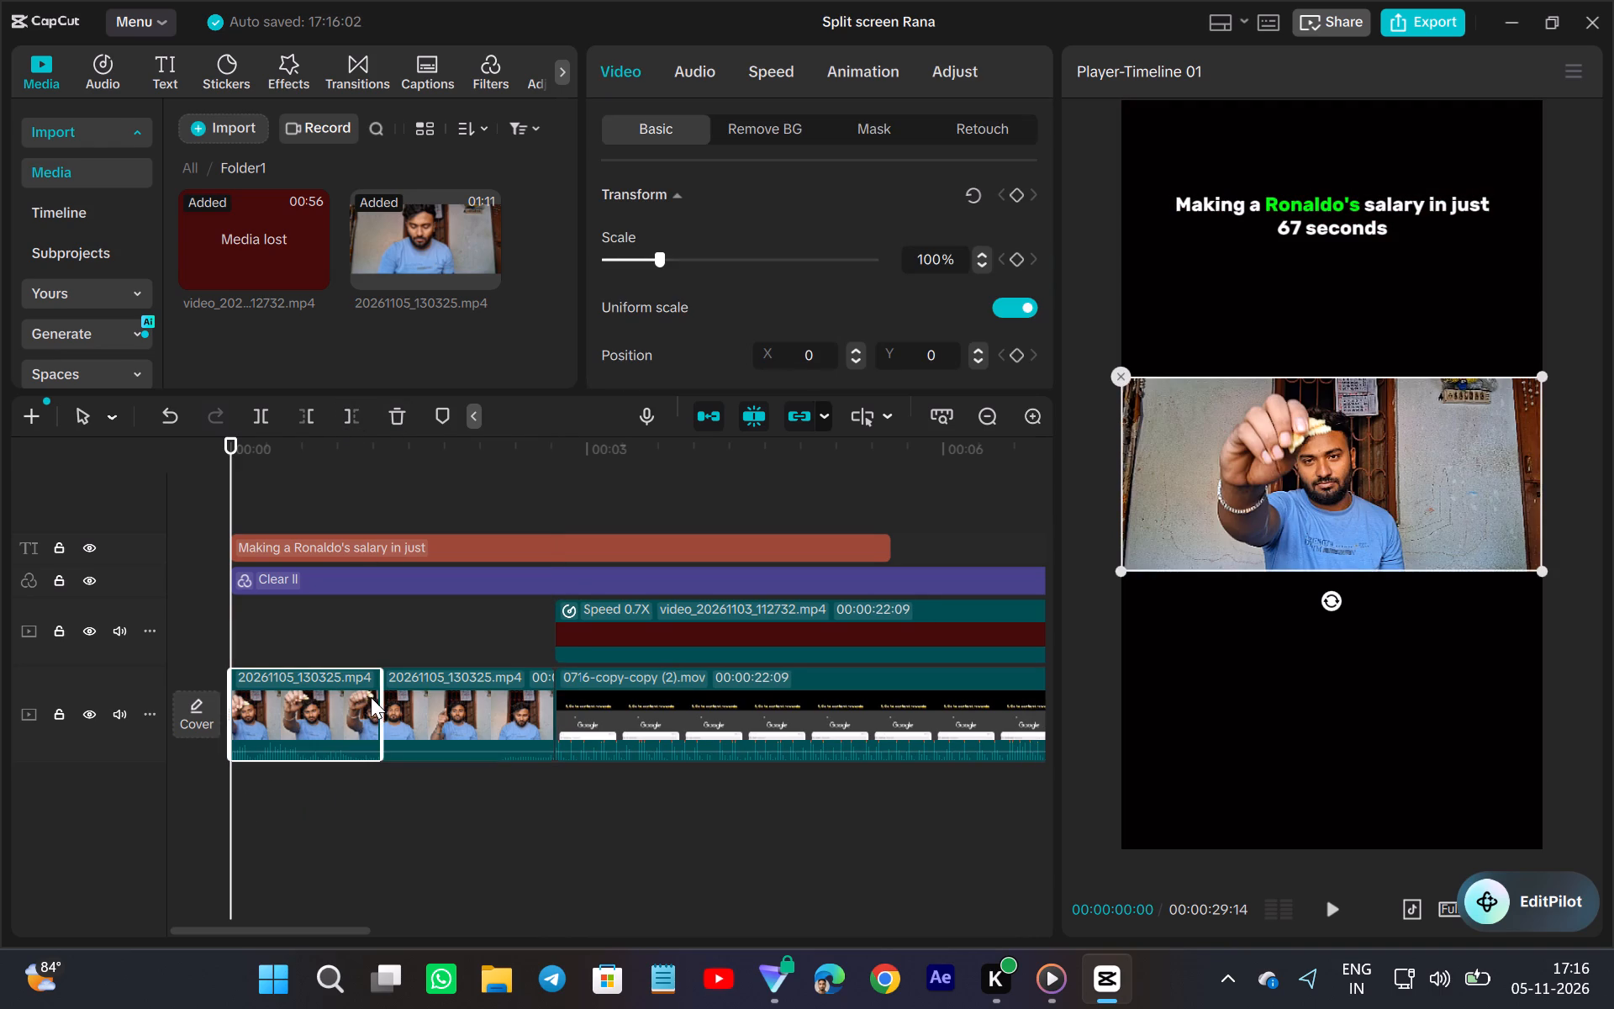
pyautogui.click(376, 695)
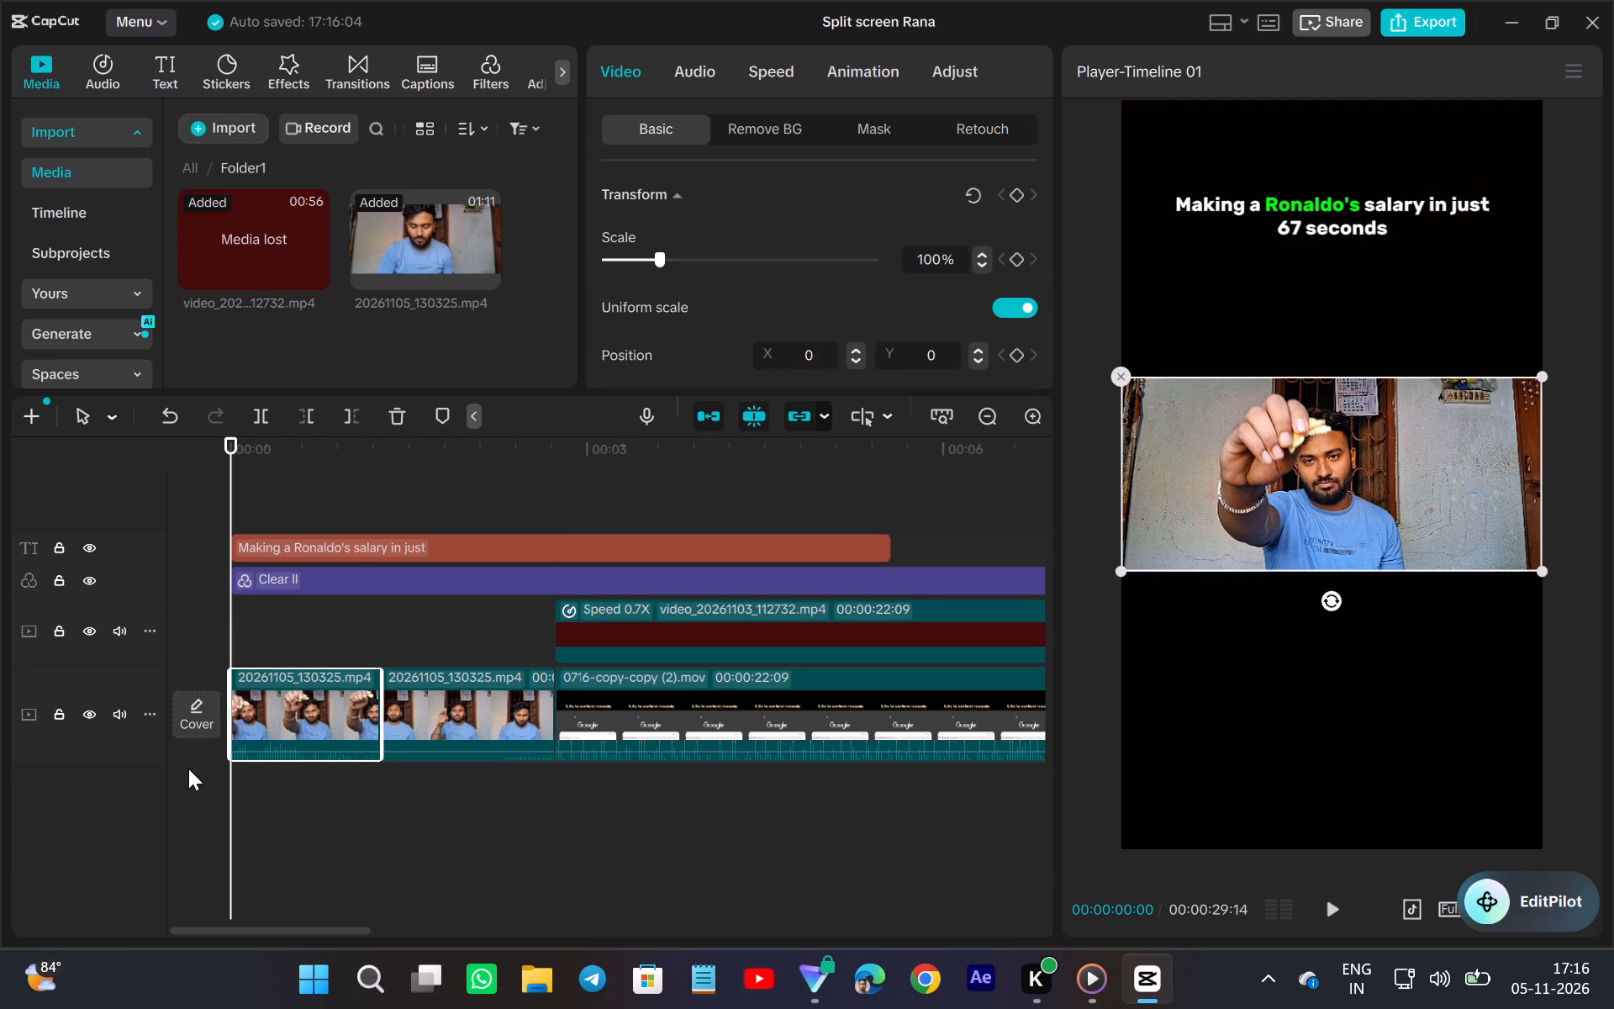
pyautogui.click(192, 769)
pyautogui.click(1332, 906)
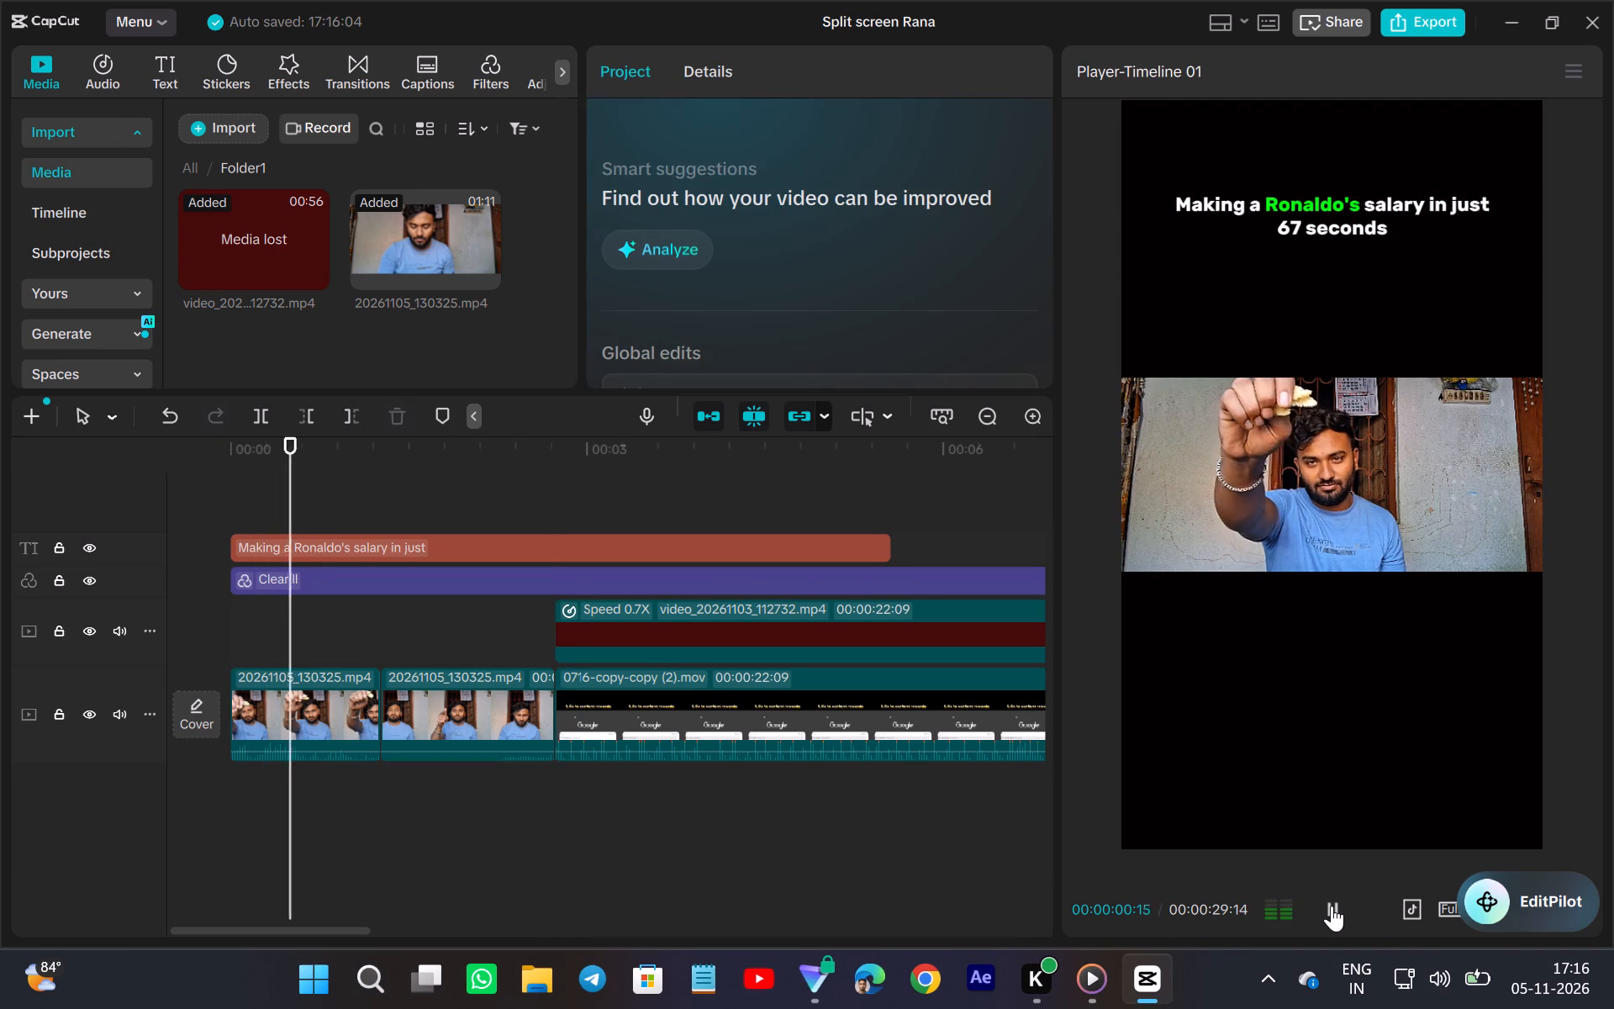
pyautogui.click(1332, 906)
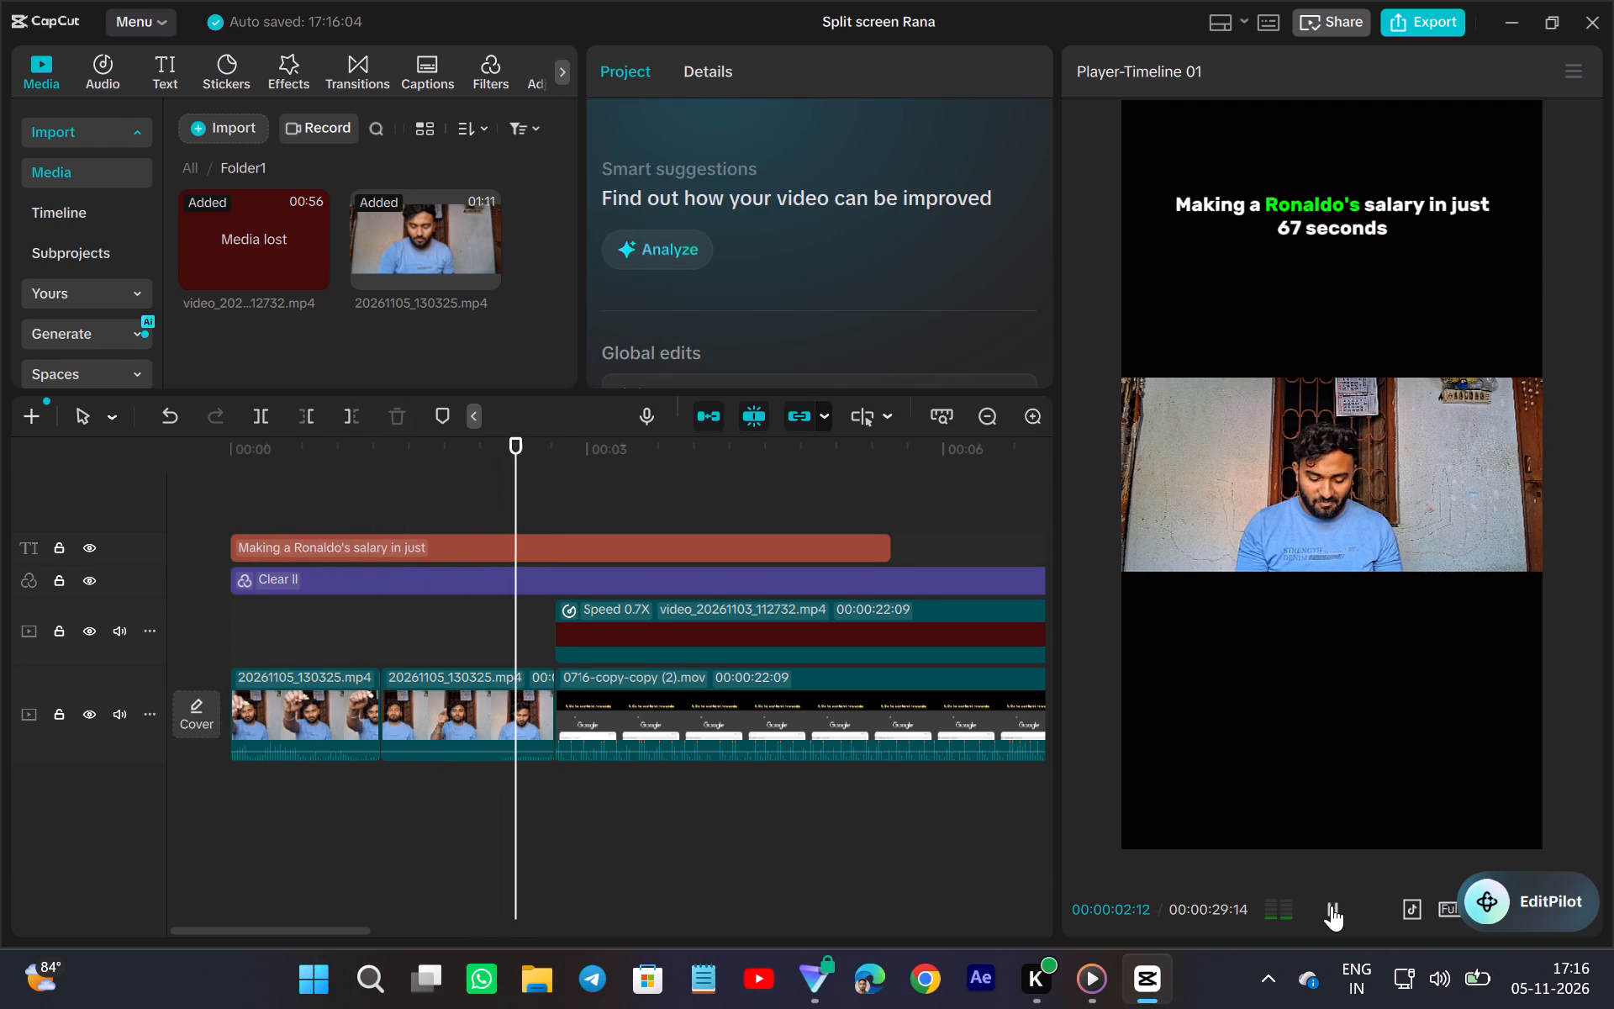
pyautogui.doubleClick(1332, 906)
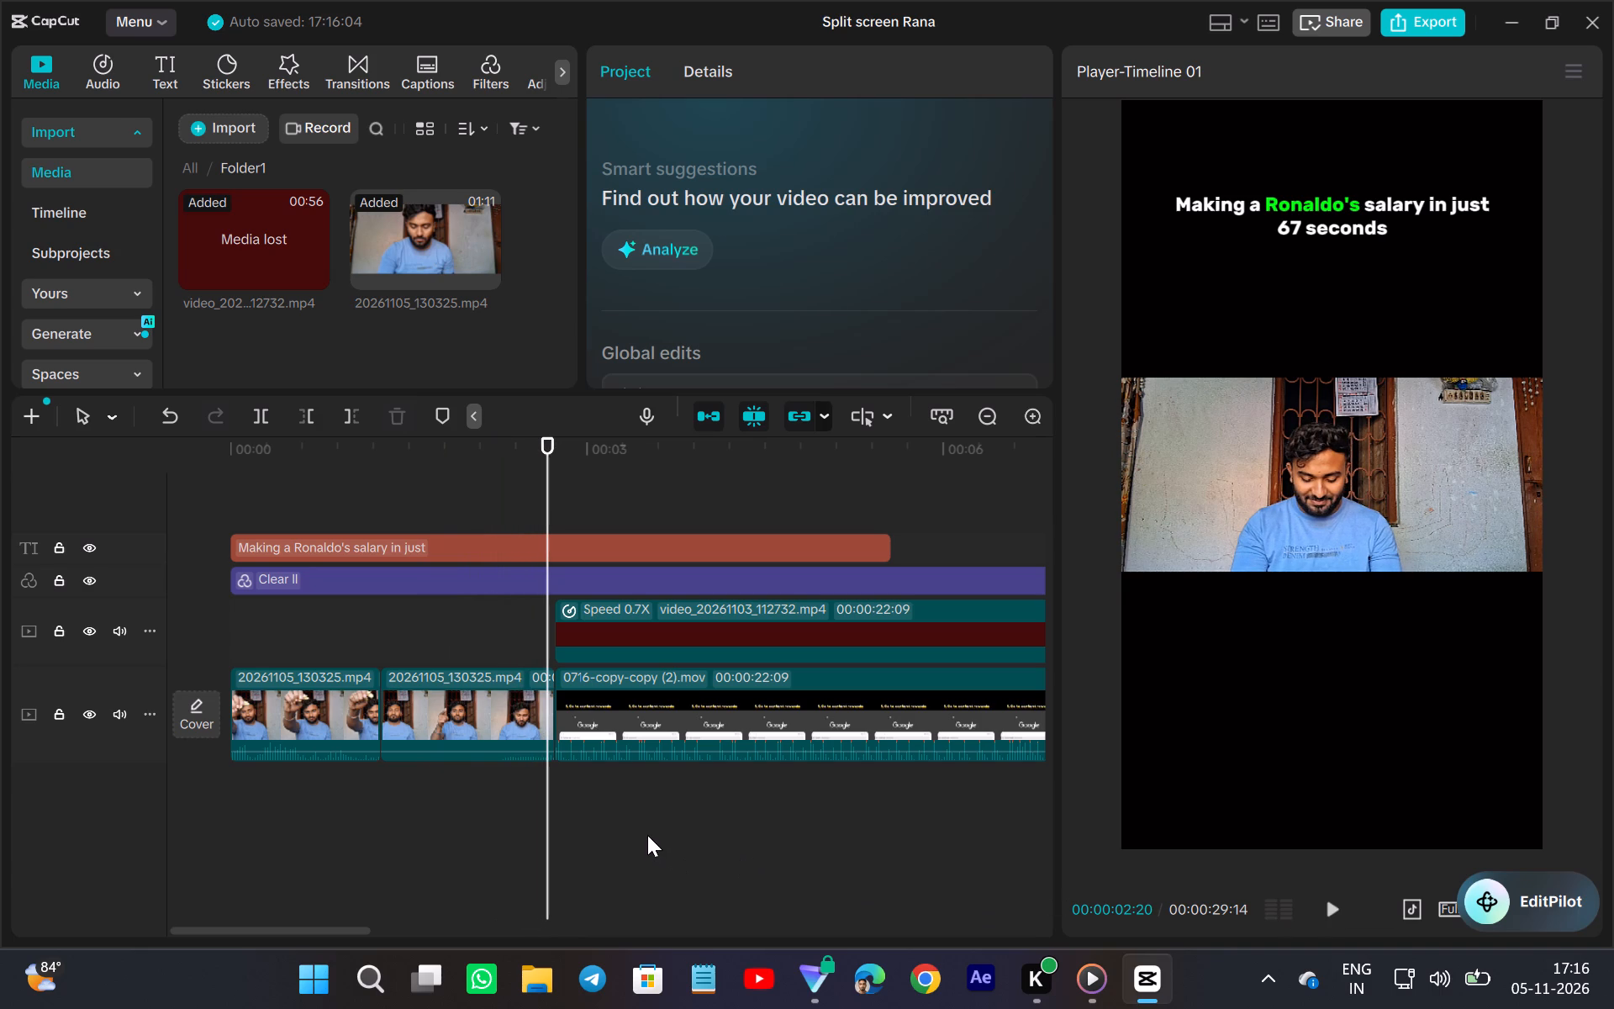
# Shorten the "Making a Ronaldo's salary in just" text so it ends with the second main-track clip at 00:00:02:22.
pyautogui.click(647, 835)
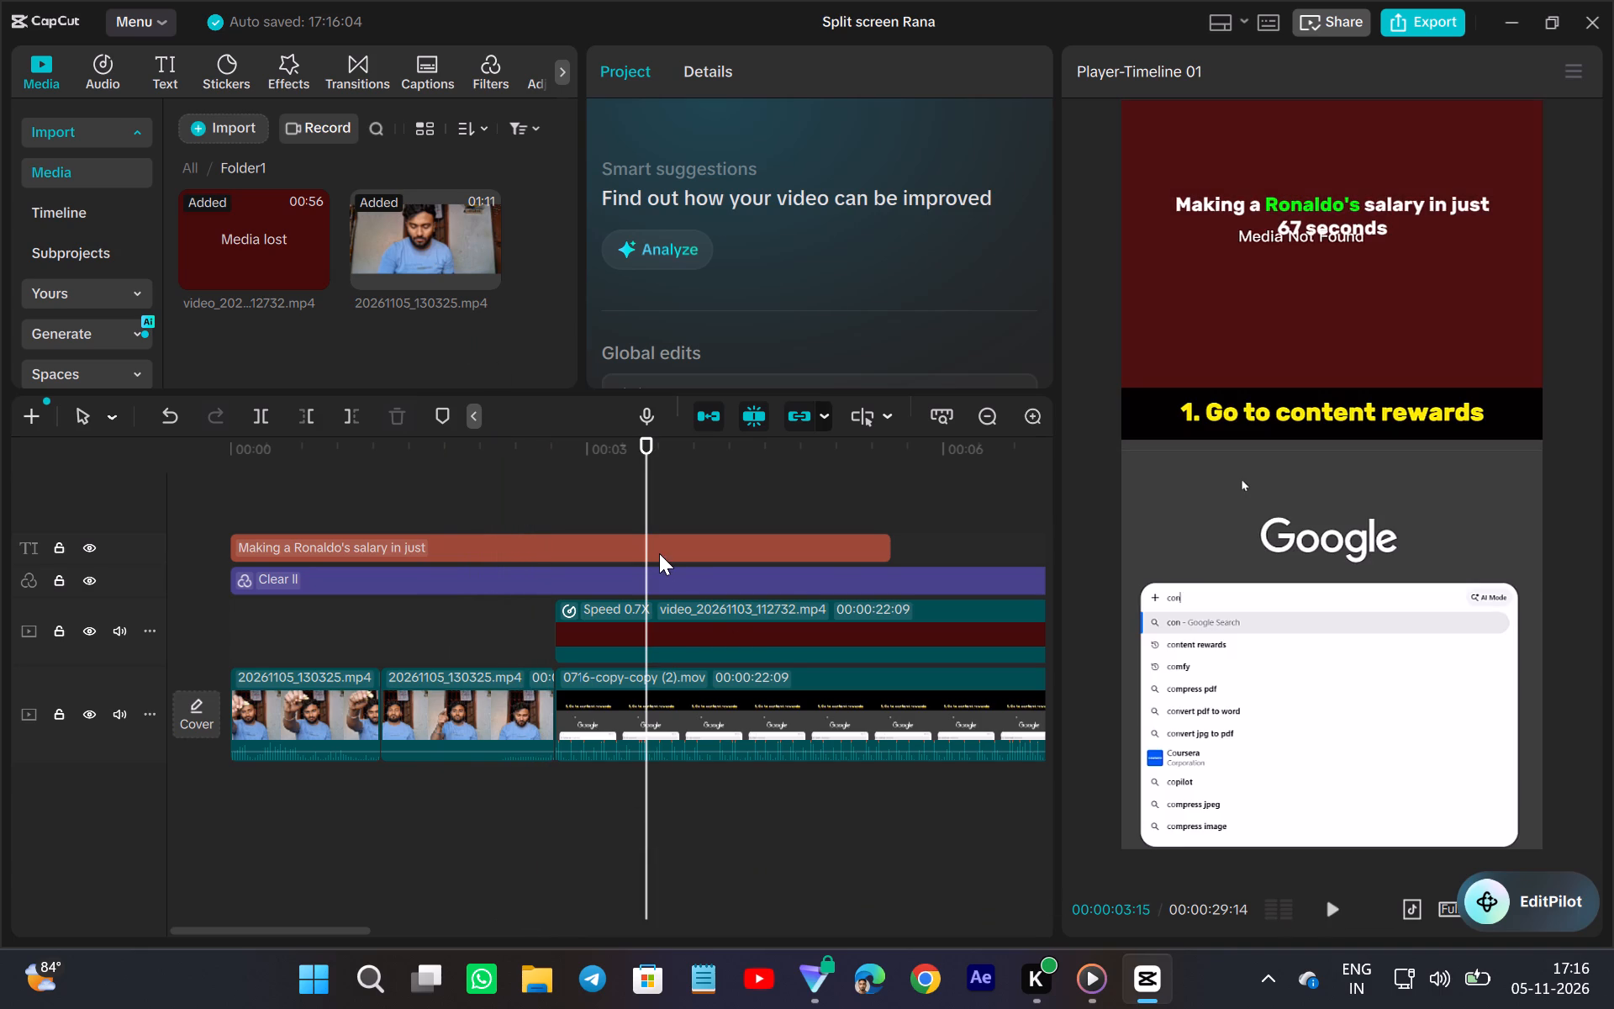
pyautogui.click(659, 553)
pyautogui.moveTo(893, 541); pyautogui.dragTo(550, 641)
# Replace the lost clip on the overlay track with a chosen section of 20261105_130325.mp4, keeping the original video effect.
pyautogui.moveTo(419, 232); pyautogui.dragTo(686, 633)
pyautogui.hscroll(-4, 787, 574)
pyautogui.scroll(-1, 812, 583)
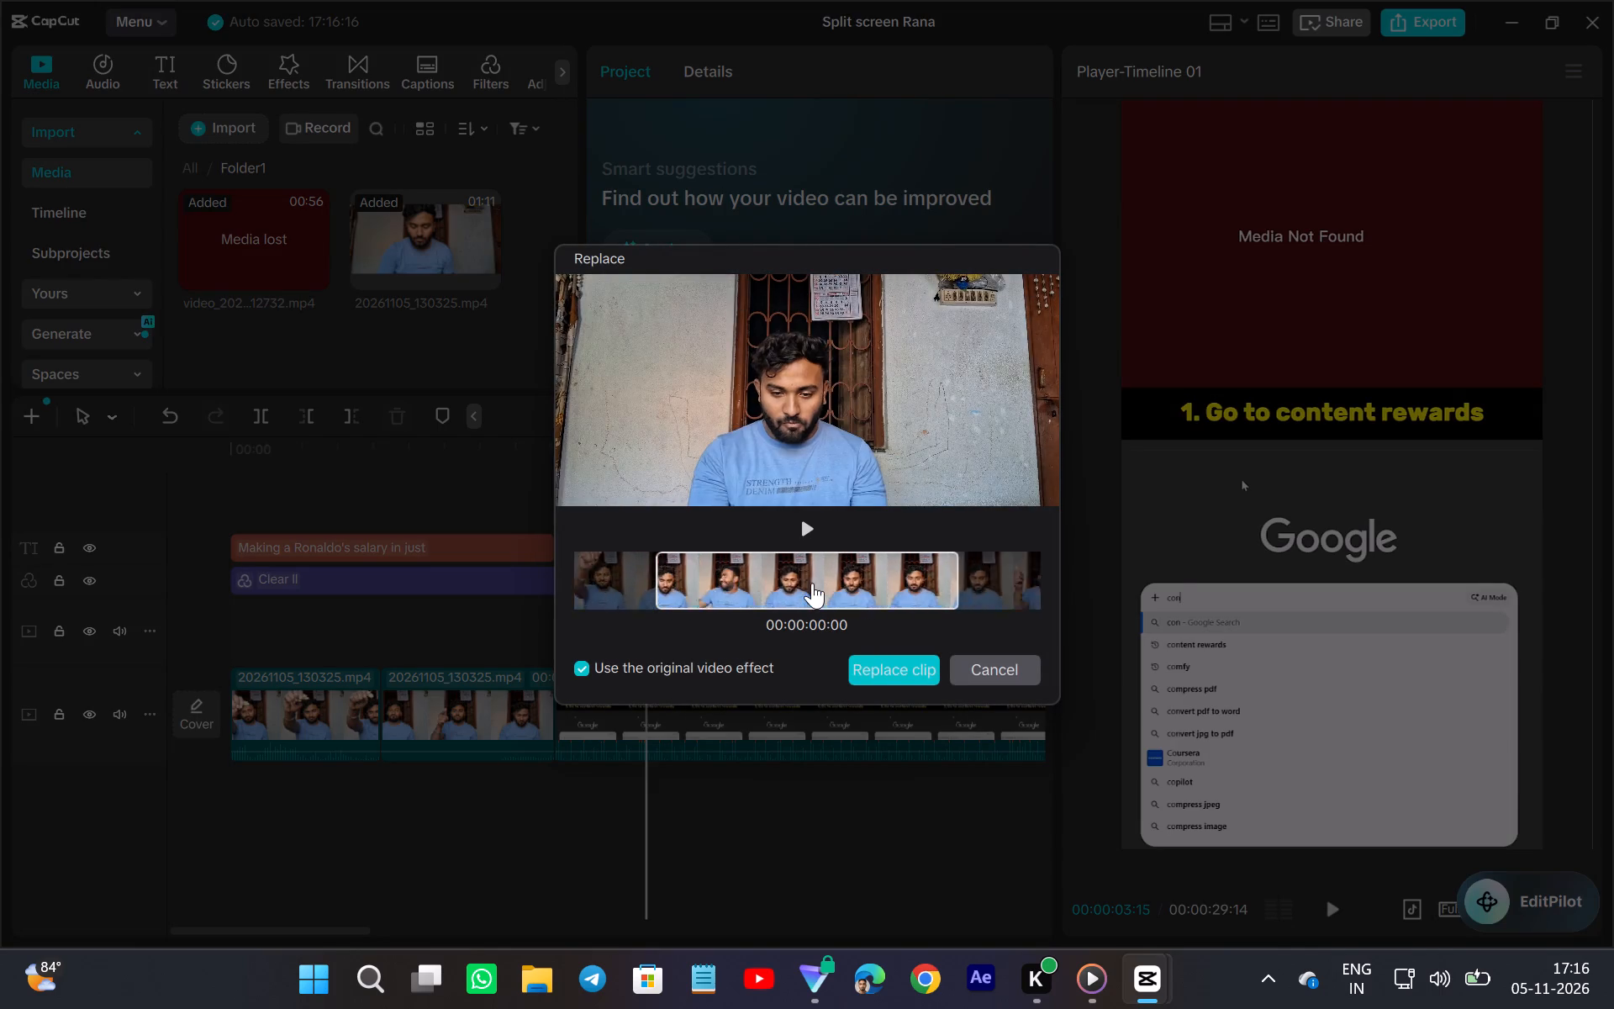
pyautogui.scroll(-1, 812, 583)
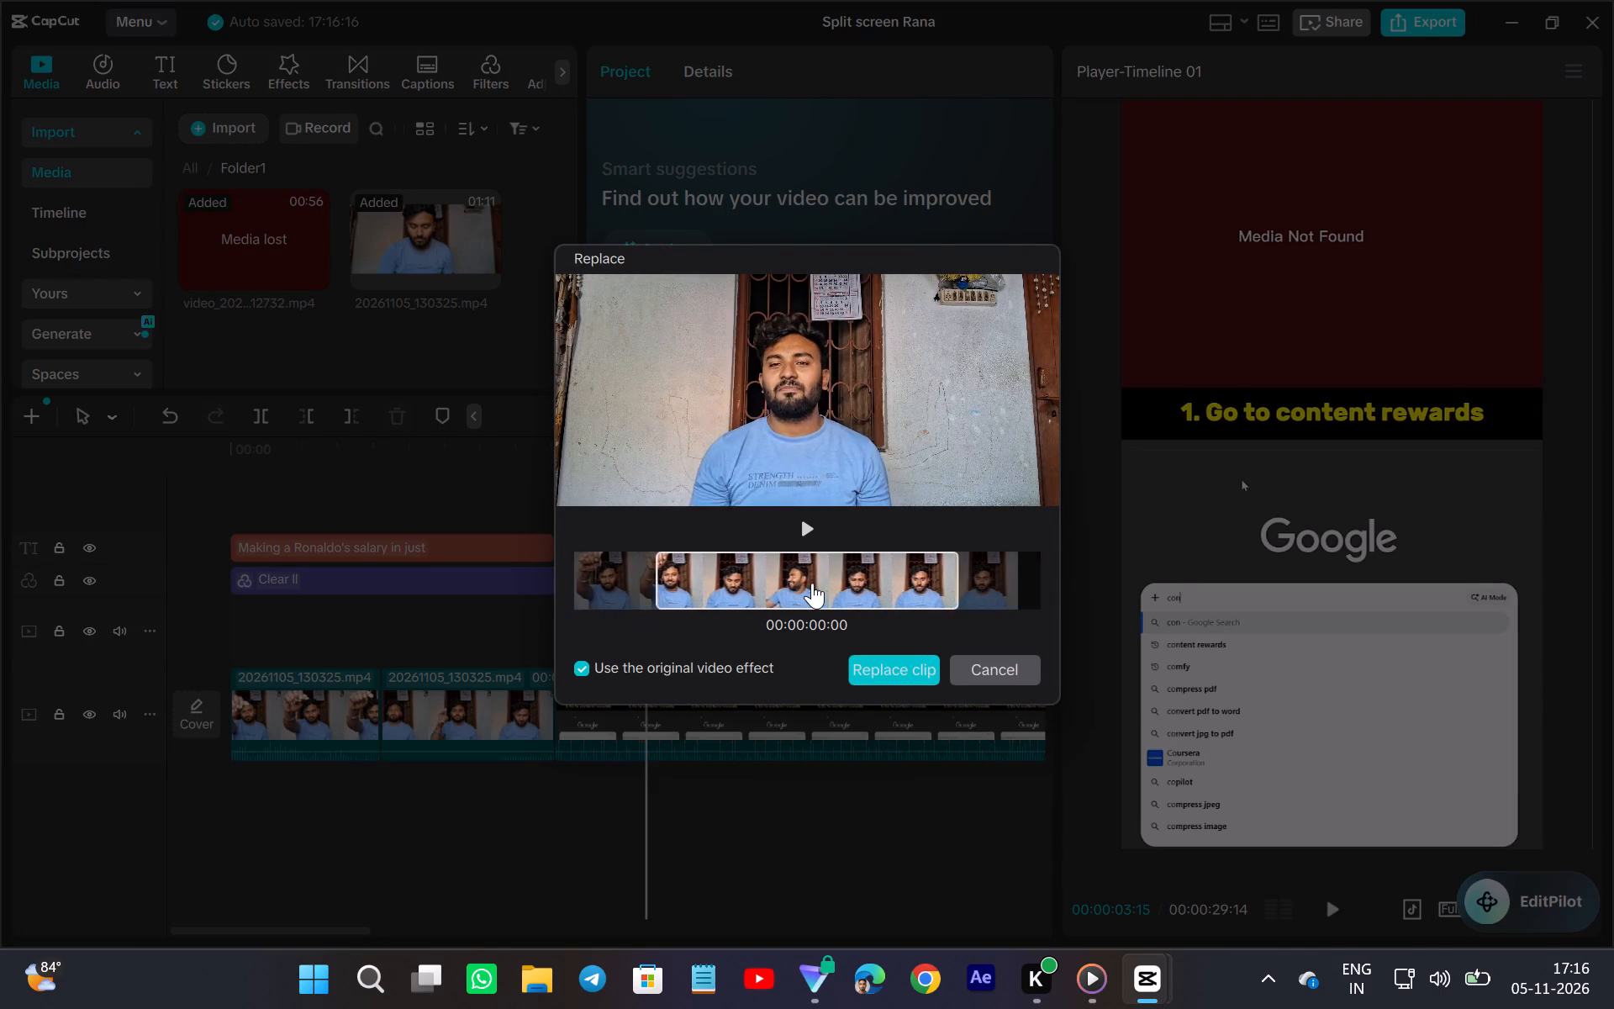
pyautogui.scroll(-1, 812, 583)
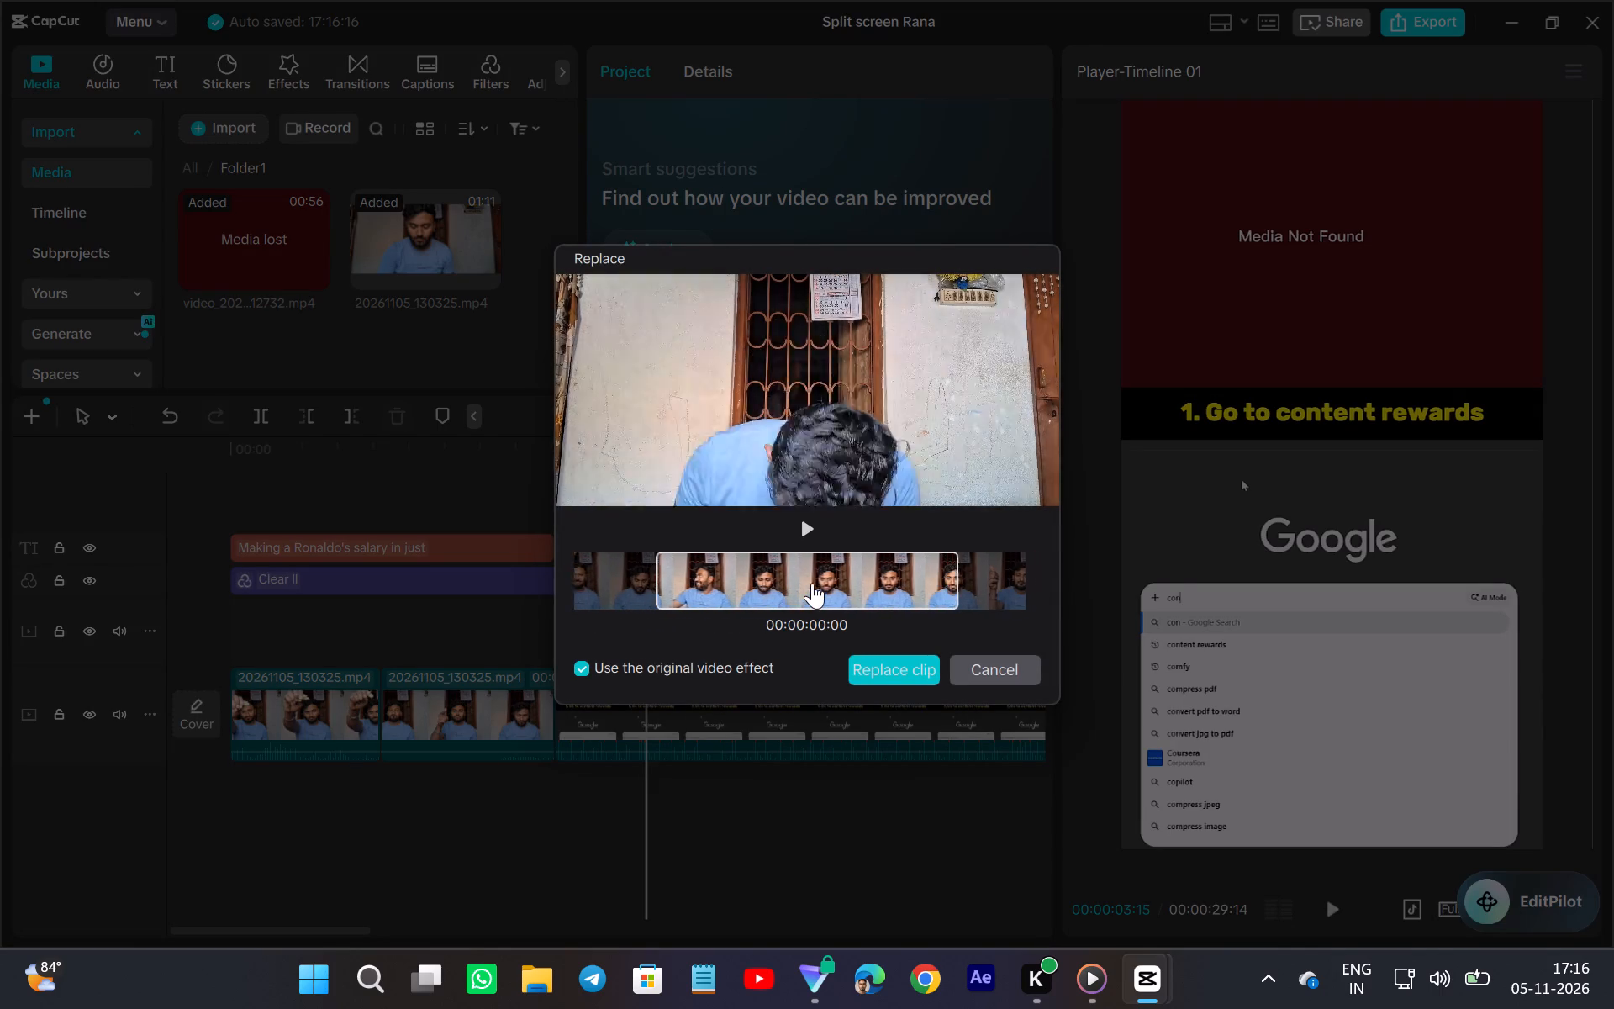
pyautogui.scroll(-3, 812, 583)
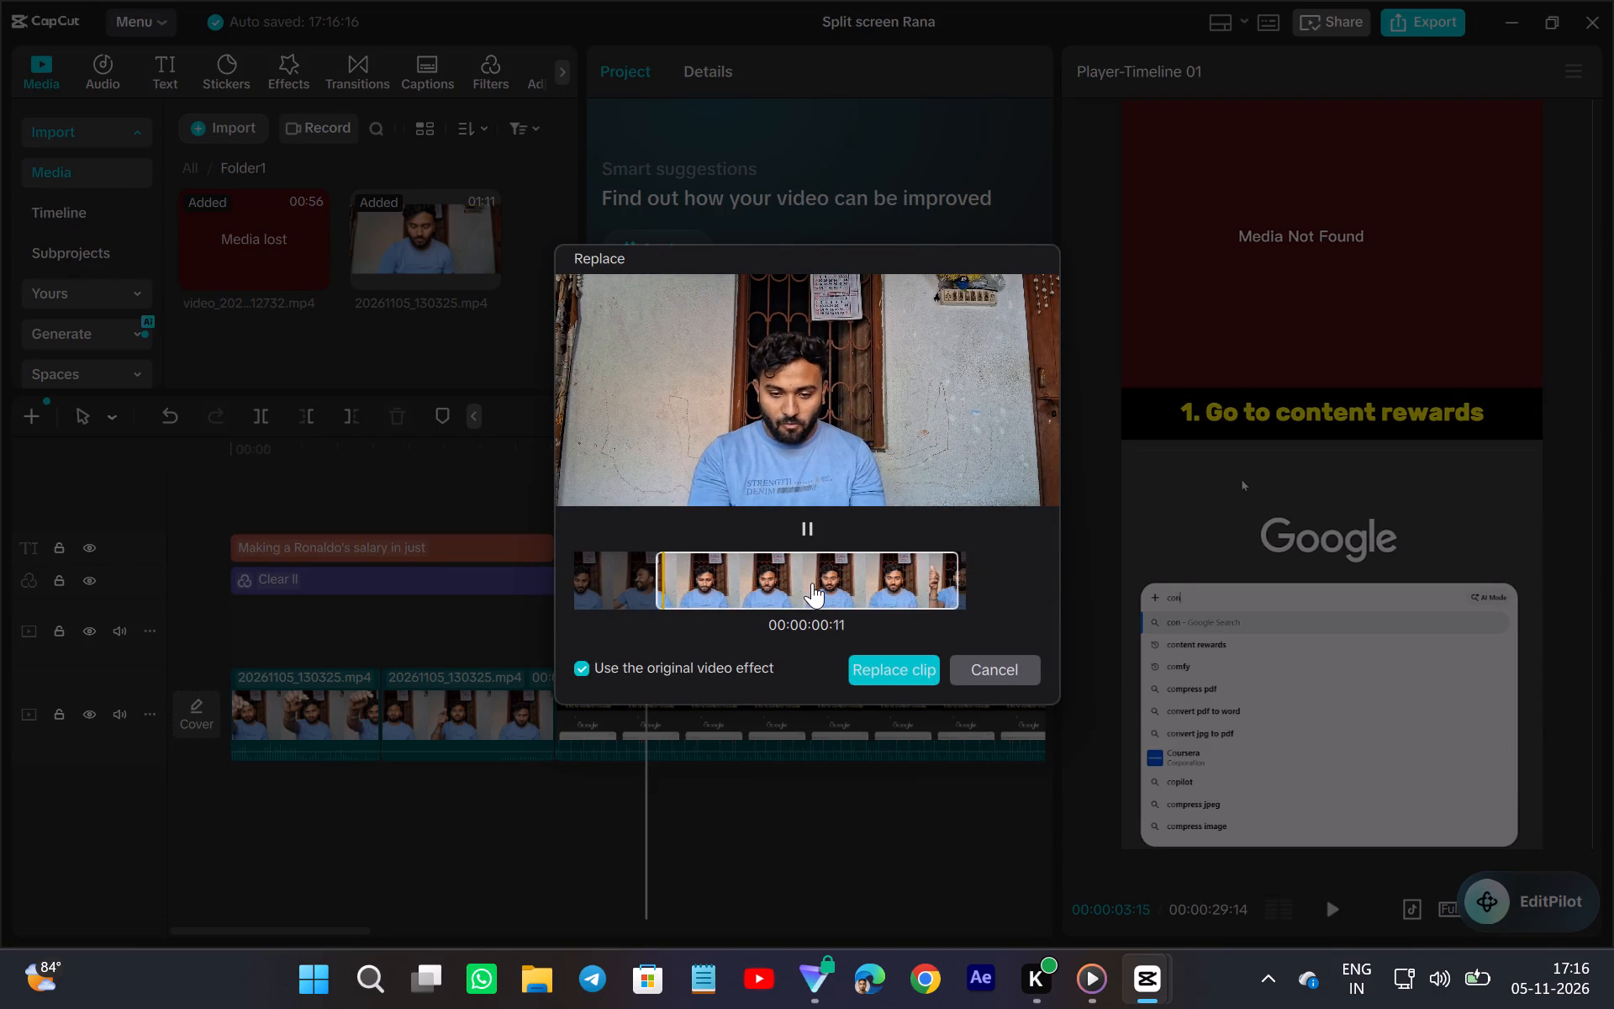
pyautogui.click(721, 619)
pyautogui.click(896, 674)
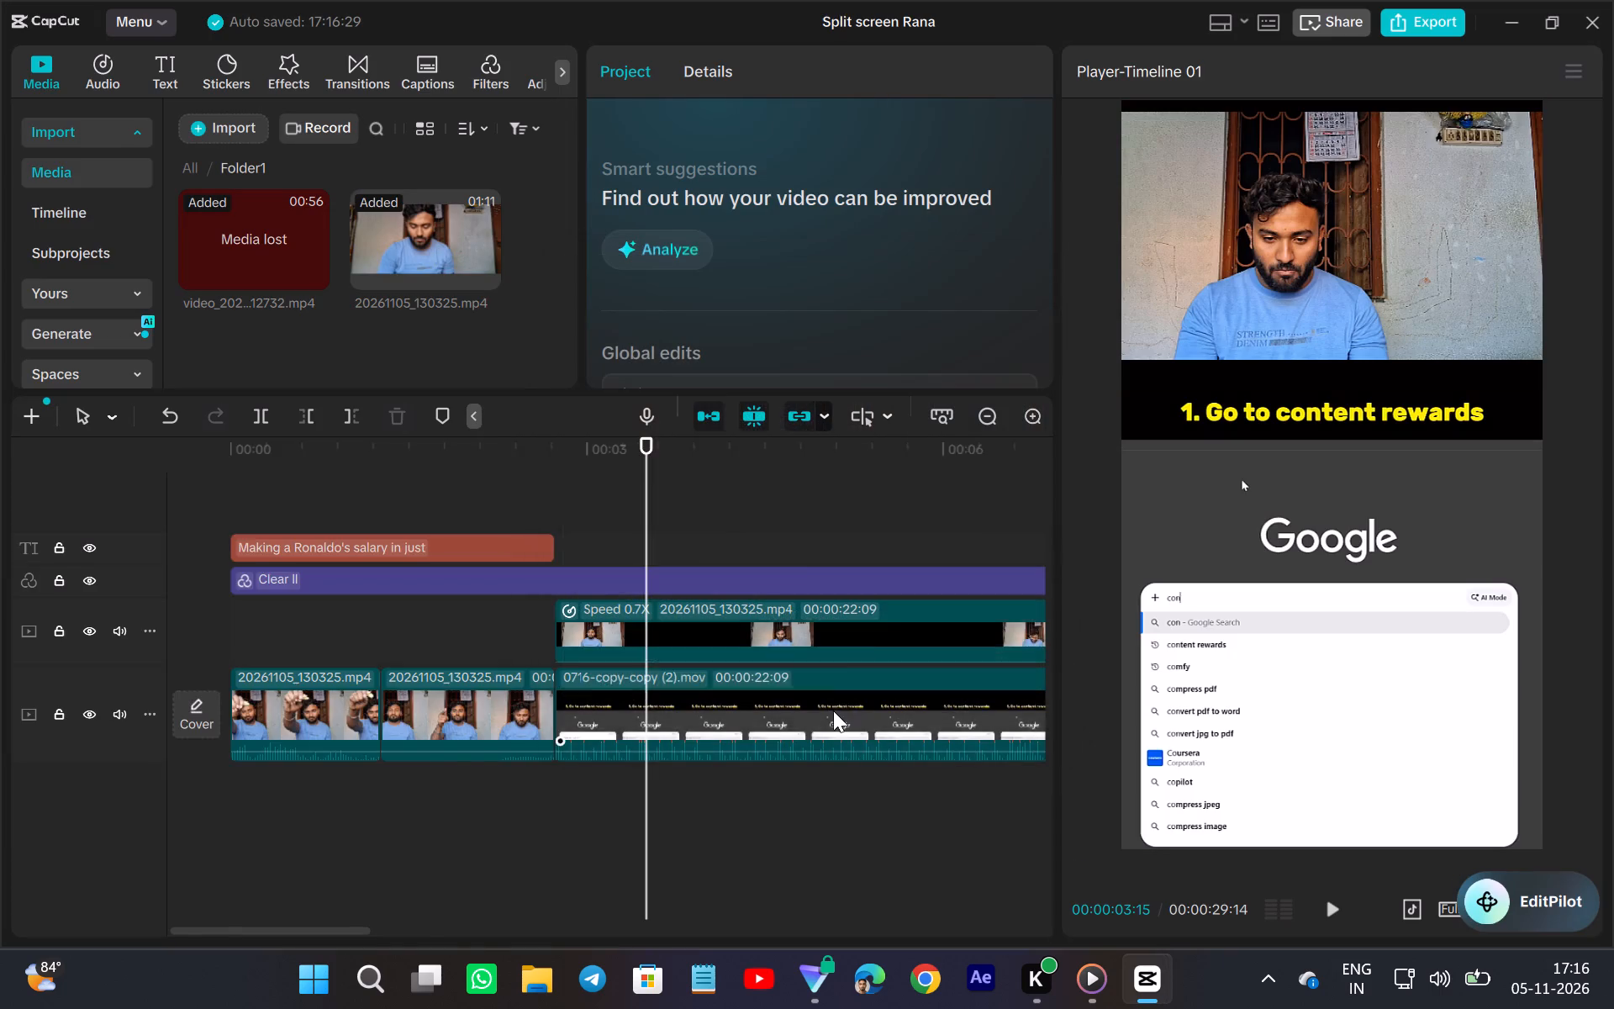
# Scrub through the timeline to check the replaced overlay footage against the numbered captions in the clip below.
pyautogui.hscroll(-1, 833, 711)
pyautogui.hscroll(-4, 743, 704)
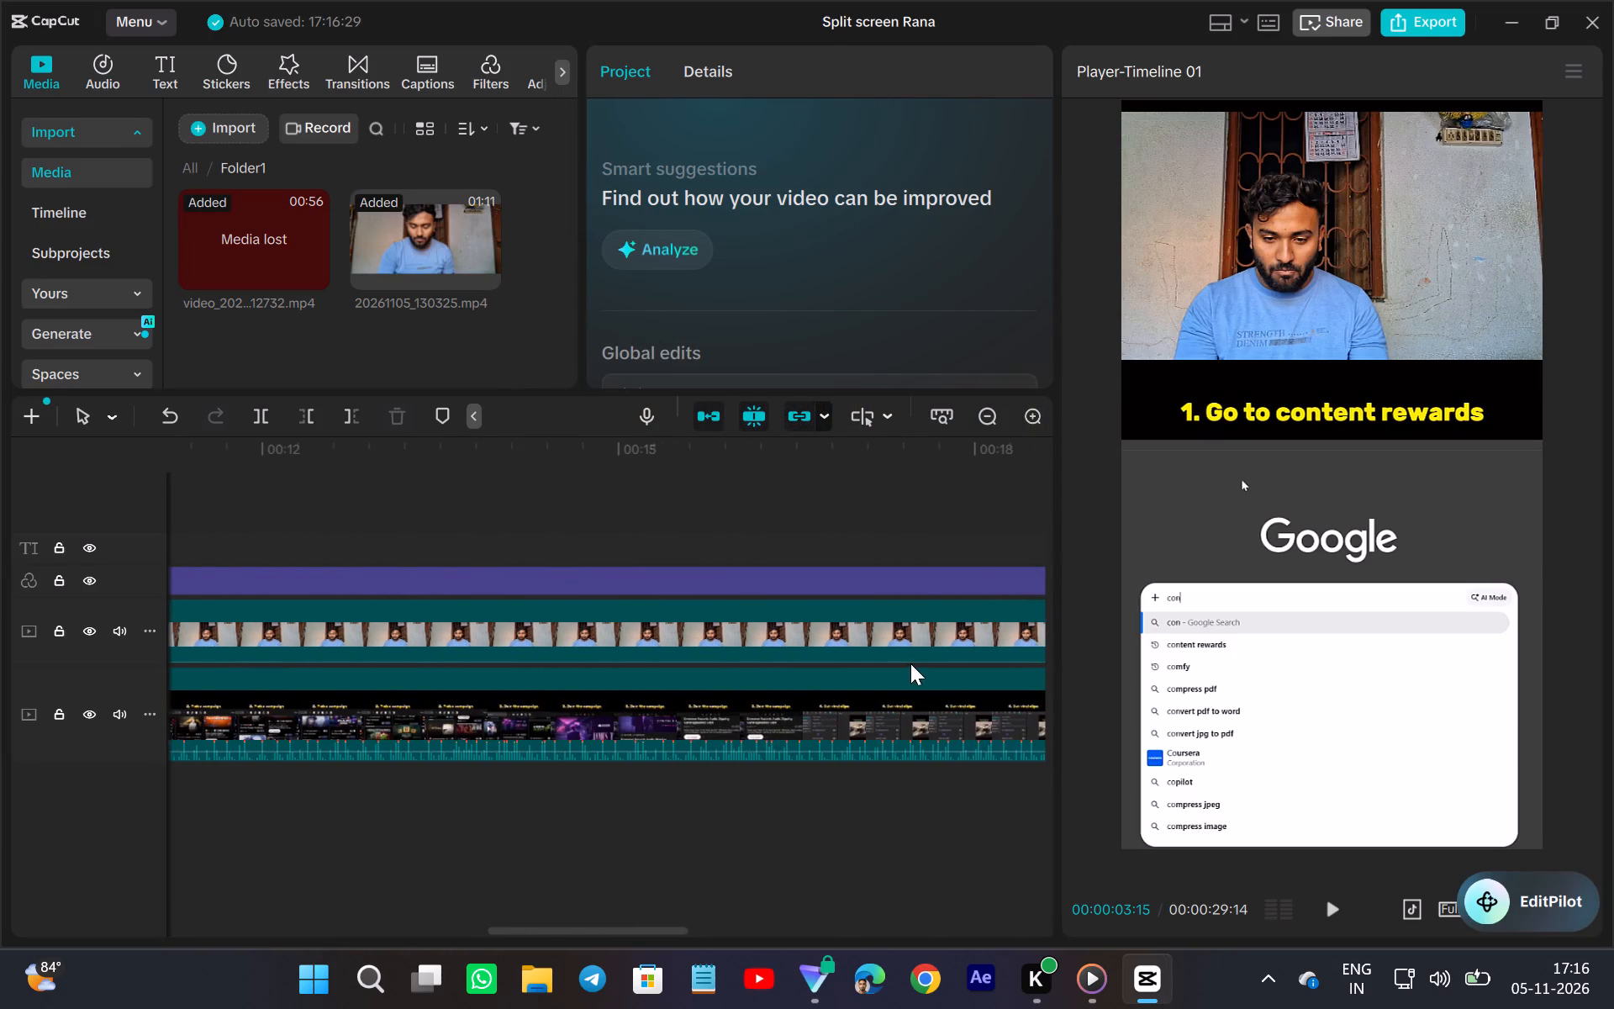
pyautogui.keyDown('ctrl'); pyautogui.scroll(-5, 778, 674); pyautogui.keyUp('ctrl')
pyautogui.keyDown('ctrl'); pyautogui.scroll(-5, 887, 631); pyautogui.keyUp('ctrl')
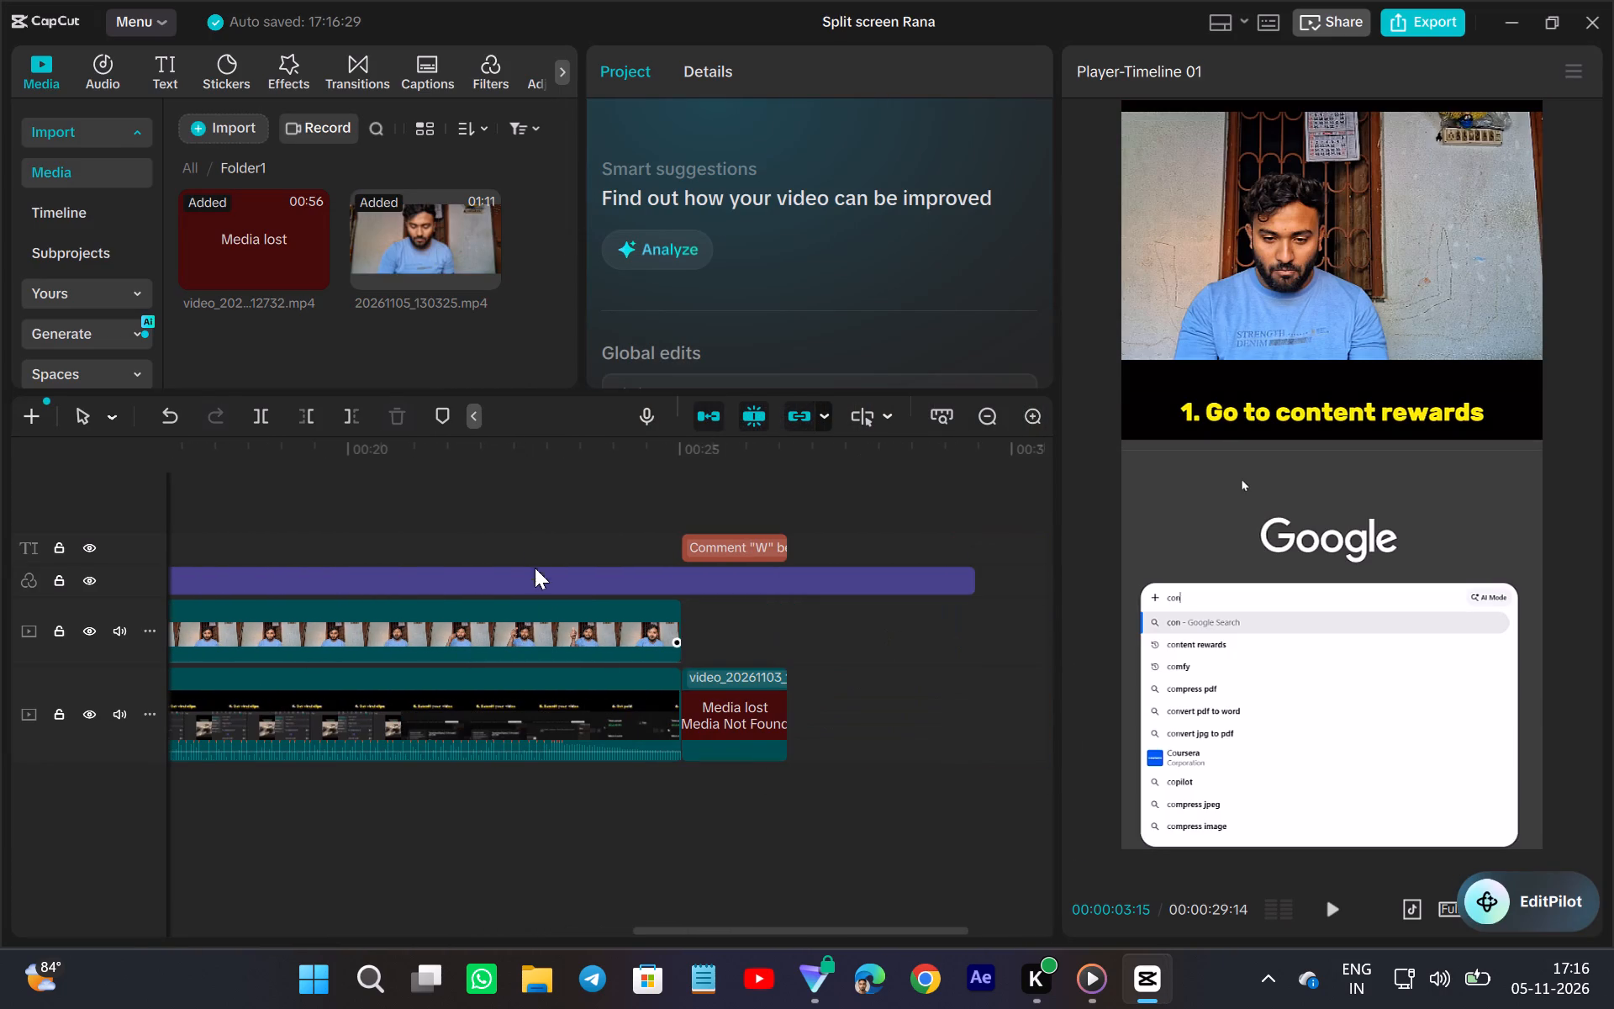
pyautogui.click(528, 547)
pyautogui.moveTo(528, 547); pyautogui.dragTo(372, 623)
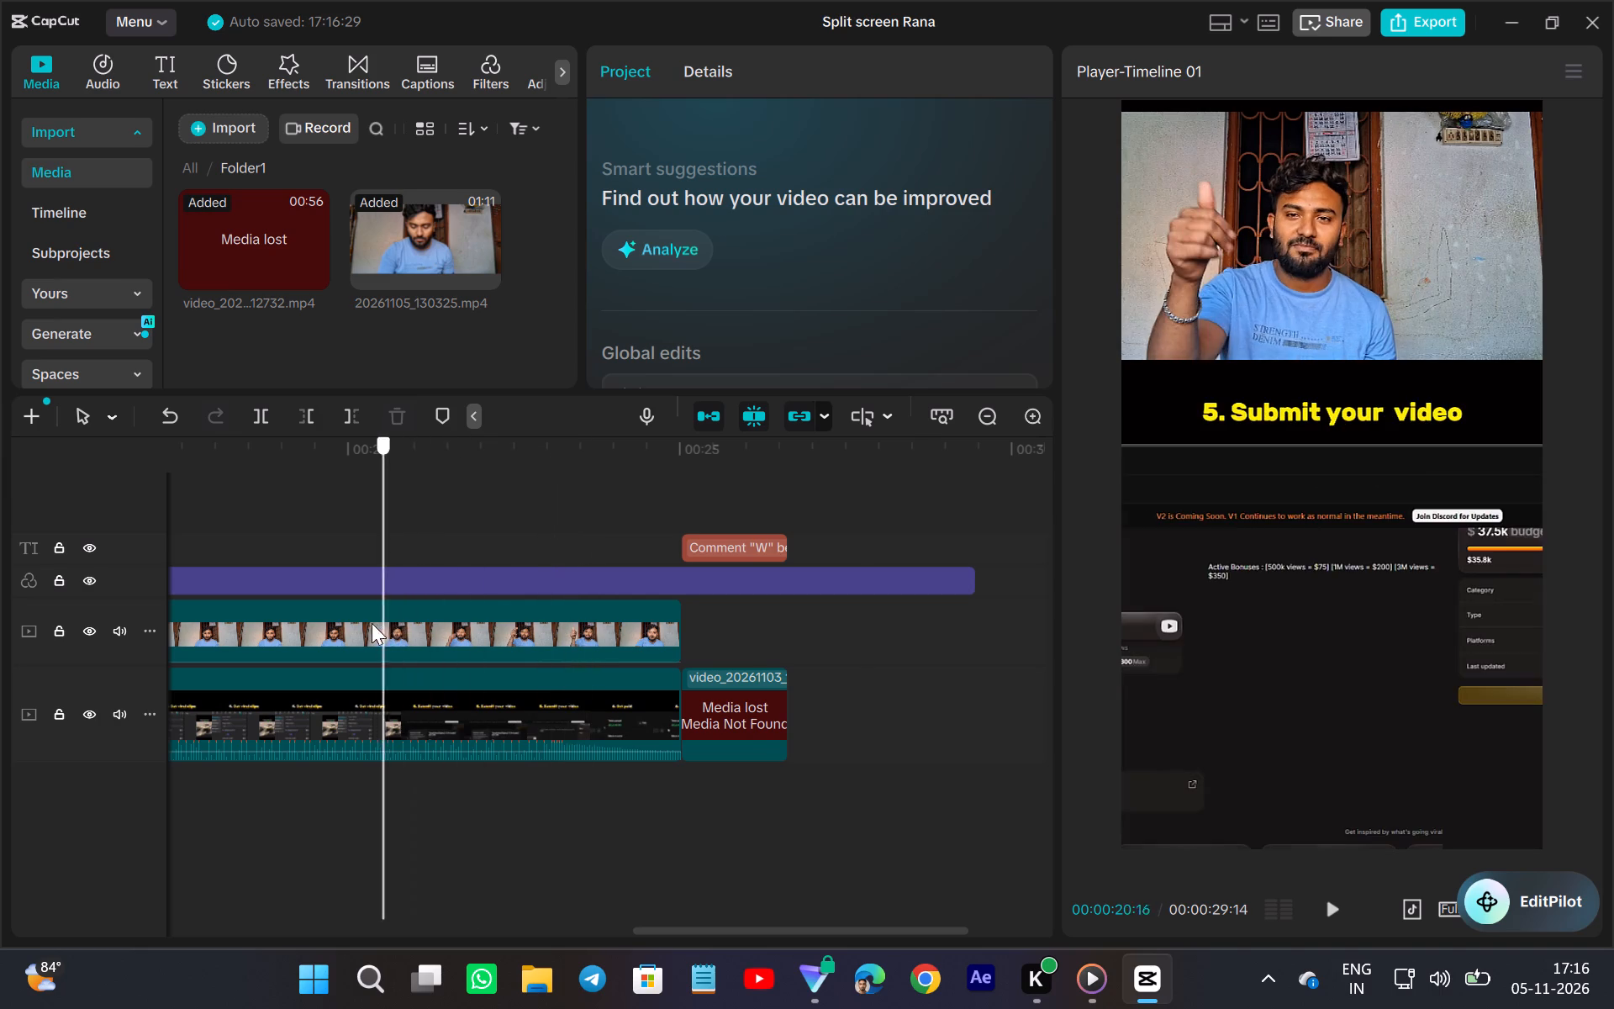
pyautogui.moveTo(372, 623); pyautogui.dragTo(360, 625)
pyautogui.hscroll(2, 371, 623)
pyautogui.keyDown('ctrl'); pyautogui.scroll(-2, 602, 666); pyautogui.keyUp('ctrl')
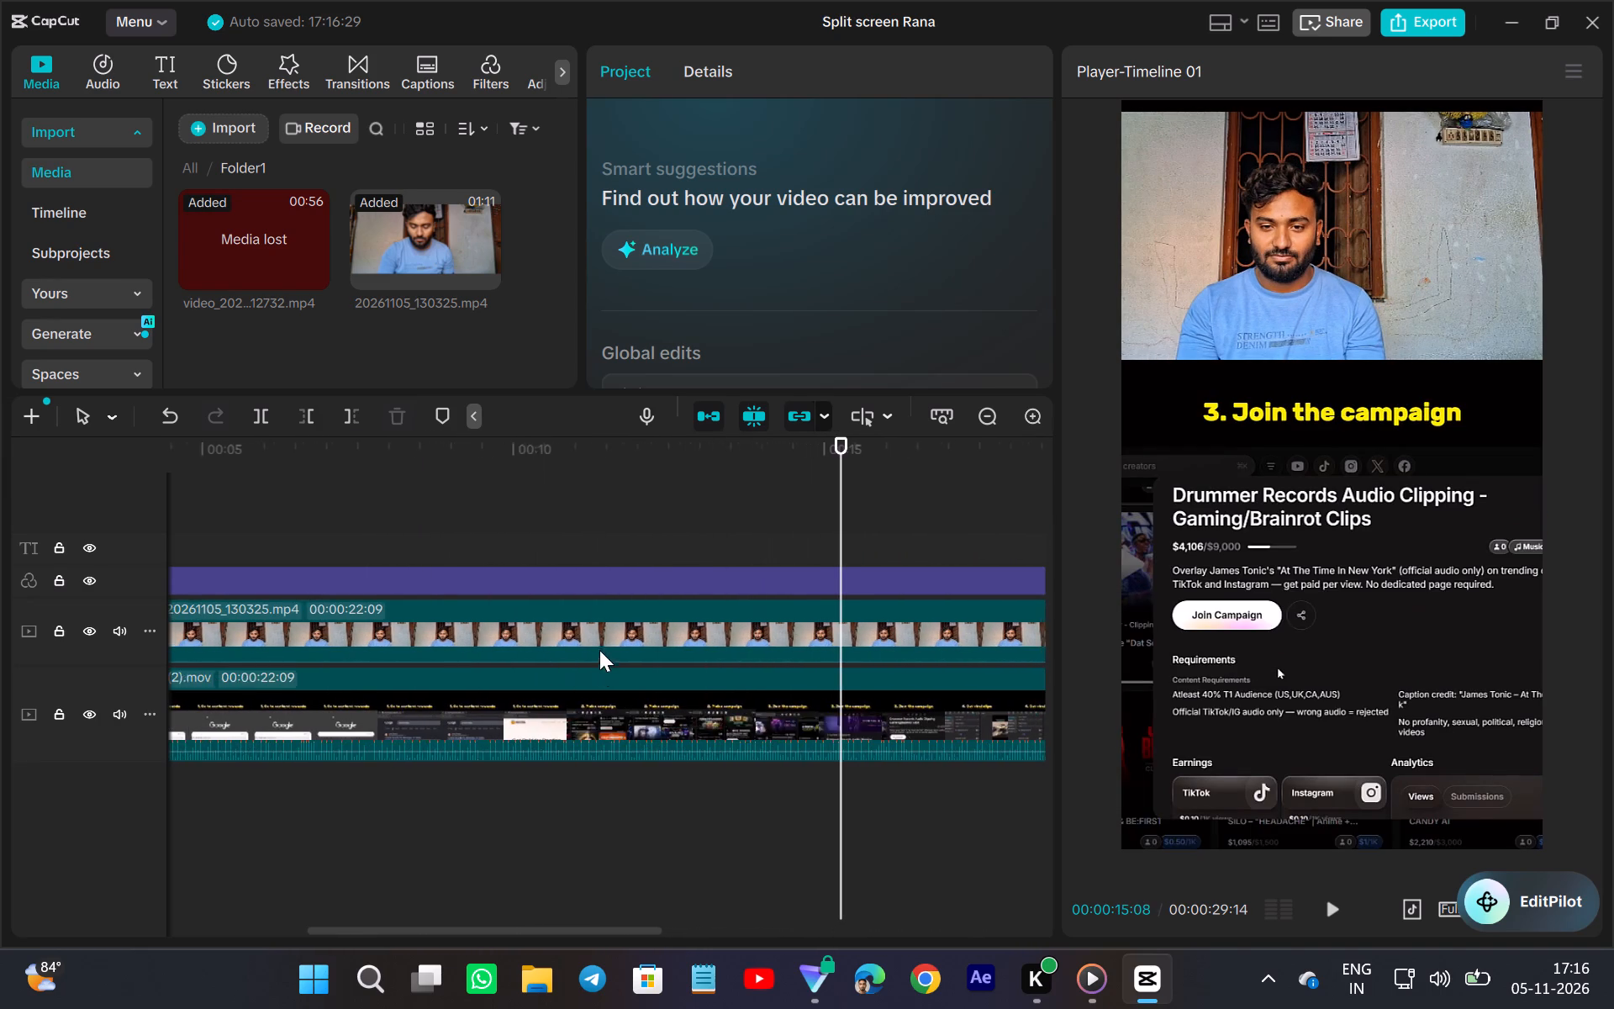
# Set the speed of the overlay 20261105_130325.mp4 clip to 0.60x.
pyautogui.click(544, 625)
pyautogui.click(759, 82)
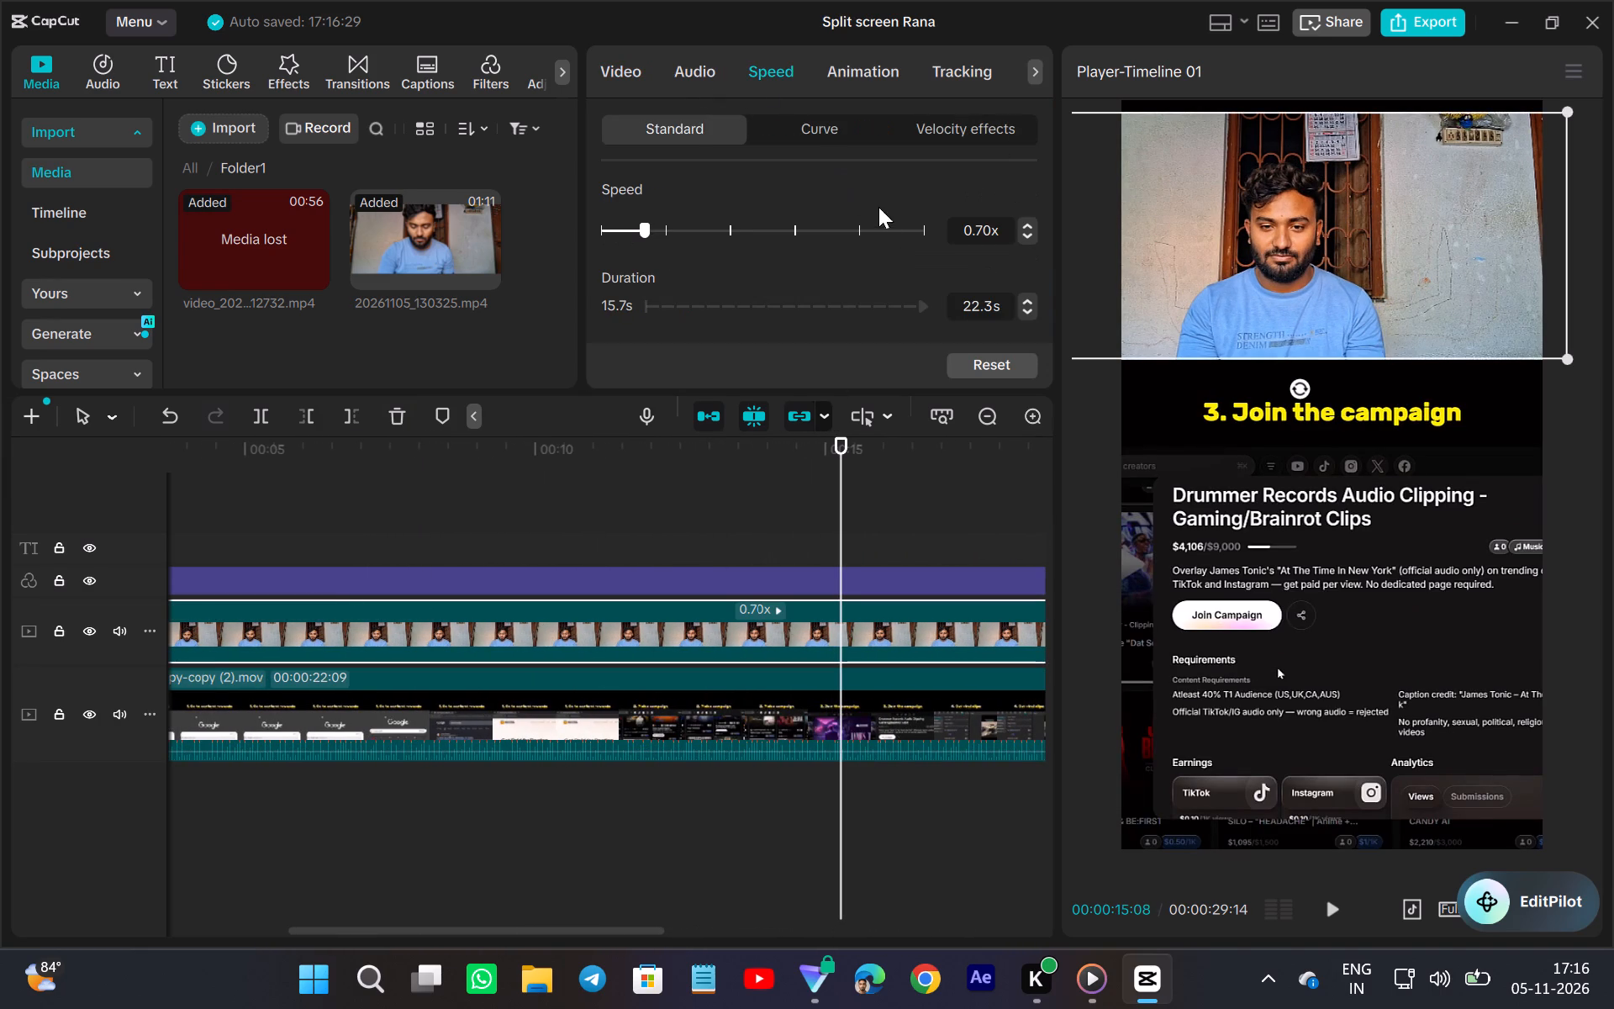
pyautogui.click(1026, 237)
# Trim the end of the overlay 20261105_130325.mp4 clip to 00:00:25:01, where the lost closing clip on the main track begins.
pyautogui.hscroll(1, 1005, 304)
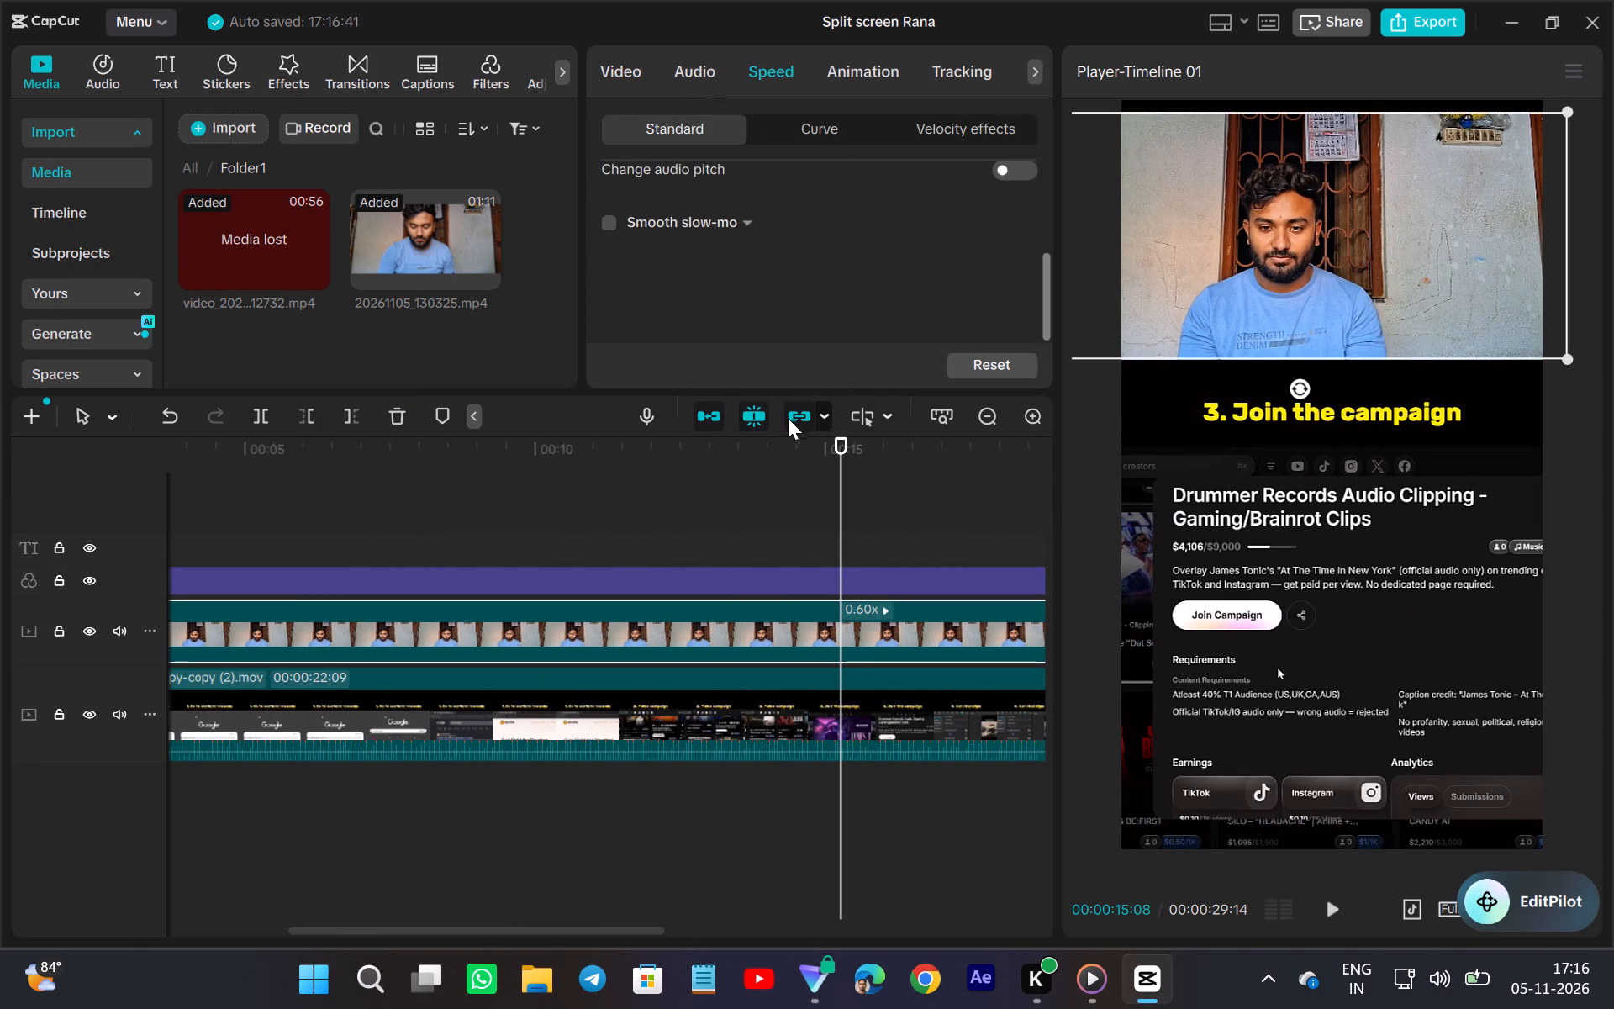
pyautogui.hscroll(1, 788, 418)
pyautogui.hscroll(-1, 851, 531)
pyautogui.moveTo(820, 498); pyautogui.dragTo(992, 563)
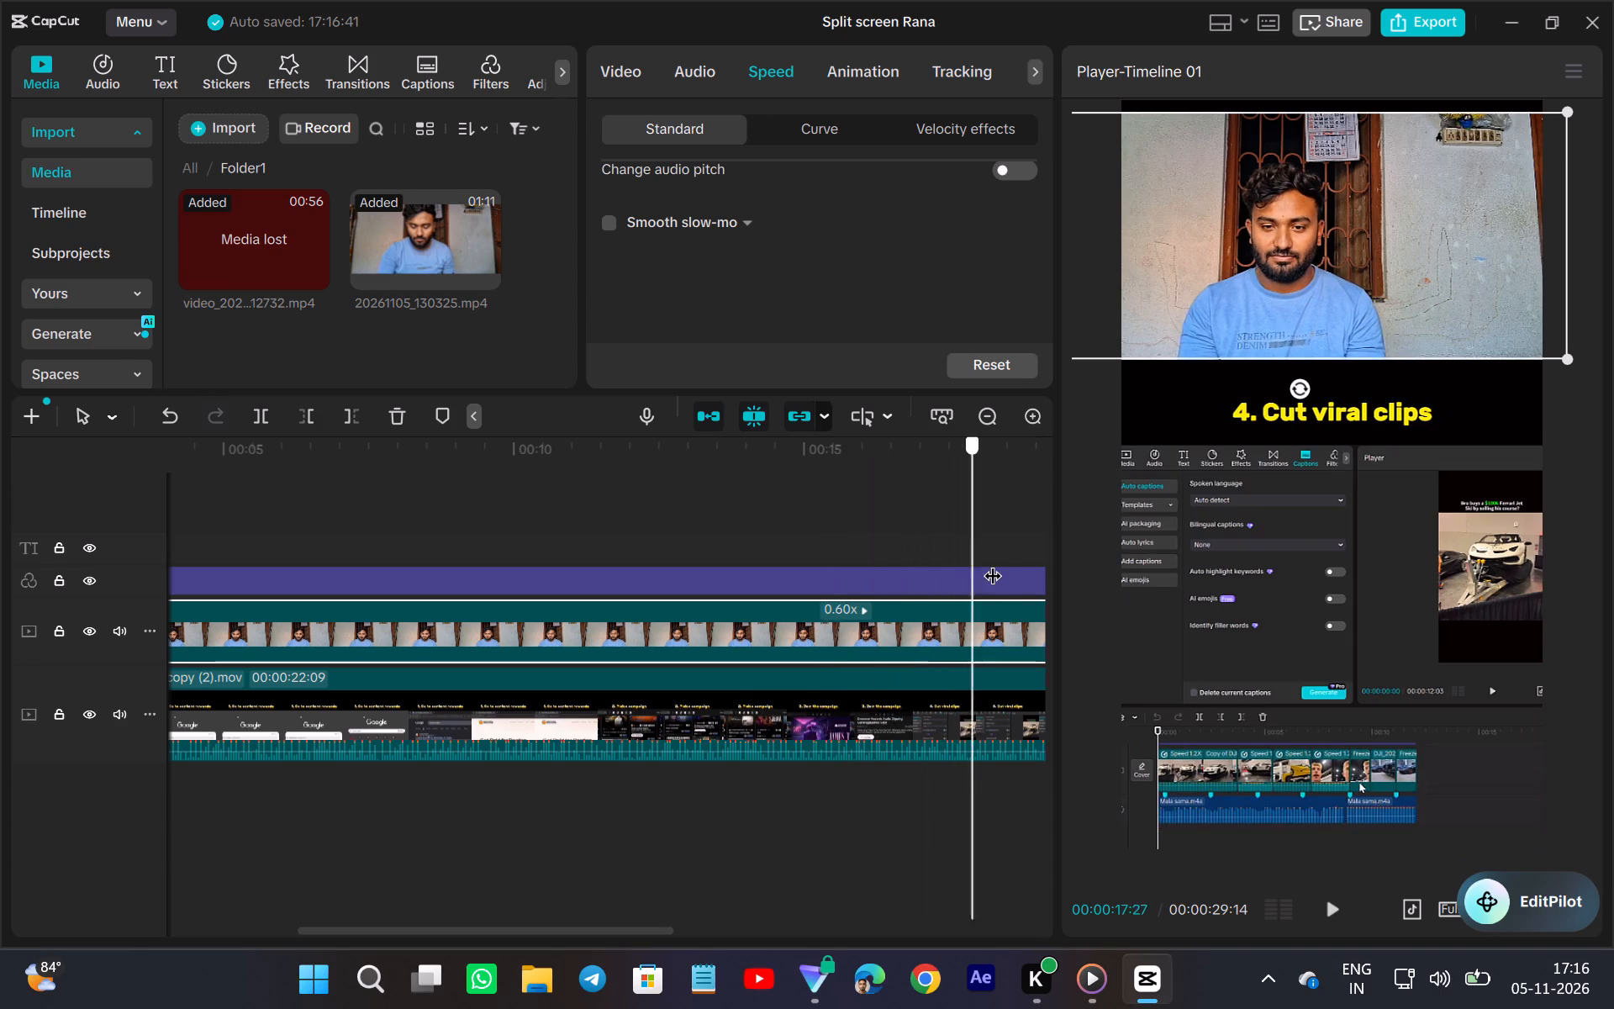
pyautogui.moveTo(992, 563); pyautogui.dragTo(843, 628)
pyautogui.hscroll(-1, 1003, 570)
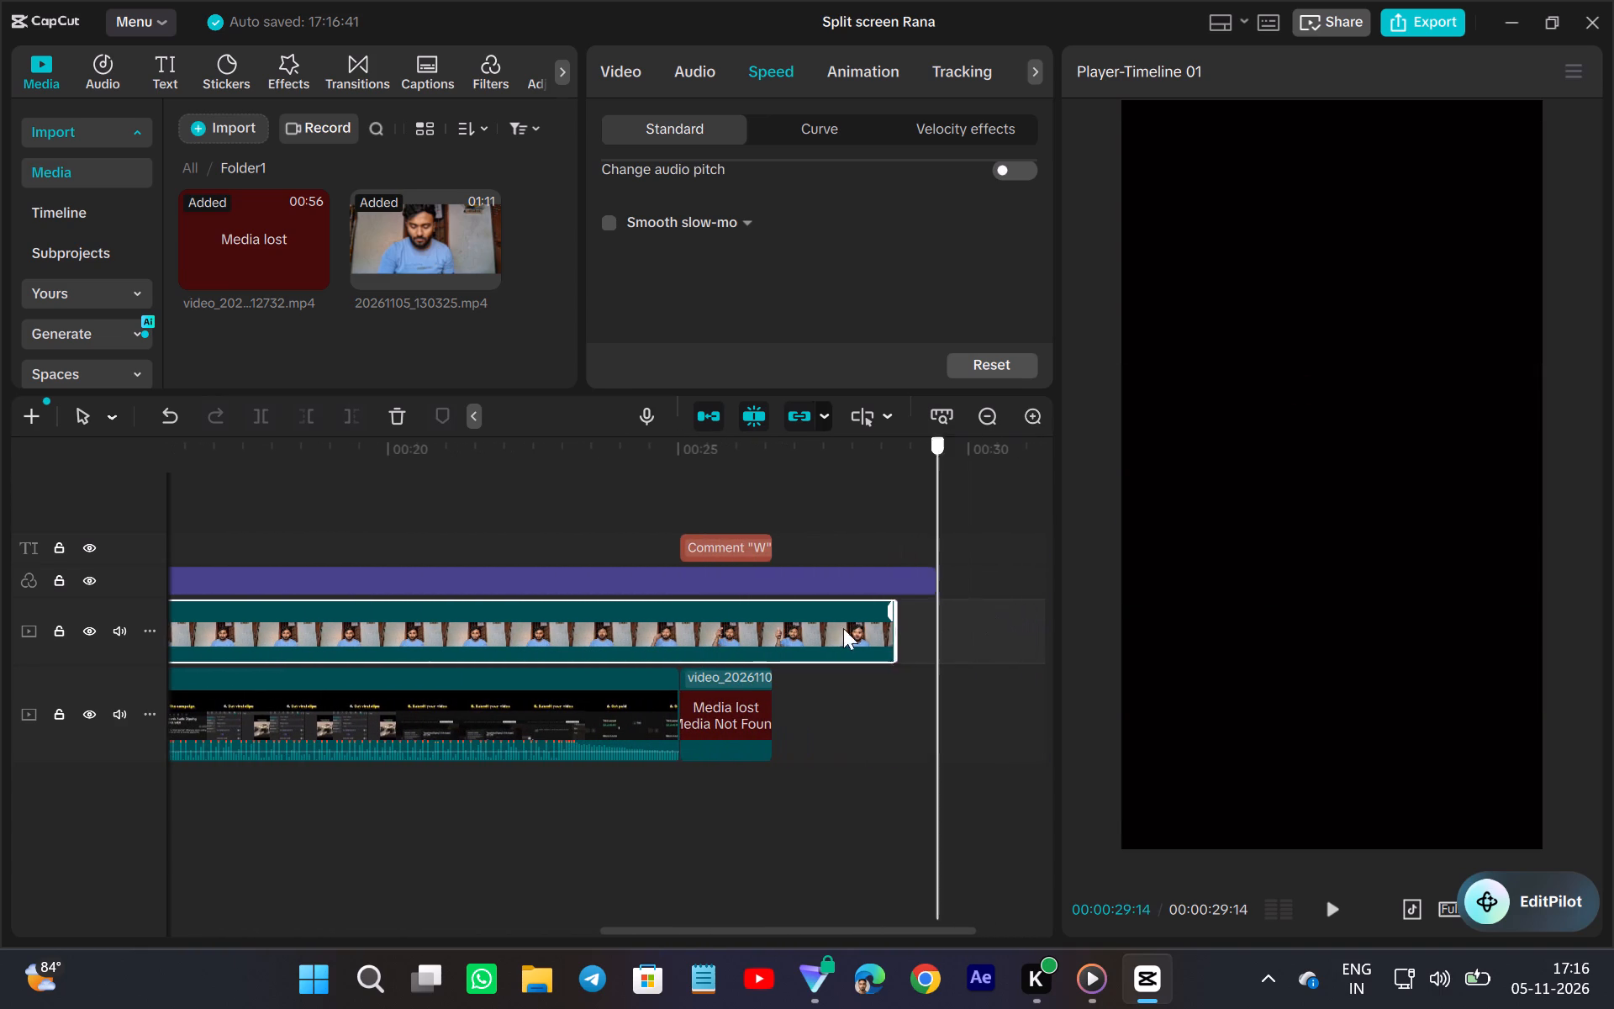
pyautogui.moveTo(843, 628); pyautogui.dragTo(683, 642)
pyautogui.click(541, 514)
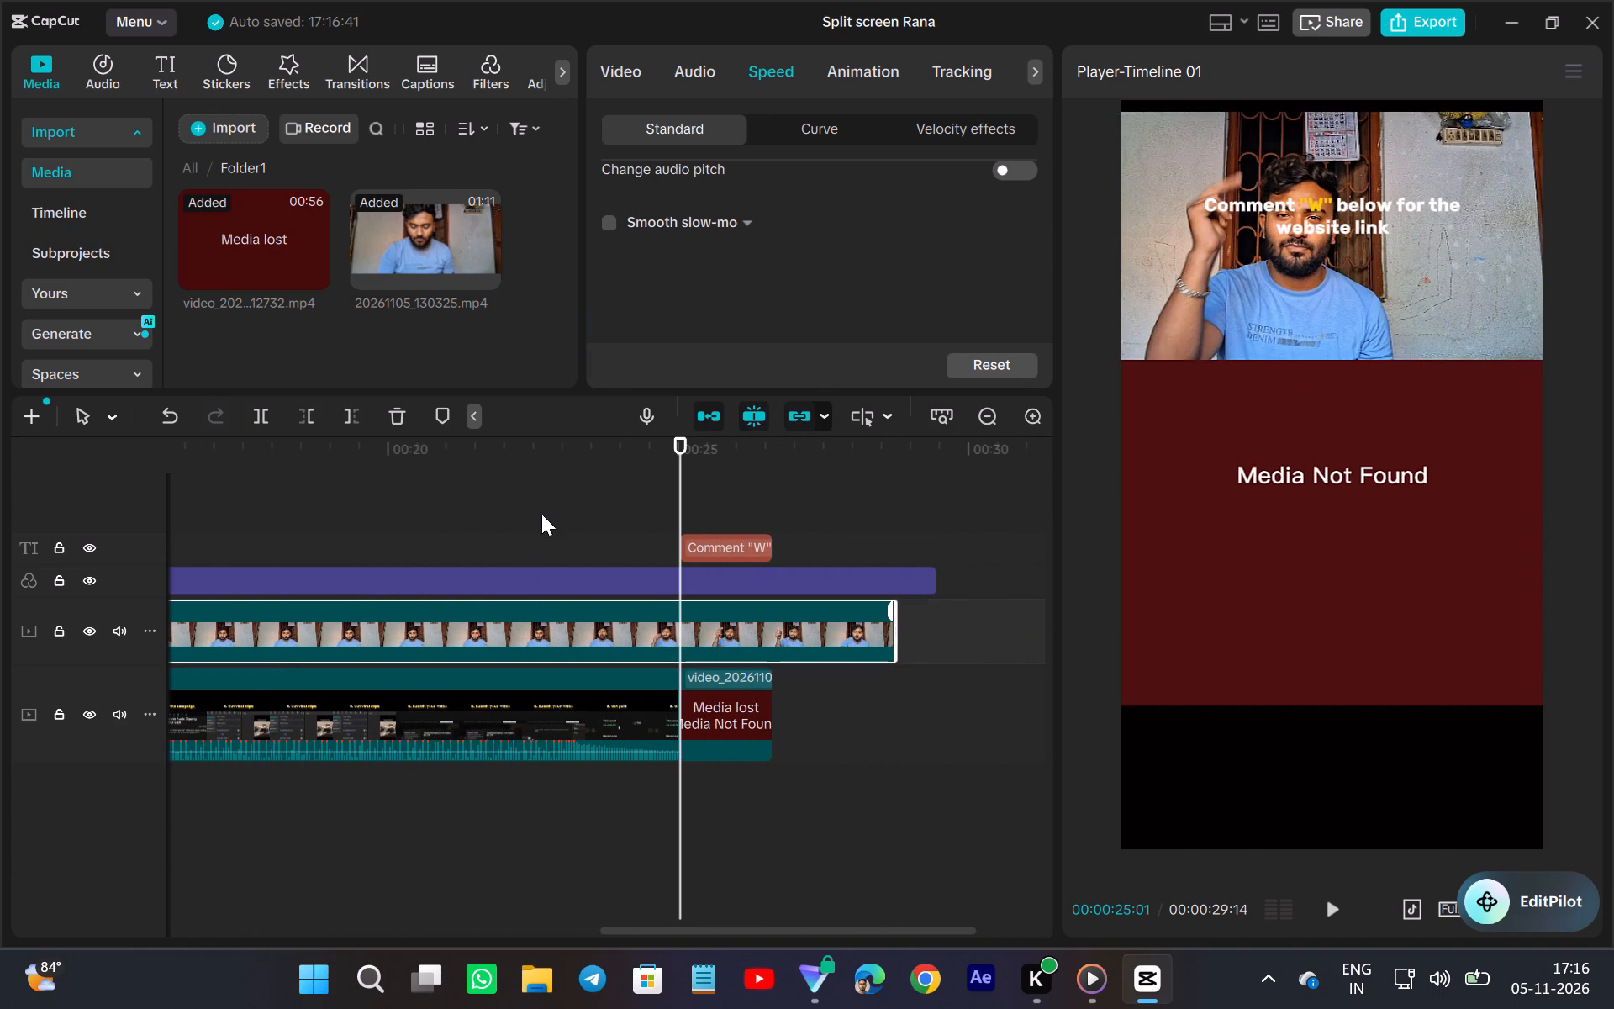
pyautogui.moveTo(544, 517); pyautogui.dragTo(665, 591)
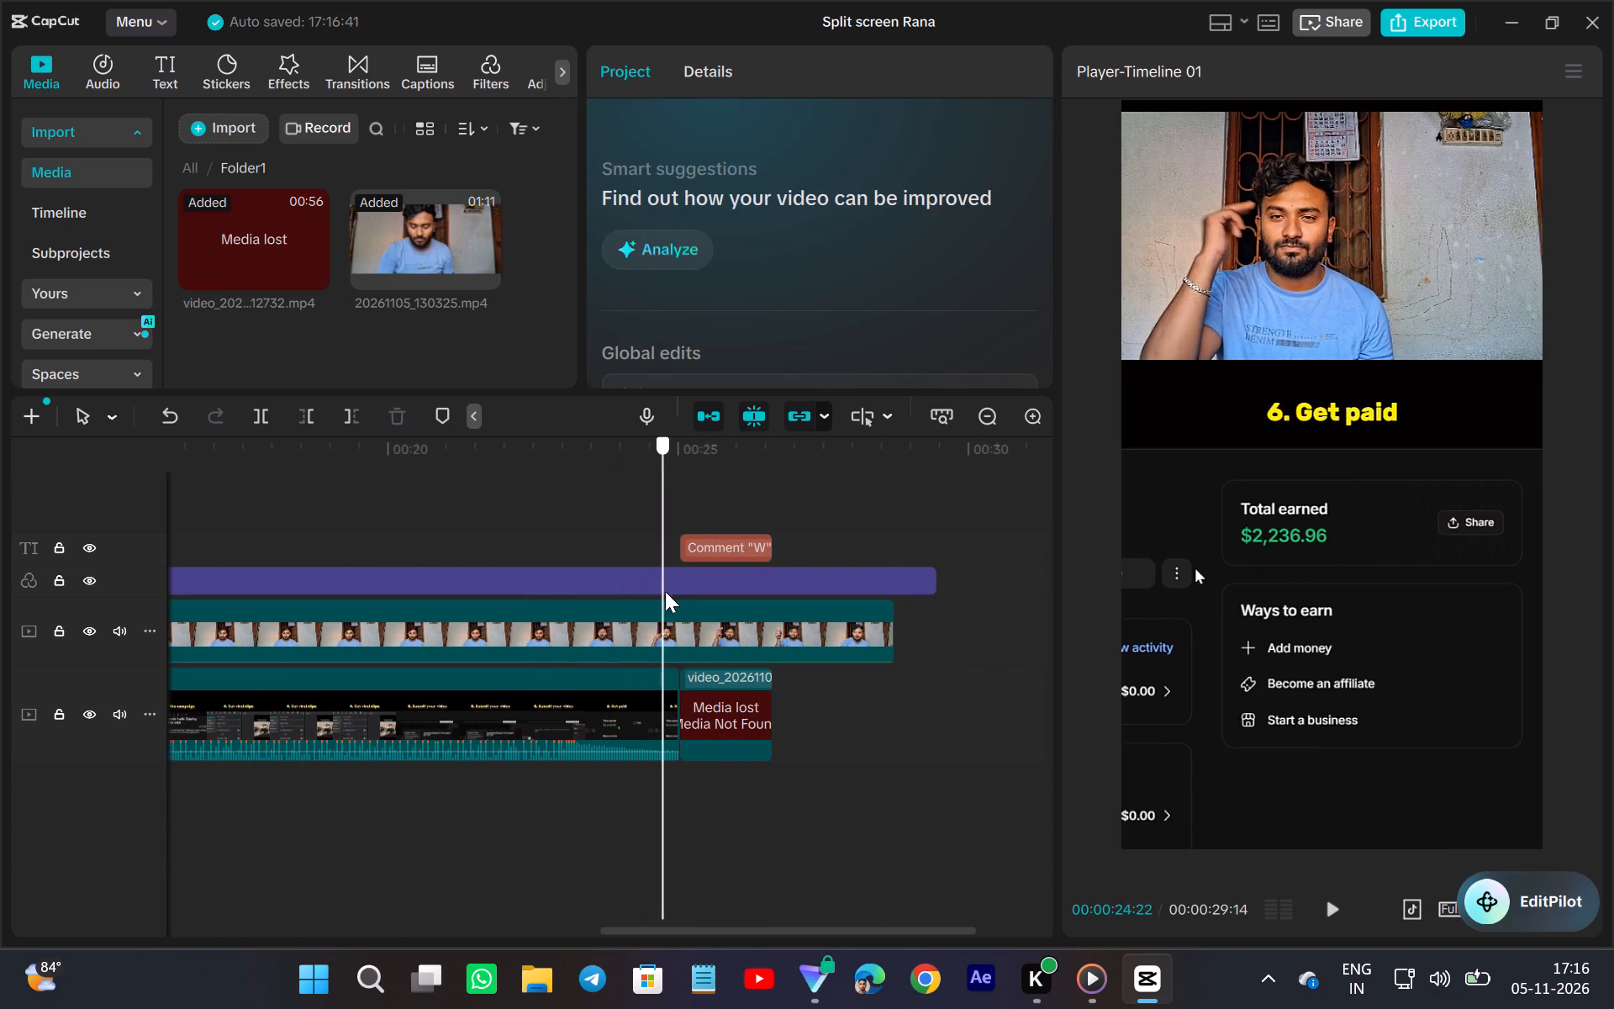
pyautogui.moveTo(665, 591); pyautogui.dragTo(673, 598)
pyautogui.click(679, 639)
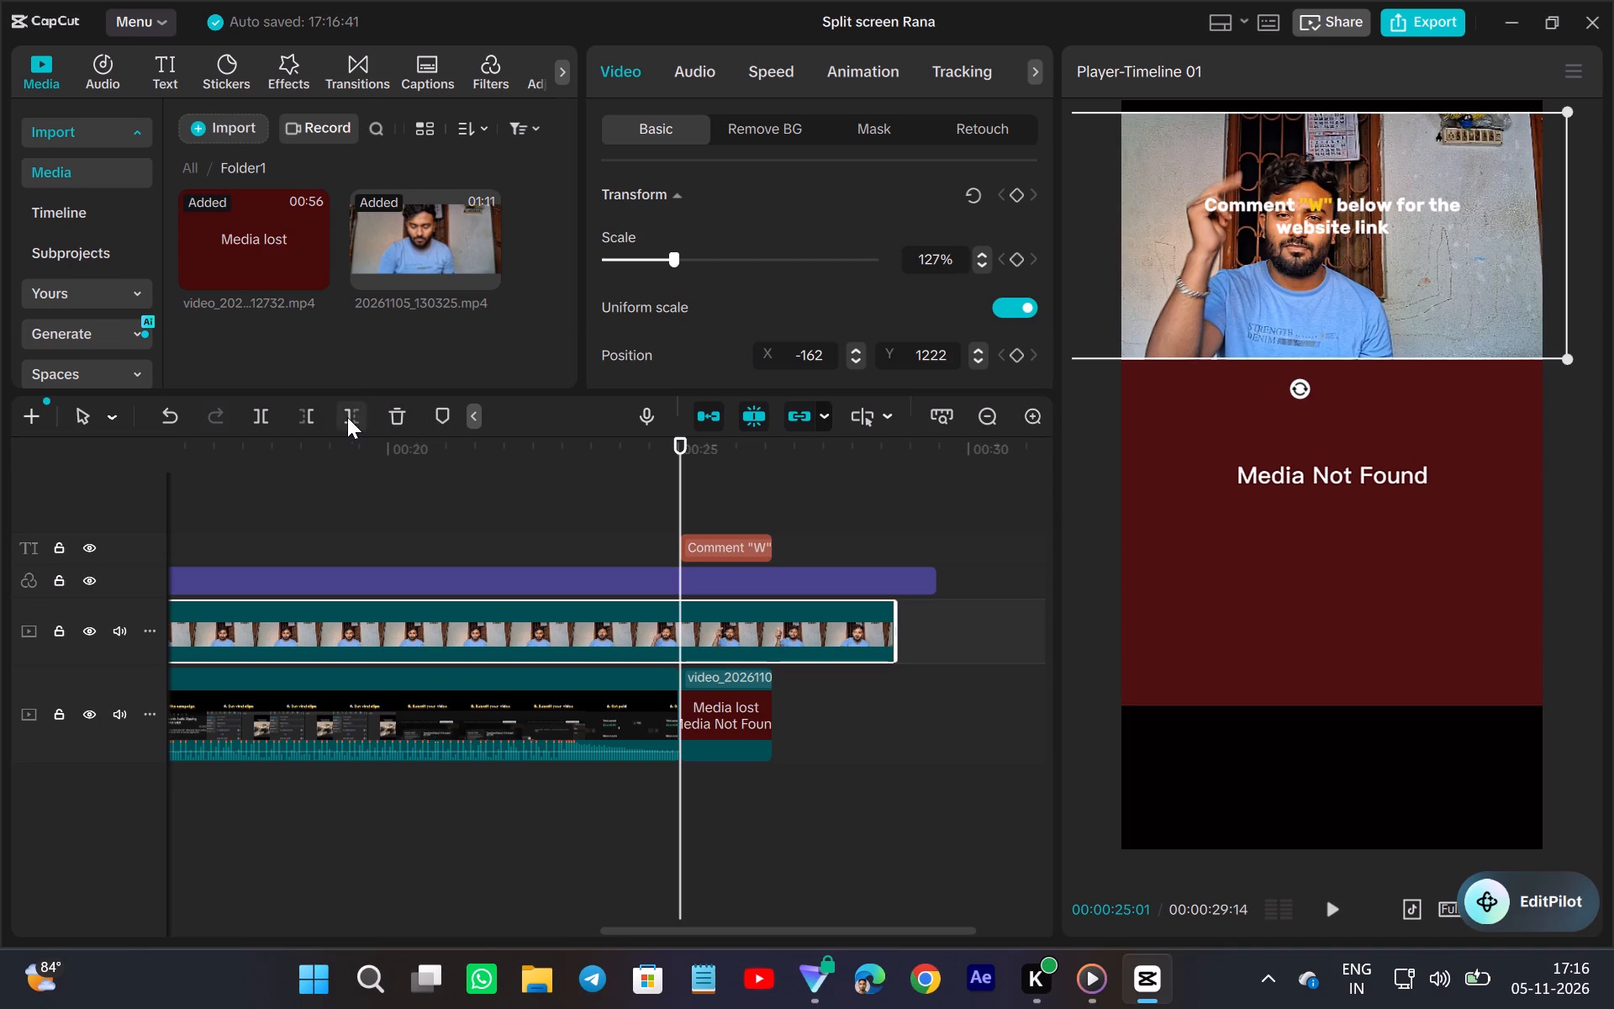
pyautogui.click(347, 417)
# Replace the lost closing clip on the main track with a hand-gesture section of 20261105_130325.mp4, keeping the original video effect, and preview it.
pyautogui.moveTo(393, 237); pyautogui.dragTo(726, 700)
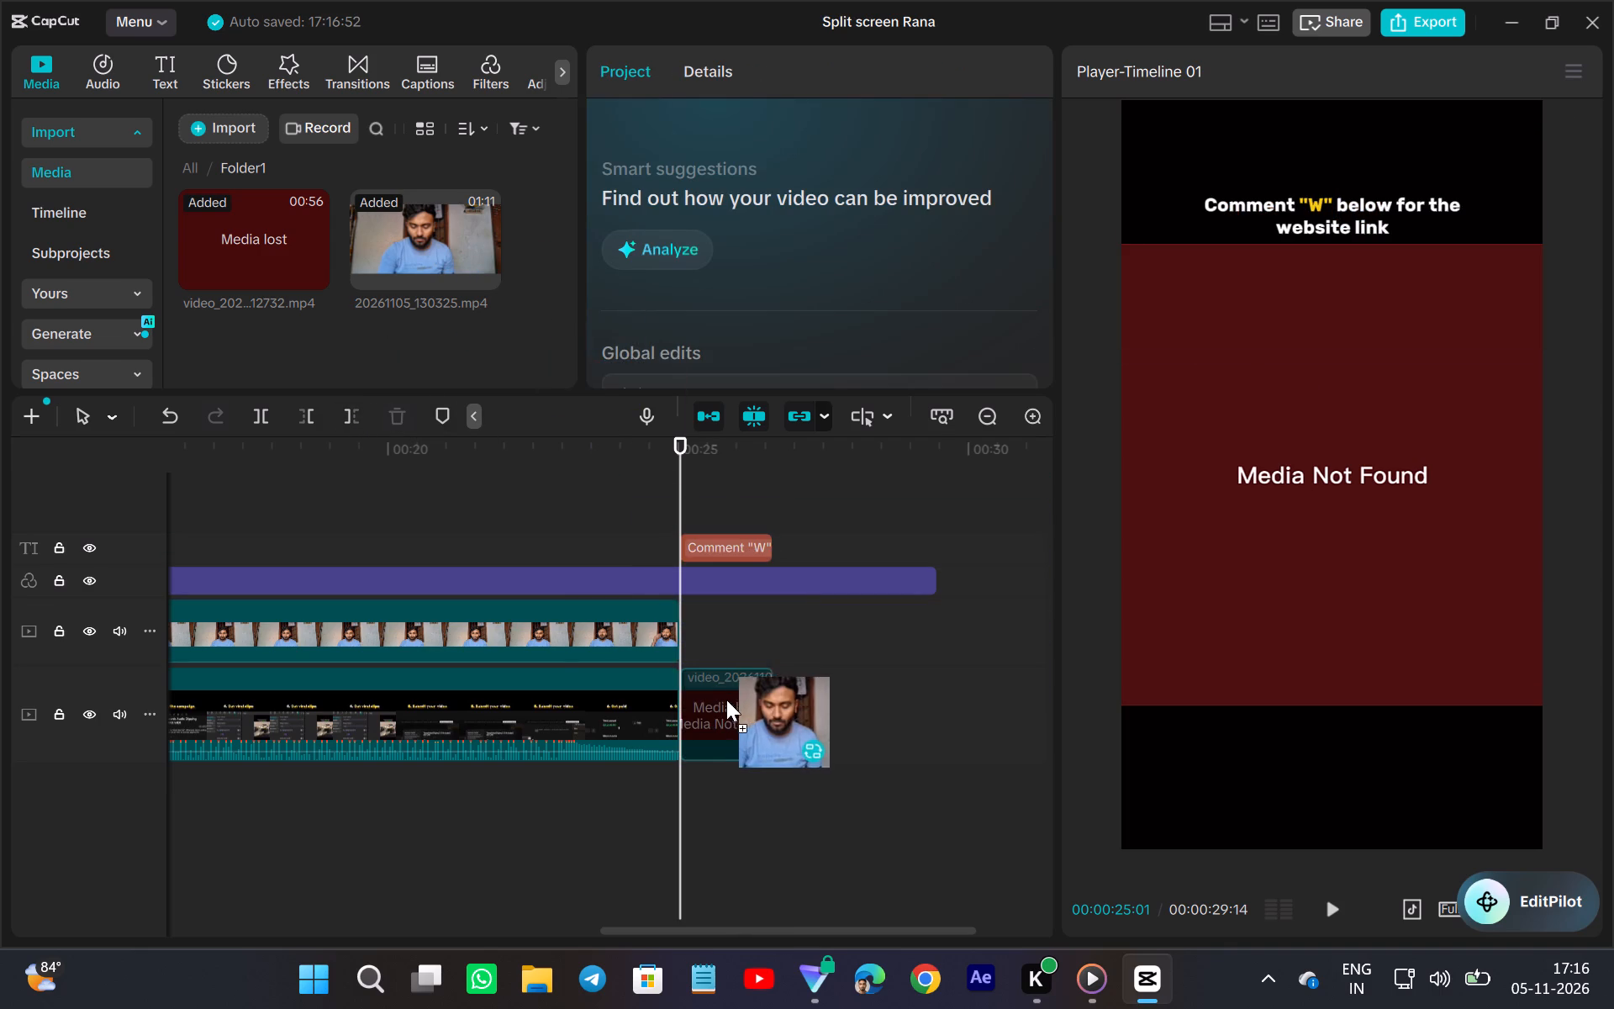
pyautogui.moveTo(726, 700); pyautogui.dragTo(720, 700)
pyautogui.hscroll(-20, 809, 570)
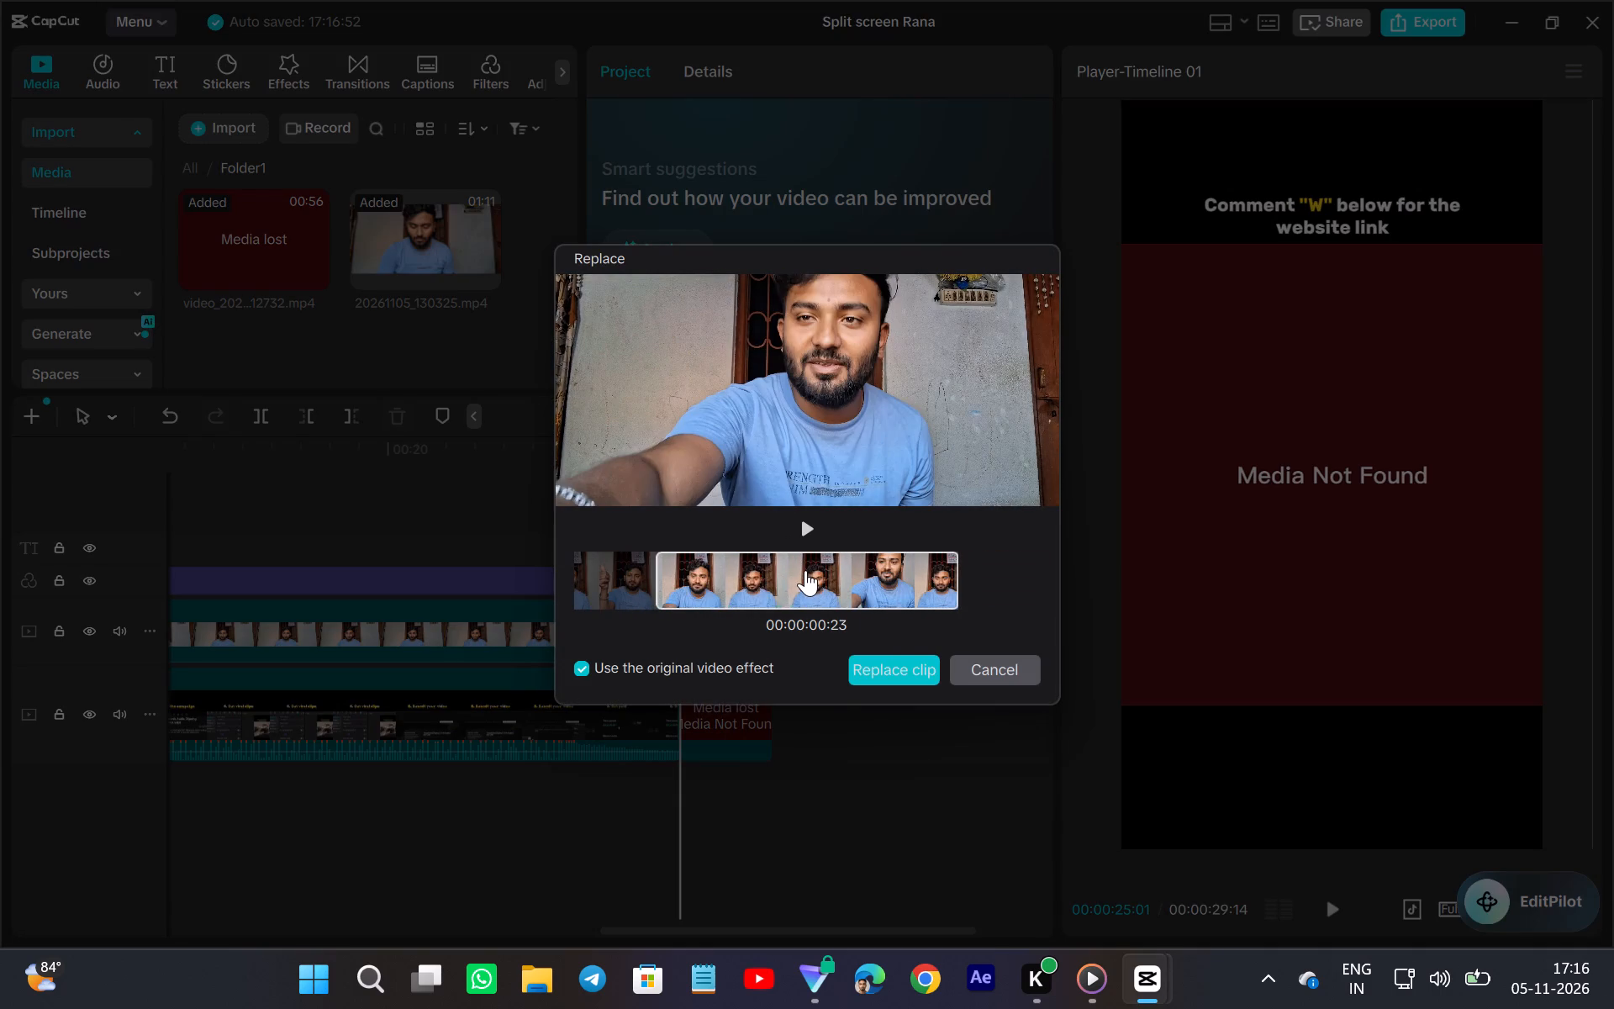
pyautogui.hscroll(-6, 805, 570)
pyautogui.hscroll(2, 811, 580)
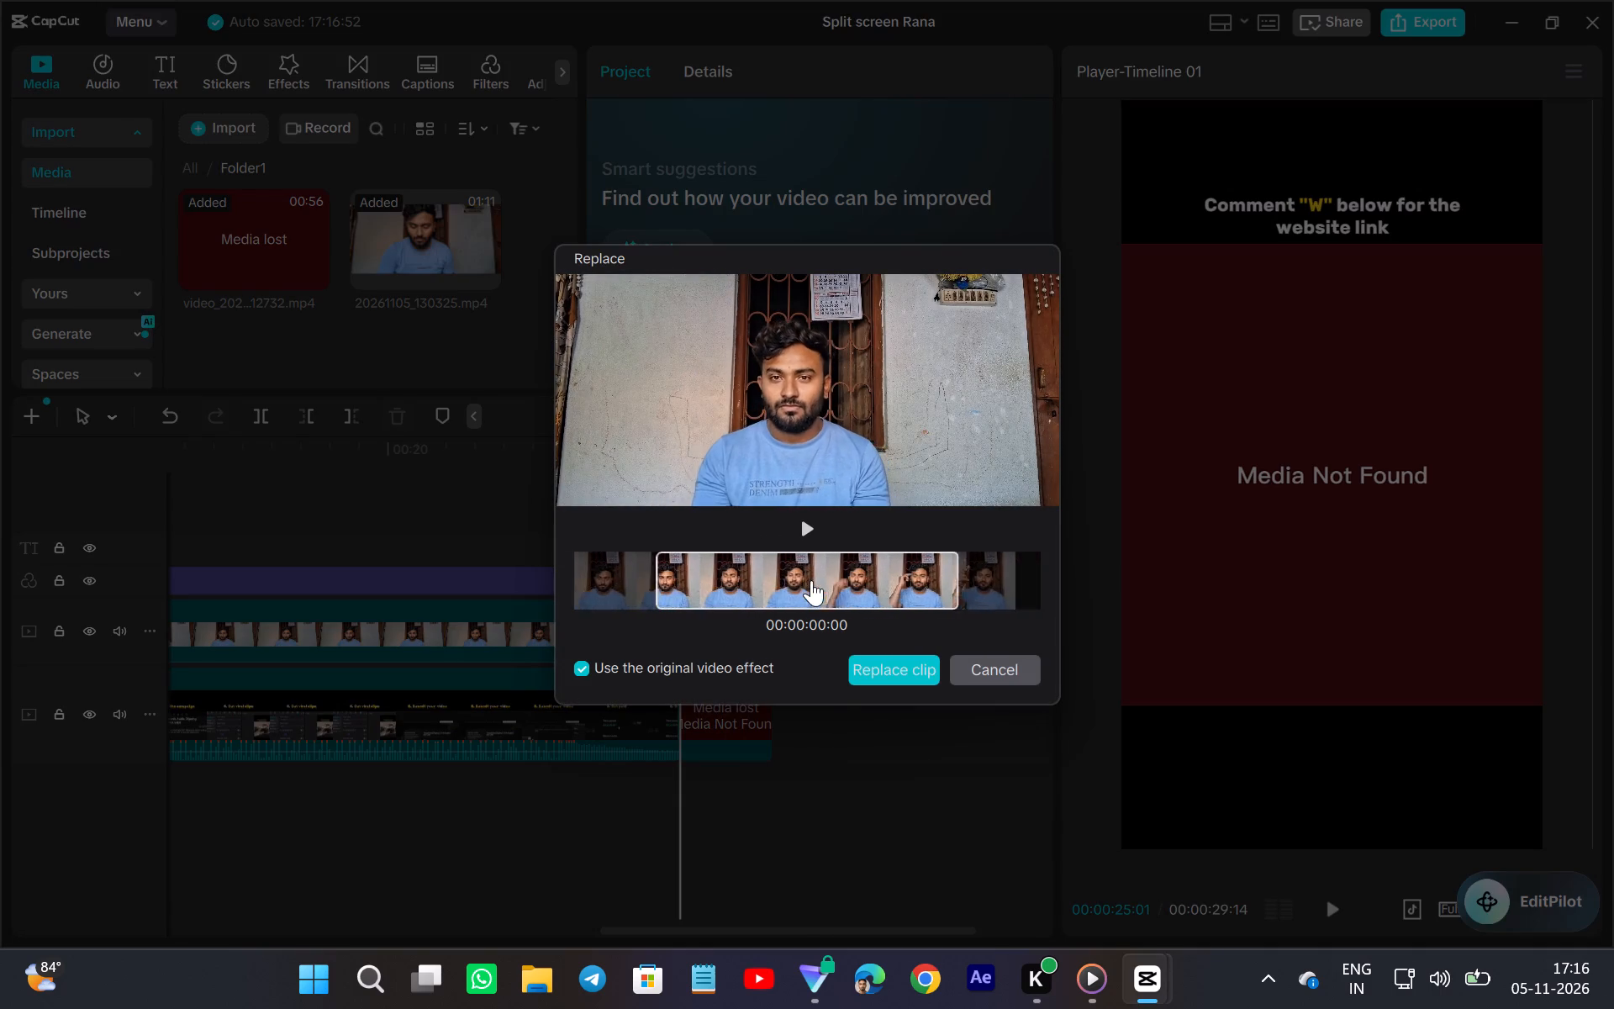
pyautogui.hscroll(1, 811, 580)
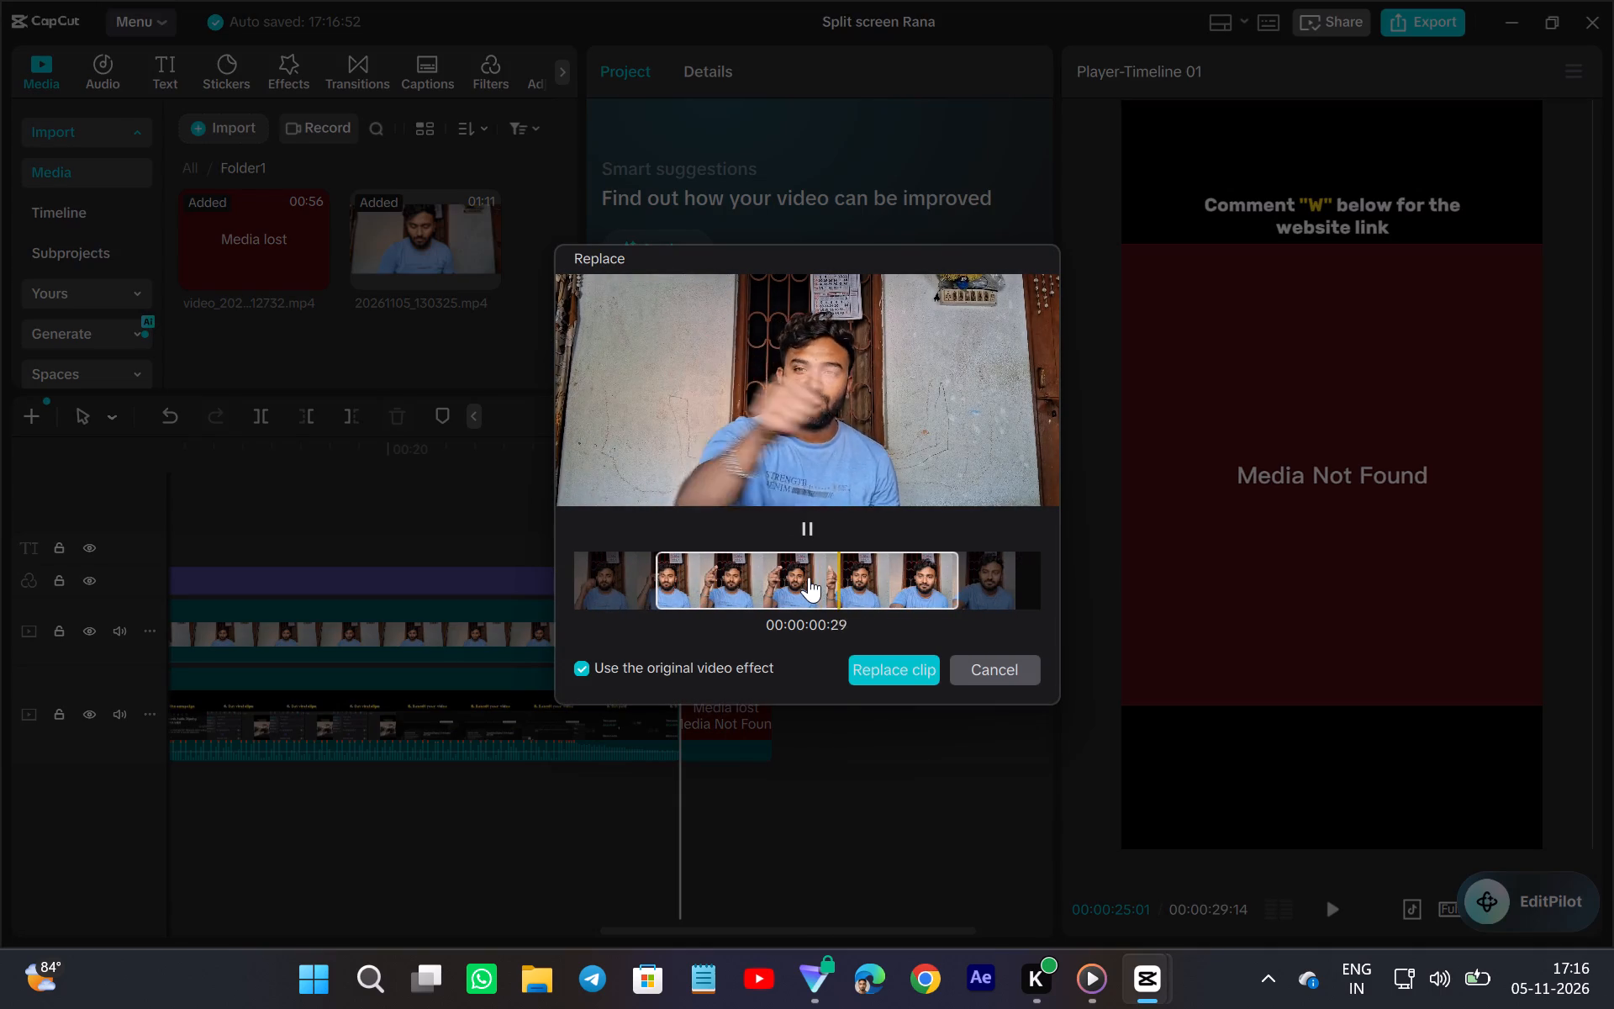
pyautogui.hscroll(1, 809, 577)
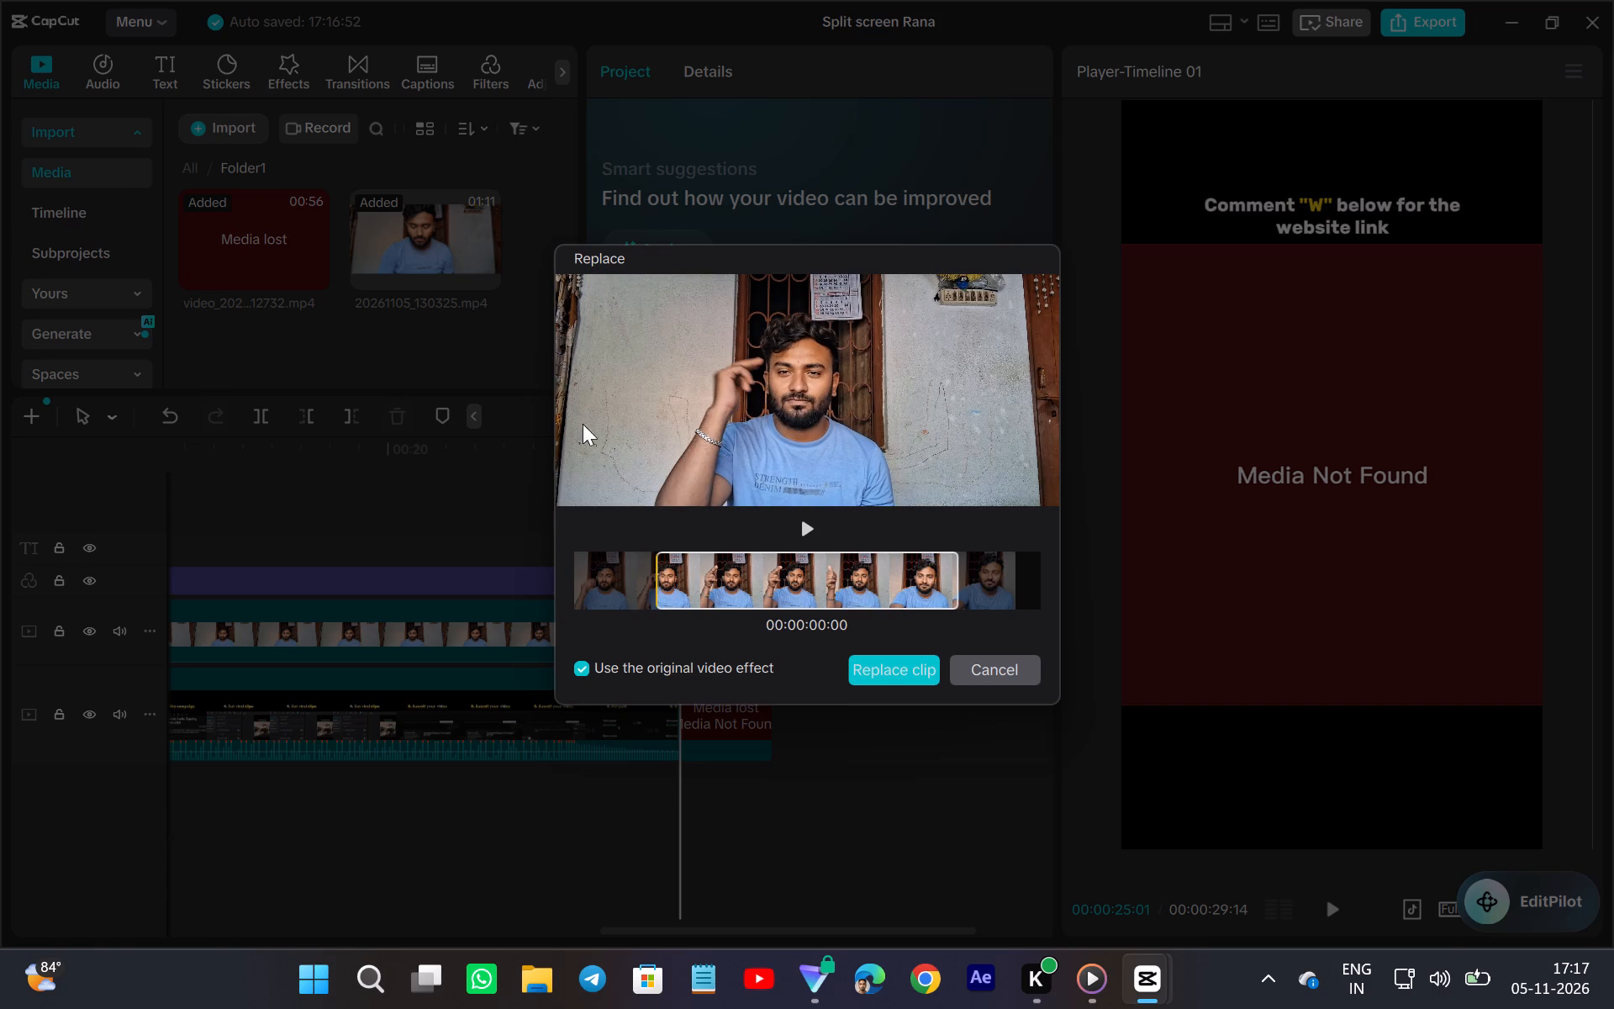
pyautogui.click(804, 518)
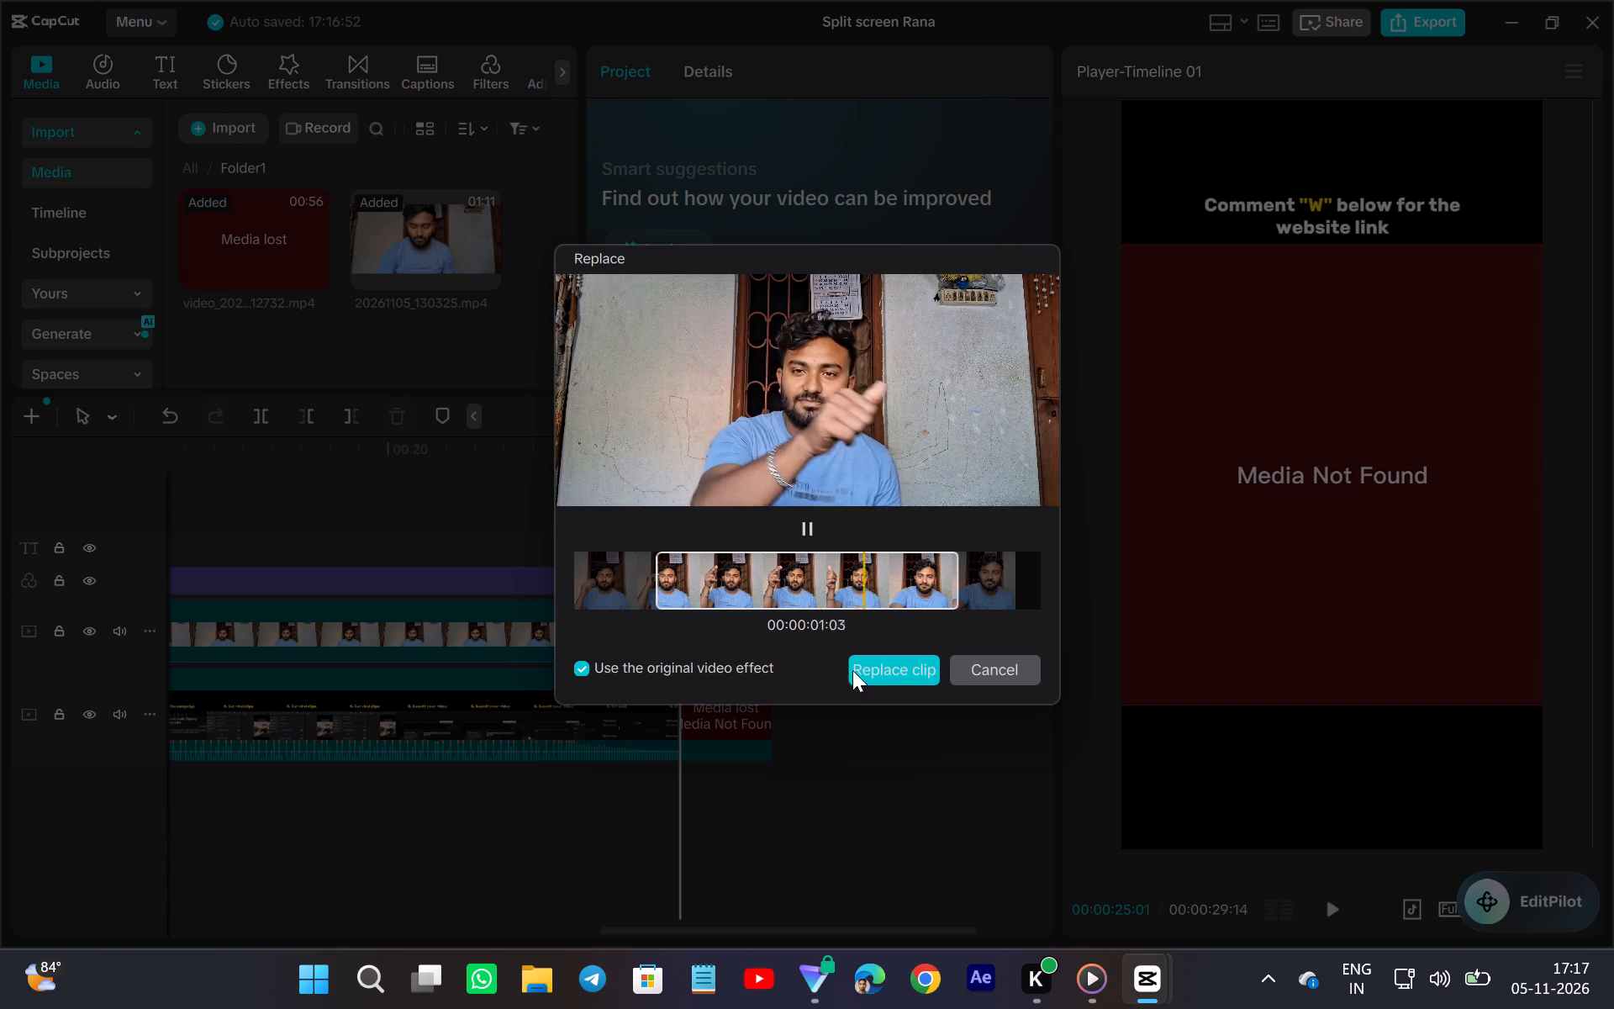
pyautogui.click(872, 668)
pyautogui.click(599, 795)
pyautogui.click(1318, 904)
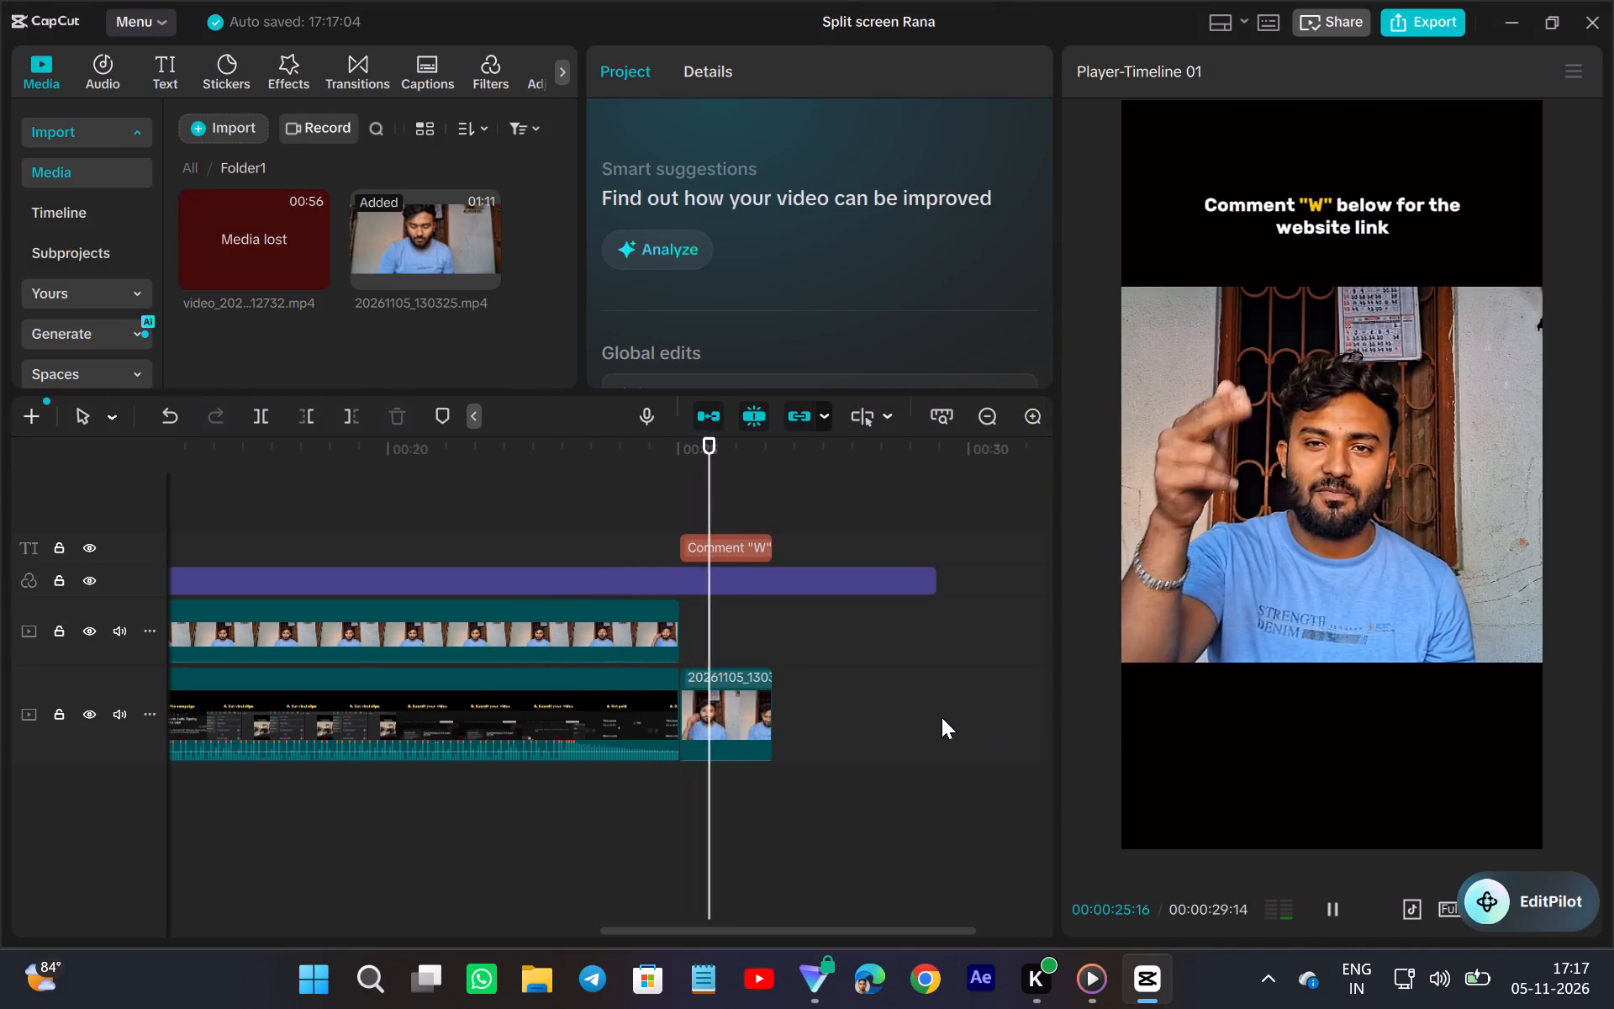
# Shorten the Clear II filter so it ends with the last main-track clip at 00:00:26:19.
pyautogui.click(790, 573)
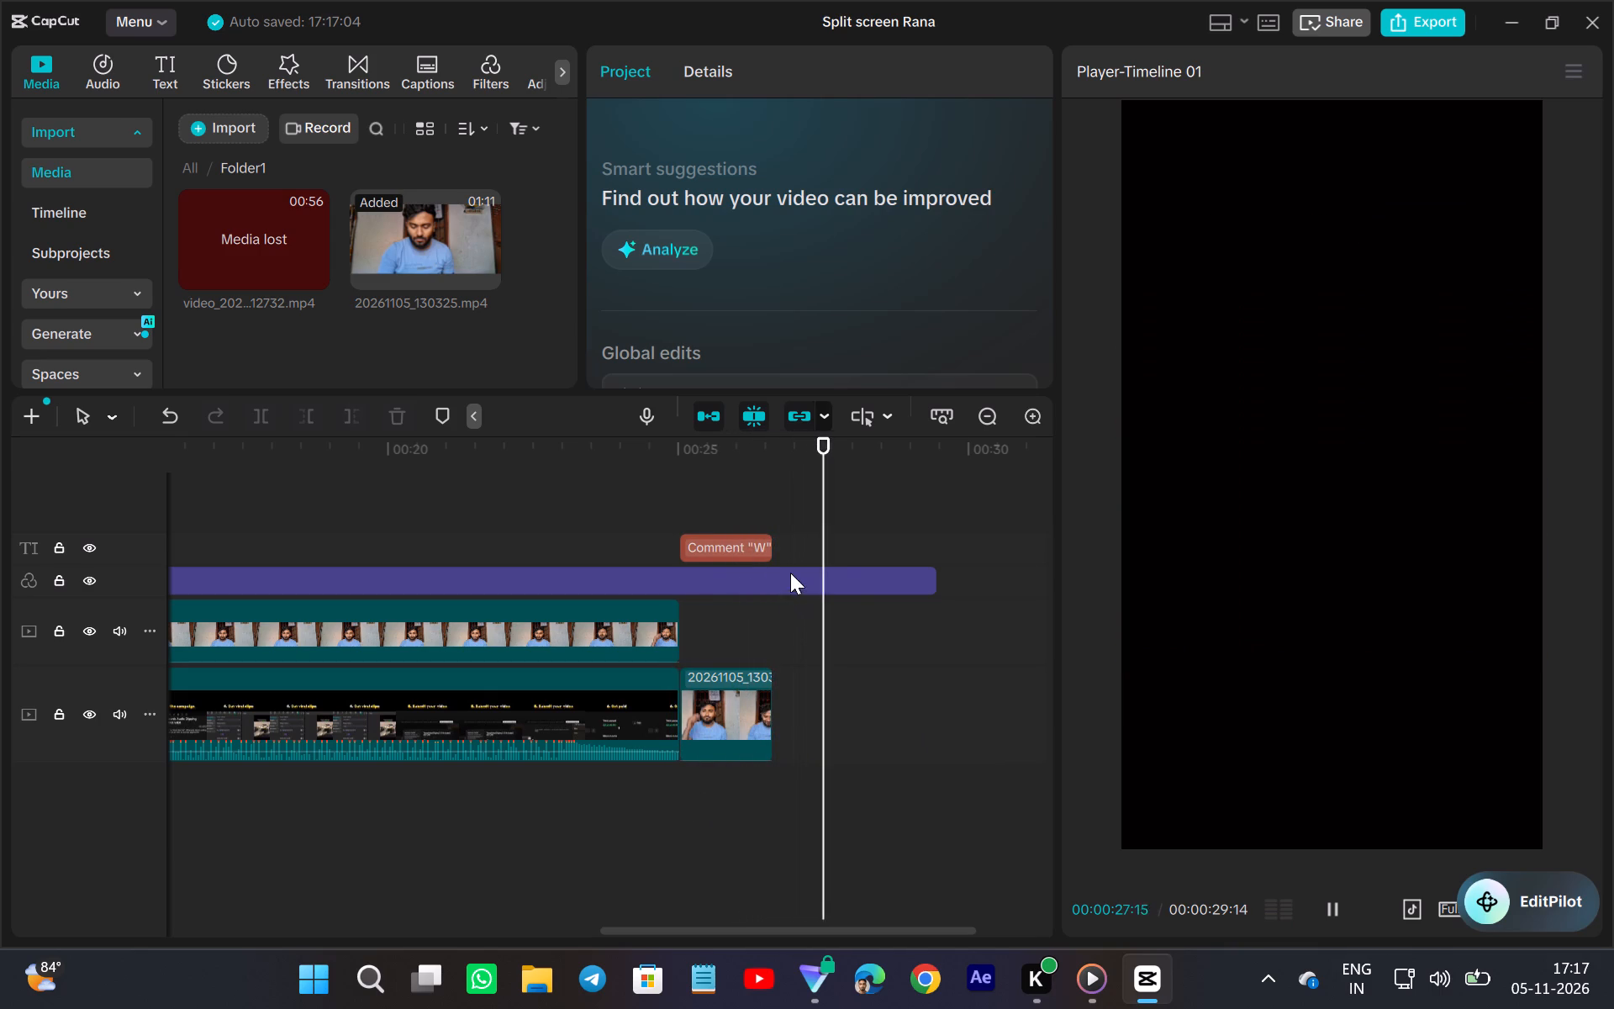
pyautogui.moveTo(943, 592); pyautogui.dragTo(769, 660)
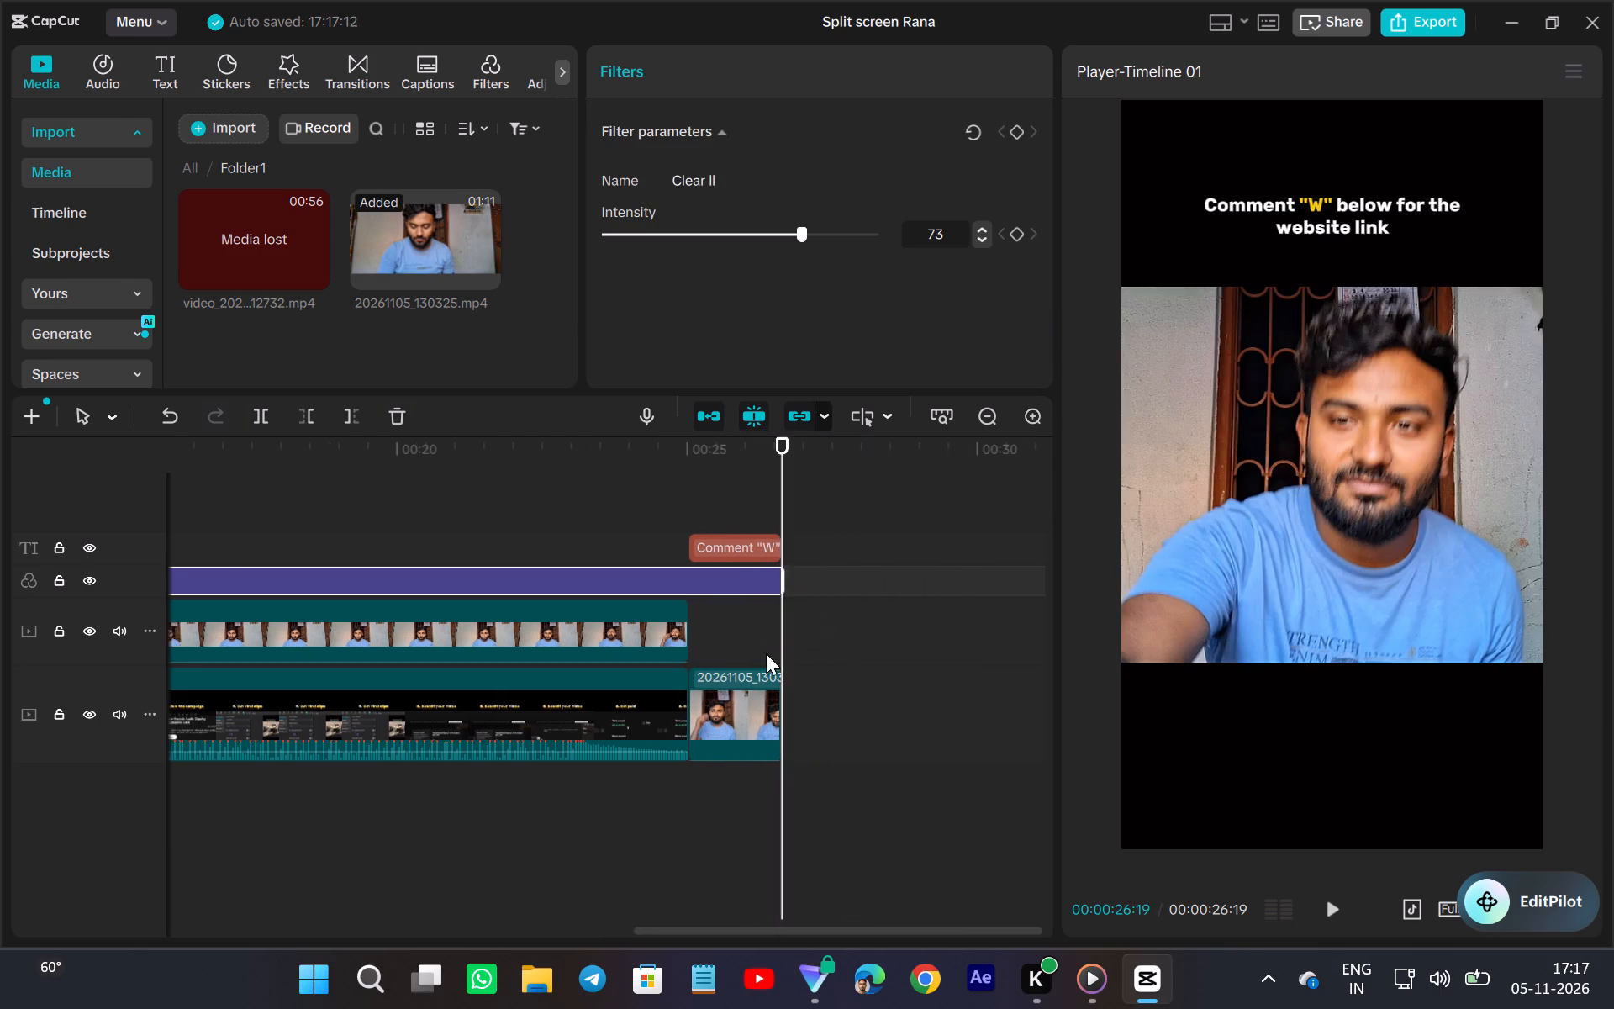
# Replace "Ronaldo" with "Football player" in the opening text at the start of the timeline.
pyautogui.hscroll(4, 816, 624)
pyautogui.keyDown('ctrl'); pyautogui.scroll(-4, 437, 712); pyautogui.keyUp('ctrl')
pyautogui.click(196, 637)
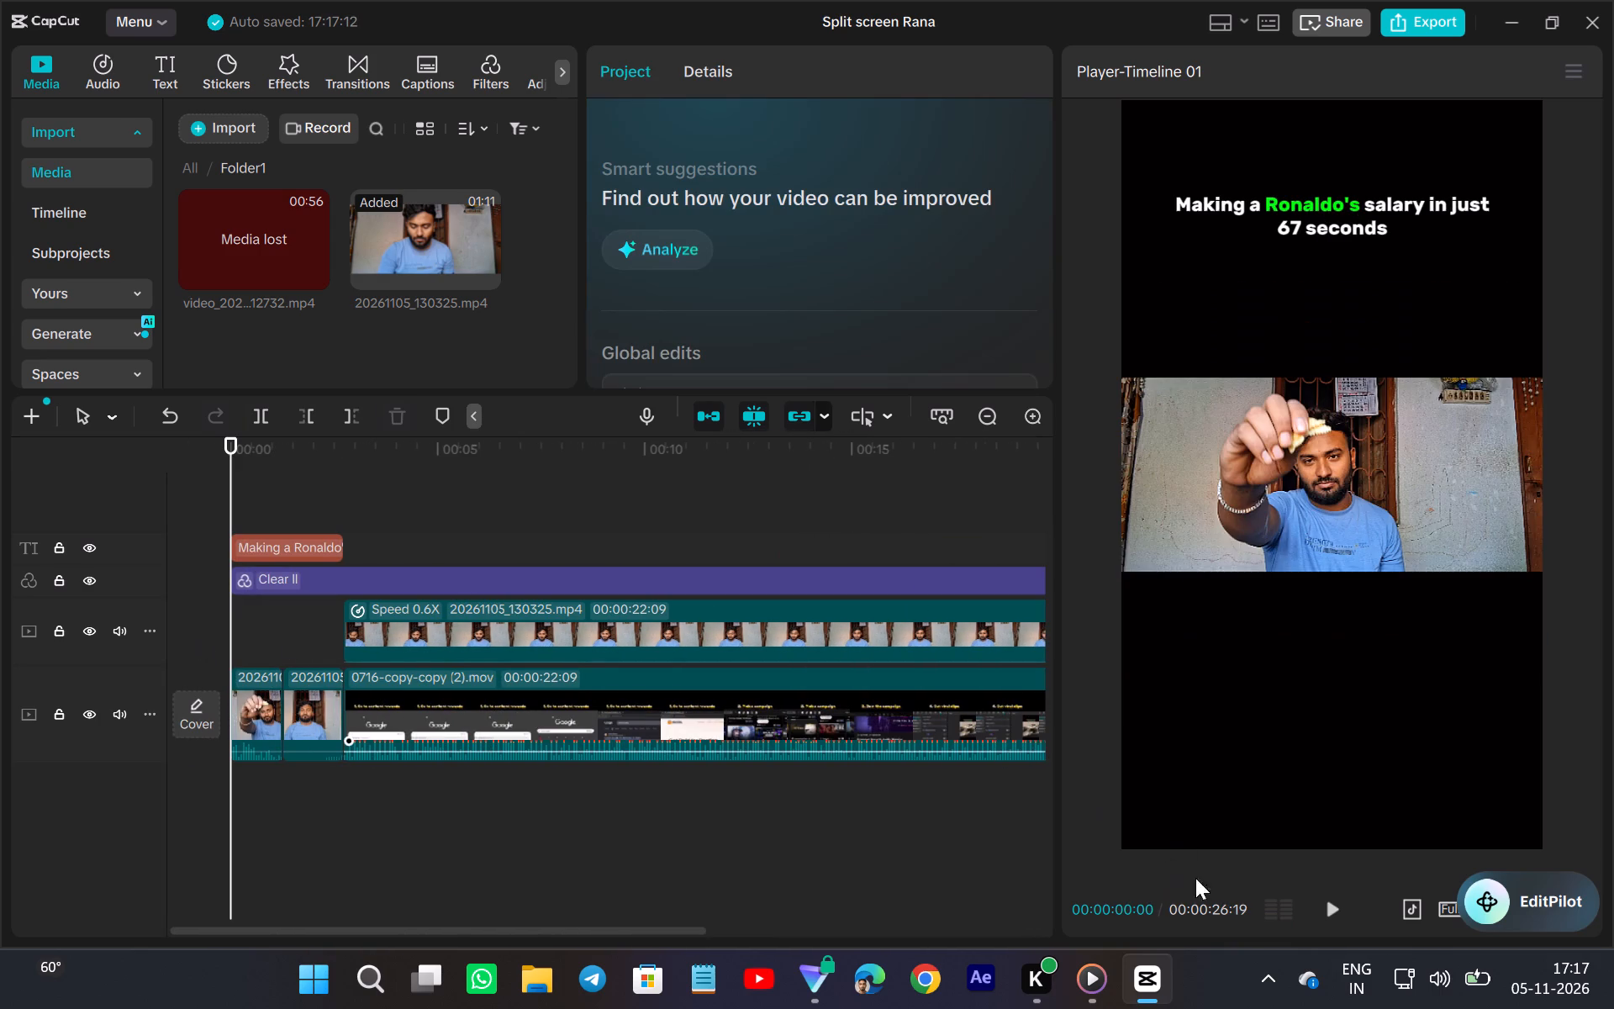
pyautogui.click(1318, 914)
pyautogui.click(1322, 908)
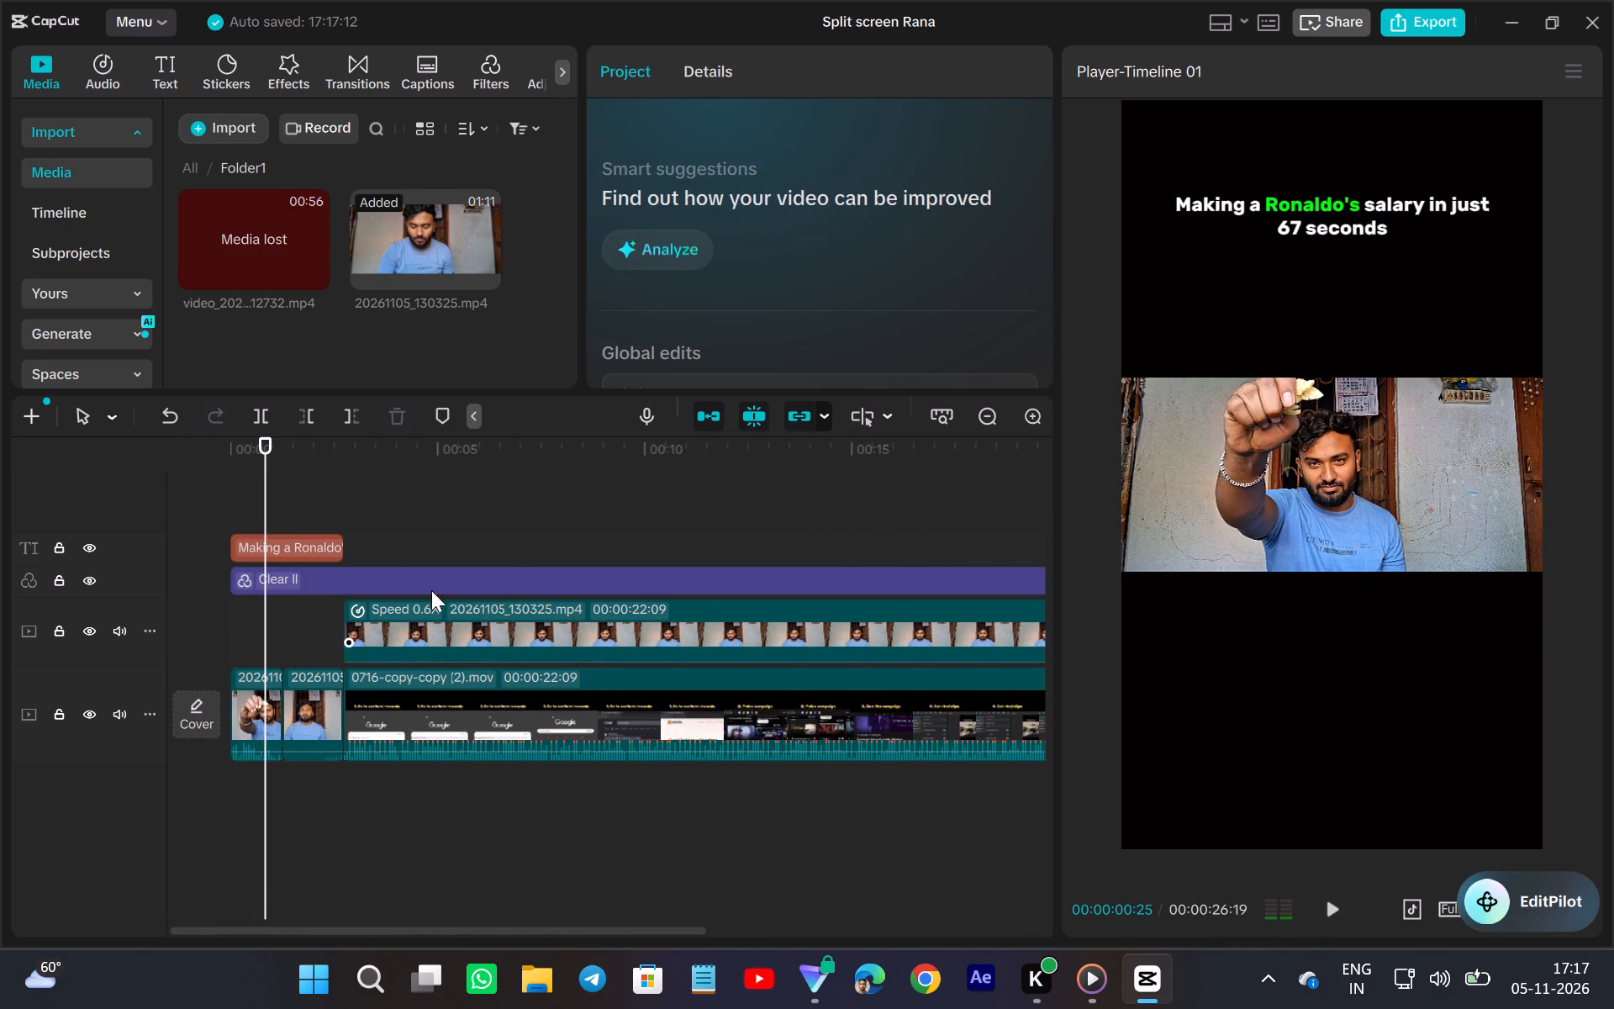
pyautogui.click(295, 547)
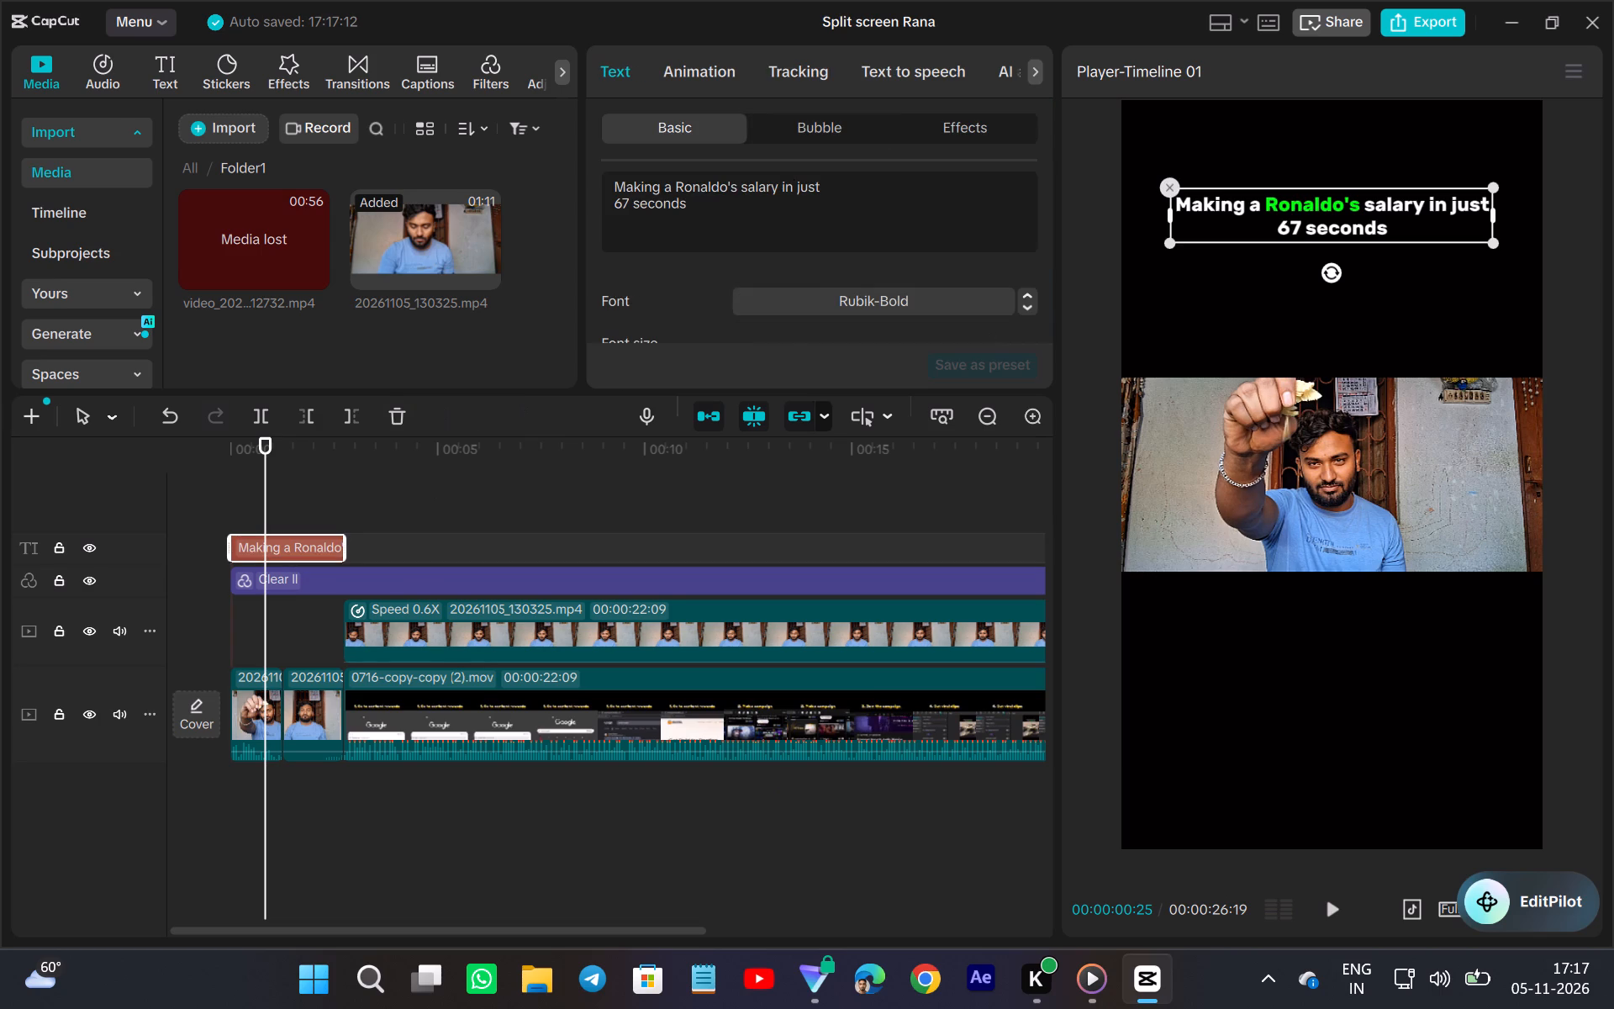
pyautogui.click(726, 188)
pyautogui.press('BackSpace')
pyautogui.press('BackSpace')
pyautogui.press('BackSpace')
pyautogui.press('BackSpace')
pyautogui.press('BackSpace')
pyautogui.press('BackSpace')
pyautogui.press('BackSpace')
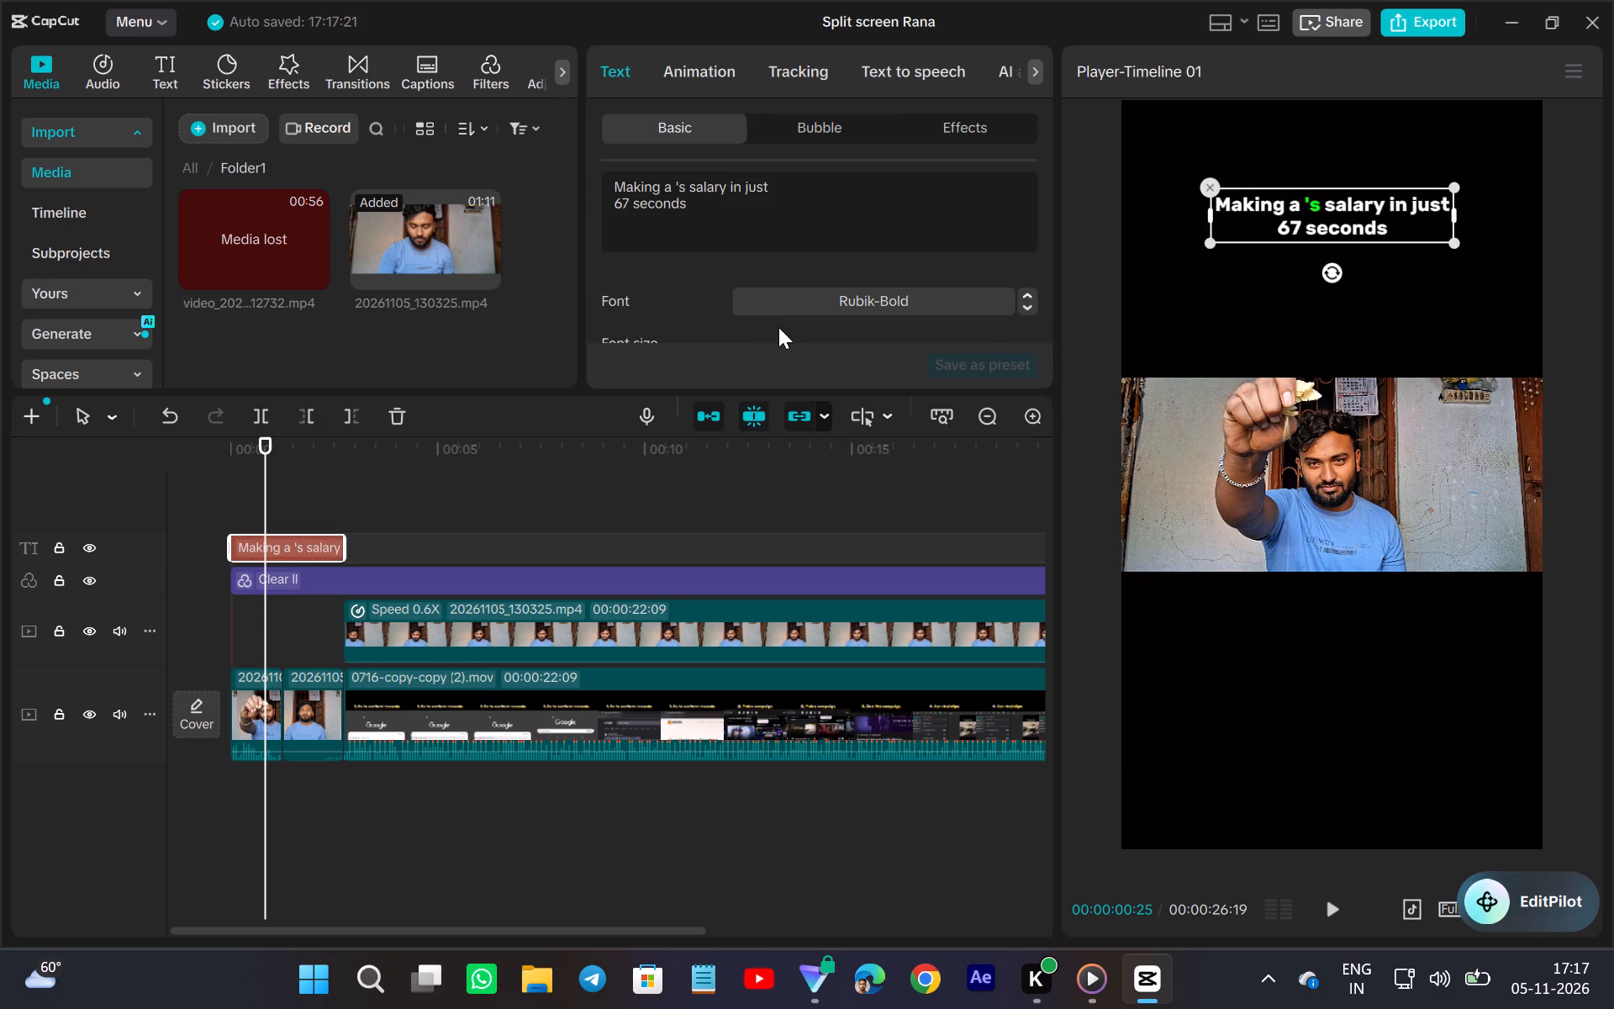
pyautogui.press('o')
pyautogui.write('otball player')
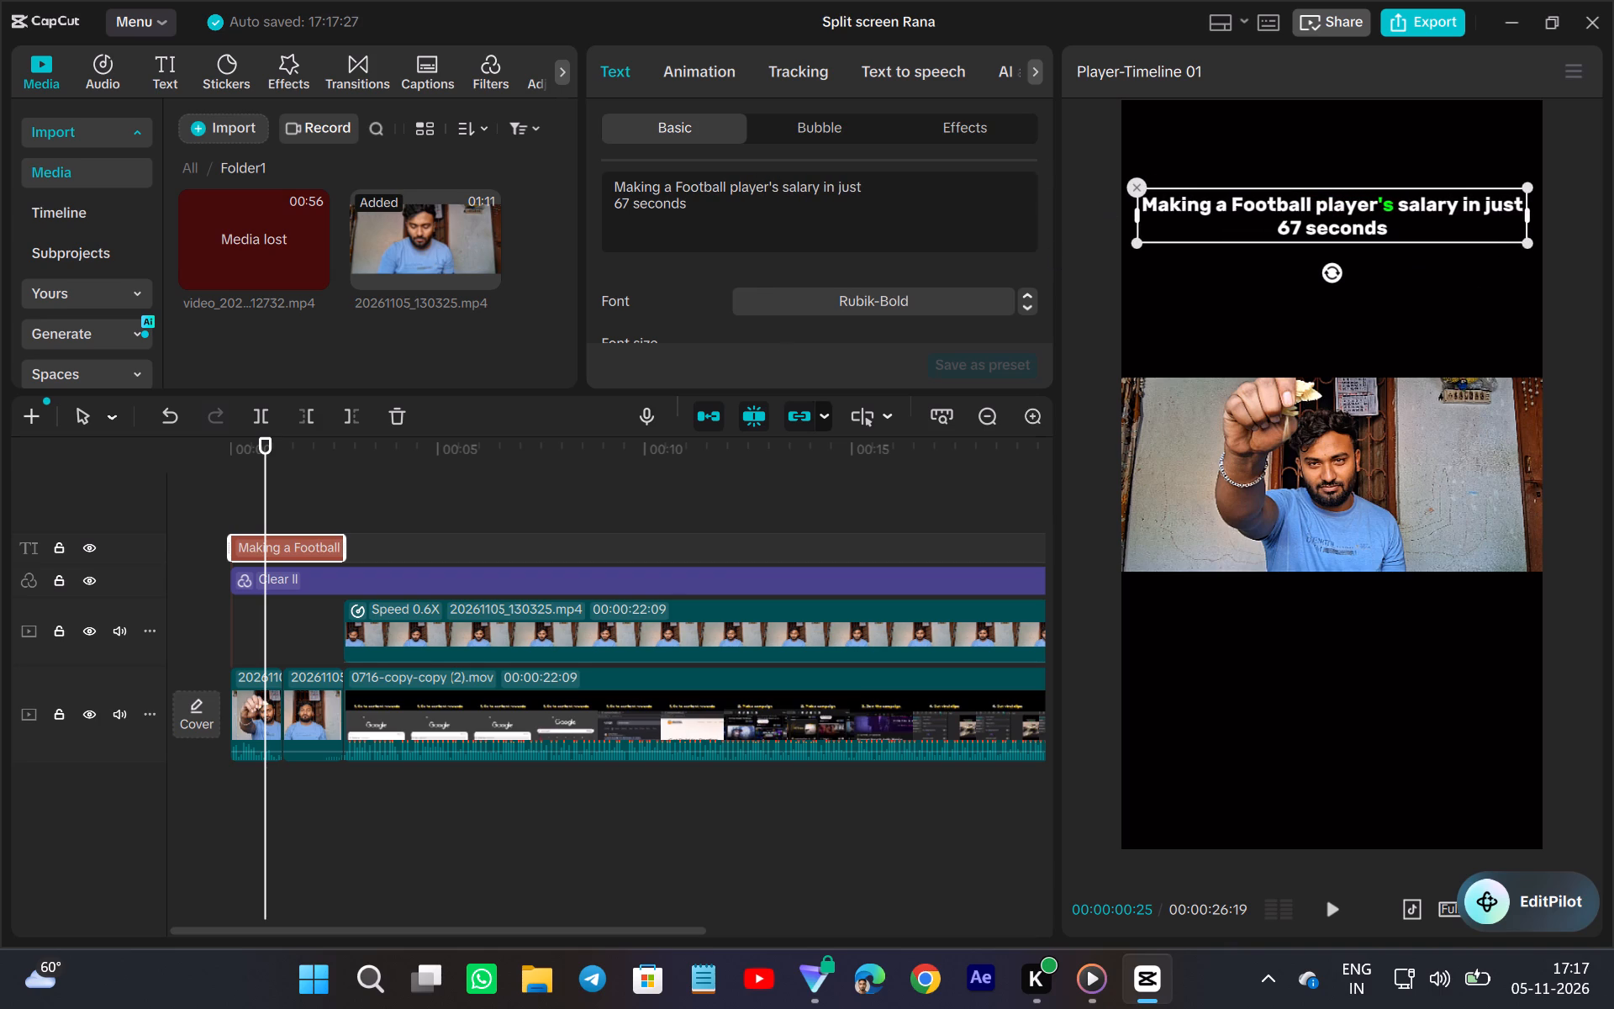
# Re-enter the green "'s" after "Football player" in the opening text so it takes the white colour.
pyautogui.click(779, 185)
pyautogui.press('BackSpace')
pyautogui.press('BackSpace')
pyautogui.write("'d")
pyautogui.press('BackSpace')
pyautogui.press('s')
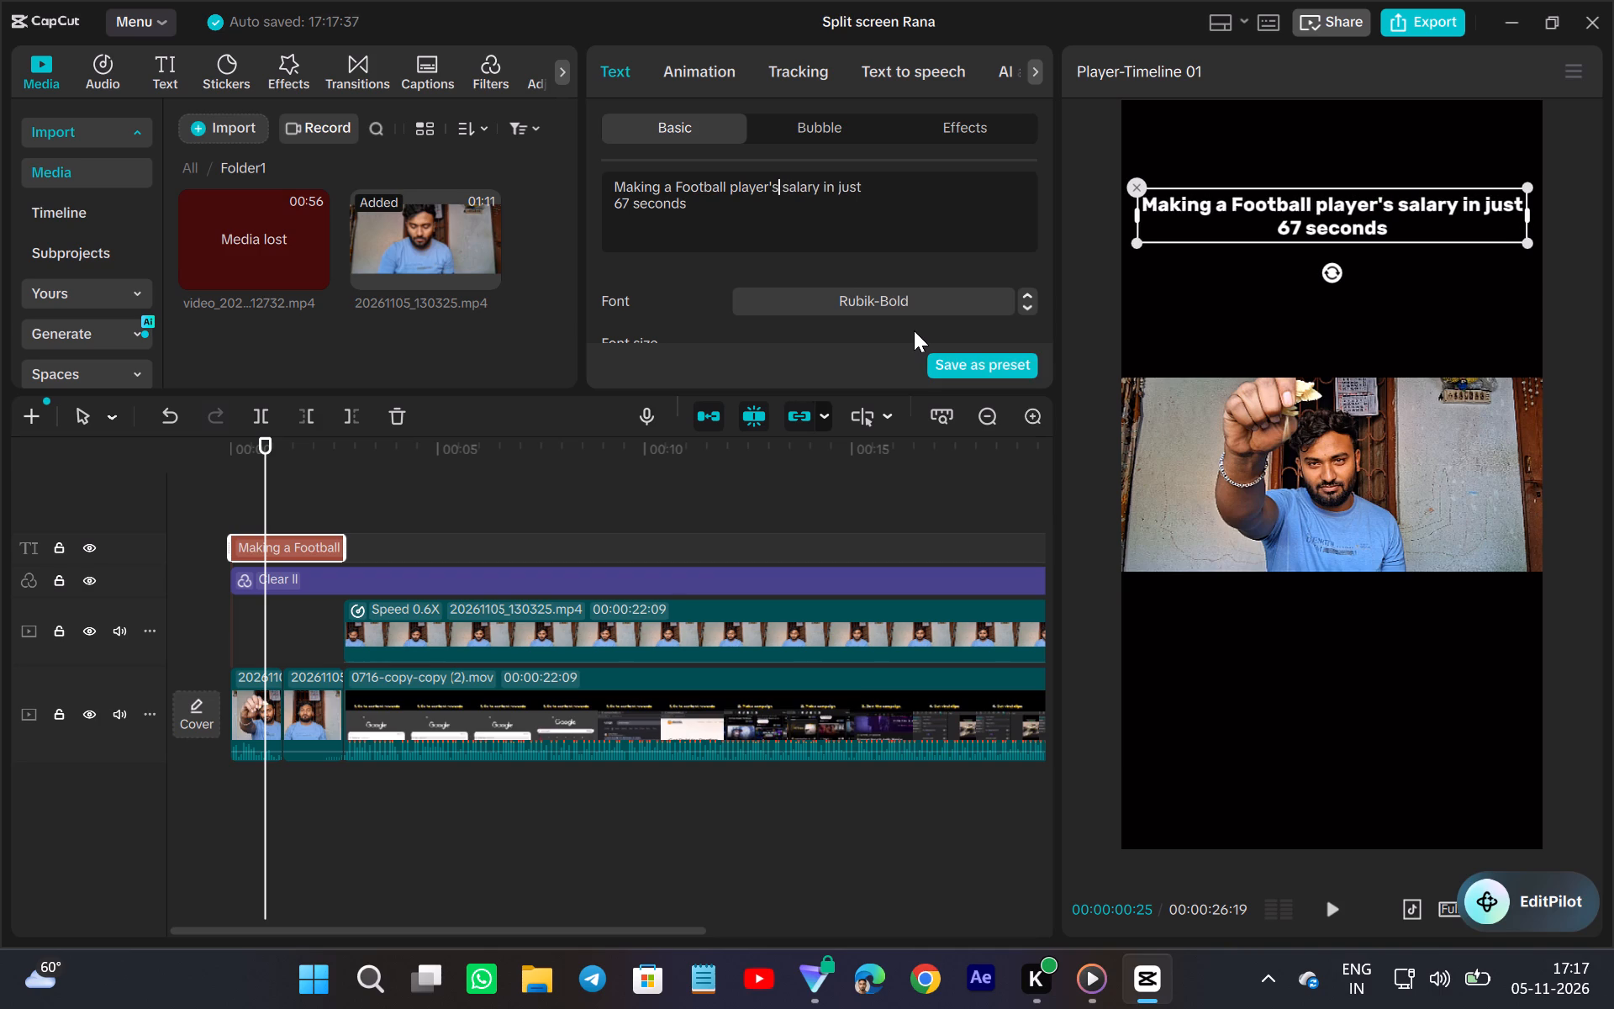
# Rearrange the opening text's line break so "in just 67 seconds" sits together on the second line.
pyautogui.press('Right')
pyautogui.press('Right')
pyautogui.press('Right')
pyautogui.press('Right')
pyautogui.press('Right')
pyautogui.press('Right')
pyautogui.press('Right')
pyautogui.press('Right')
pyautogui.press('BackSpace')
pyautogui.press('Return')
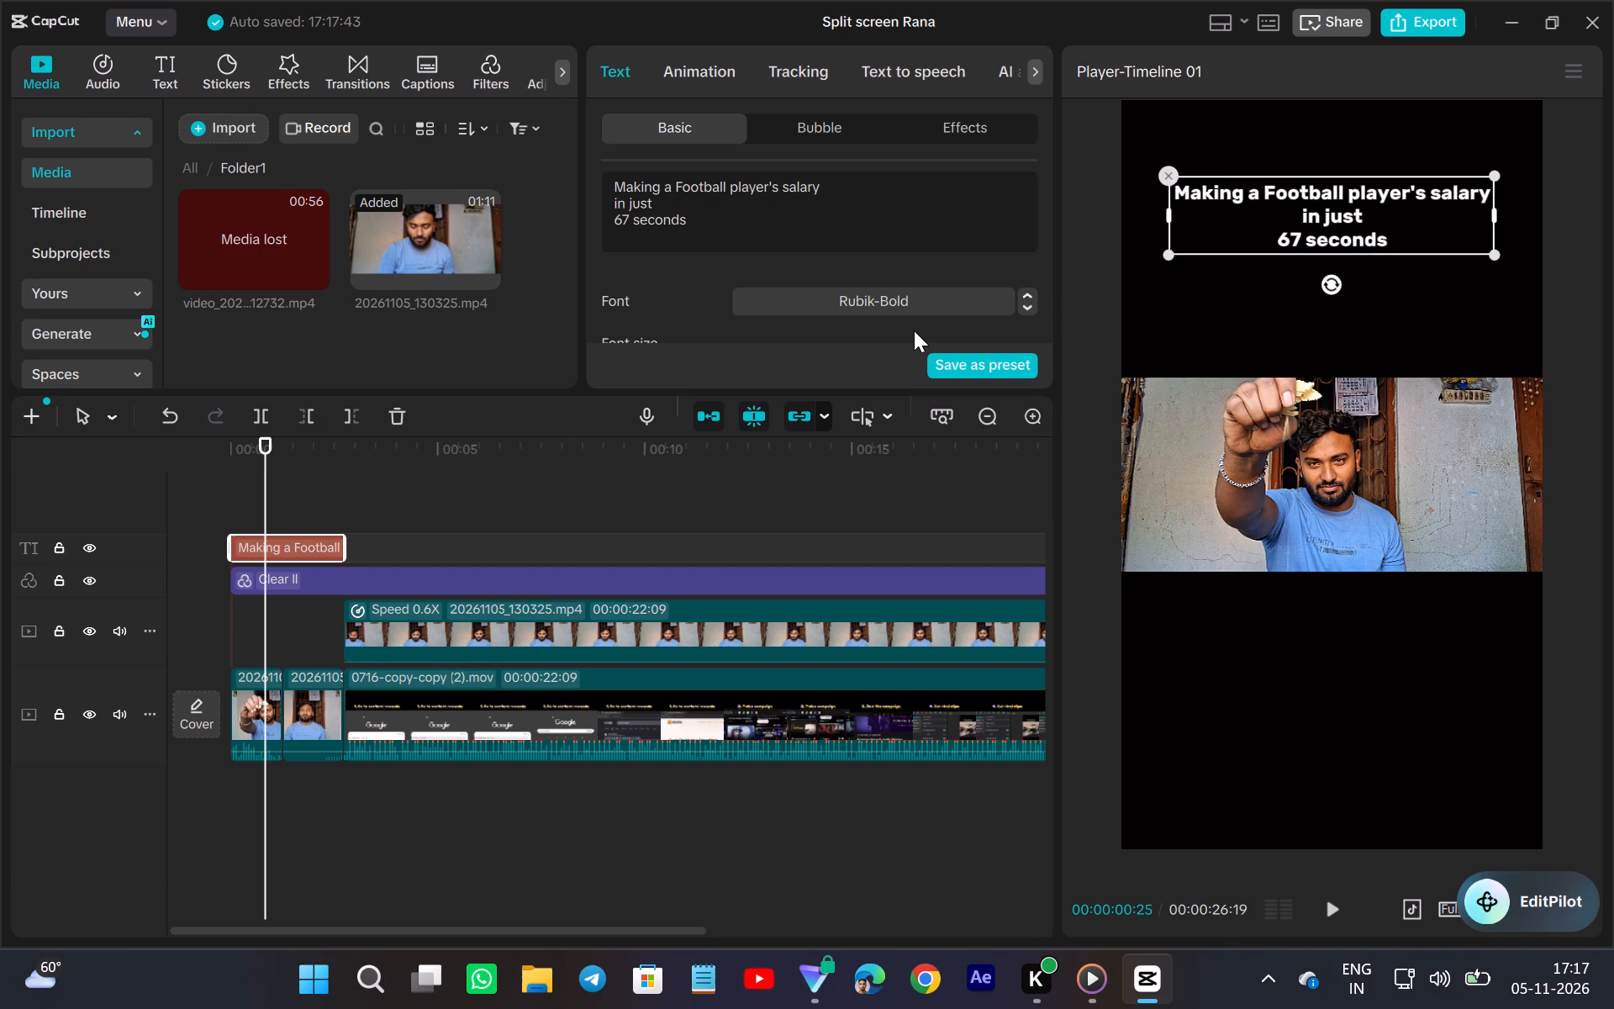
pyautogui.press('Down')
pyautogui.press('BackSpace')
pyautogui.press('space')
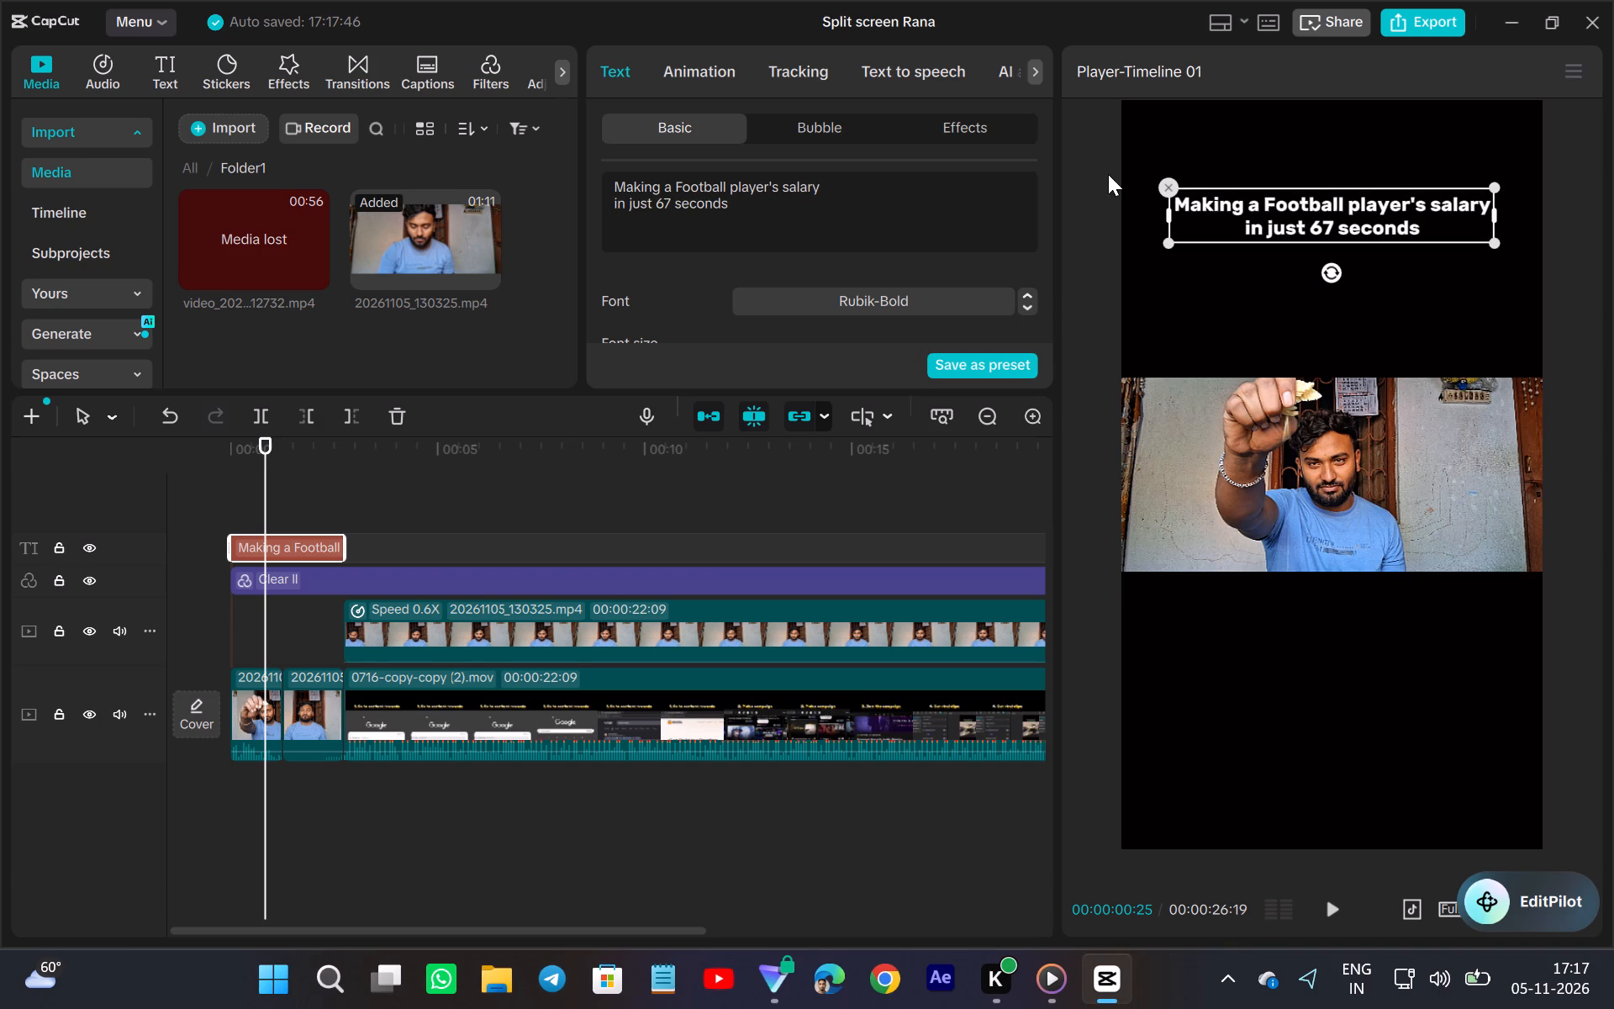
# Colour the words "67 seconds" in the opening text bright green, 00FF0A.
pyautogui.moveTo(650, 209); pyautogui.dragTo(707, 212)
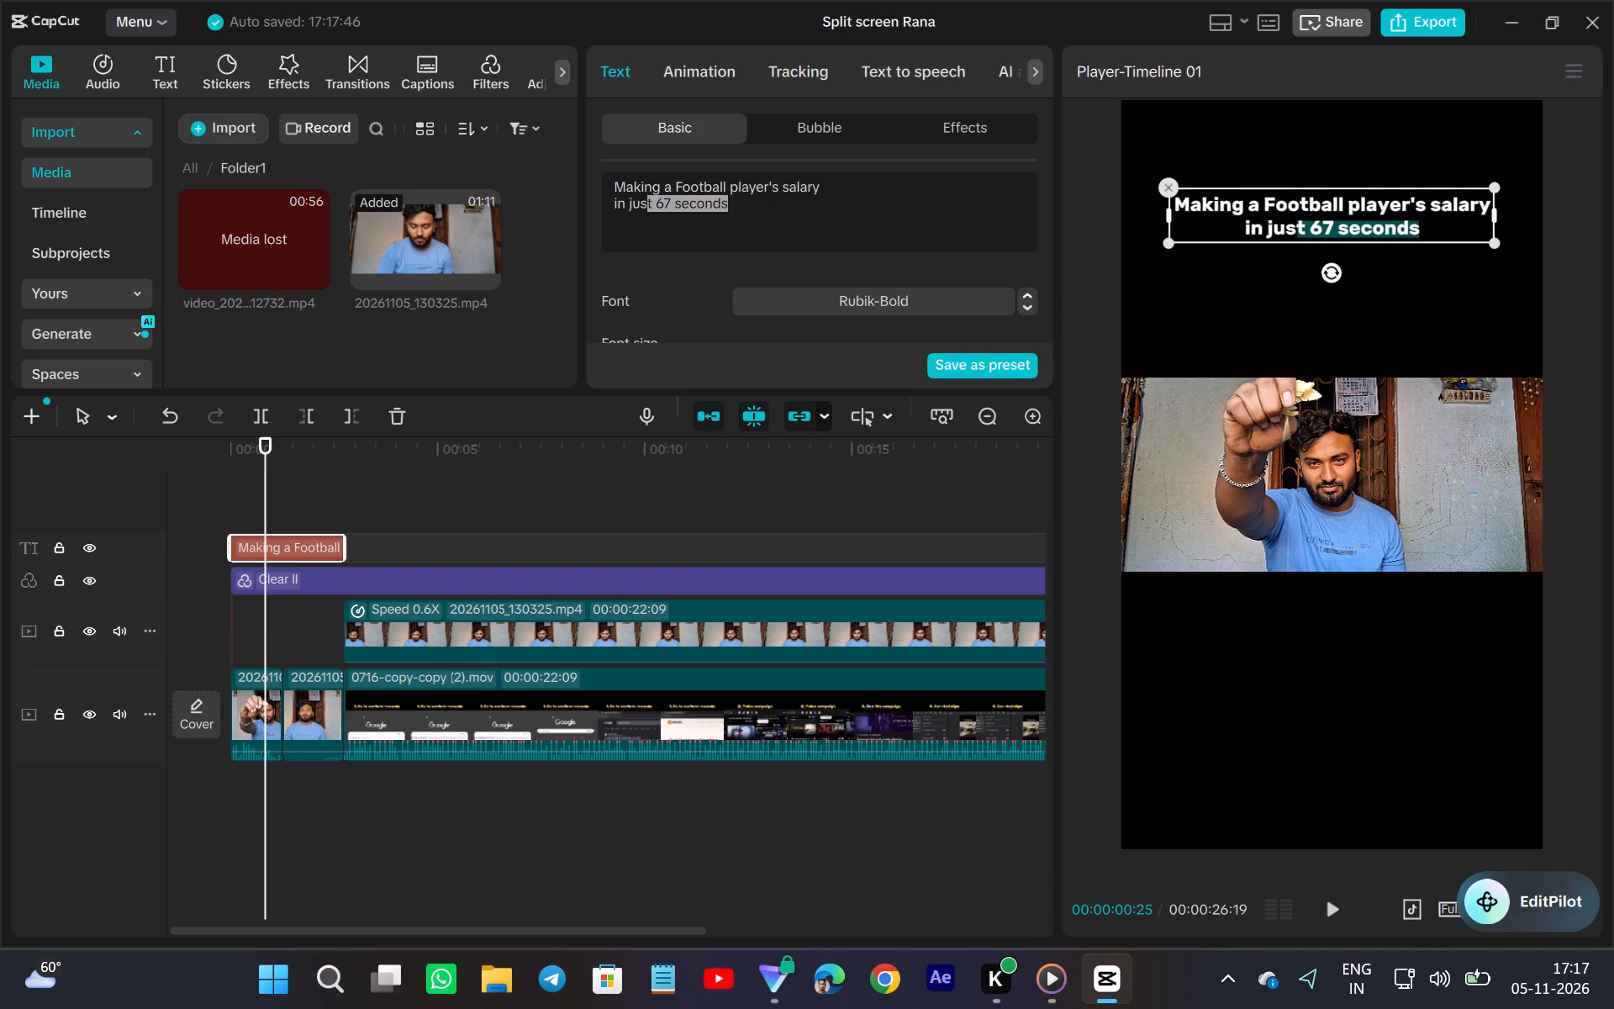
pyautogui.moveTo(707, 212); pyautogui.dragTo(733, 213)
pyautogui.click(657, 201)
pyautogui.moveTo(657, 201); pyautogui.dragTo(767, 213)
pyautogui.scroll(-1, 738, 325)
pyautogui.click(778, 268)
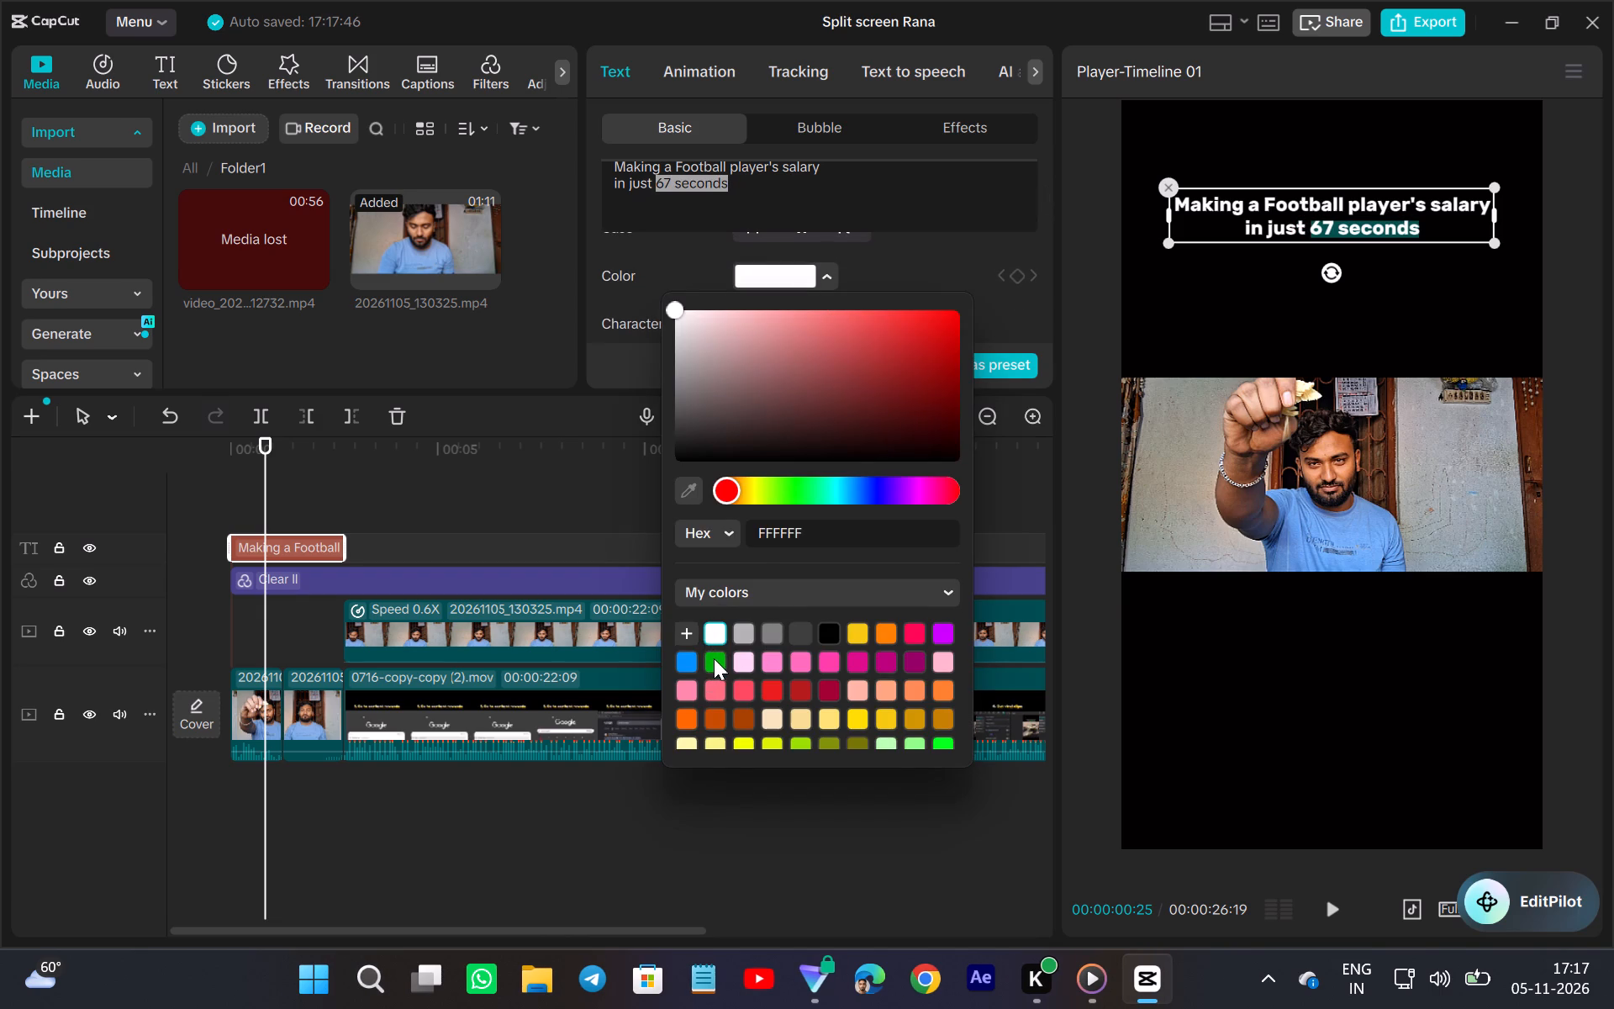
pyautogui.click(714, 658)
pyautogui.moveTo(957, 344); pyautogui.dragTo(985, 240)
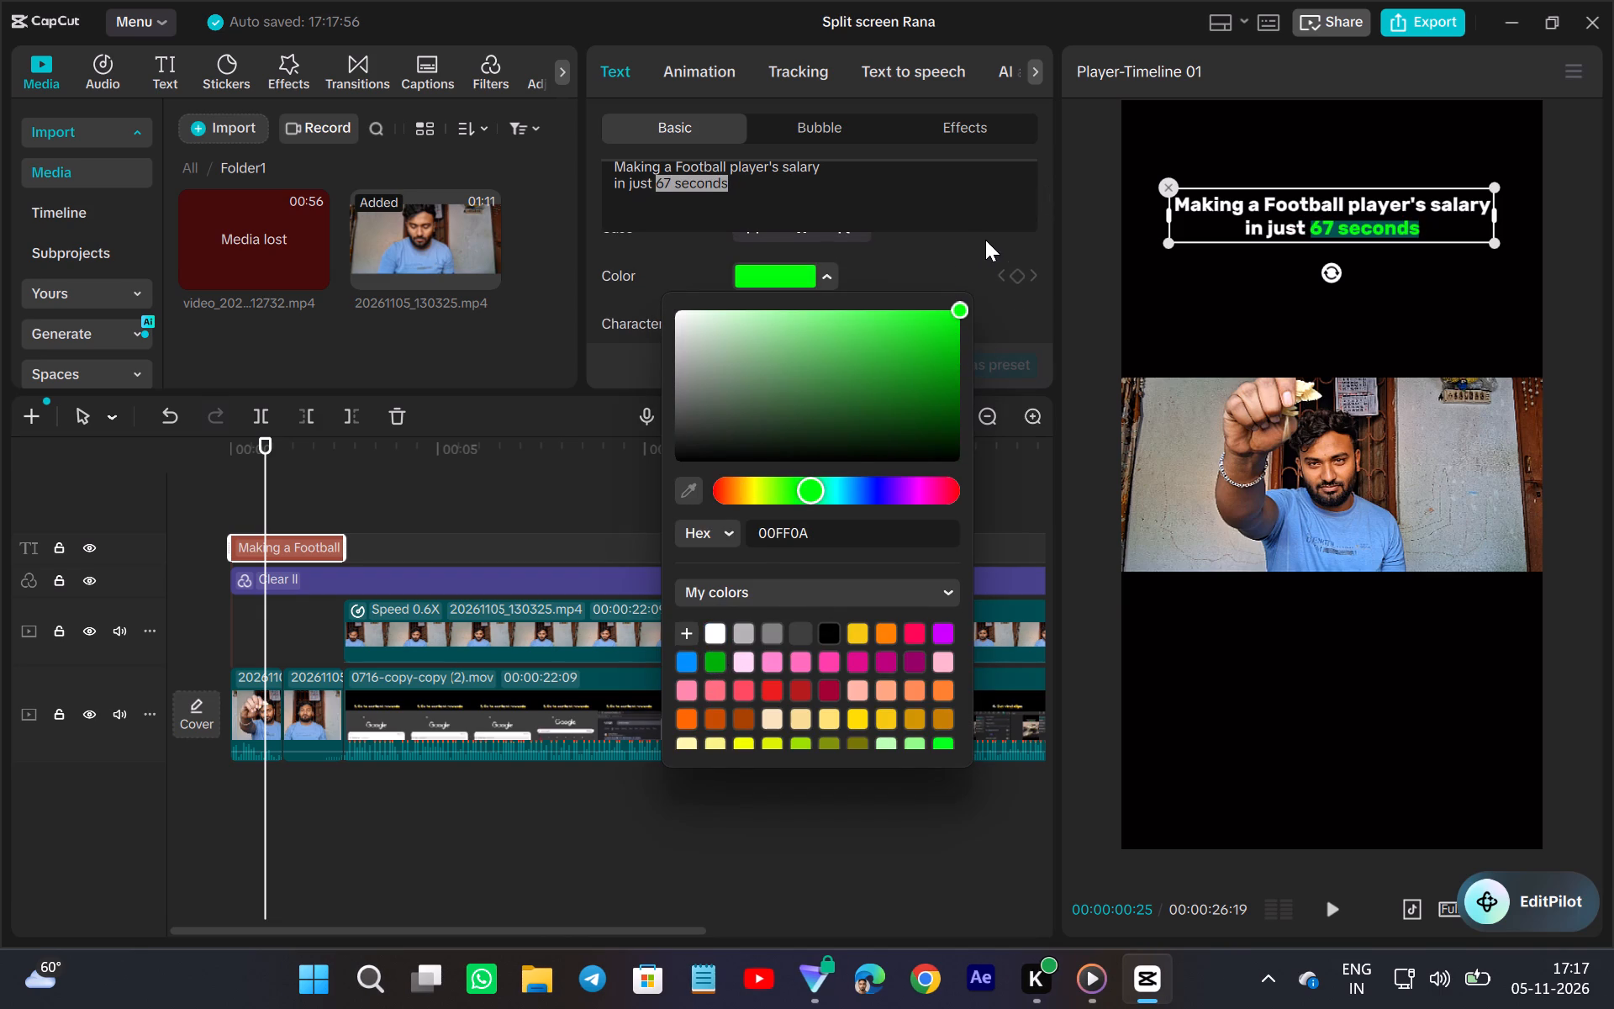
pyautogui.moveTo(985, 240); pyautogui.dragTo(989, 234)
pyautogui.click(747, 206)
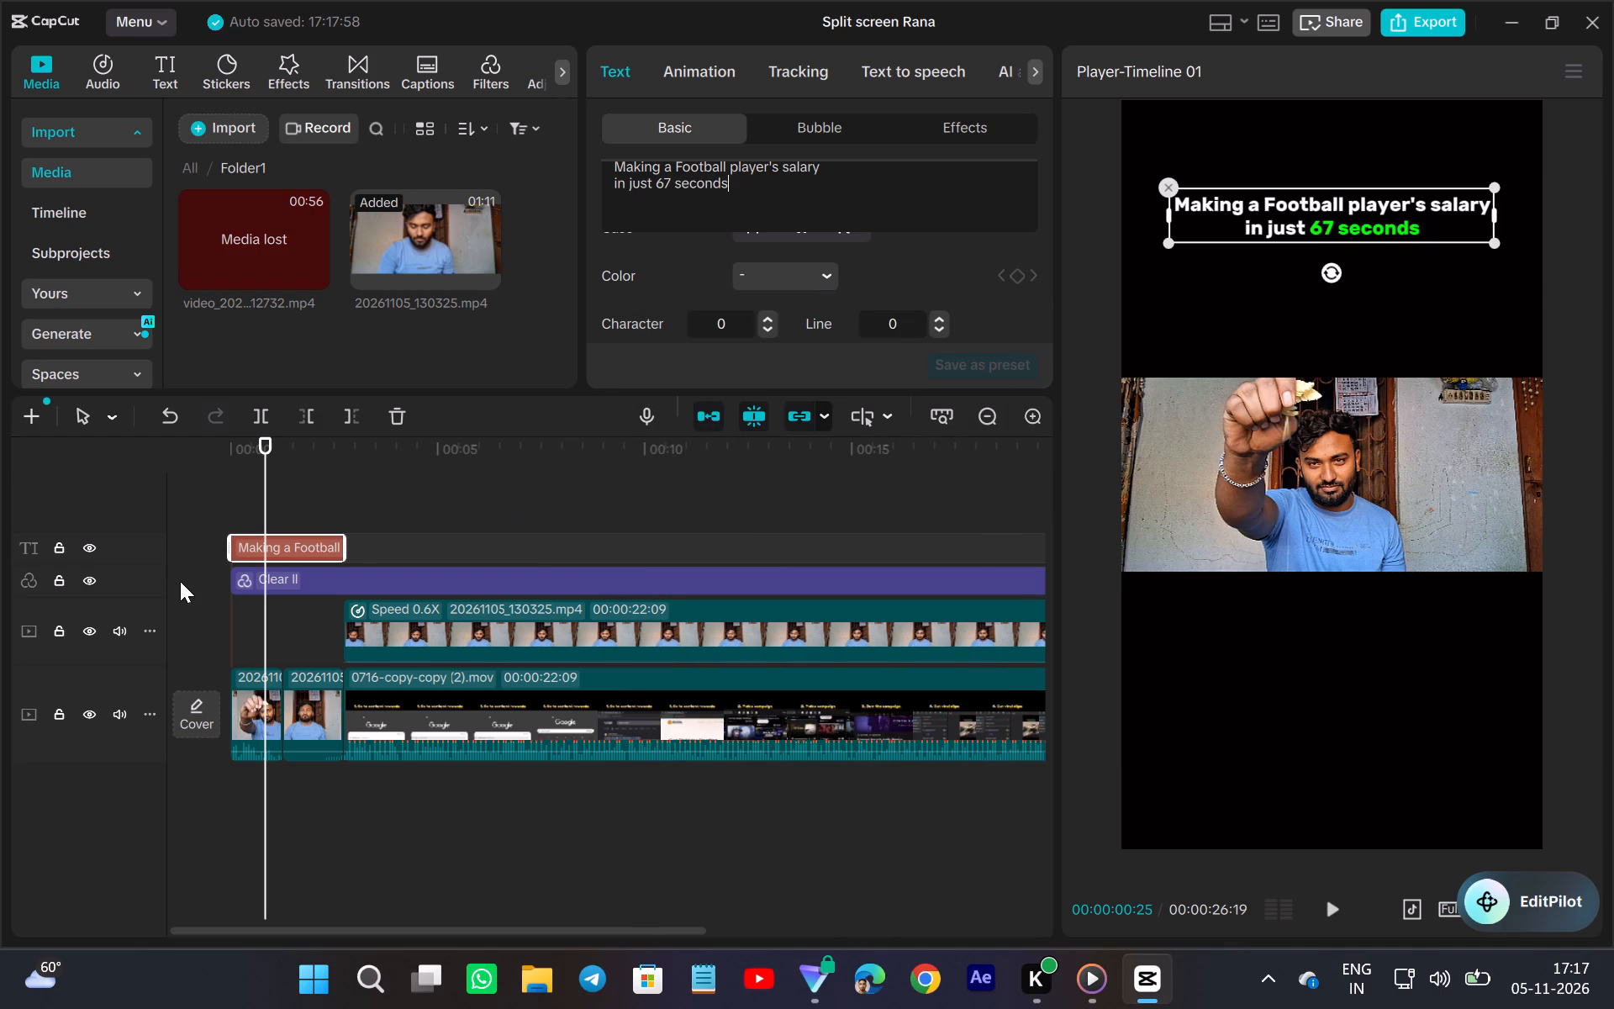
# Play the opening from the start of the timeline to check the edited text over the first clips.
pyautogui.click(179, 581)
pyautogui.click(1339, 919)
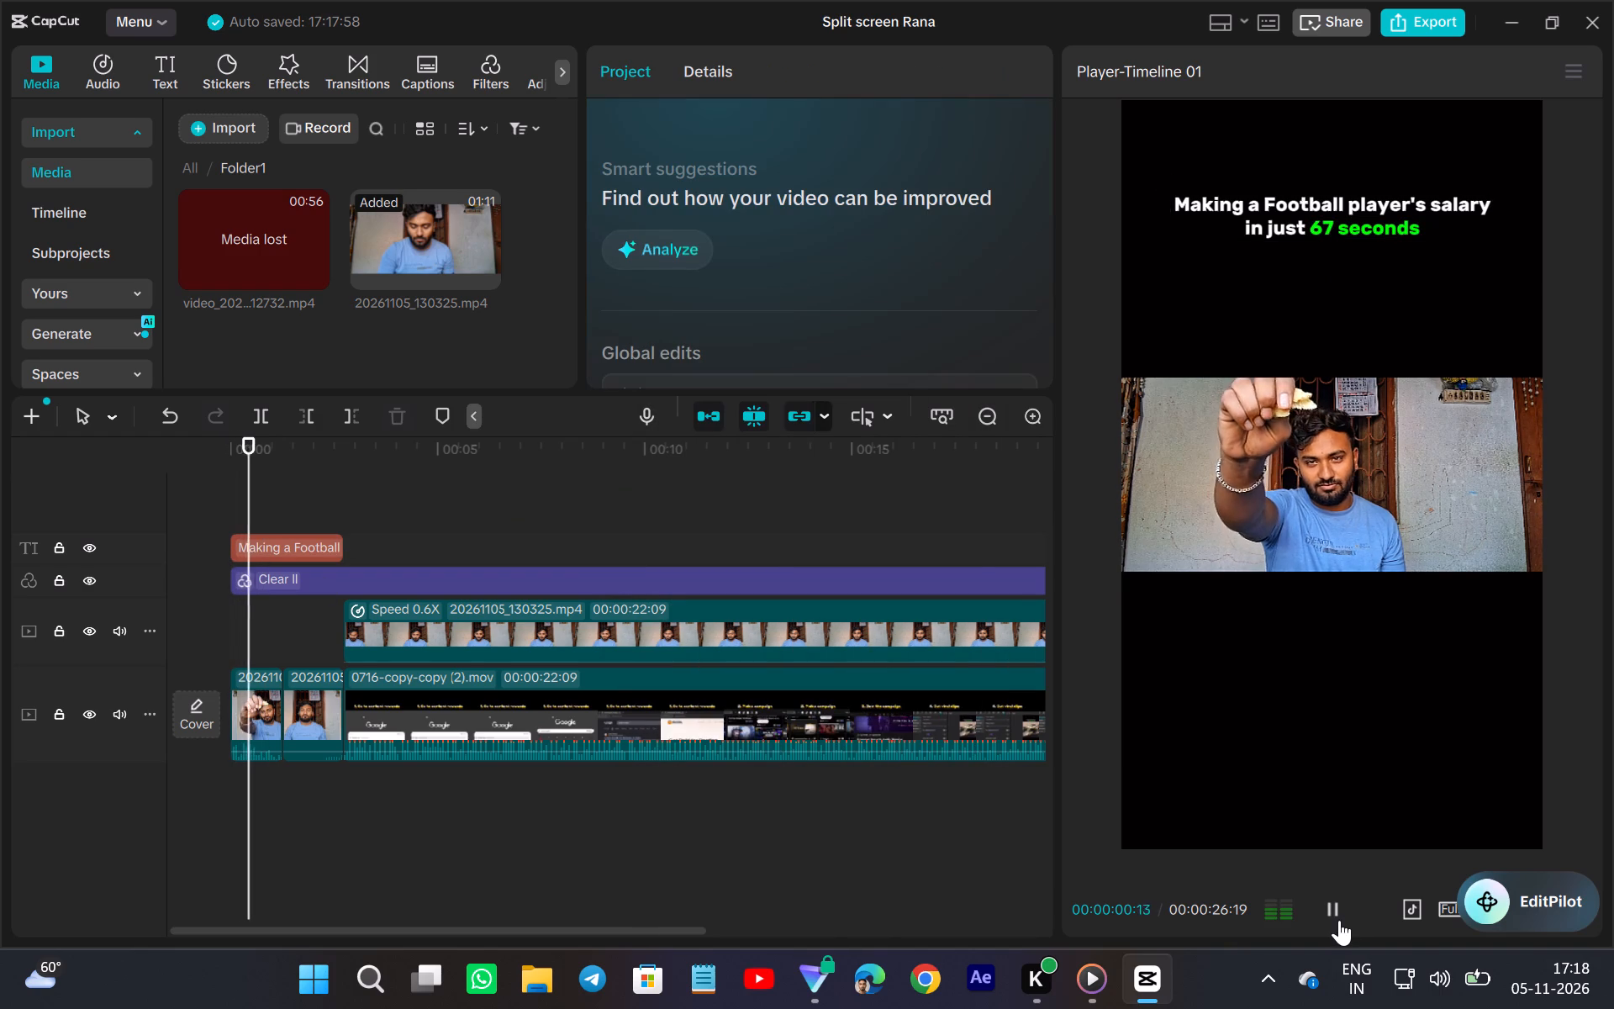
pyautogui.click(1339, 920)
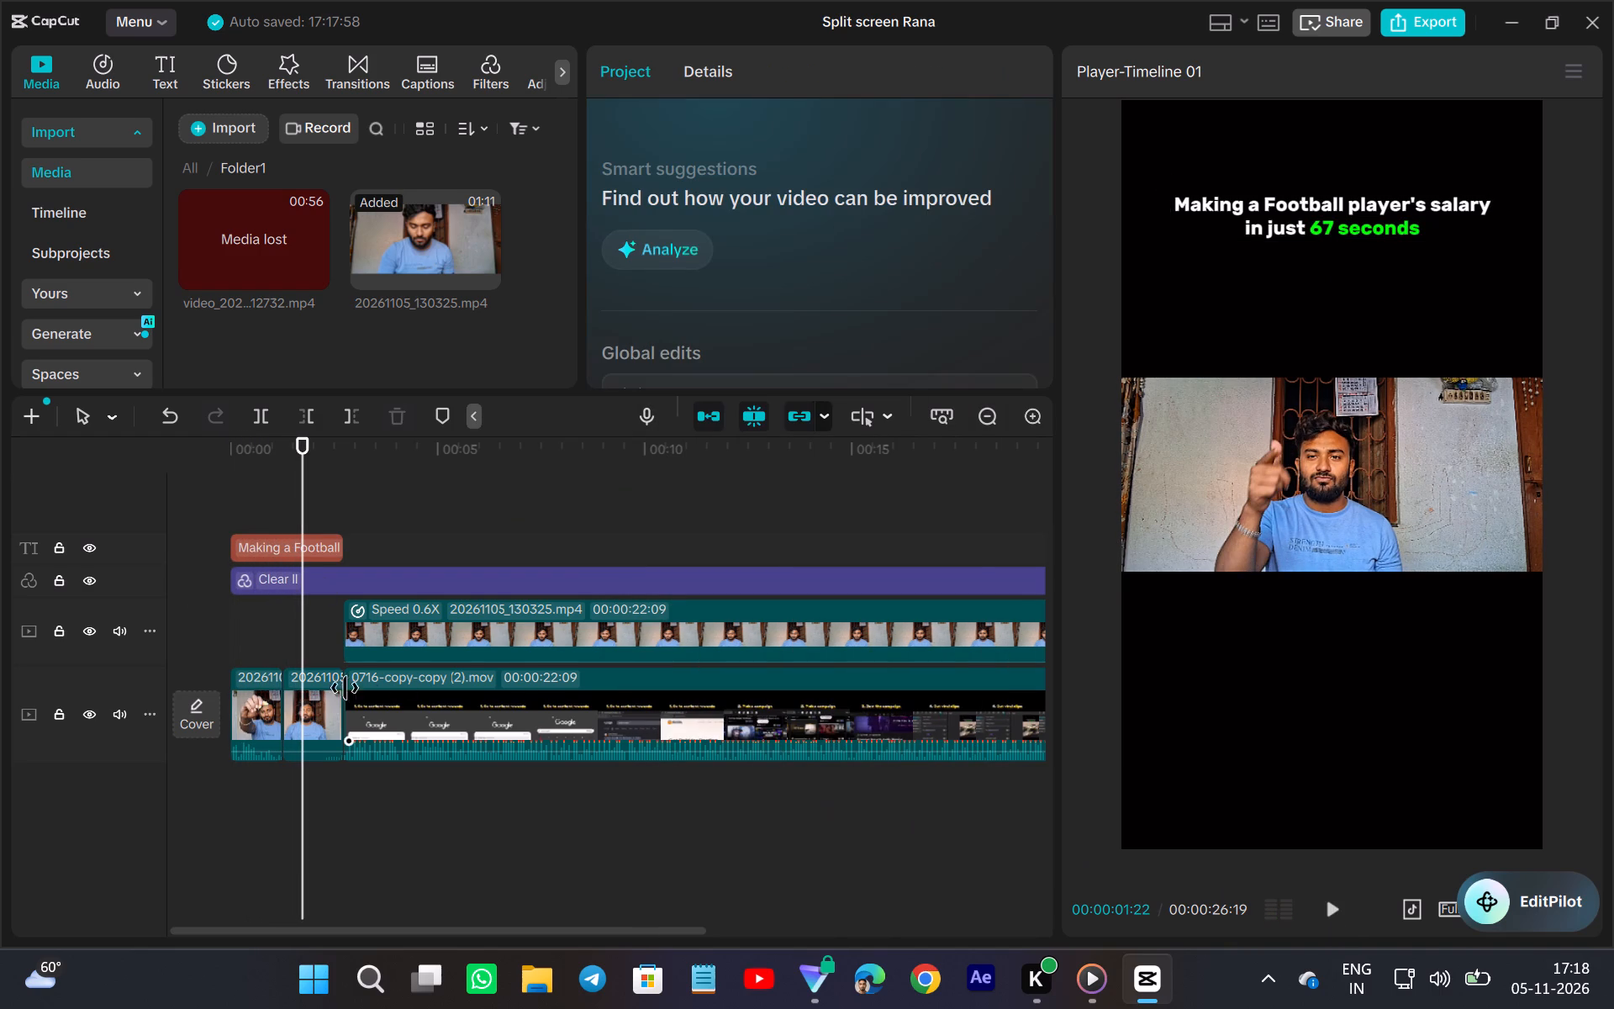
pyautogui.moveTo(333, 790); pyautogui.dragTo(320, 742)
# Enlarge the two opening clips of the man together to a scale of 228% and shift them slightly right in the frame.
pyautogui.moveTo(320, 742); pyautogui.dragTo(261, 728)
pyautogui.moveTo(657, 266); pyautogui.dragTo(671, 272)
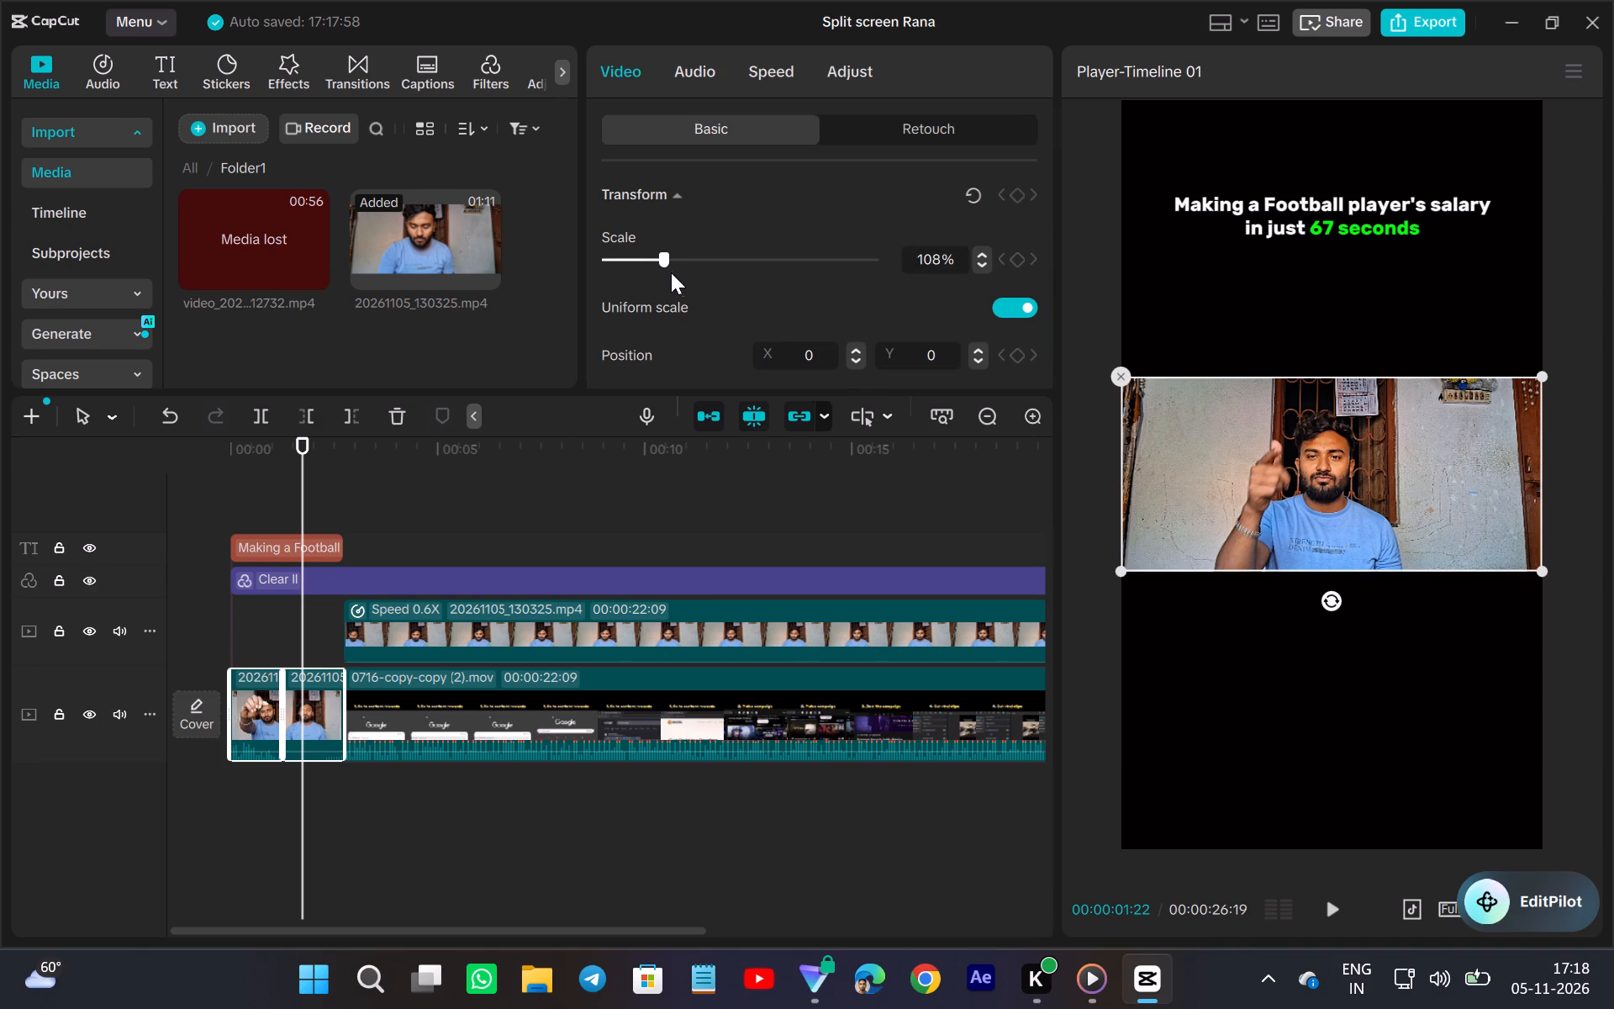
pyautogui.moveTo(671, 272); pyautogui.dragTo(701, 313)
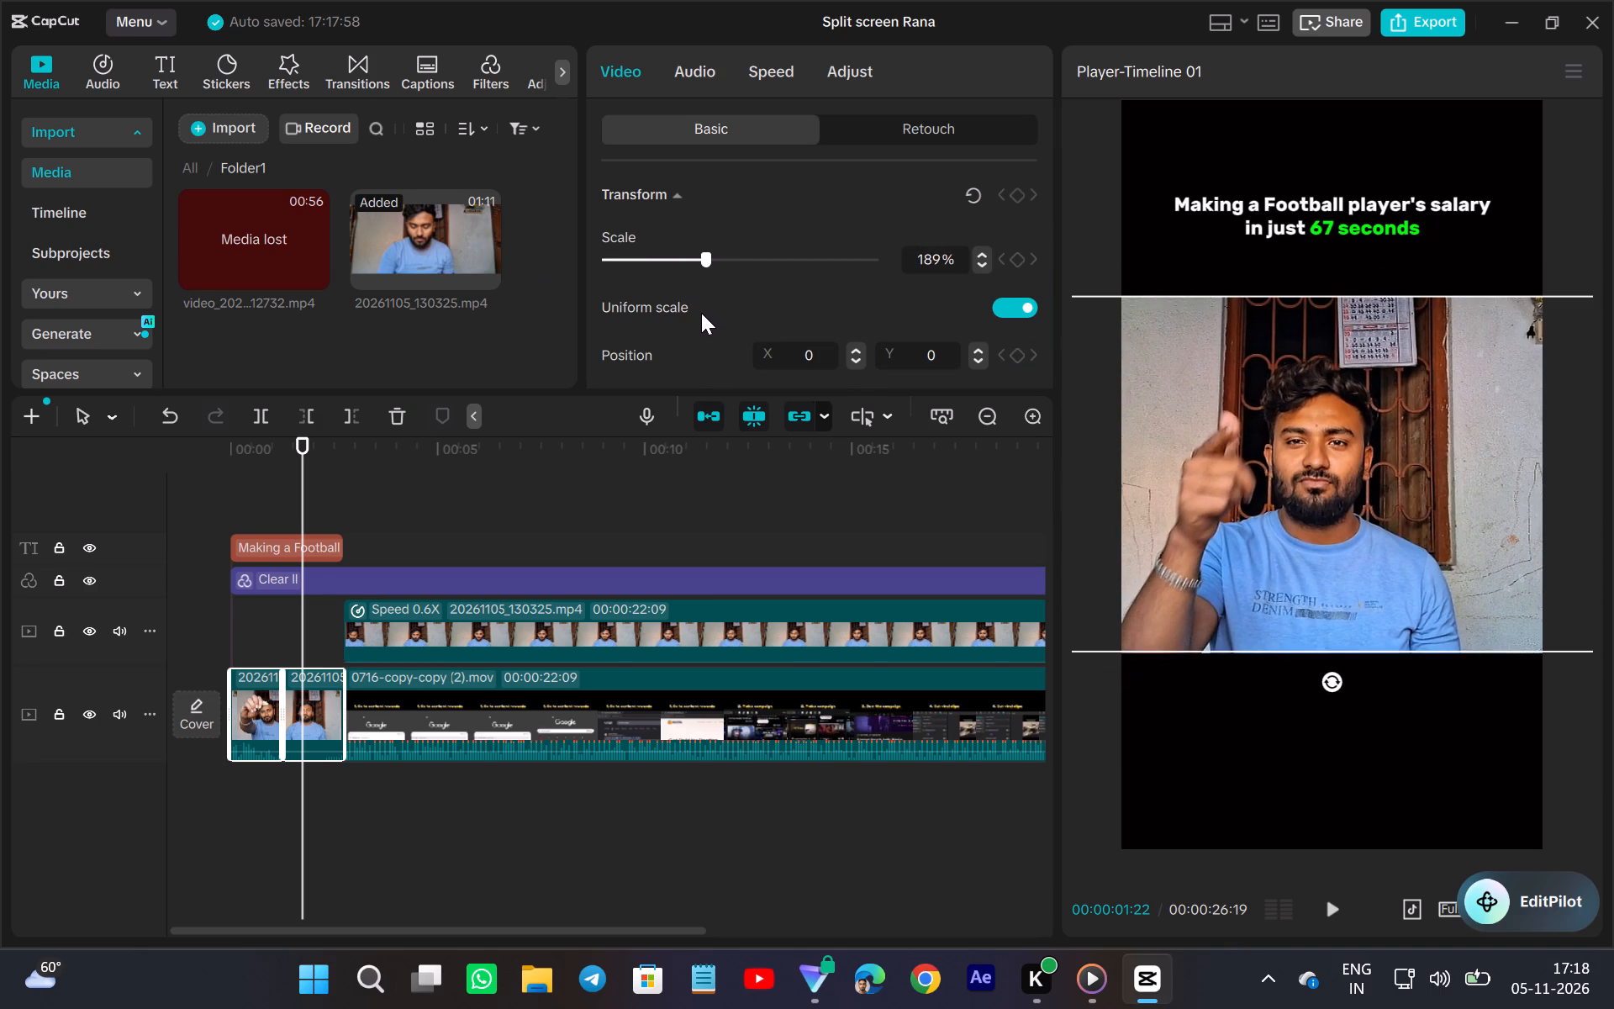
pyautogui.moveTo(701, 313); pyautogui.dragTo(707, 321)
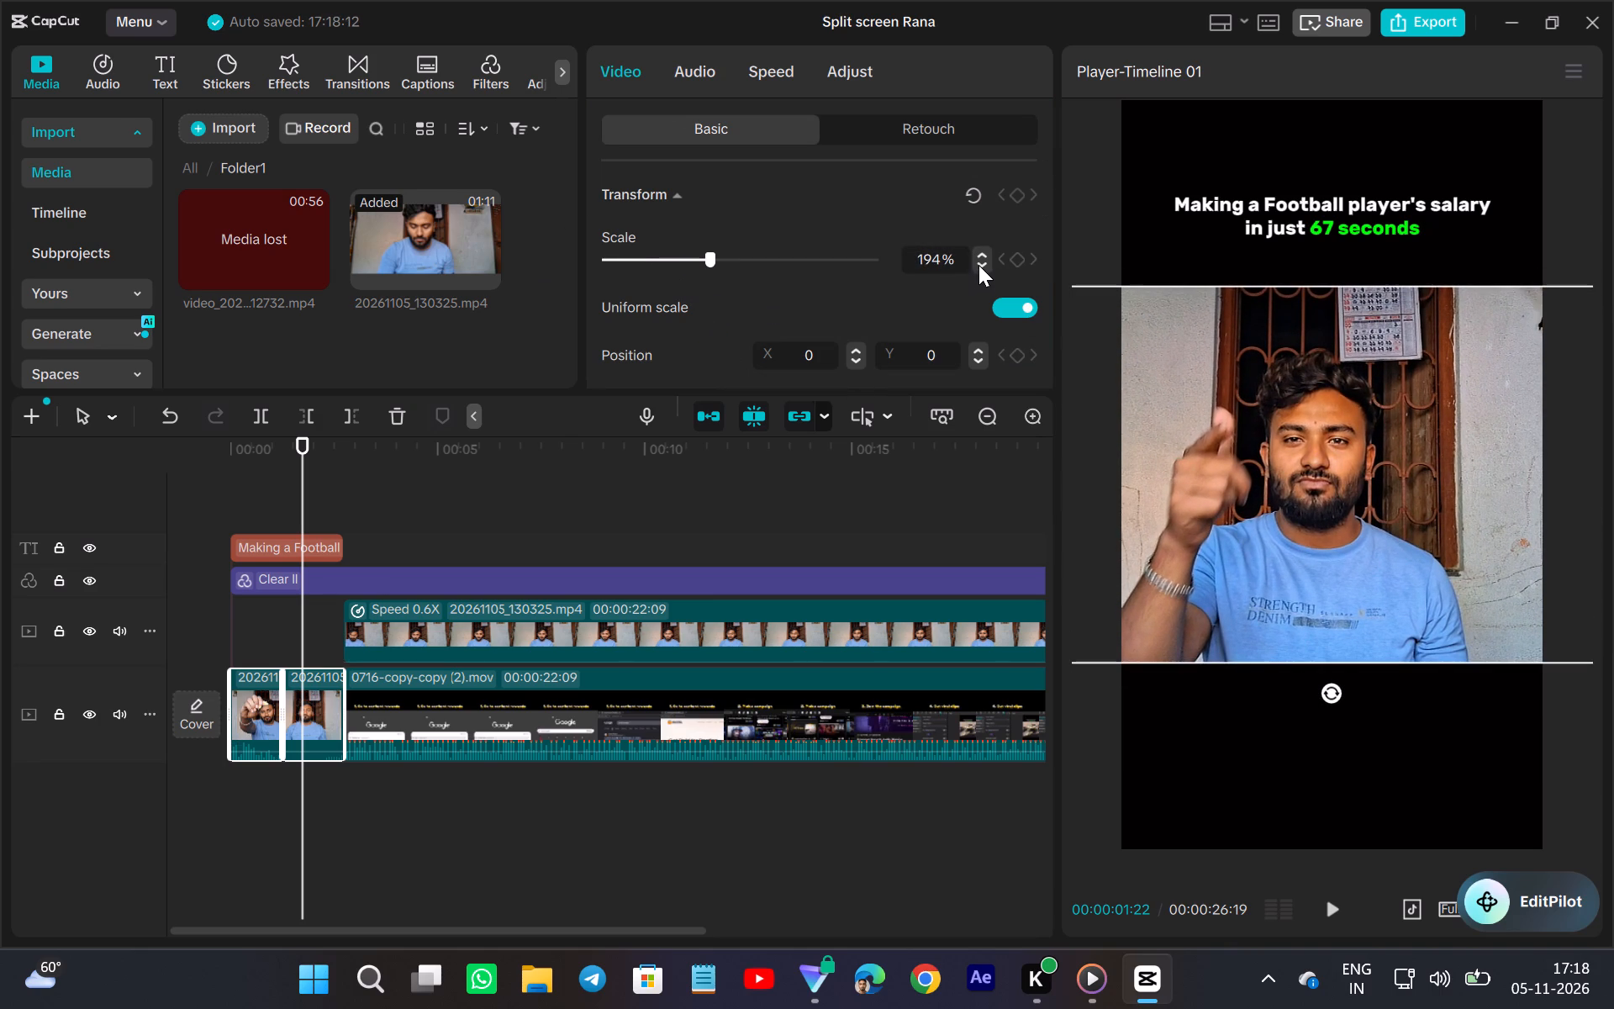
pyautogui.click(978, 264)
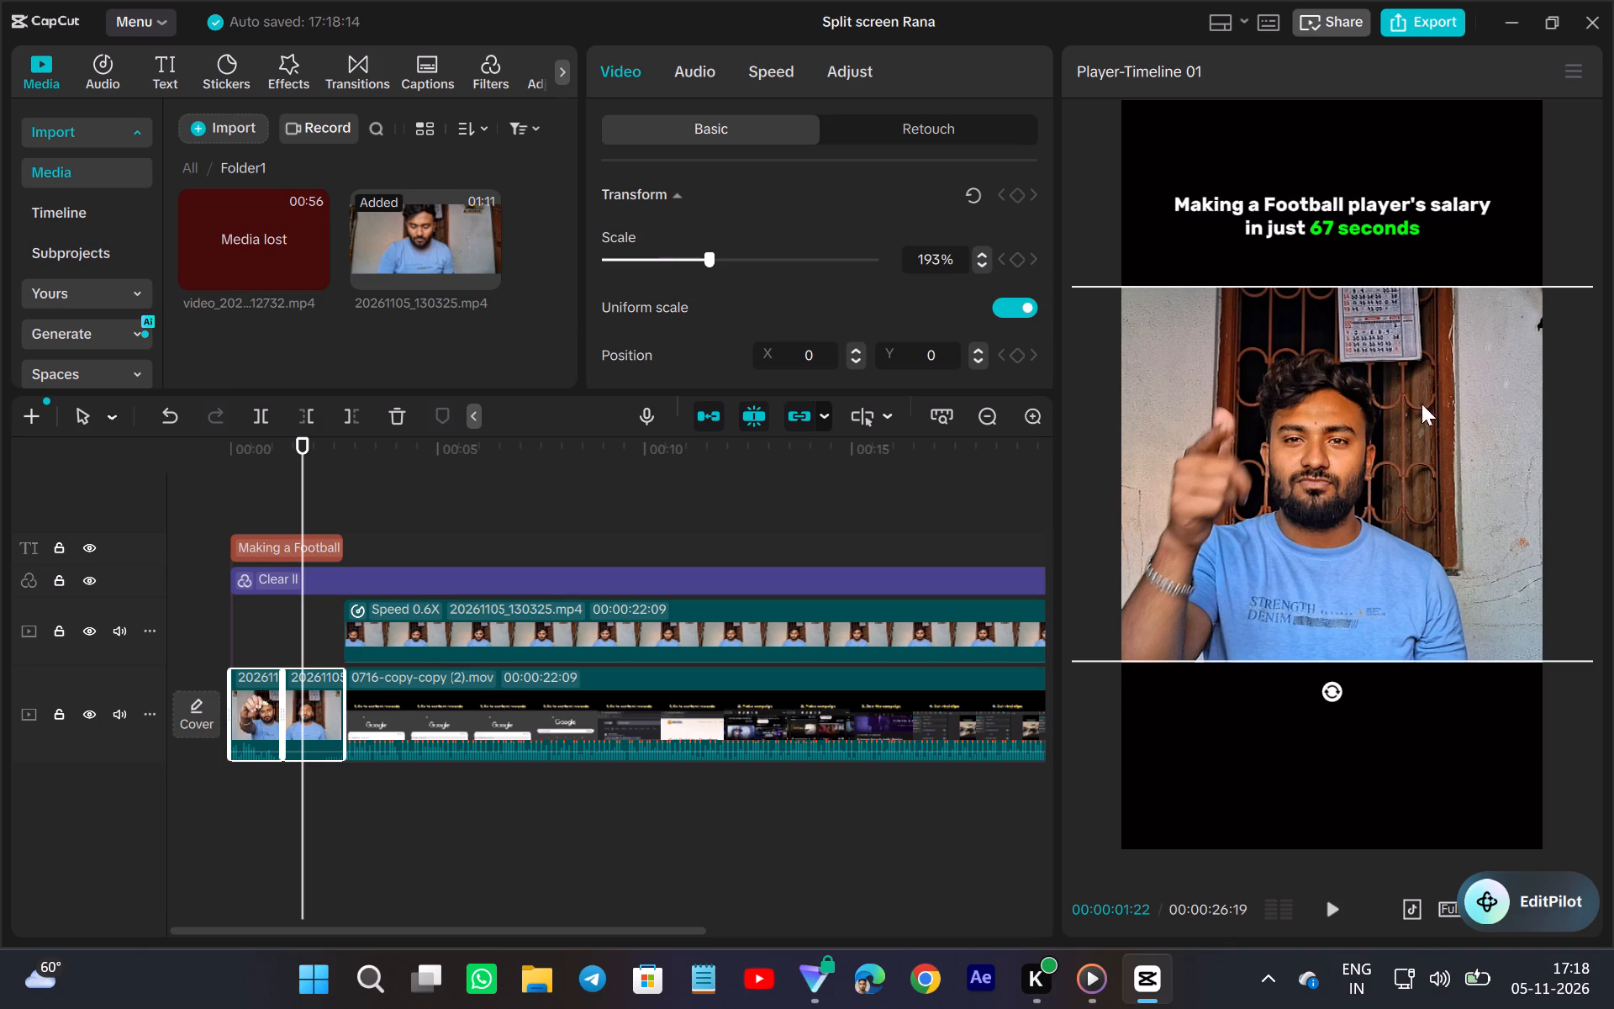
pyautogui.moveTo(1380, 404); pyautogui.dragTo(1400, 404)
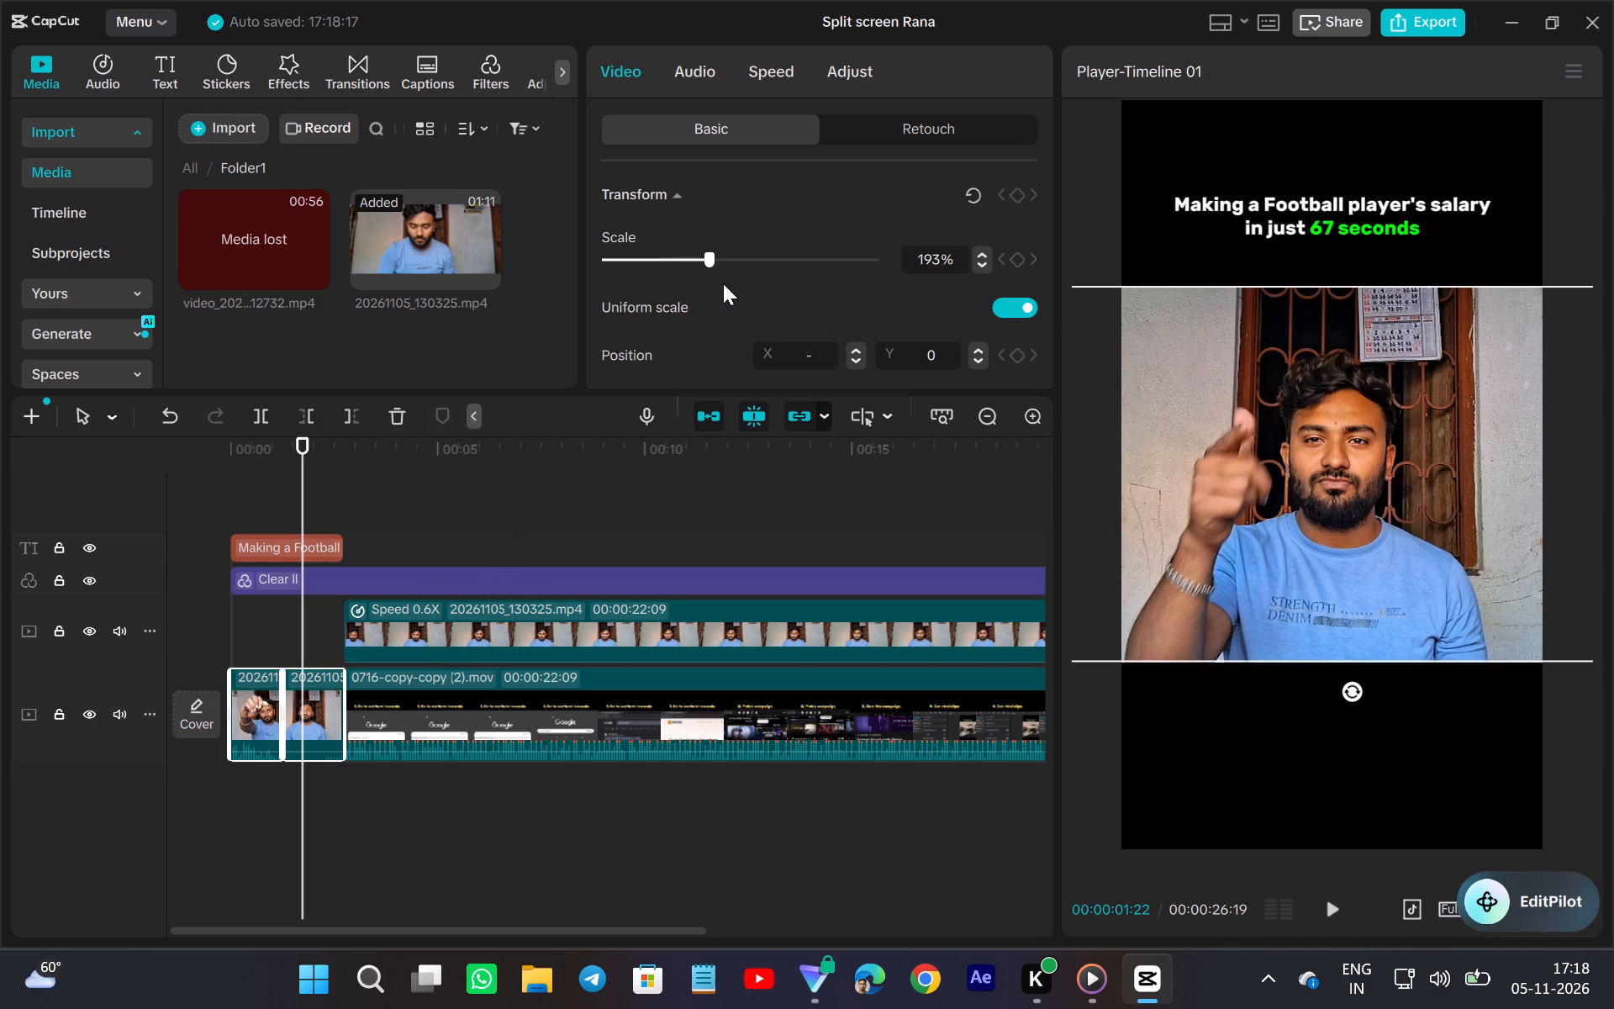
pyautogui.moveTo(714, 267); pyautogui.dragTo(736, 283)
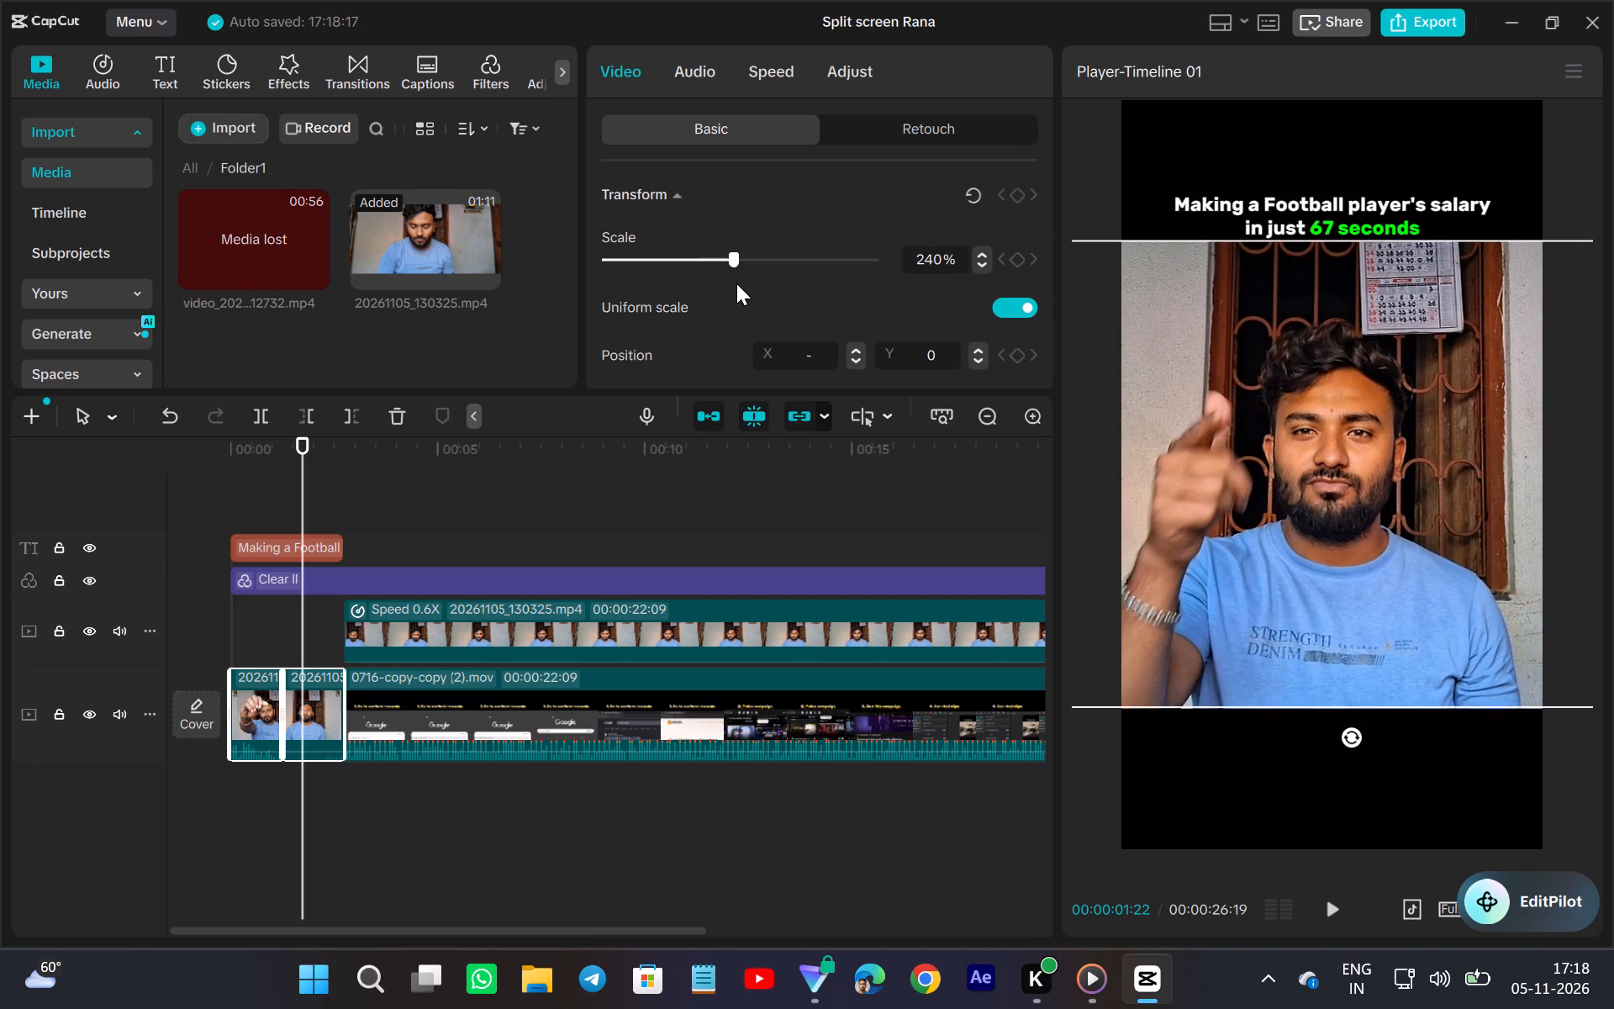
pyautogui.moveTo(736, 283); pyautogui.dragTo(736, 286)
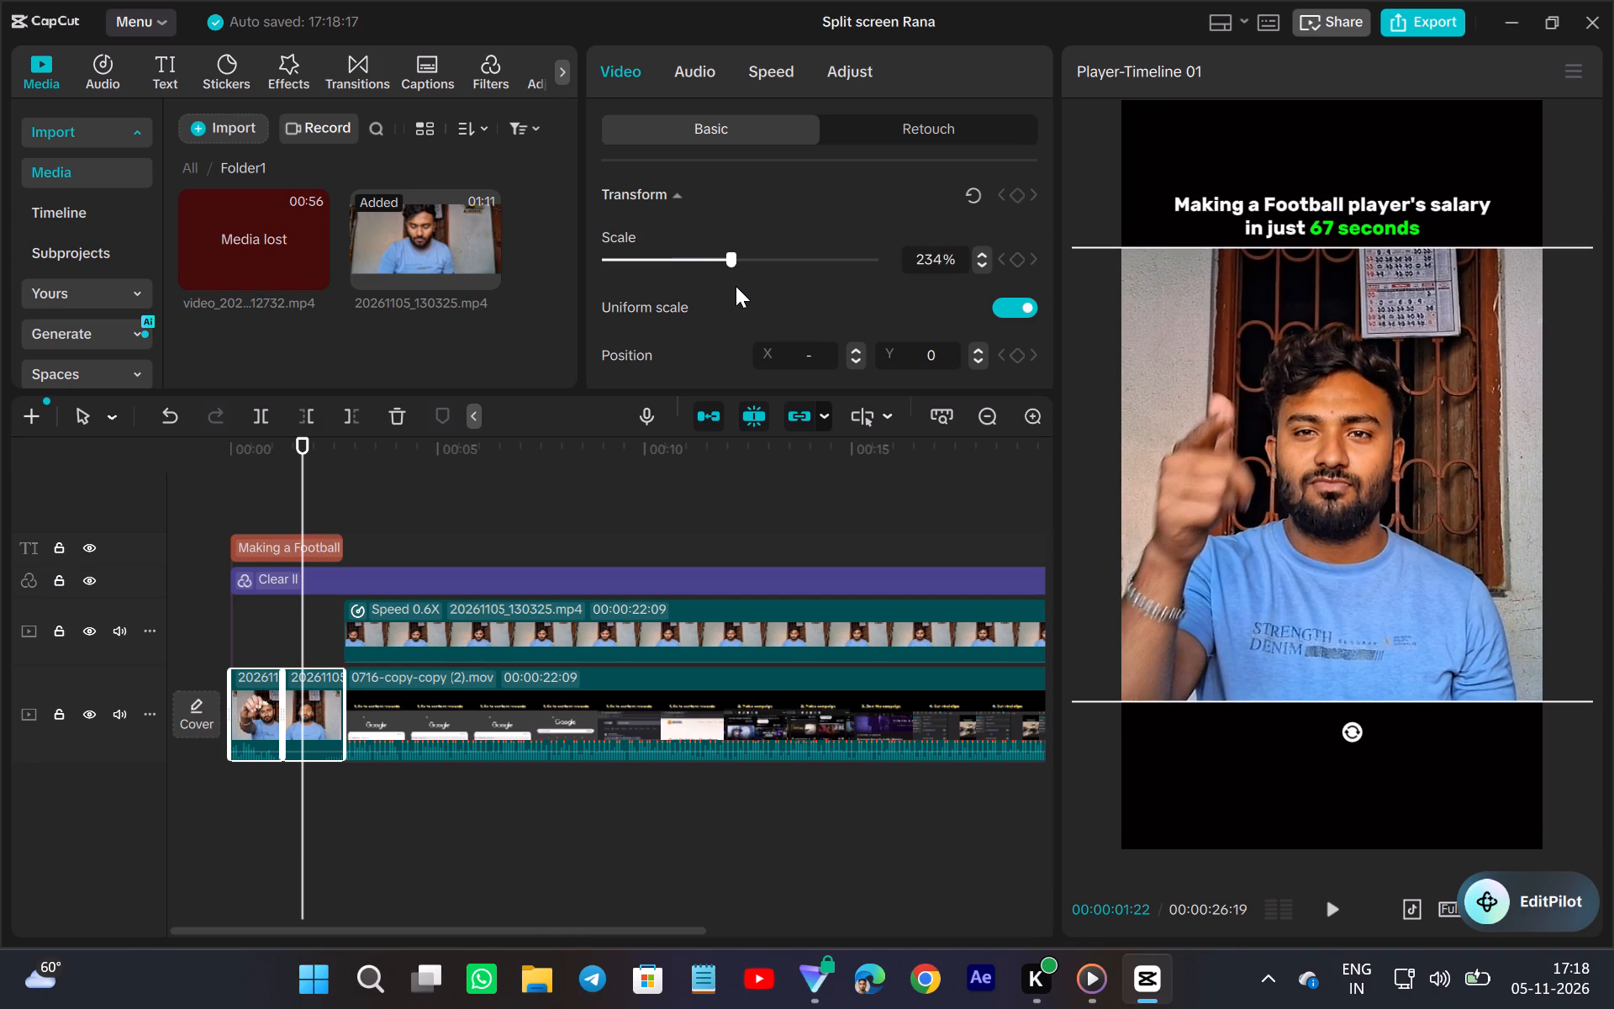
pyautogui.moveTo(736, 286); pyautogui.dragTo(732, 286)
pyautogui.click(983, 265)
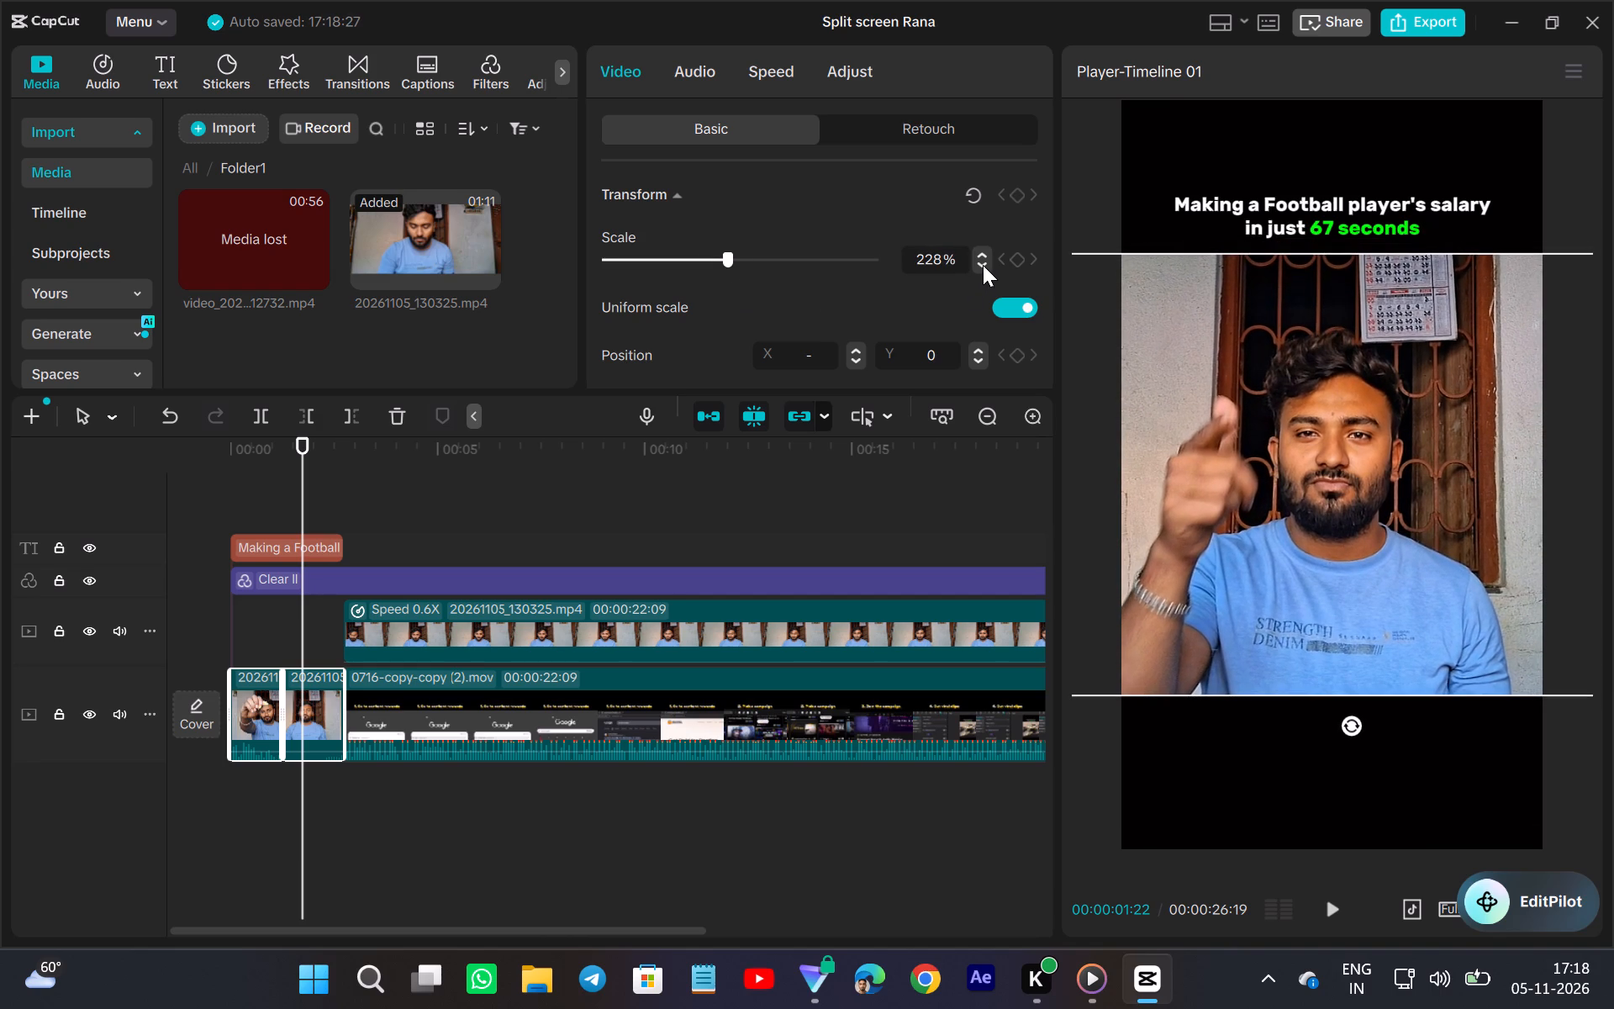
# Move the opening text slightly lower, keeping it horizontally centred just above the enlarged clip.
pyautogui.click(1325, 209)
pyautogui.moveTo(1325, 209); pyautogui.dragTo(1327, 215)
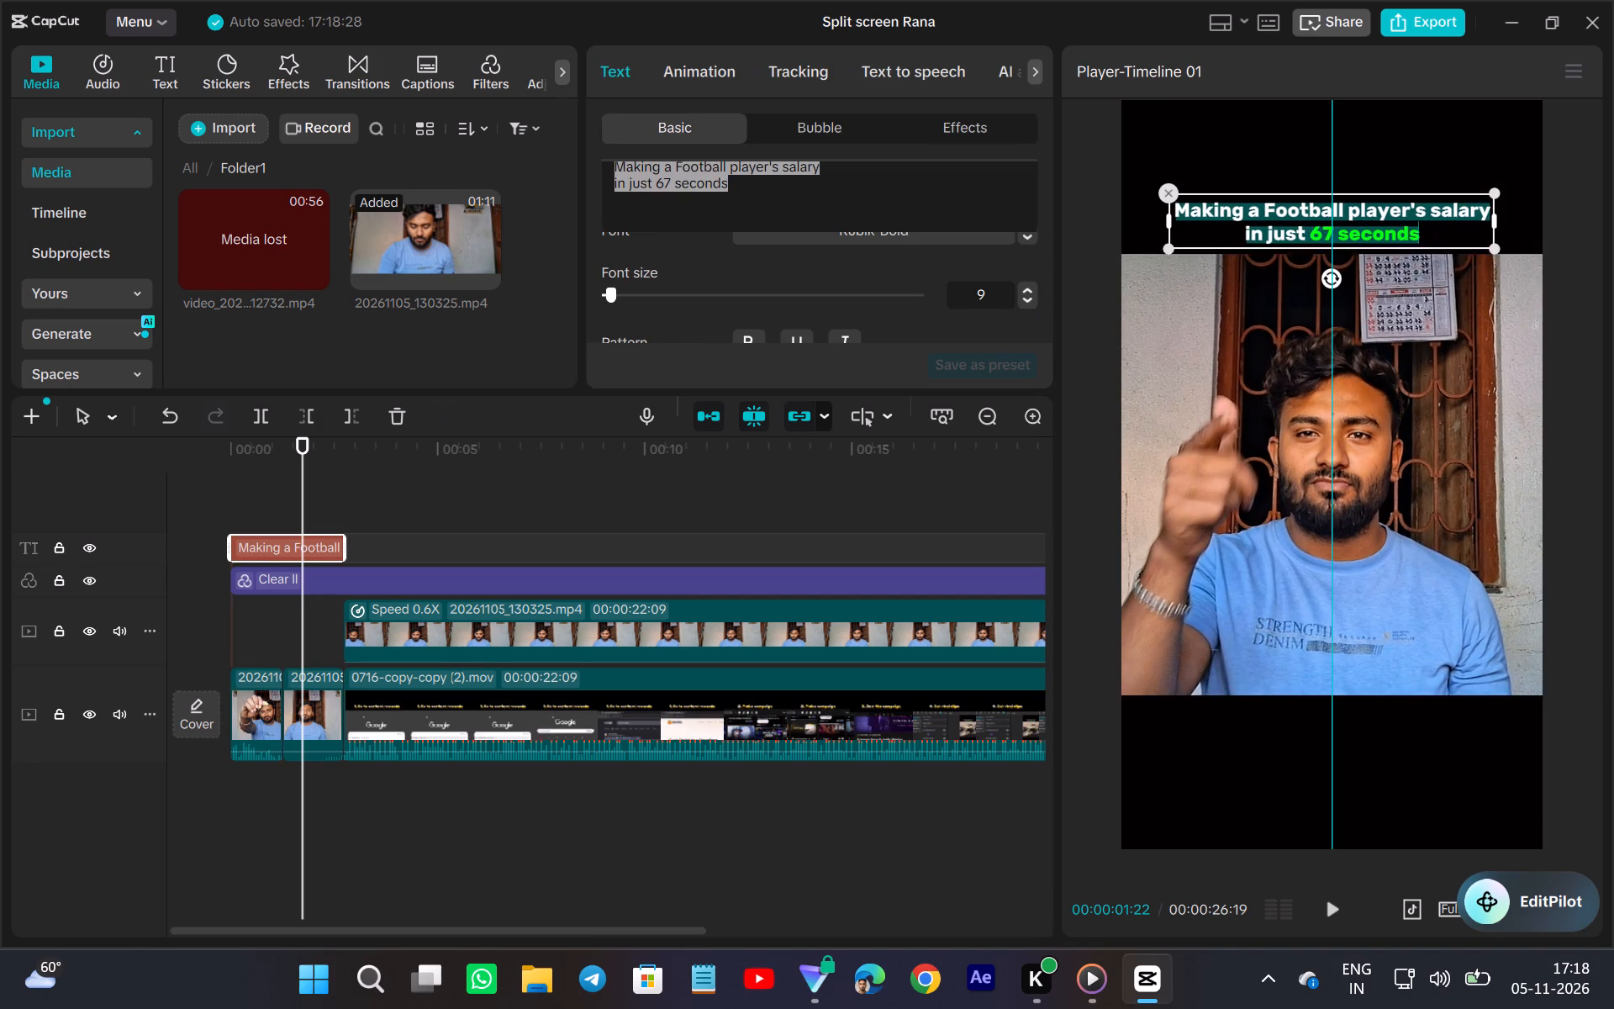
pyautogui.moveTo(1327, 215); pyautogui.dragTo(1327, 217)
pyautogui.click(388, 526)
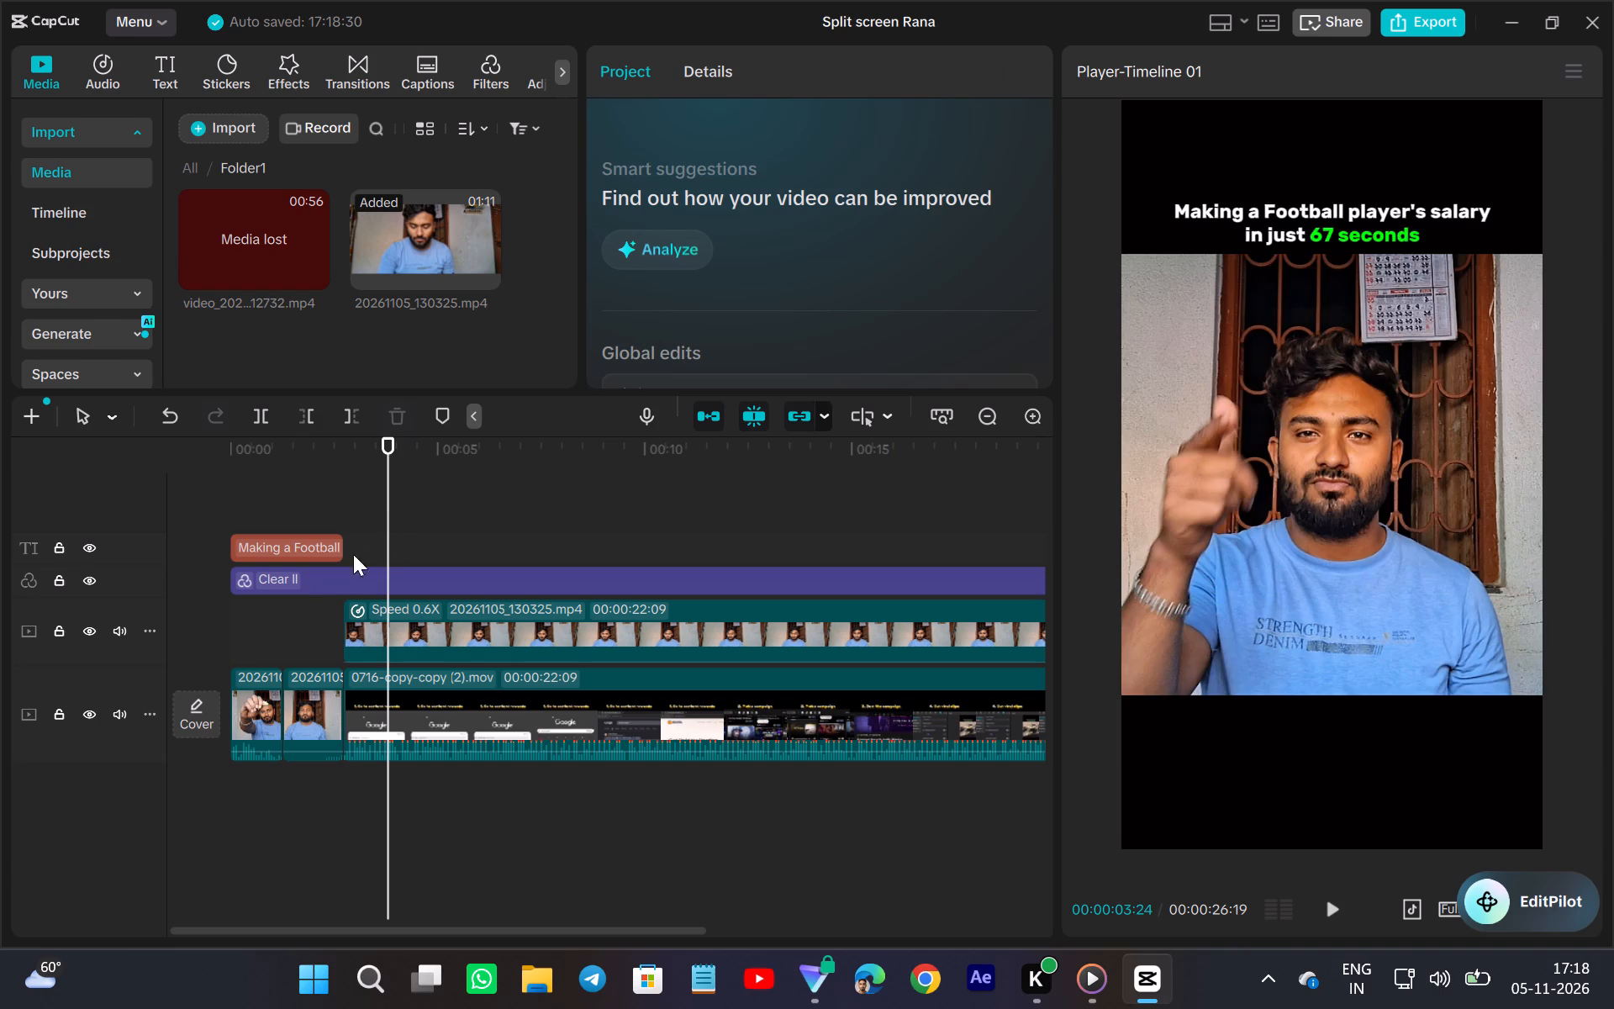
# Move the floating EditPilot badge clear of the preview controls and play the opening from the start to check the new framing.
pyautogui.click(303, 599)
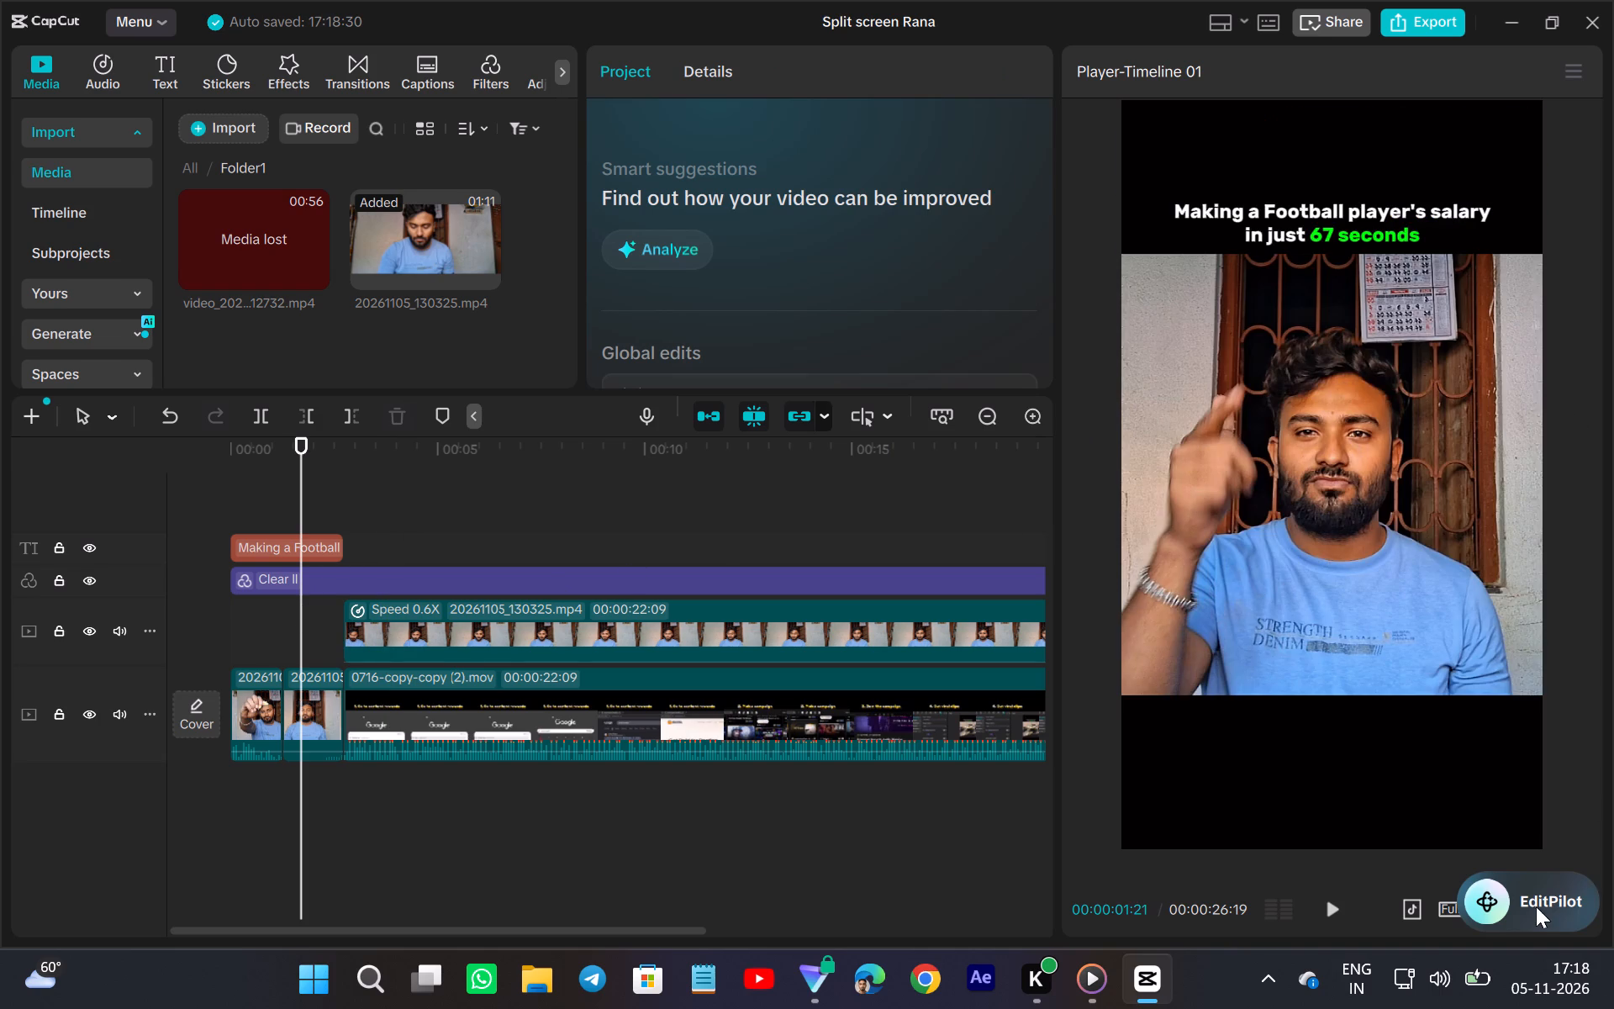
pyautogui.moveTo(1536, 906); pyautogui.dragTo(1439, 91)
pyautogui.click(1579, 903)
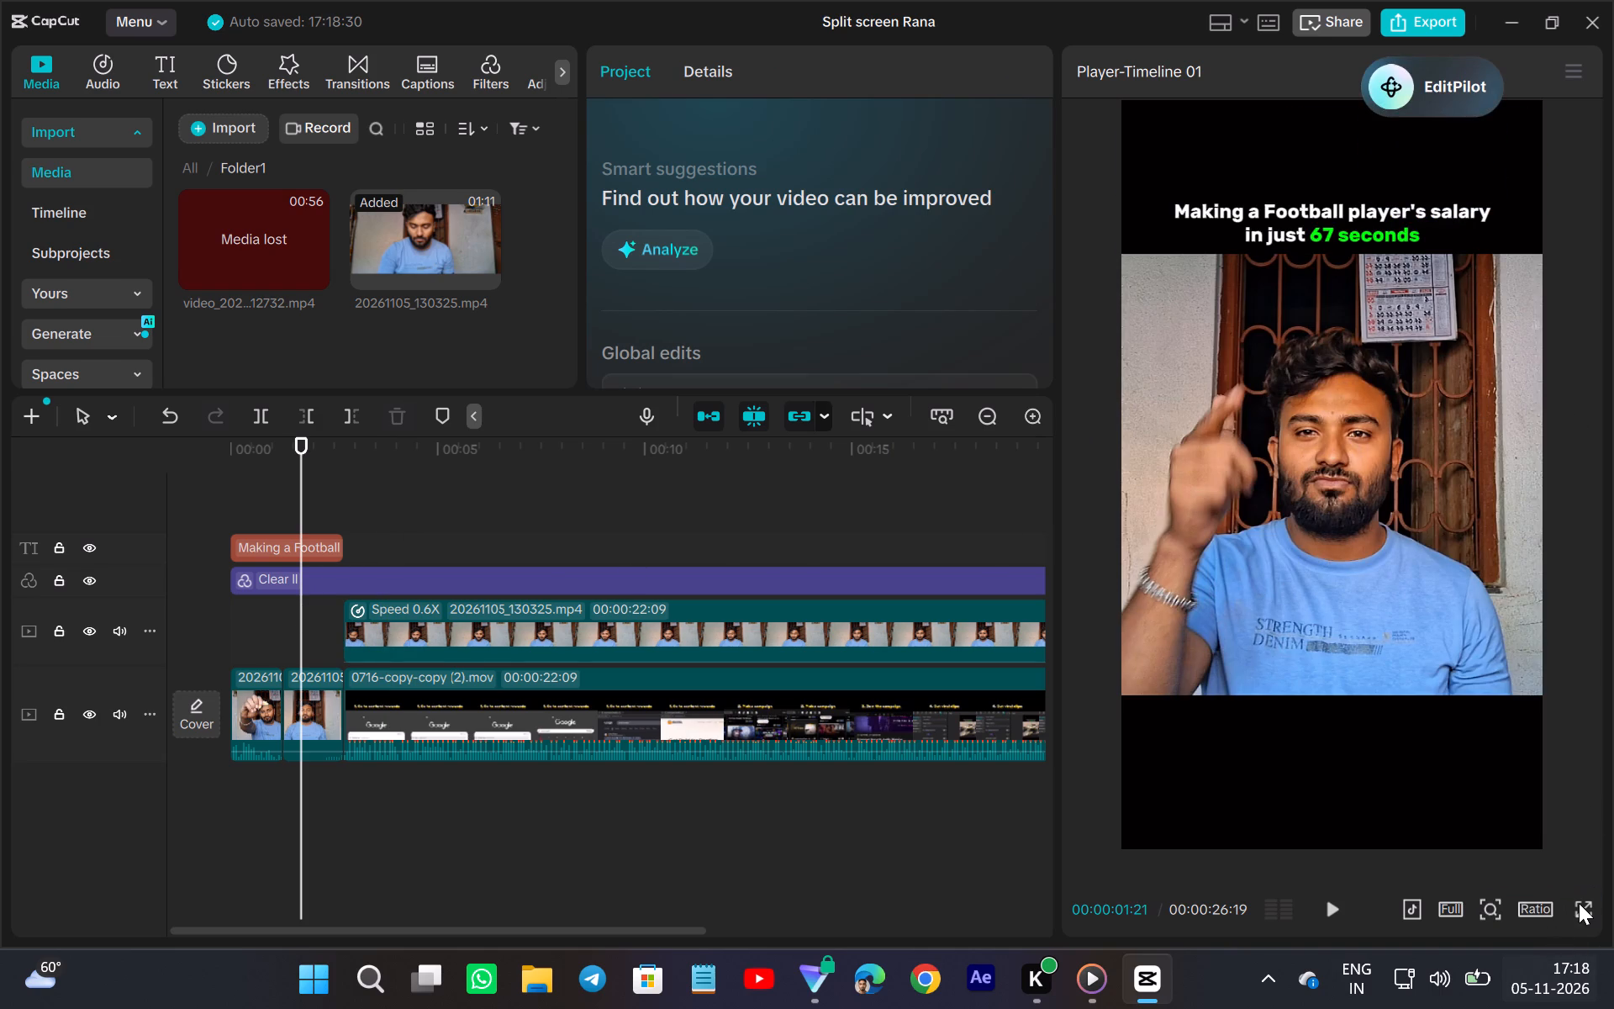
pyautogui.click(1142, 890)
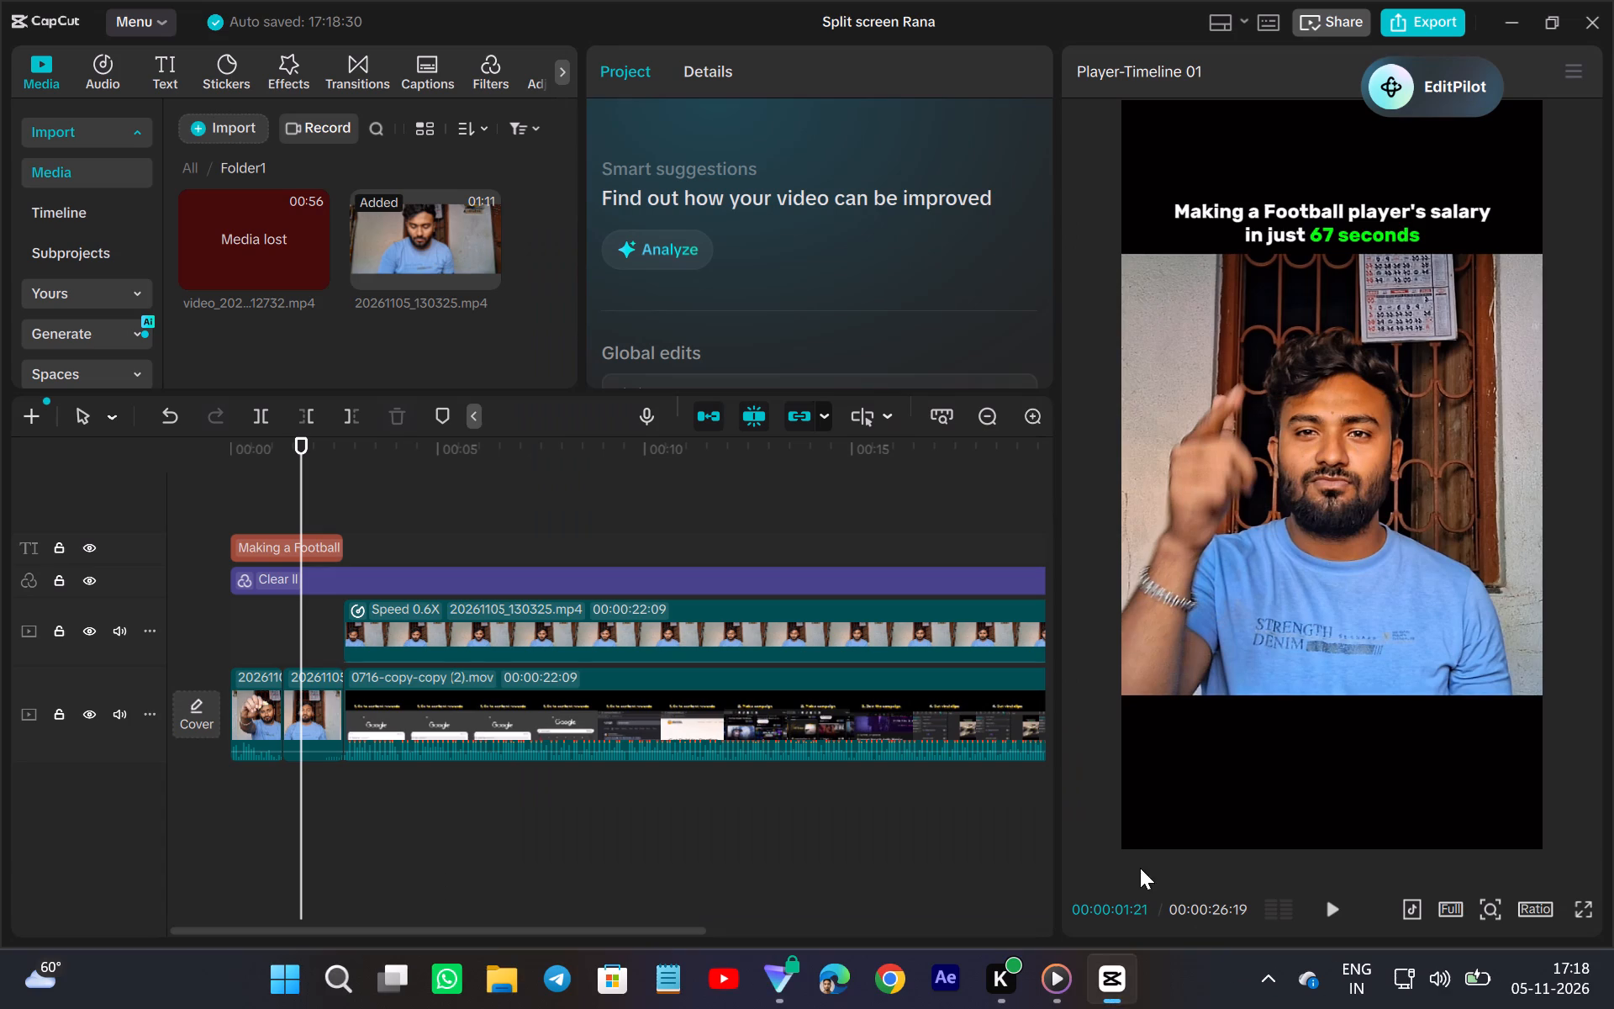
pyautogui.click(208, 612)
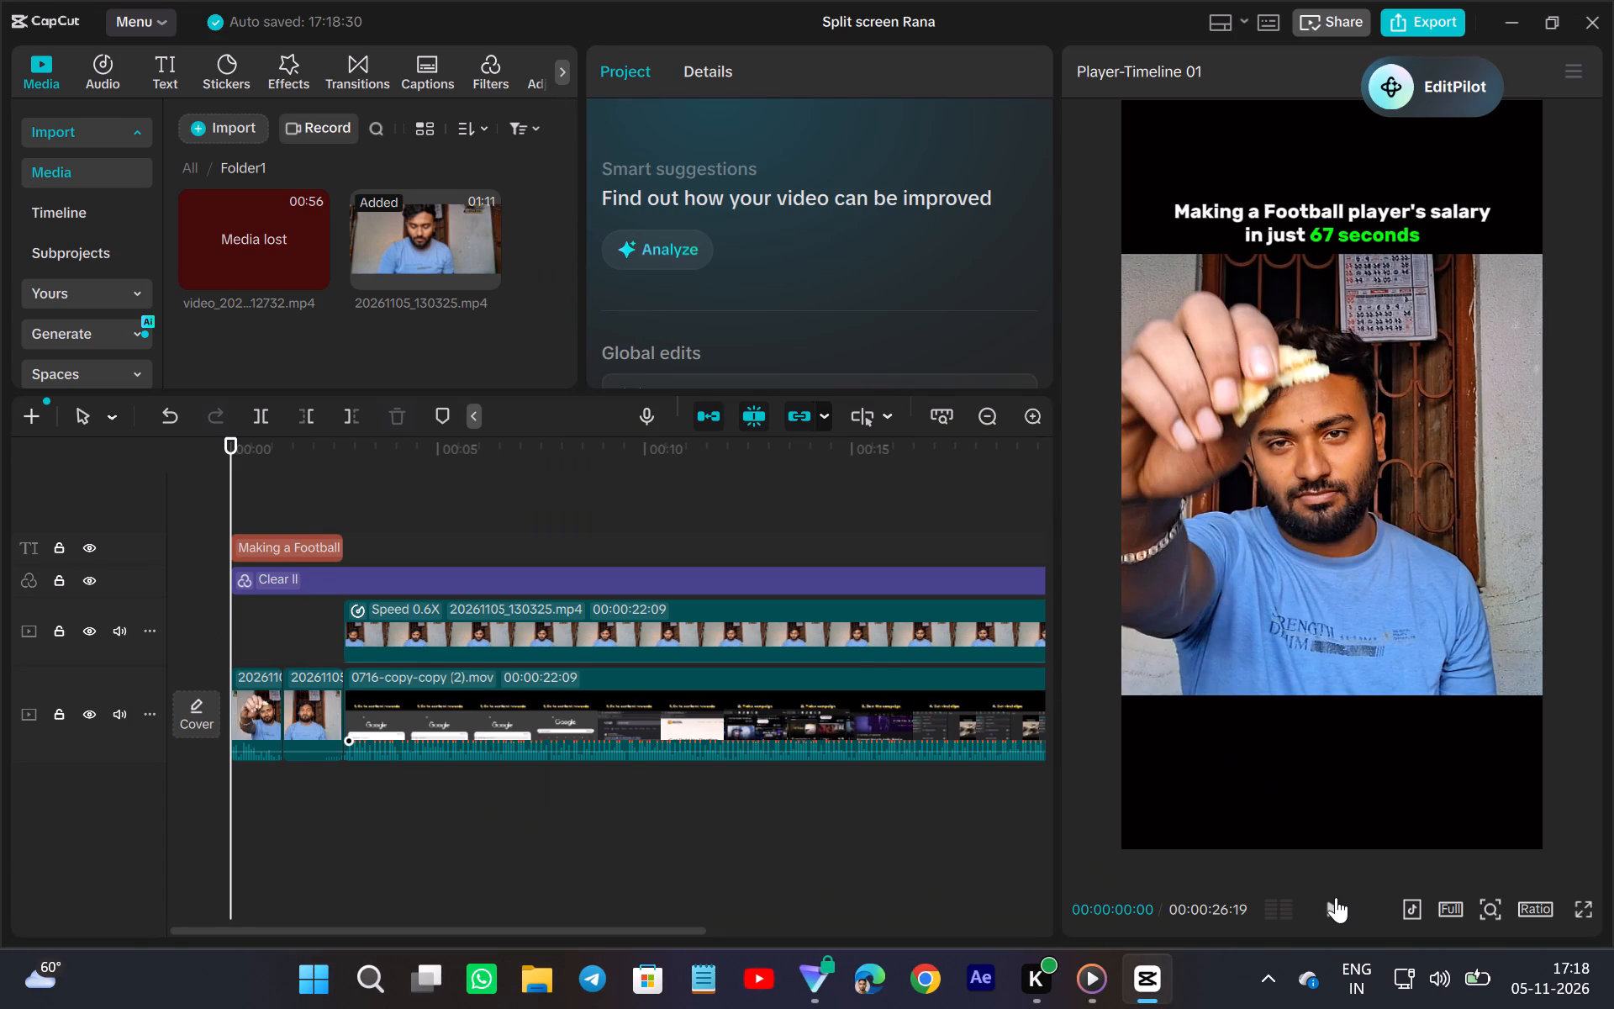
pyautogui.click(1337, 897)
pyautogui.click(1337, 897)
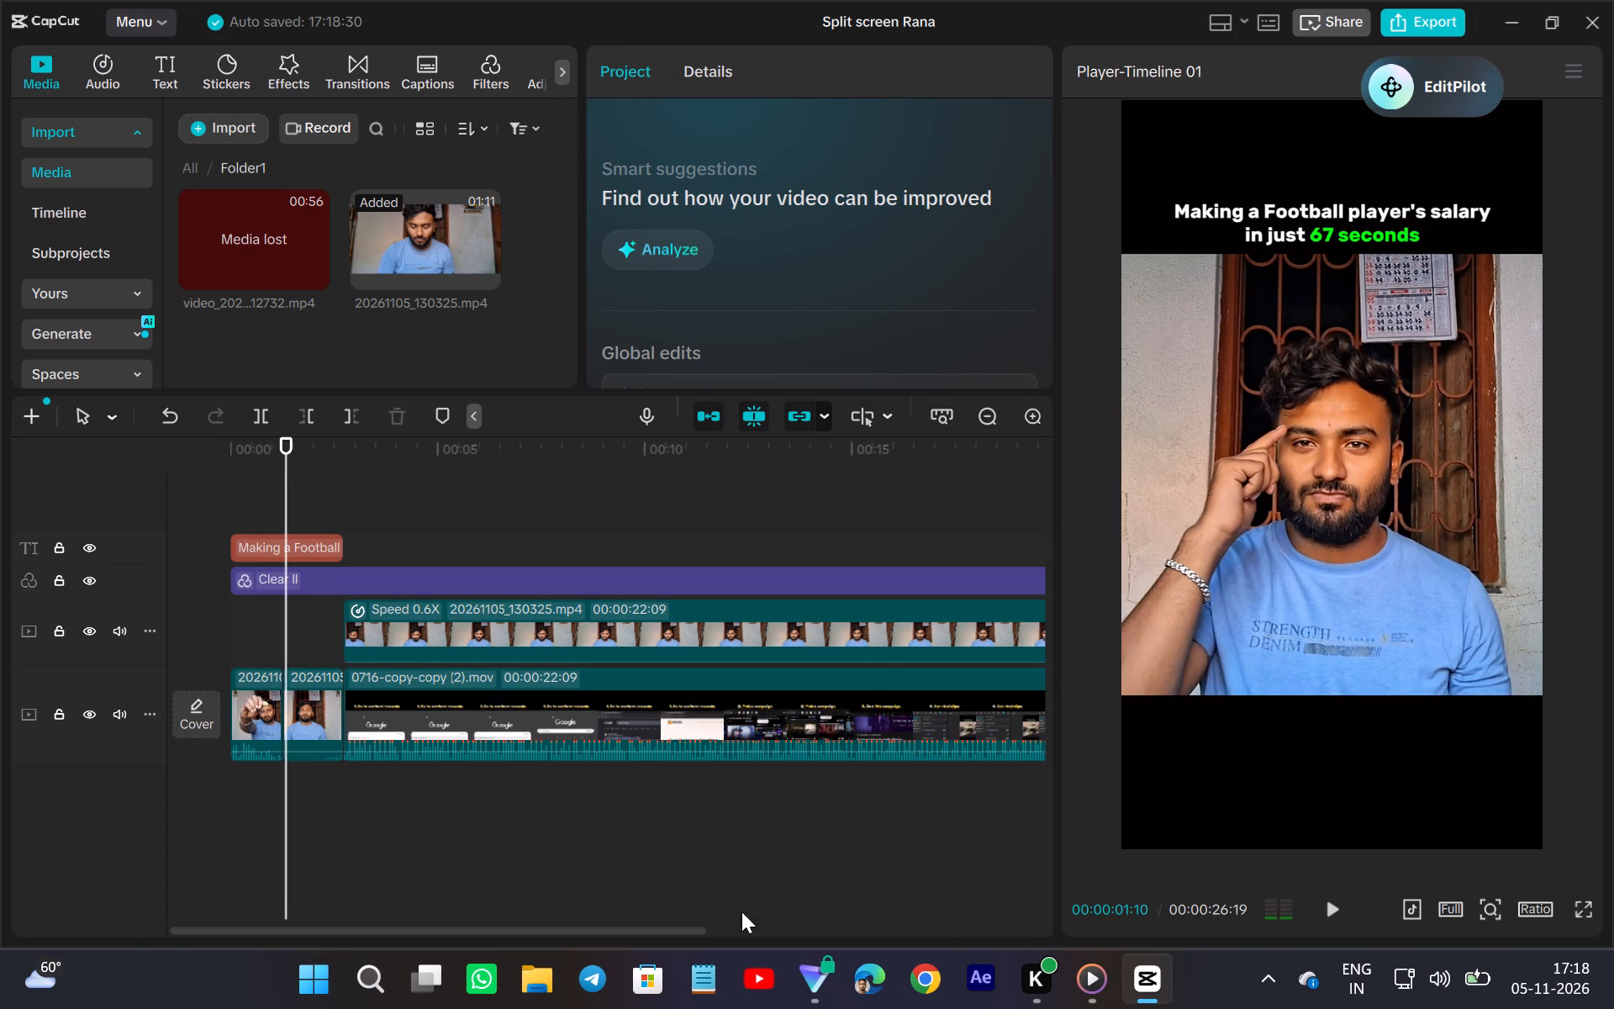
# Enlarge the closing clip under the "Comment" text at the end of the timeline to a scale of 227%.
pyautogui.moveTo(313, 778); pyautogui.dragTo(306, 766)
pyautogui.hscroll(-2, 723, 837)
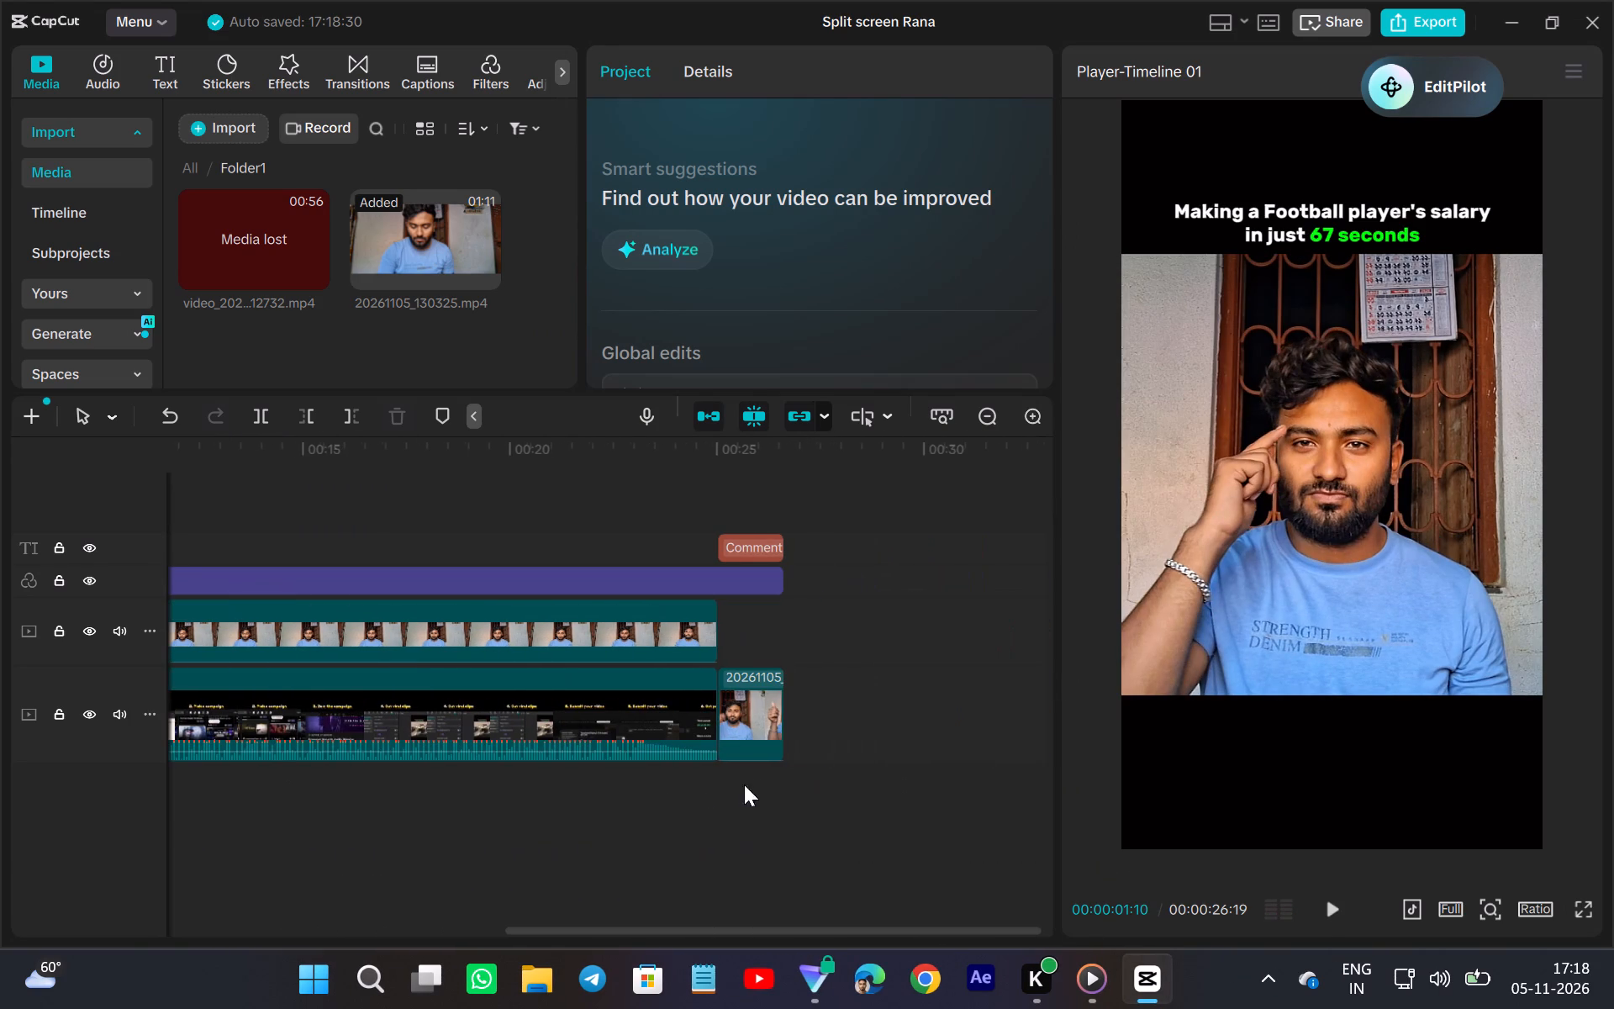
pyautogui.click(757, 780)
pyautogui.click(749, 726)
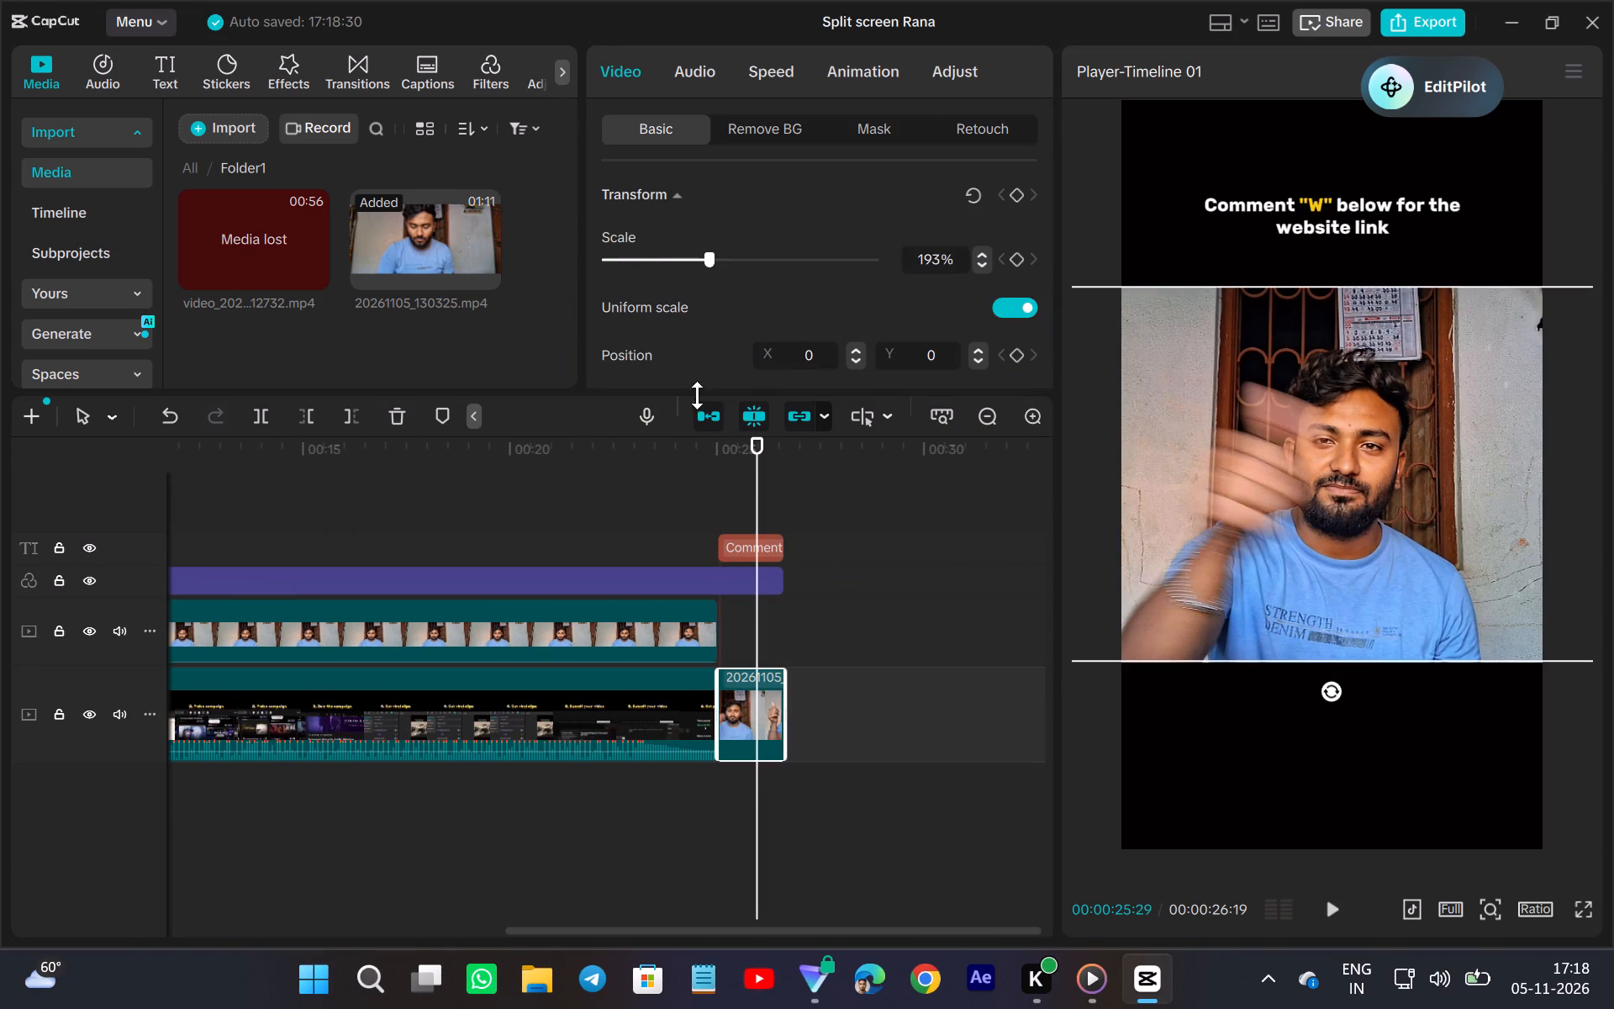
pyautogui.moveTo(703, 257); pyautogui.dragTo(723, 272)
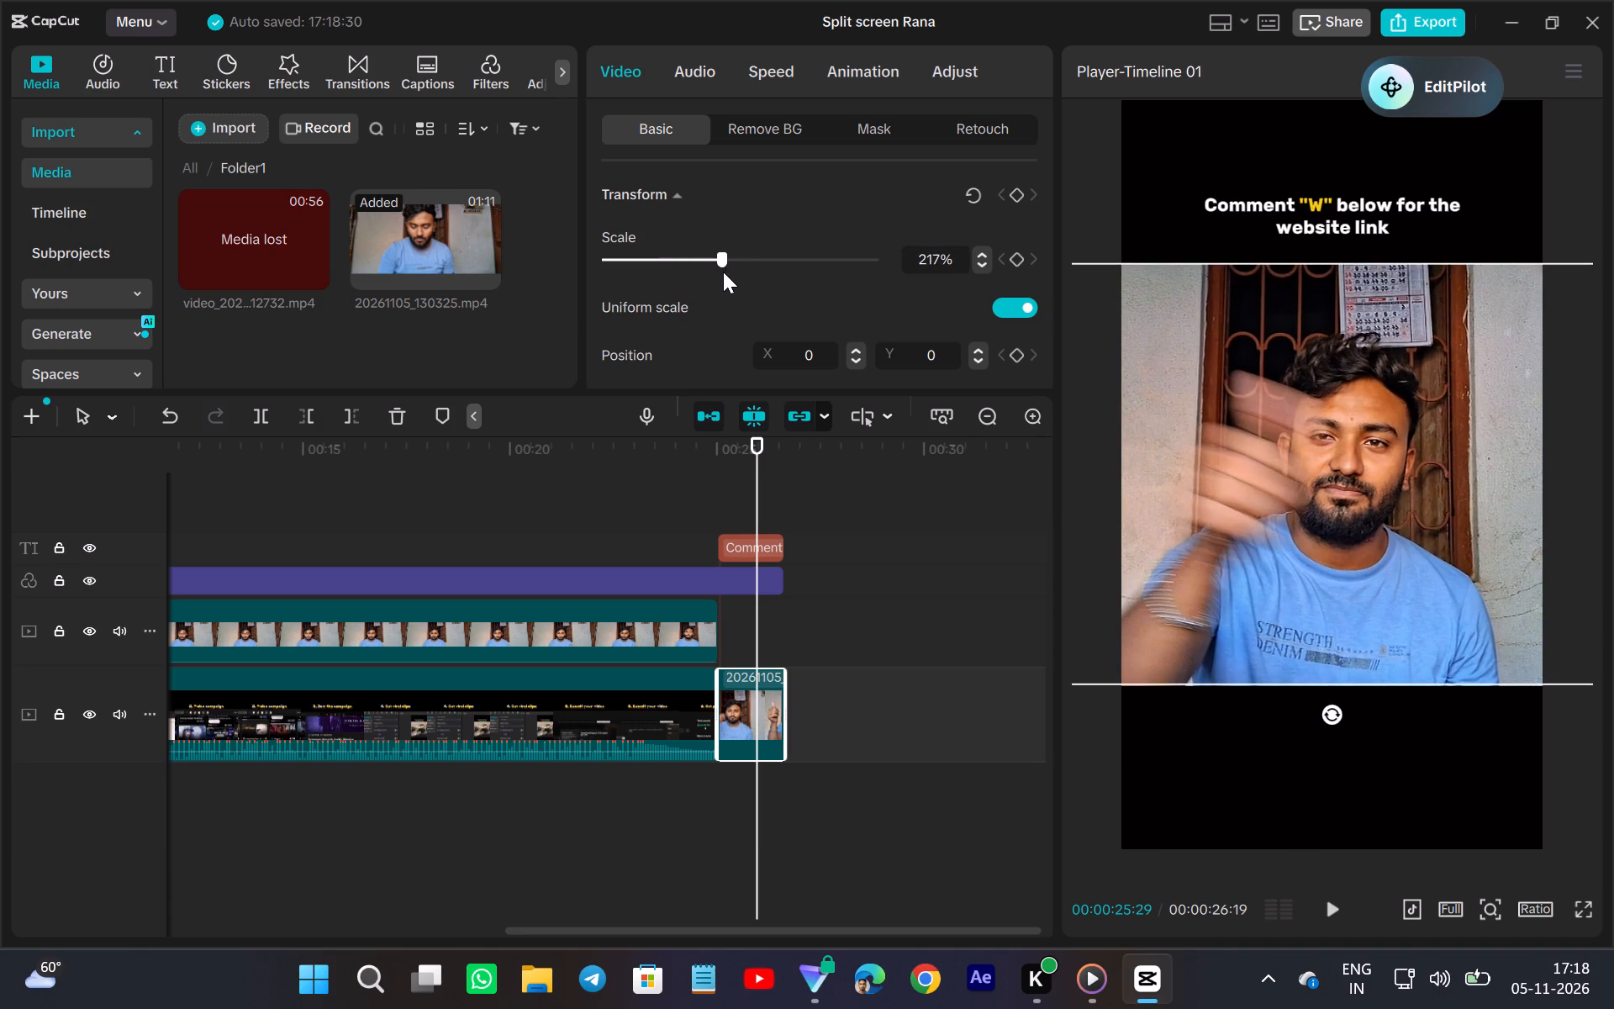
pyautogui.moveTo(723, 272); pyautogui.dragTo(731, 277)
pyautogui.tripleClick(985, 262)
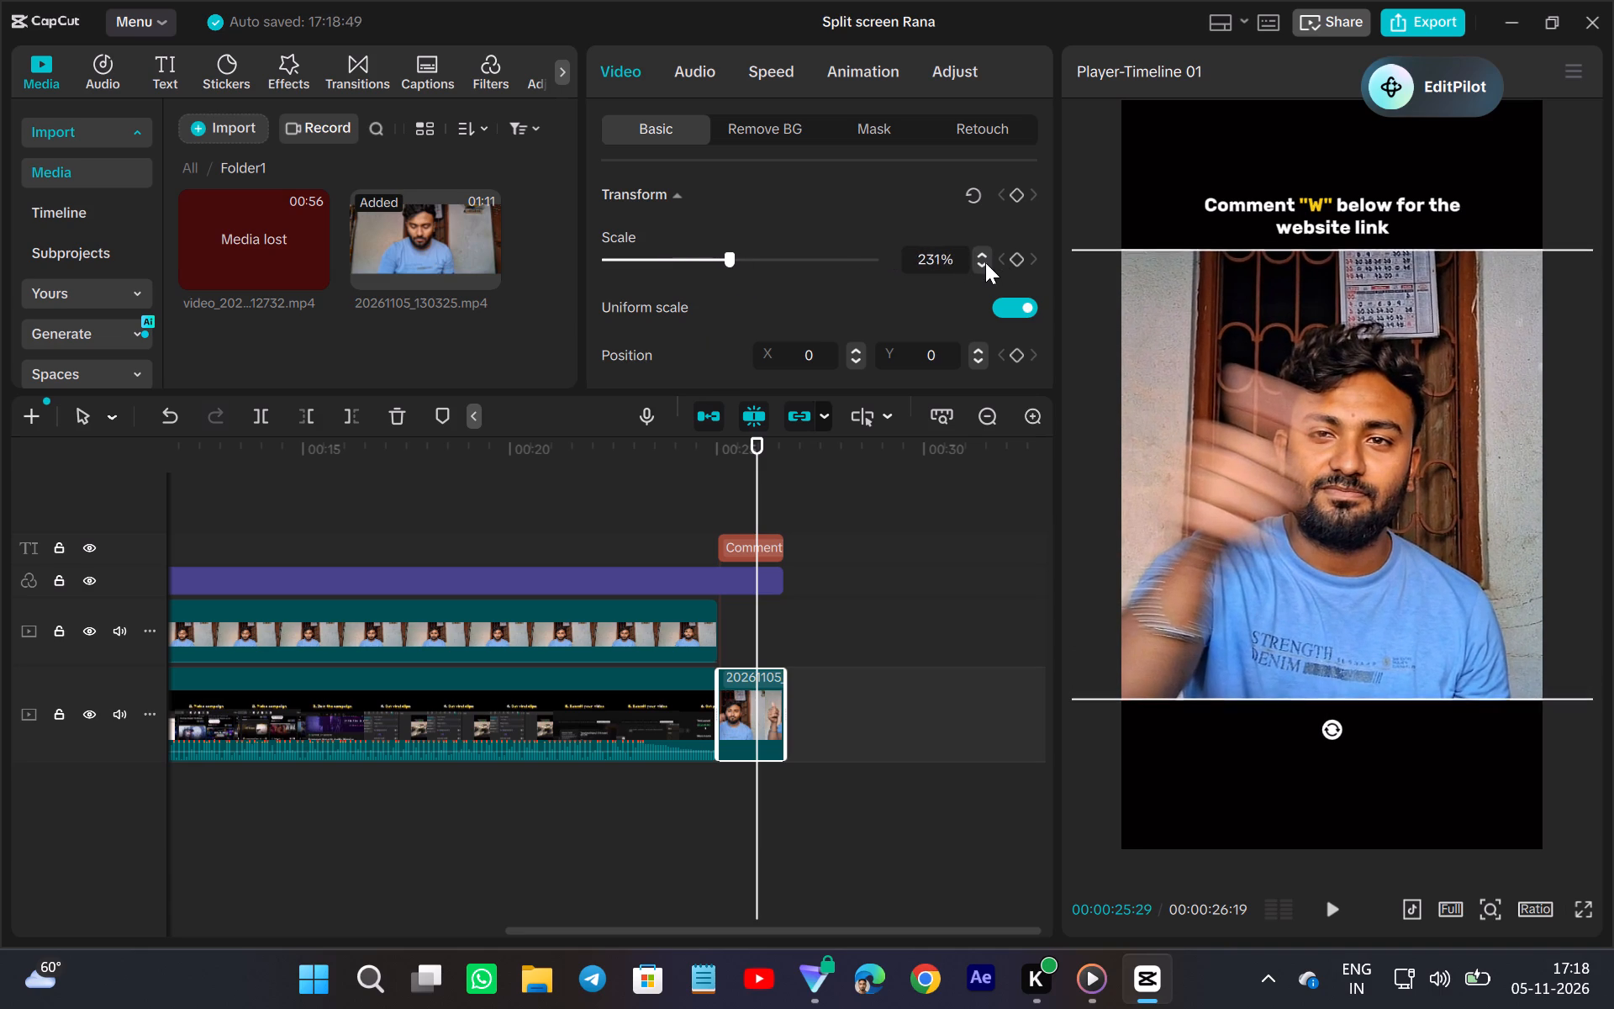
pyautogui.click(985, 262)
pyautogui.click(985, 262)
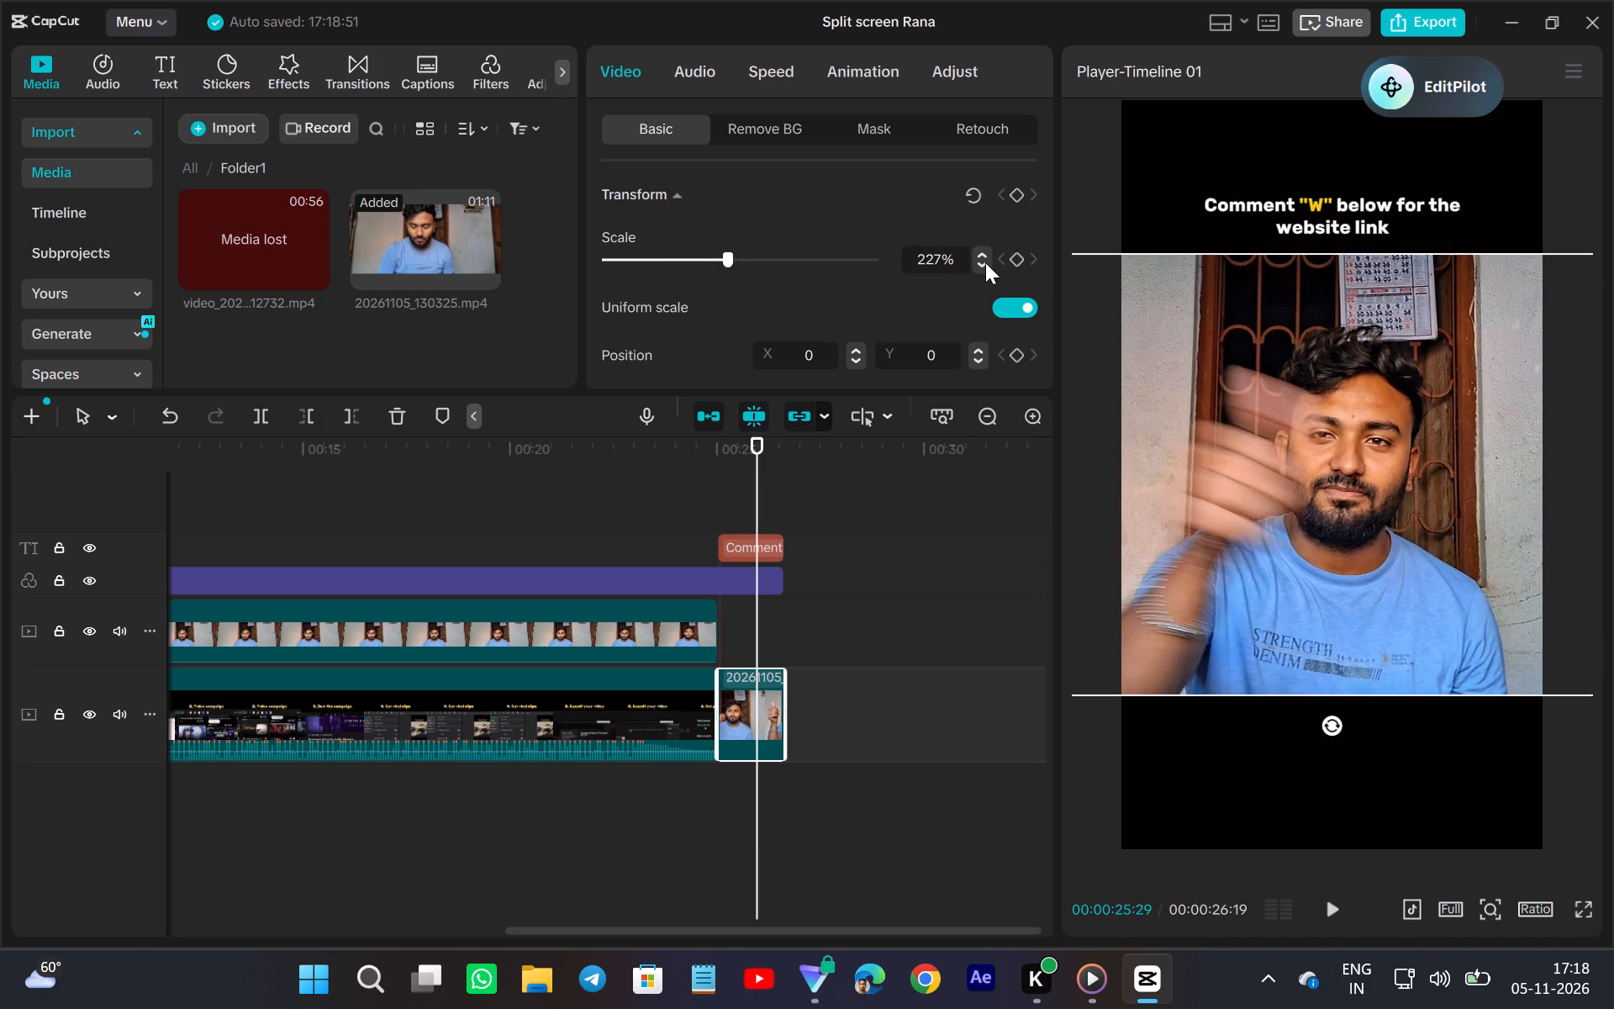
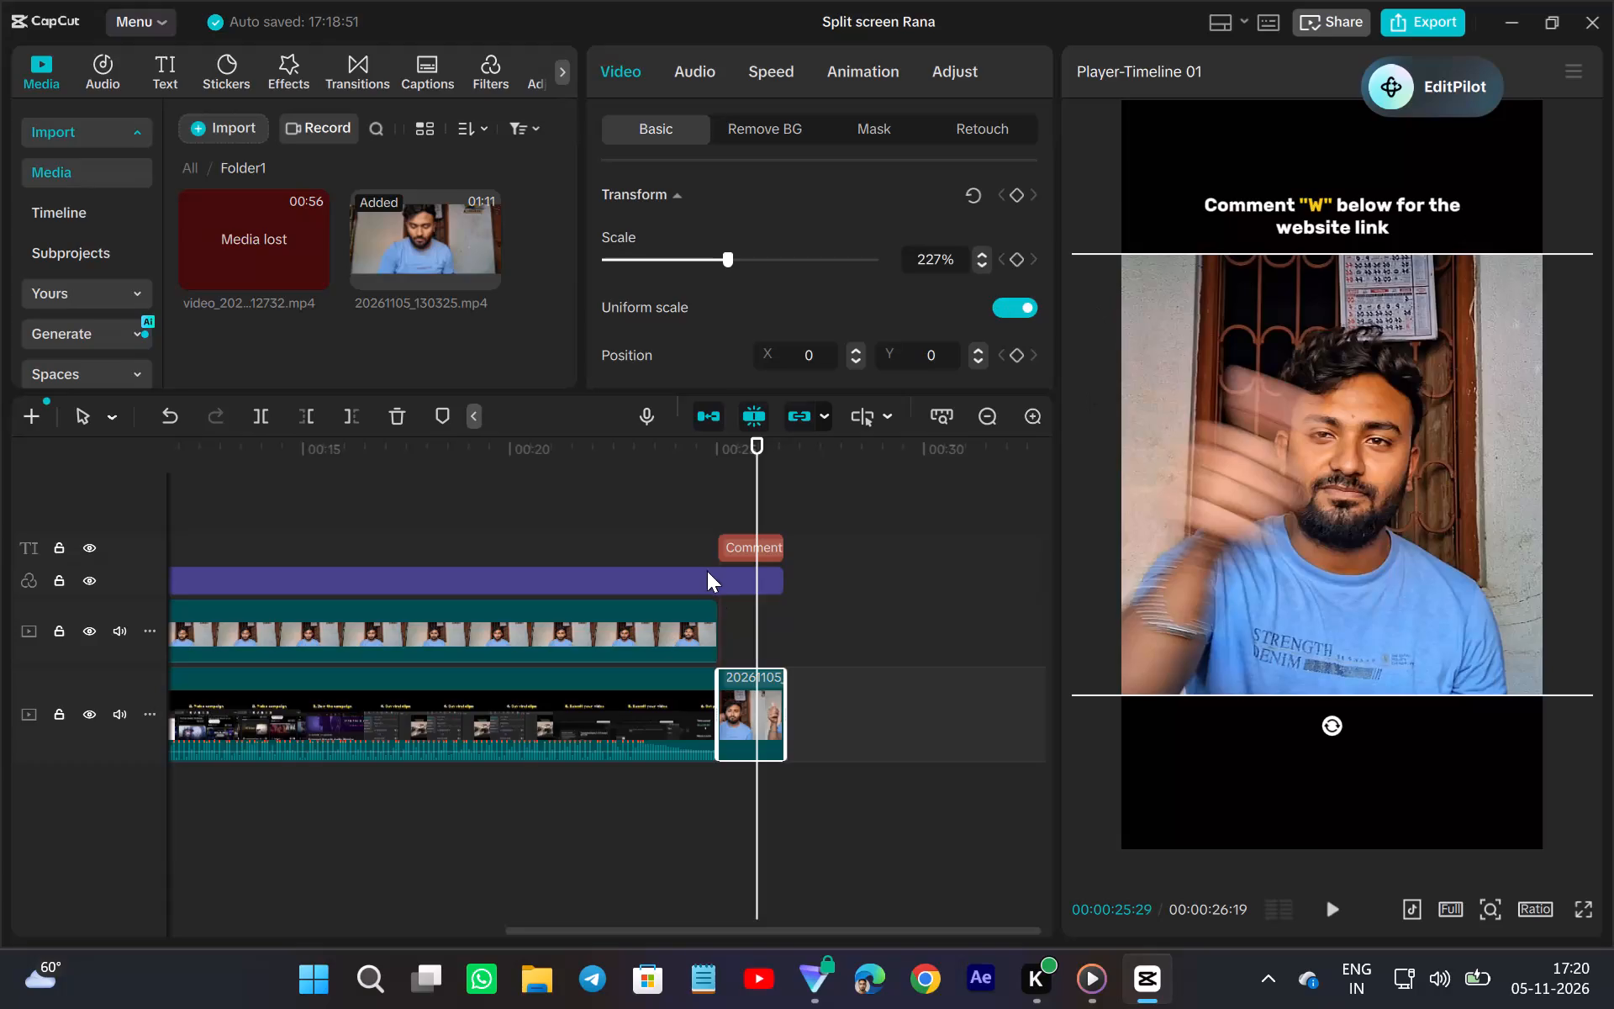
# Delete the lost video clip from Folder1 in the project's media library.
pyautogui.hscroll(3, 708, 594)
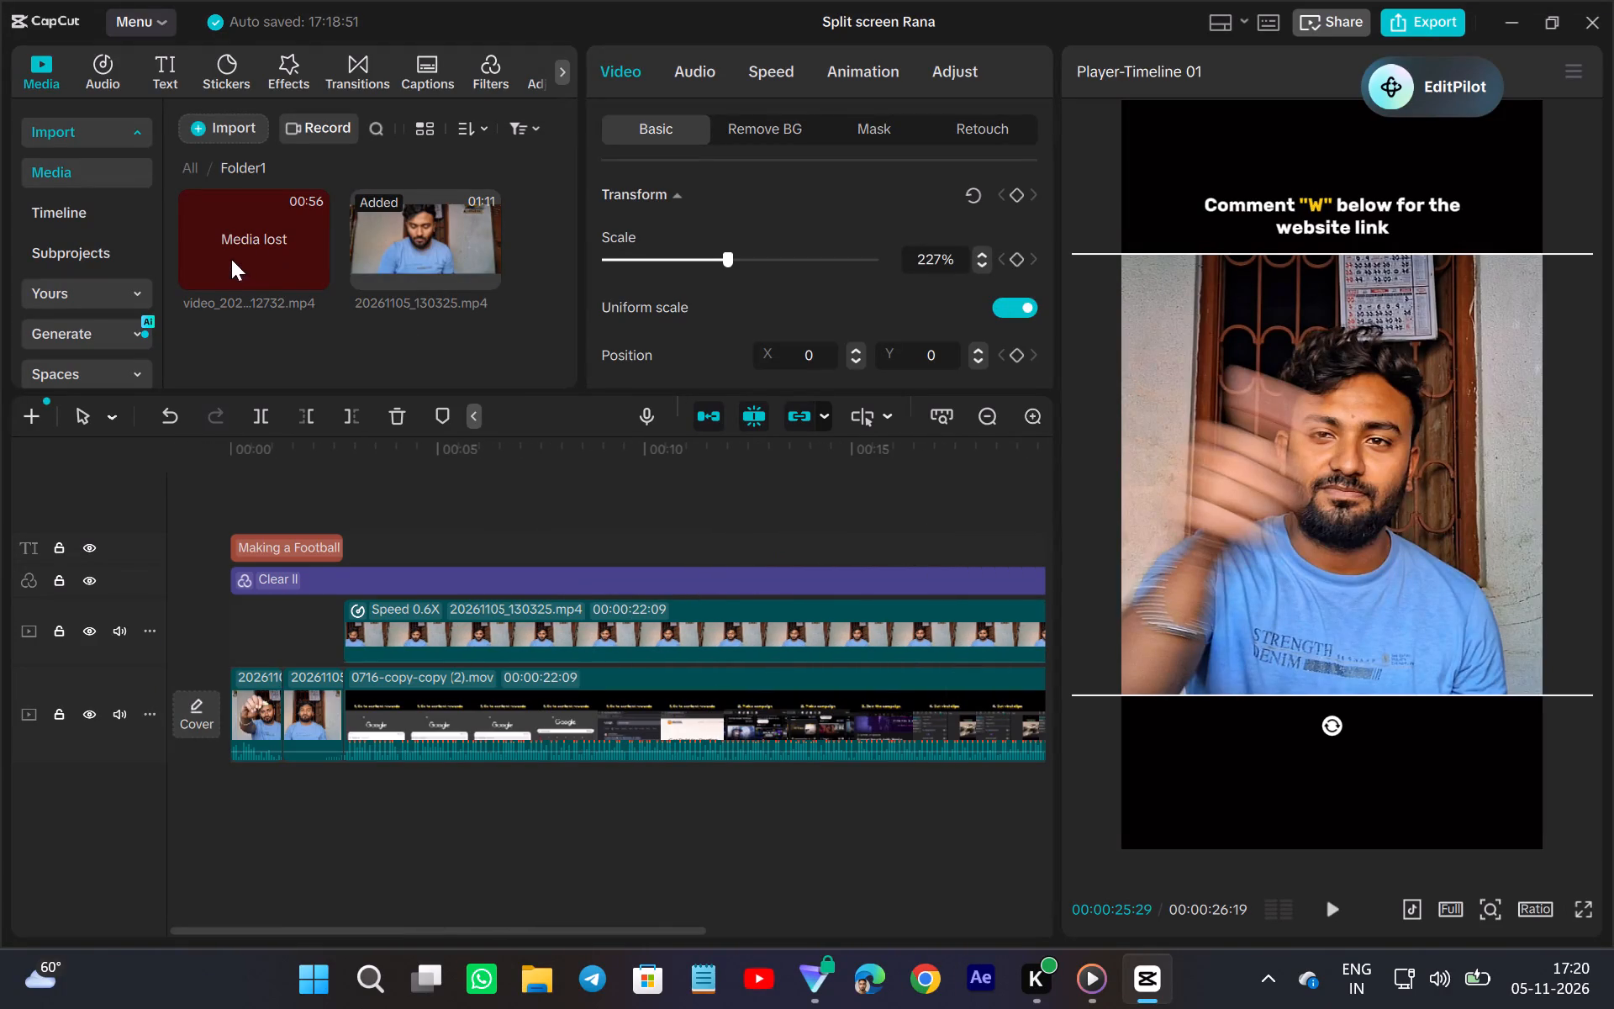
pyautogui.rightClick(237, 253)
pyautogui.click(337, 310)
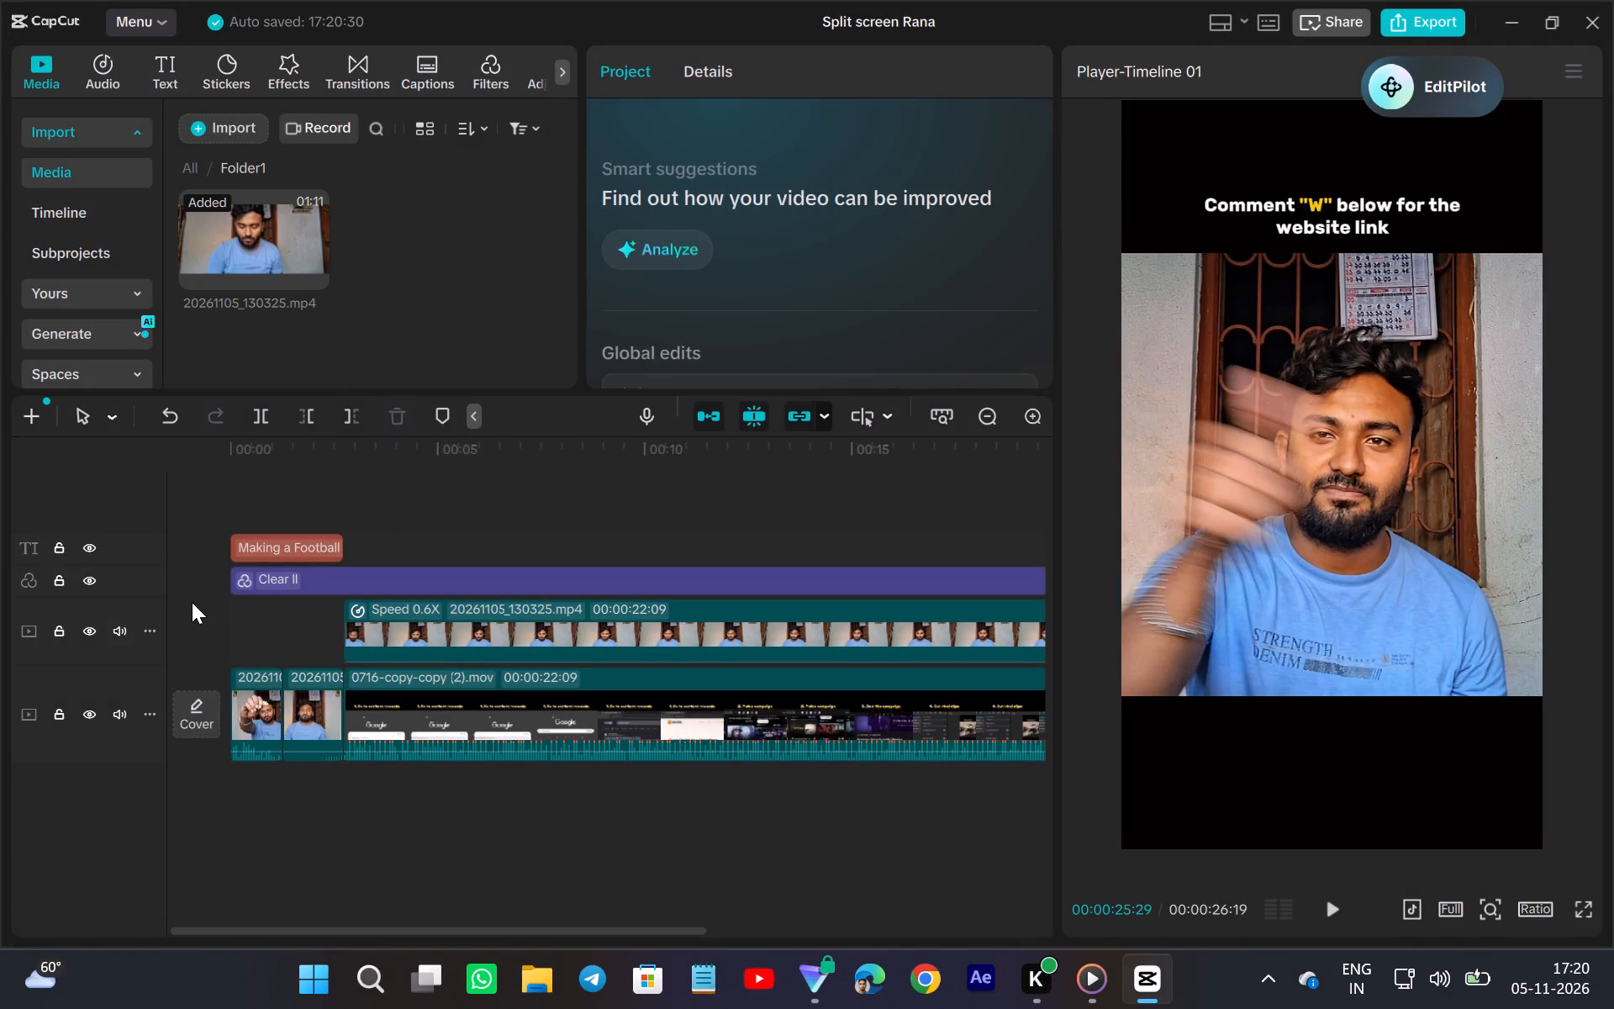
# Play the first moments of the video from the start of the timeline to check the opening.
pyautogui.click(192, 602)
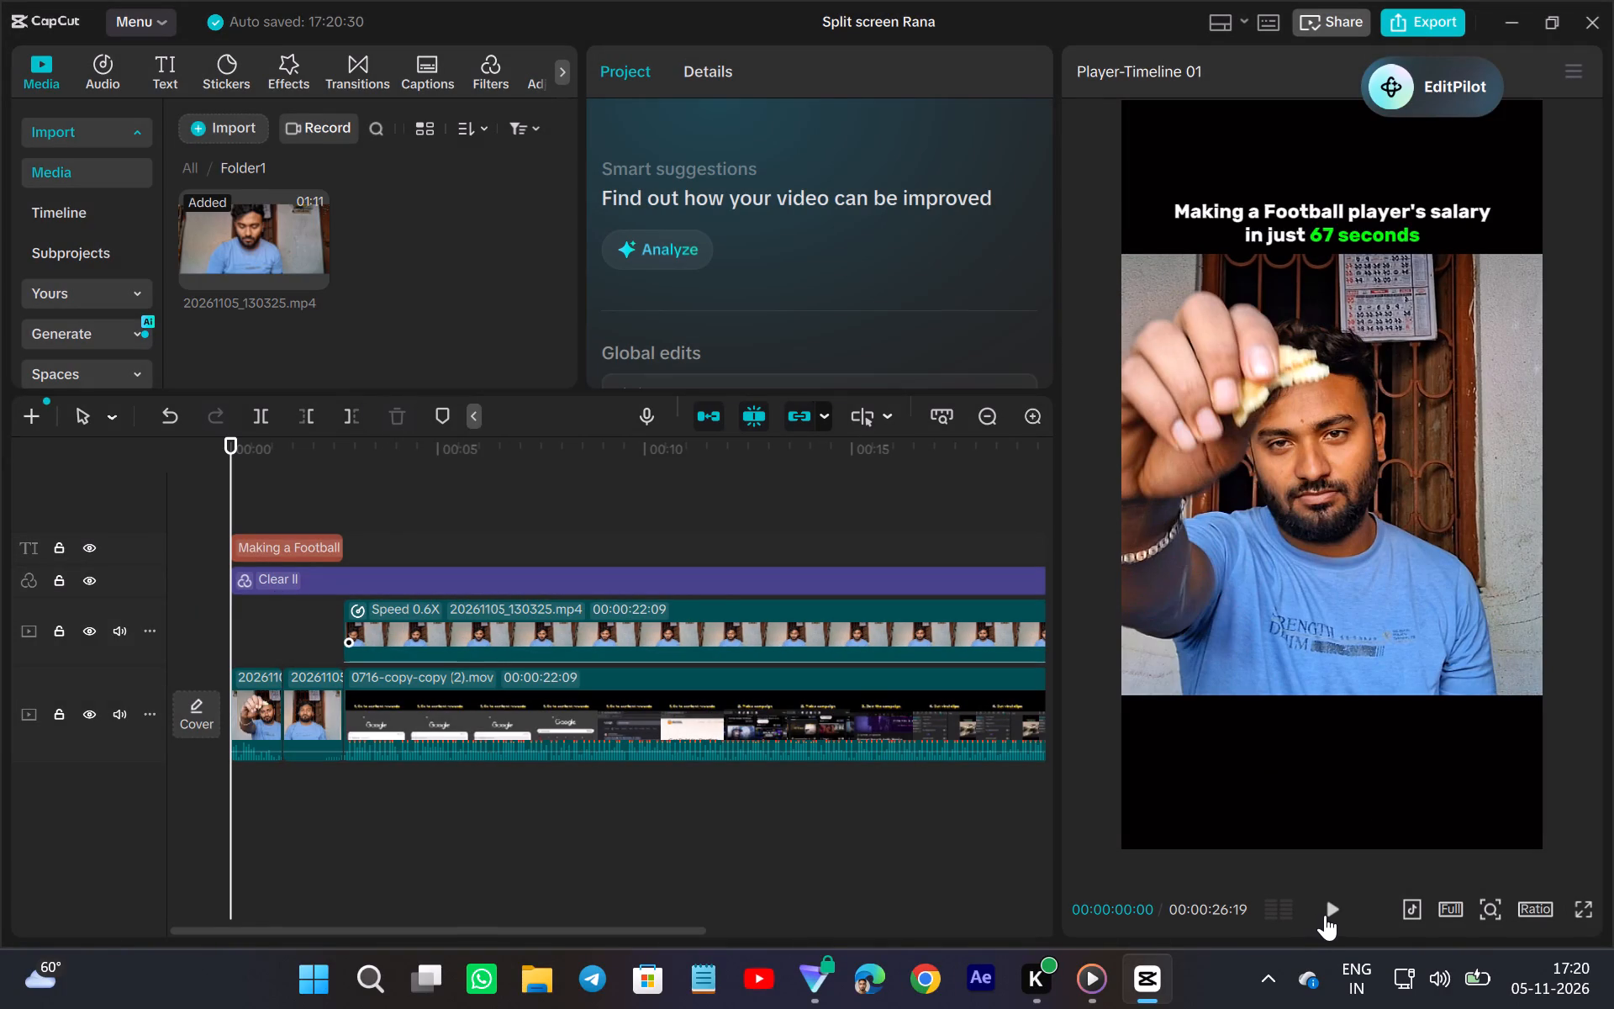
pyautogui.click(1325, 915)
pyautogui.click(1328, 910)
# Export the timeline as a 1080P H.264 mp4 at 30fps named Split screen Rana, without sharing it online.
pyautogui.click(1421, 28)
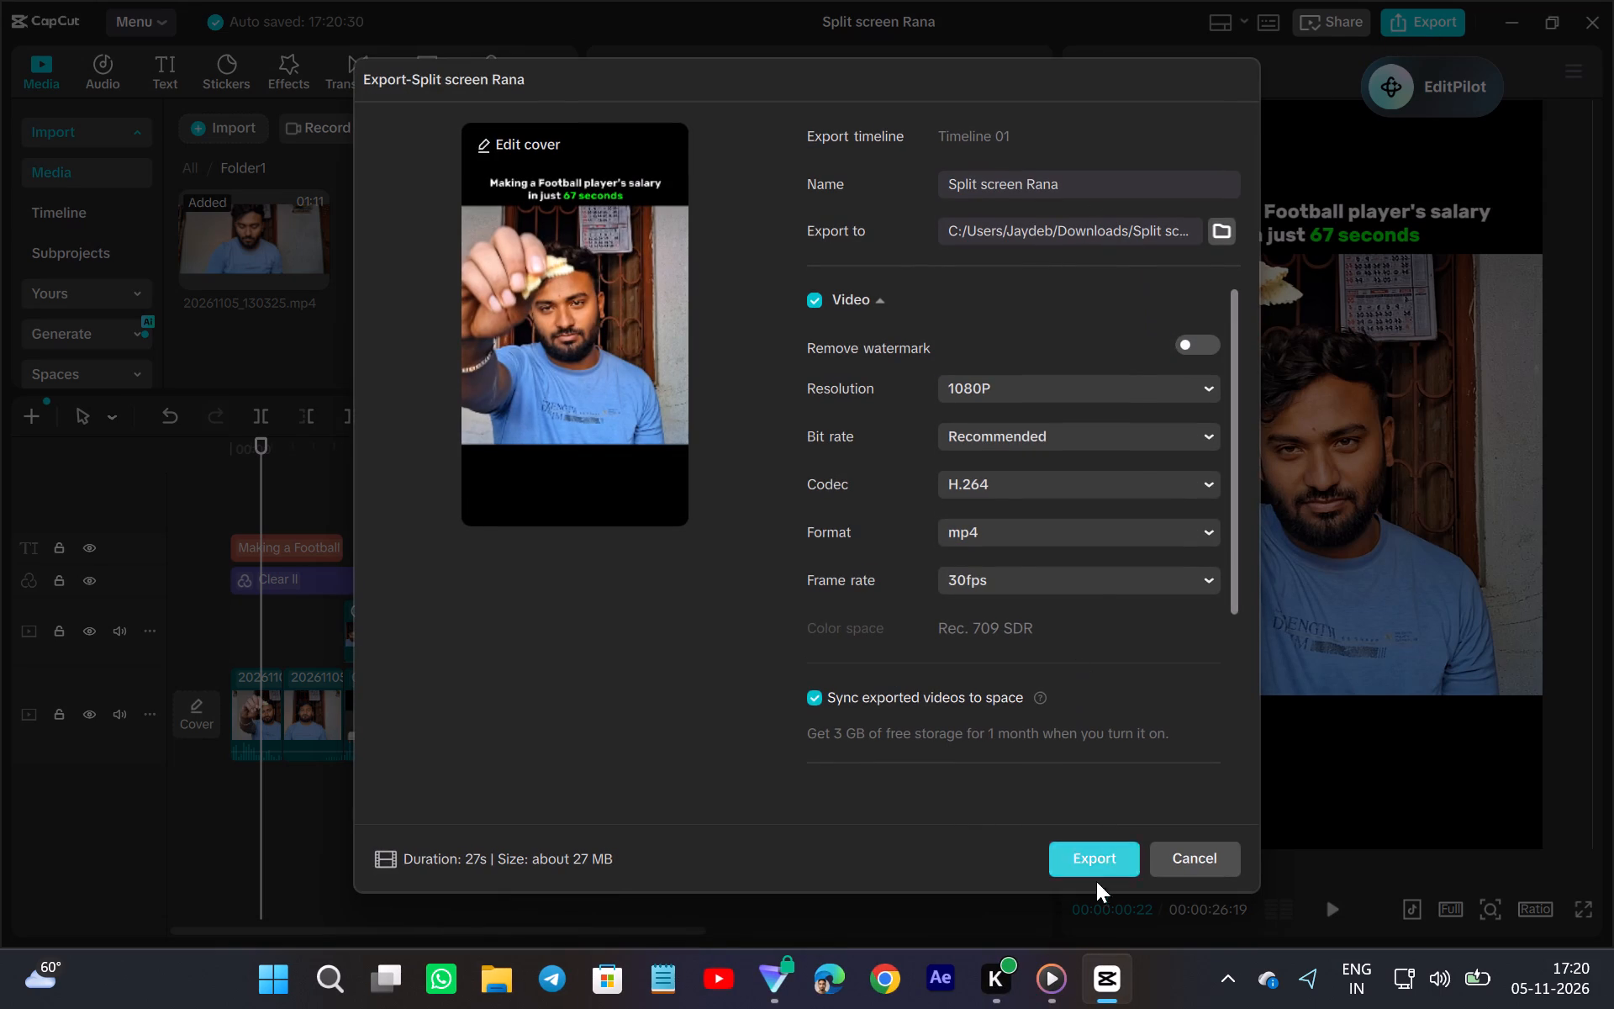
pyautogui.click(1097, 864)
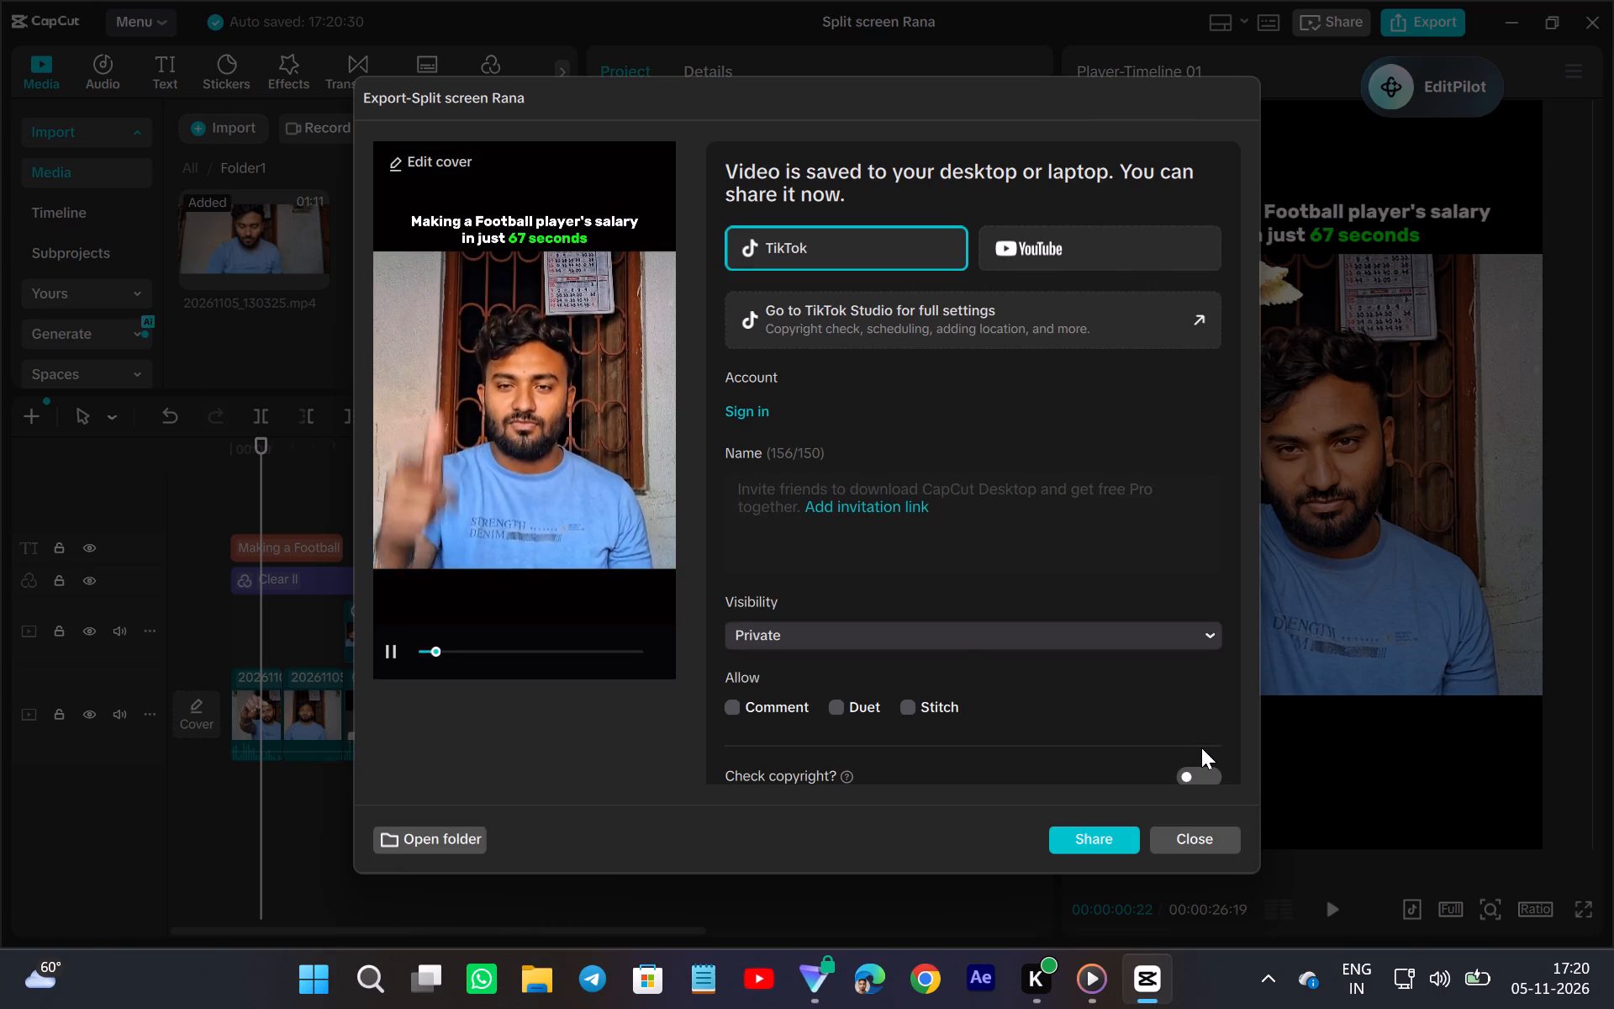
pyautogui.click(1176, 835)
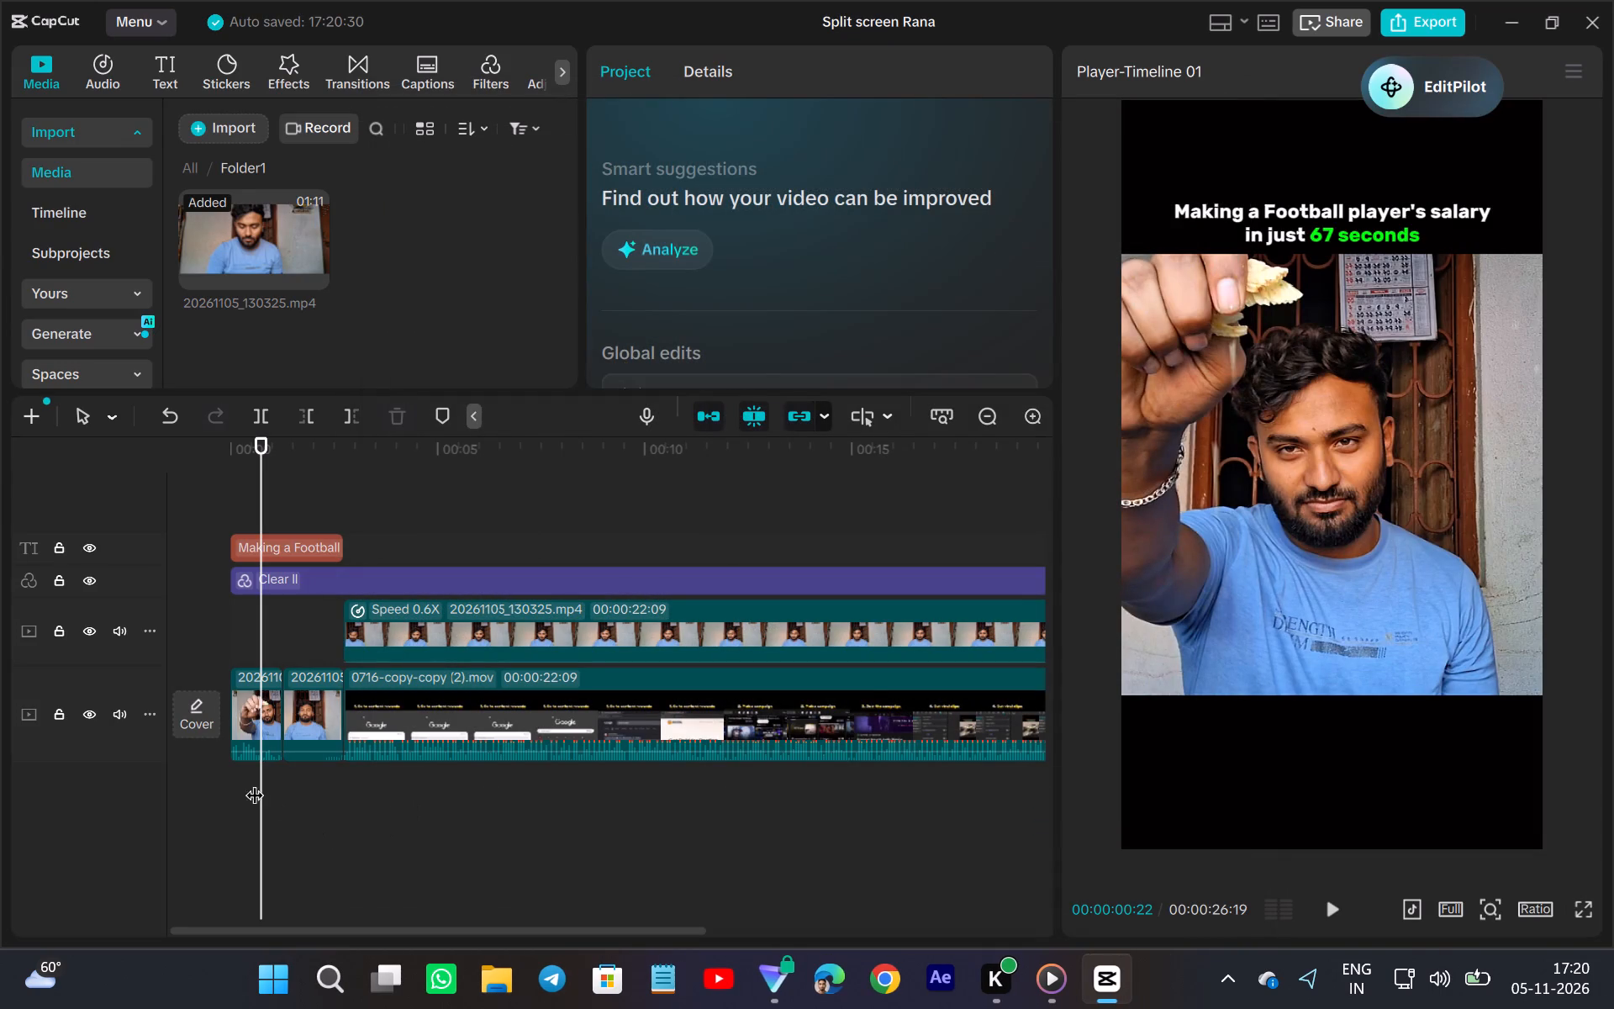
# Return the playhead to the start of the timeline.
pyautogui.click(216, 792)
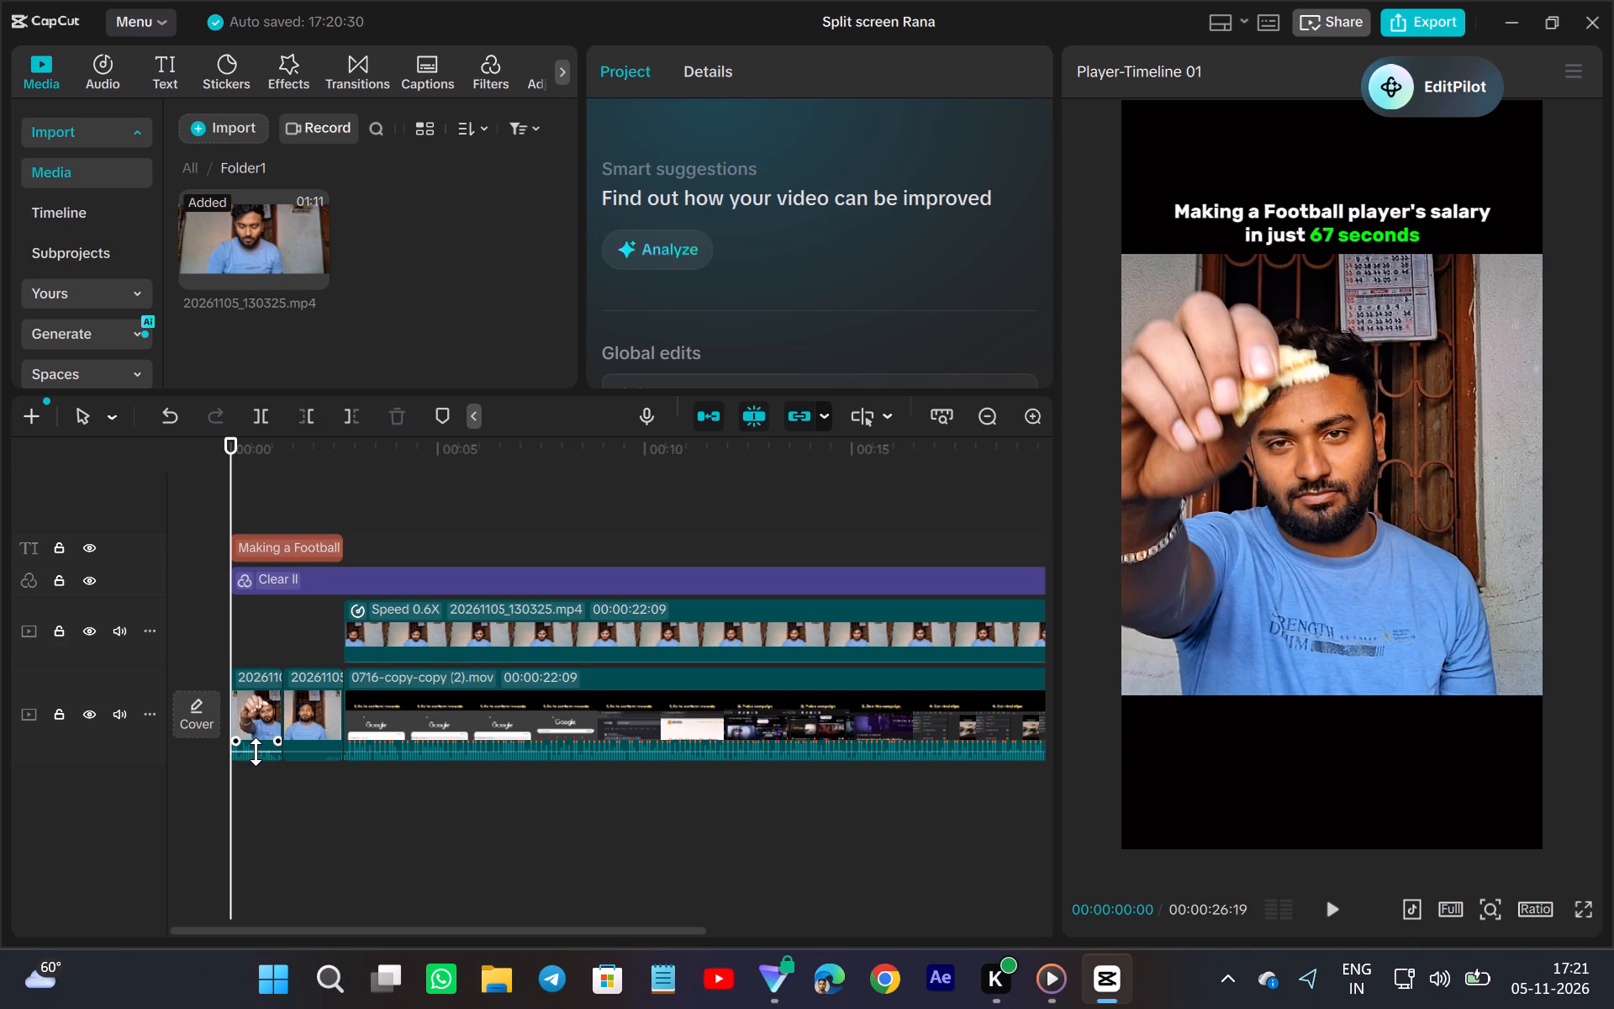
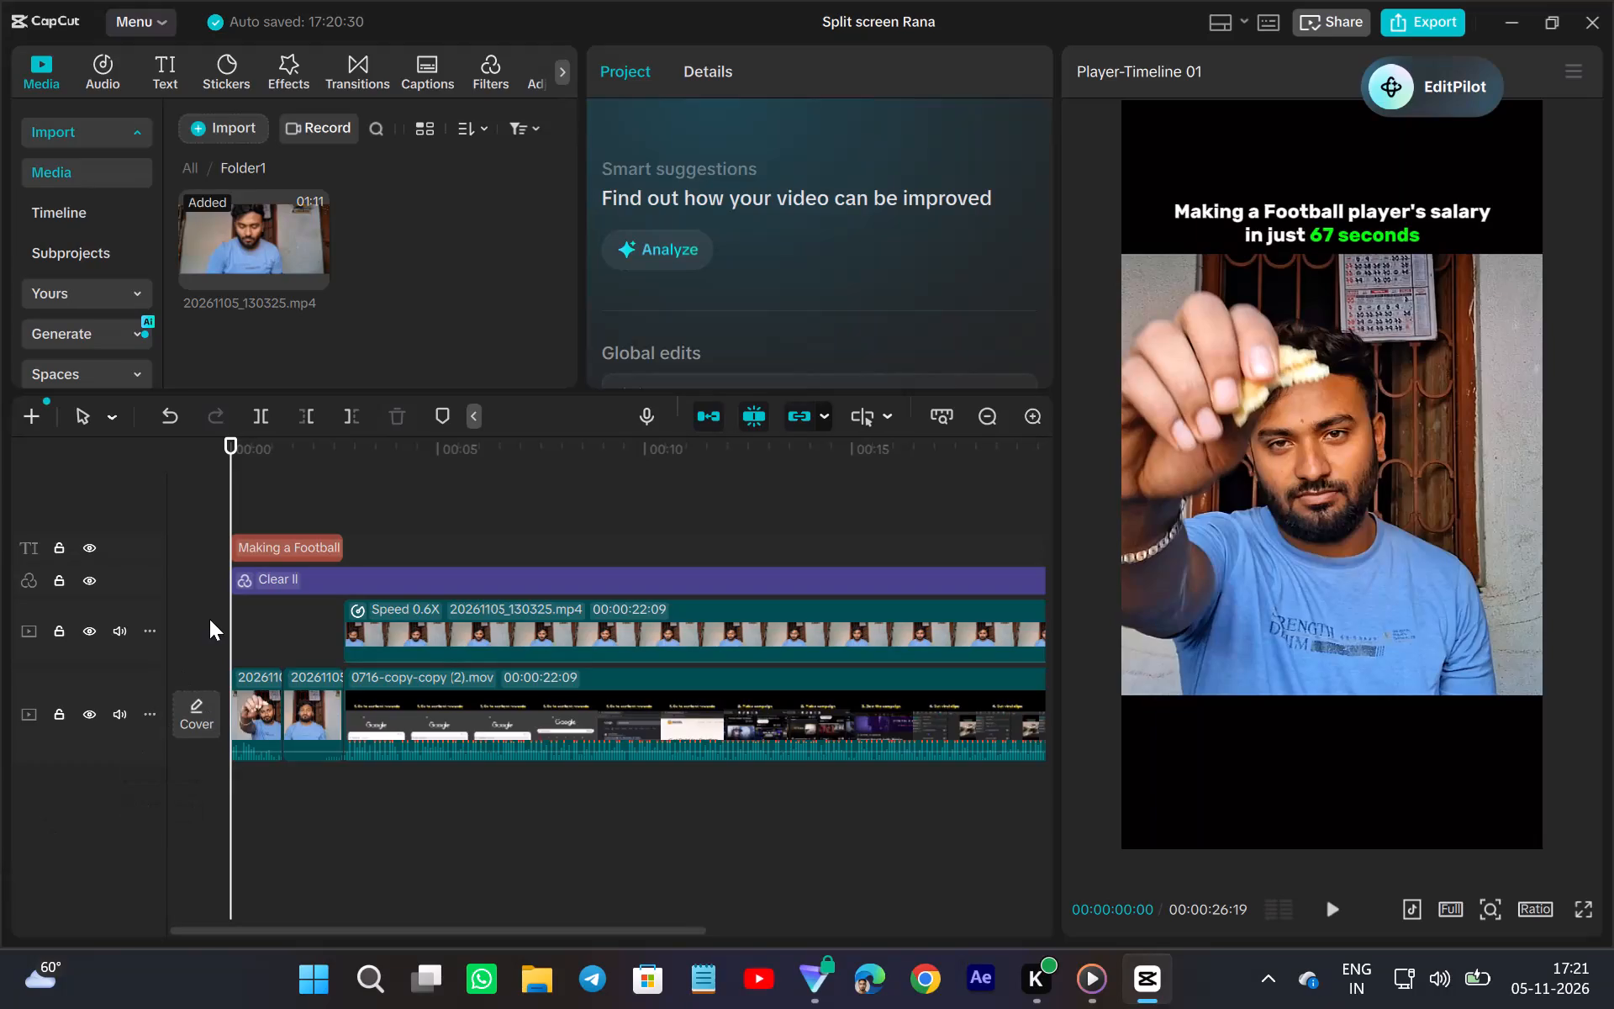
# Play the first moment of the video from the start of the timeline and pause it to check the opening shot.
pyautogui.click(209, 619)
pyautogui.click(1343, 906)
pyautogui.click(1343, 906)
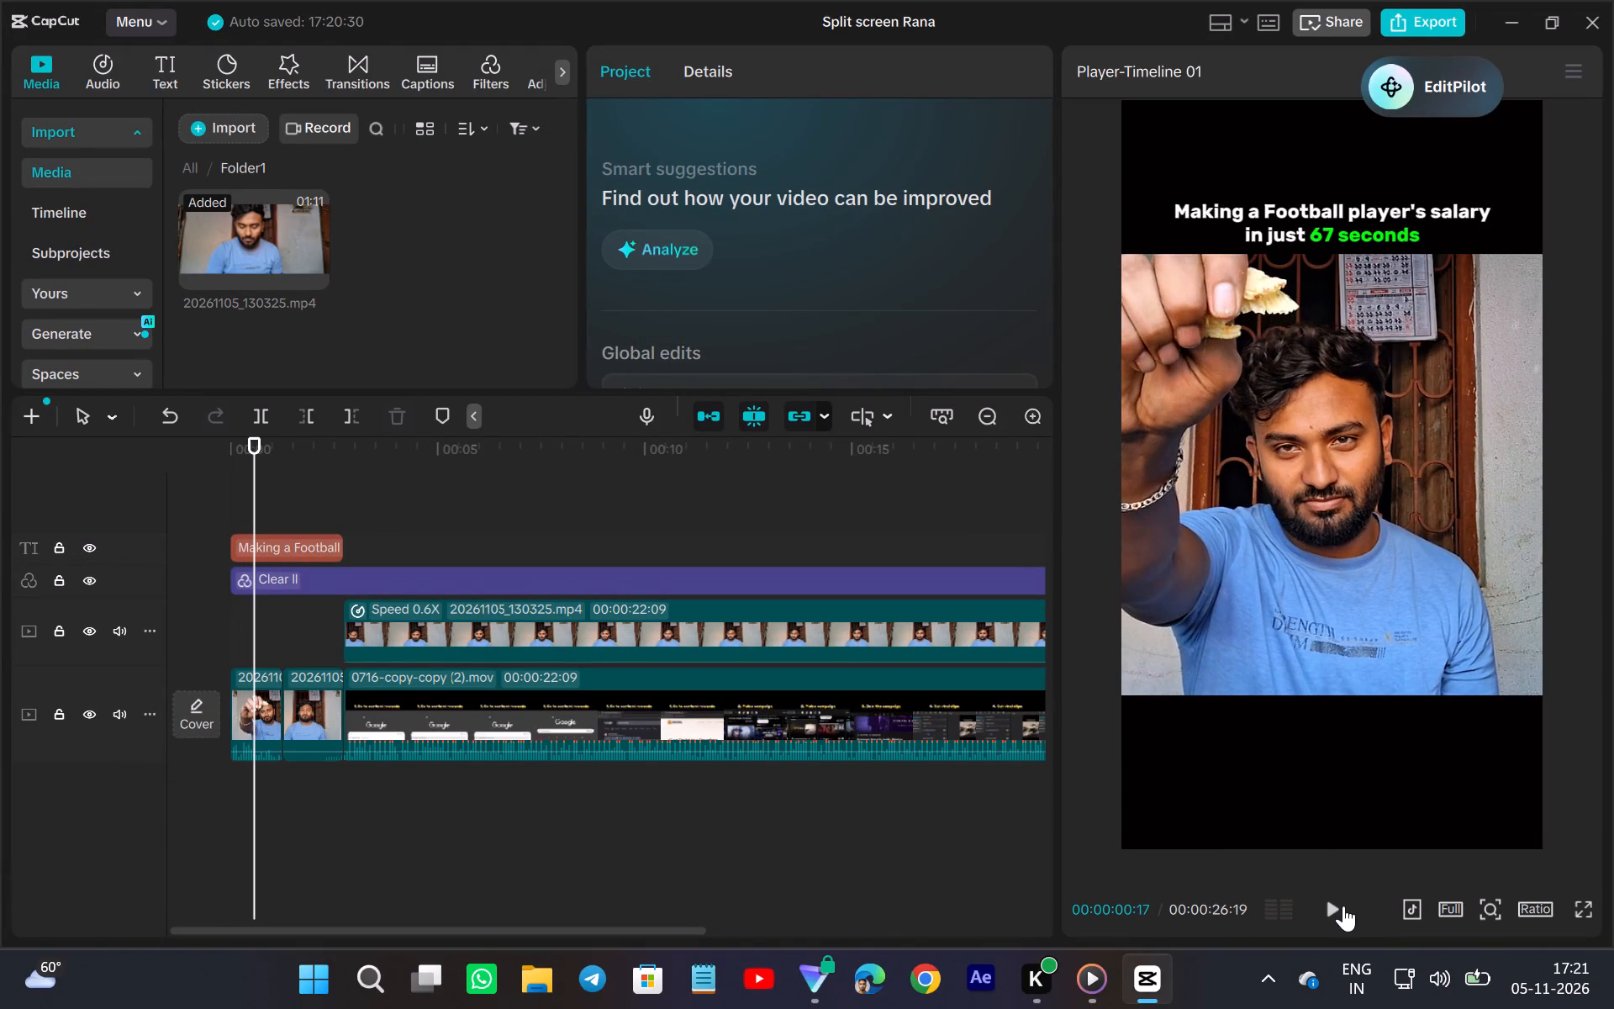
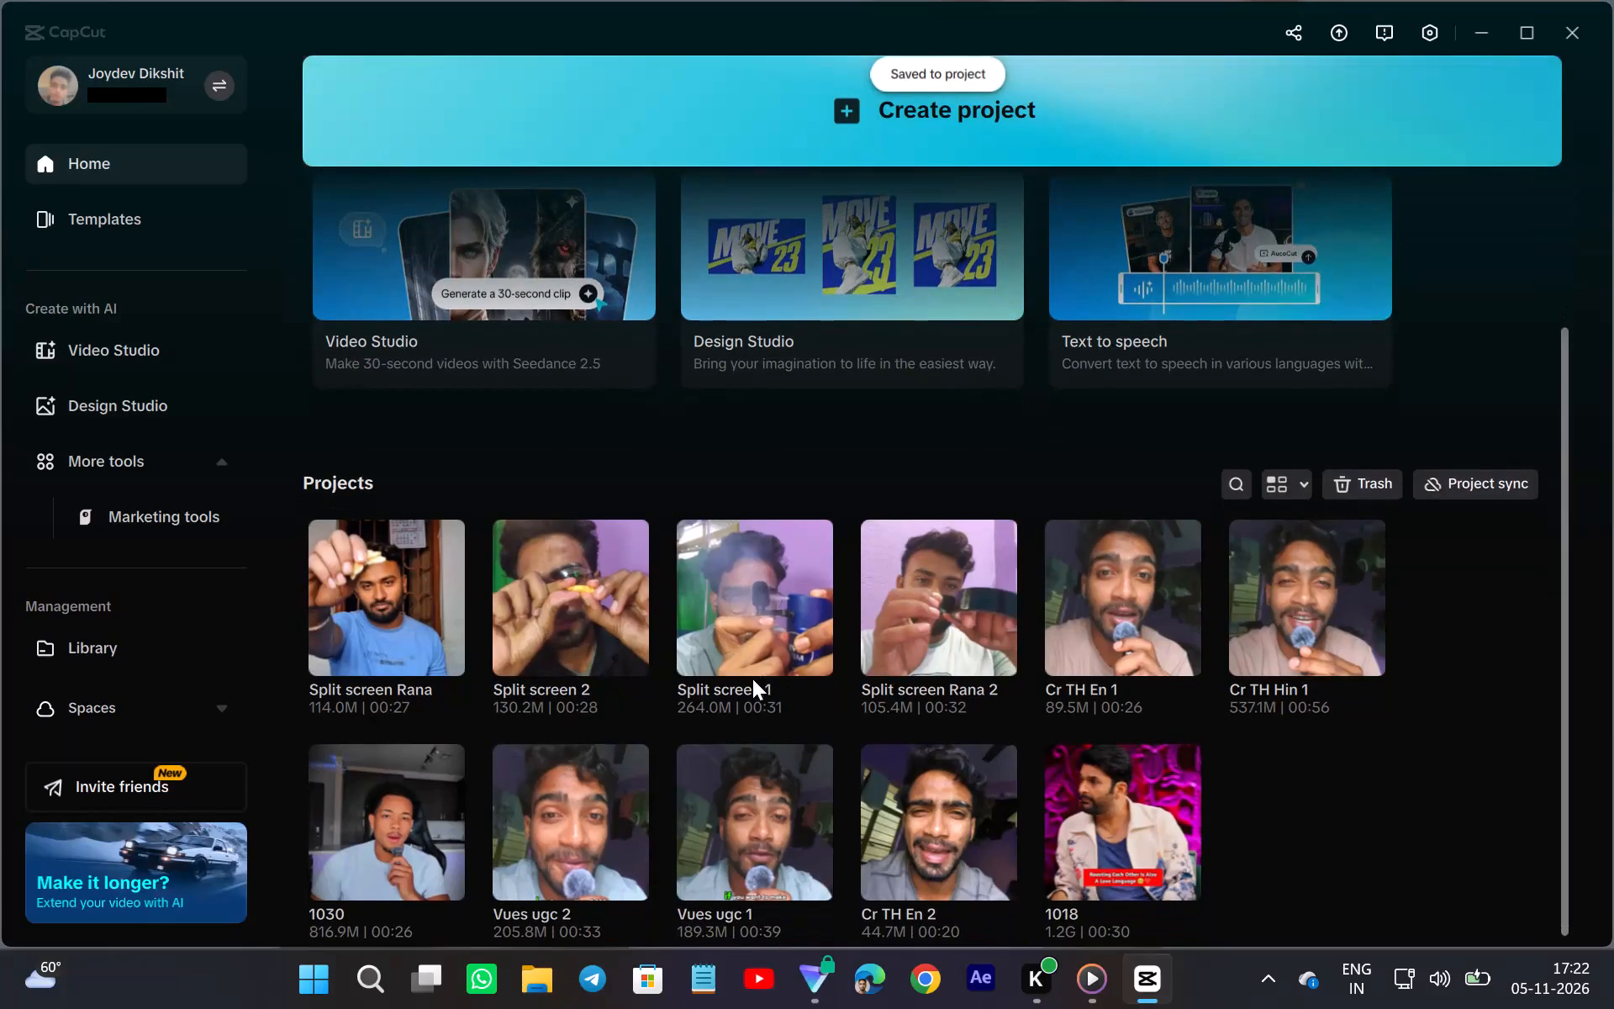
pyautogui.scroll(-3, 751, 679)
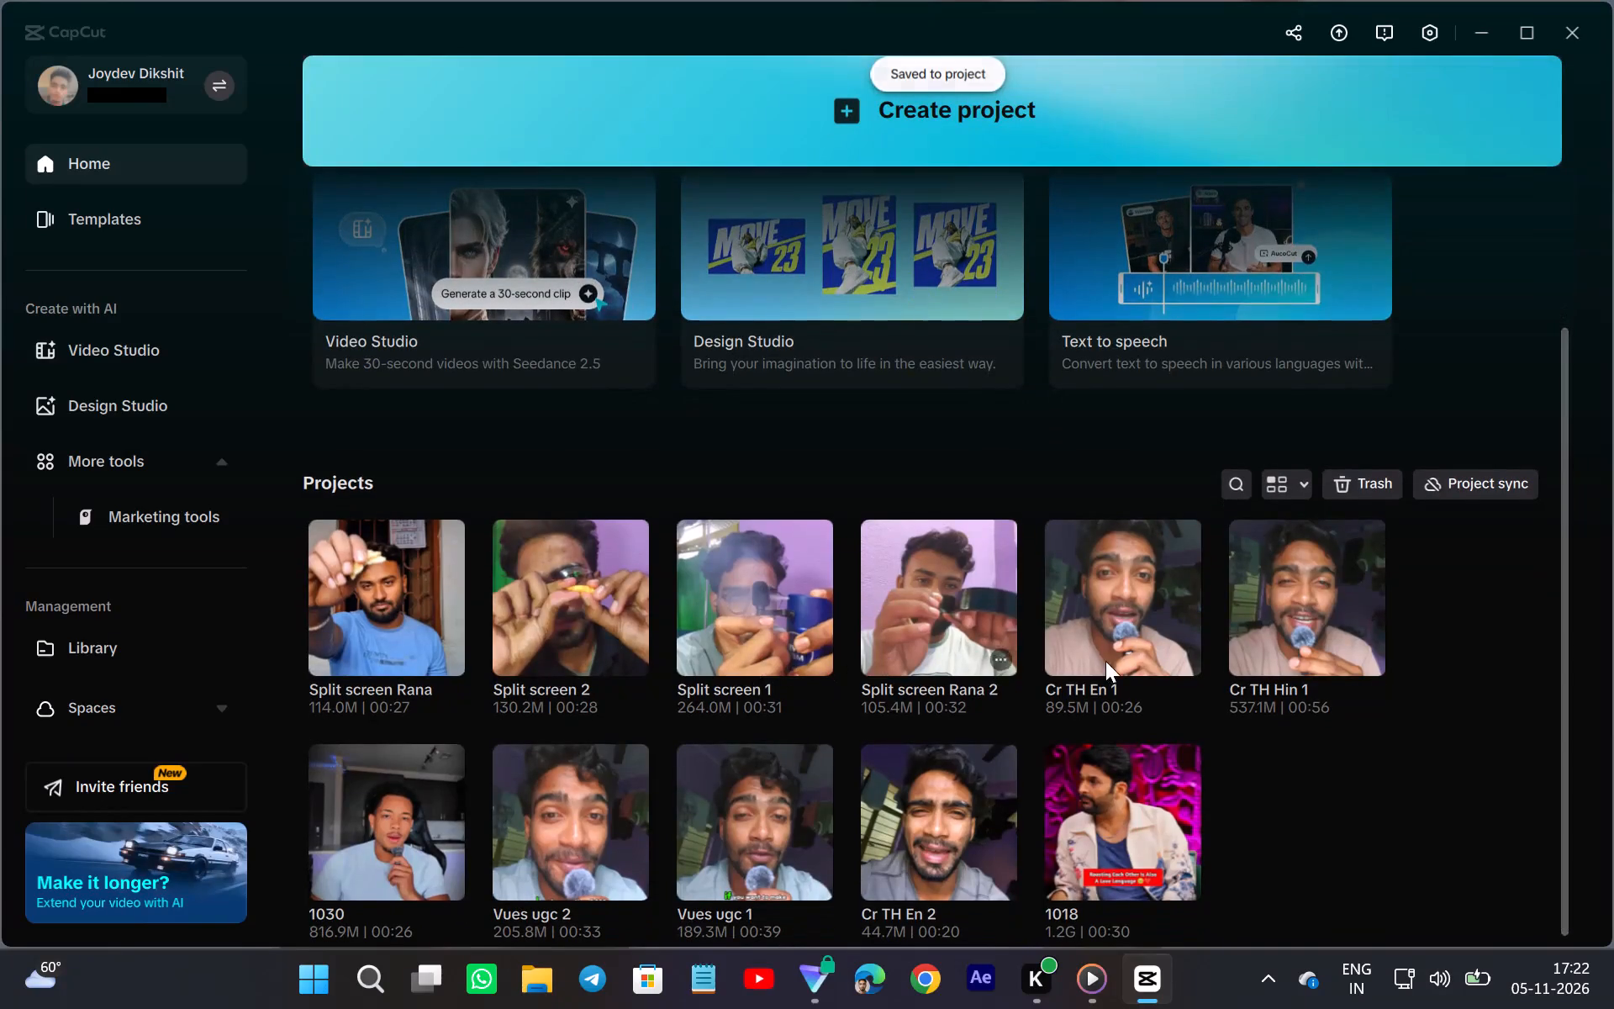
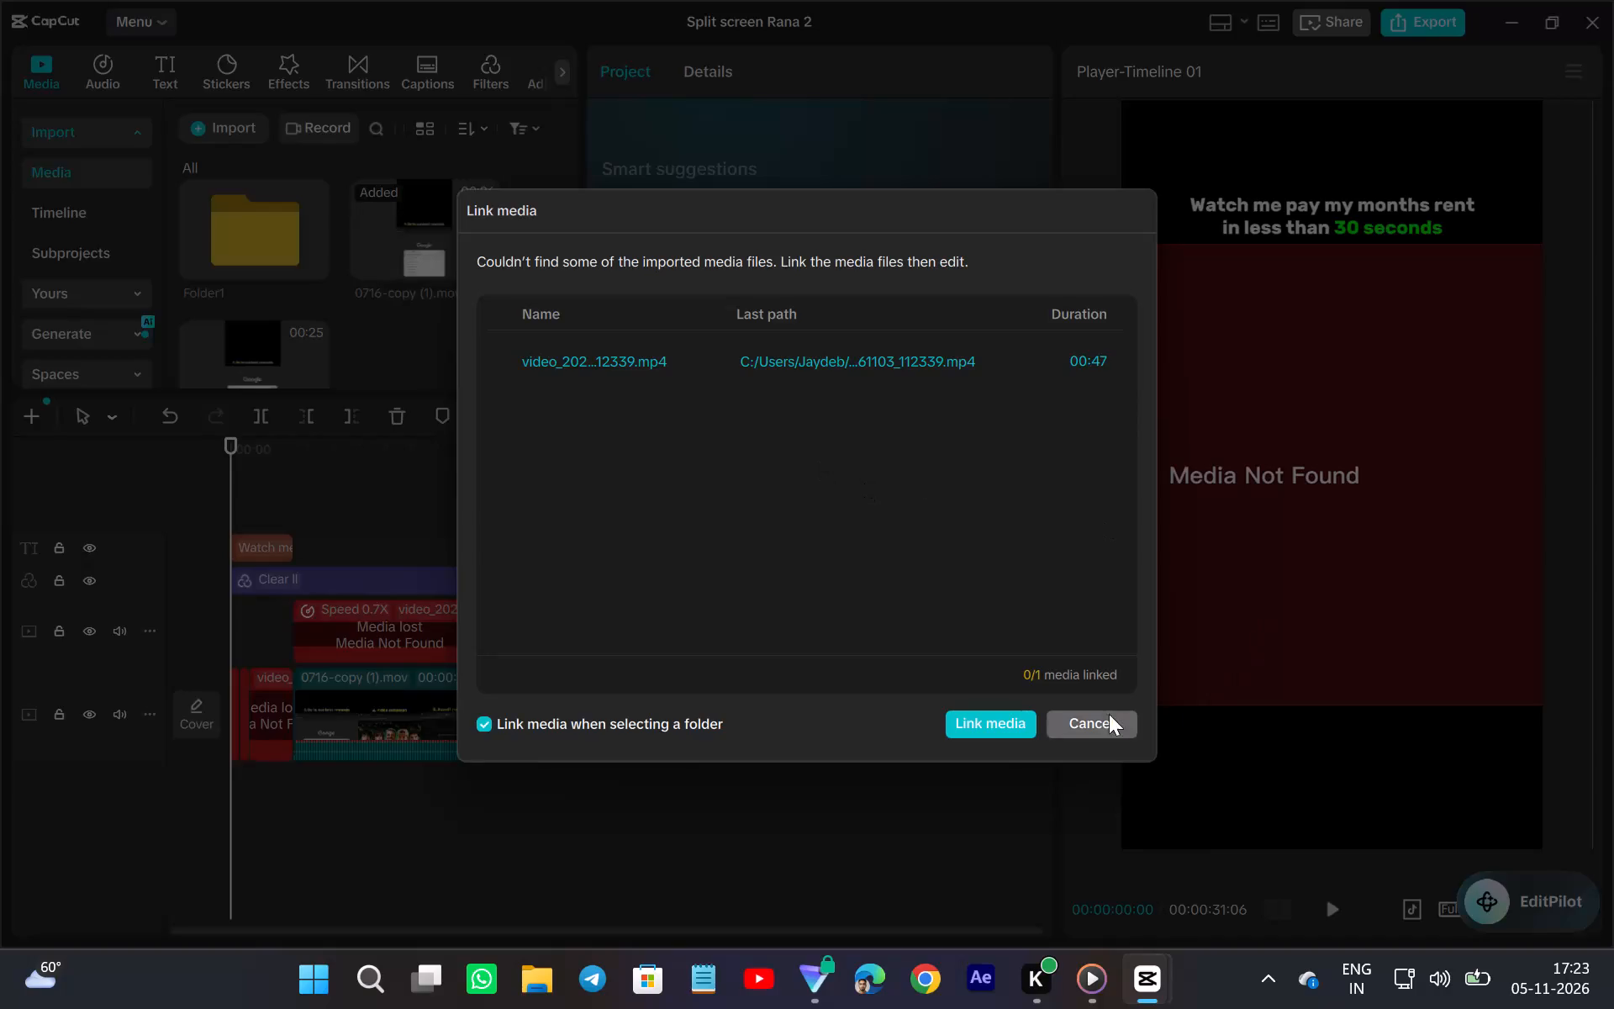
# Dismiss the missing-media dialog without linking the lost video file.
pyautogui.click(1105, 721)
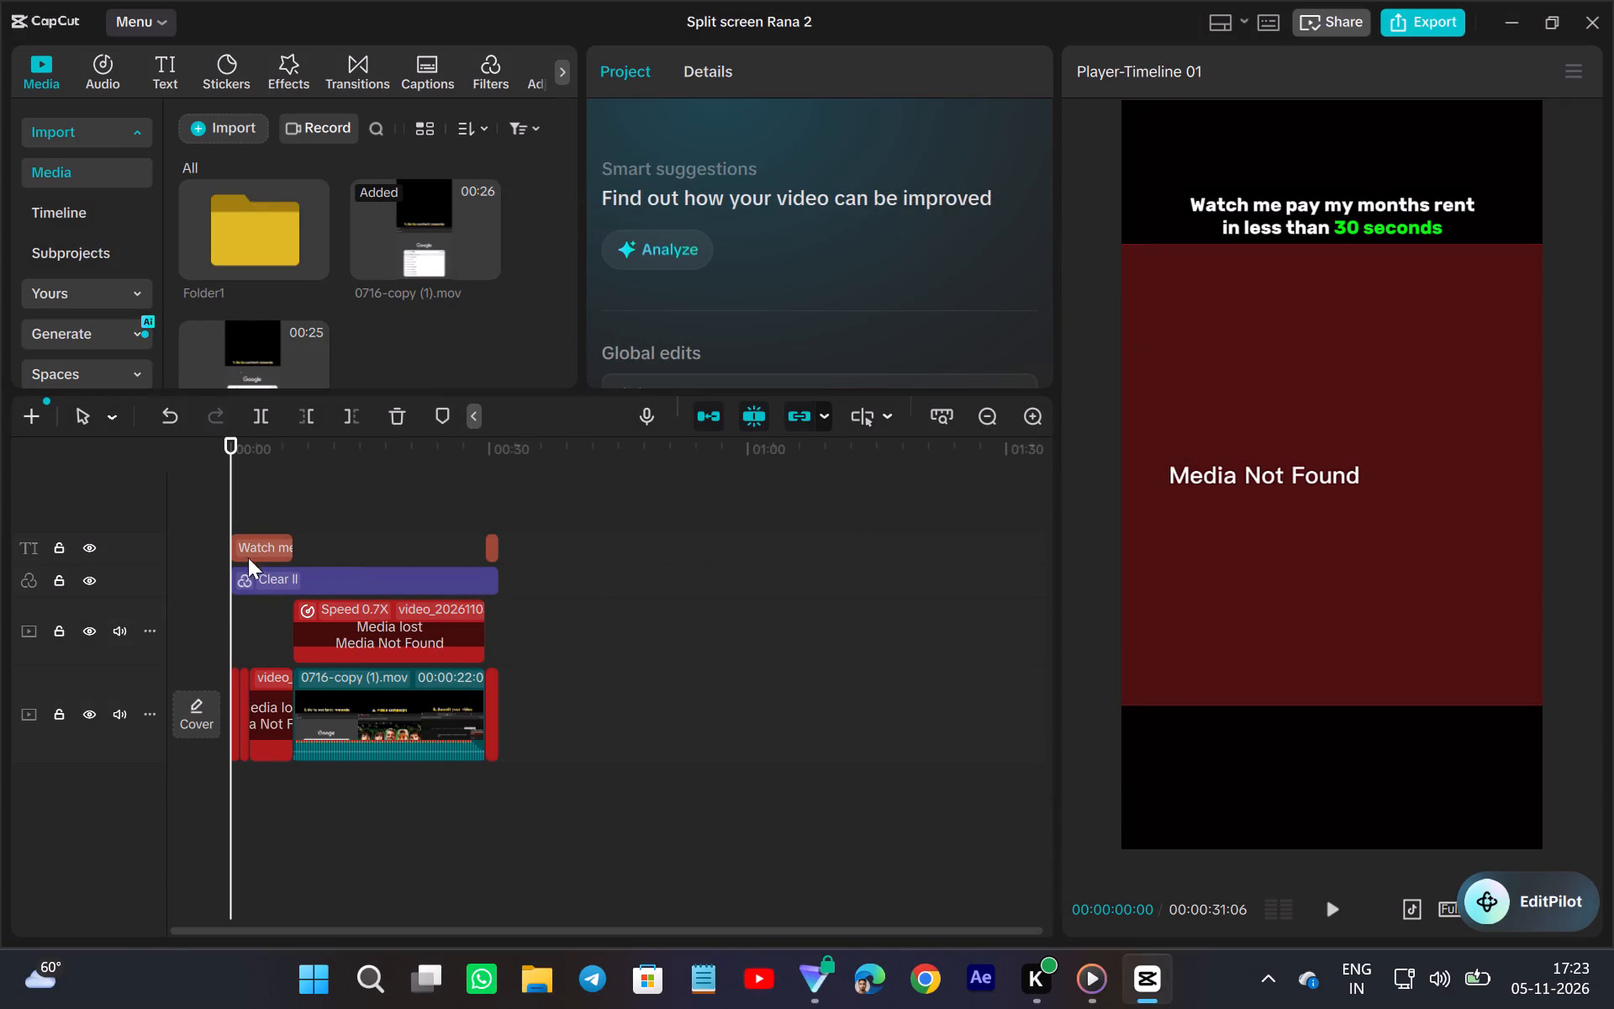
# Replace the opening title text with "Making a full time monthly salary".
pyautogui.click(256, 552)
pyautogui.moveTo(836, 198); pyautogui.dragTo(509, 157)
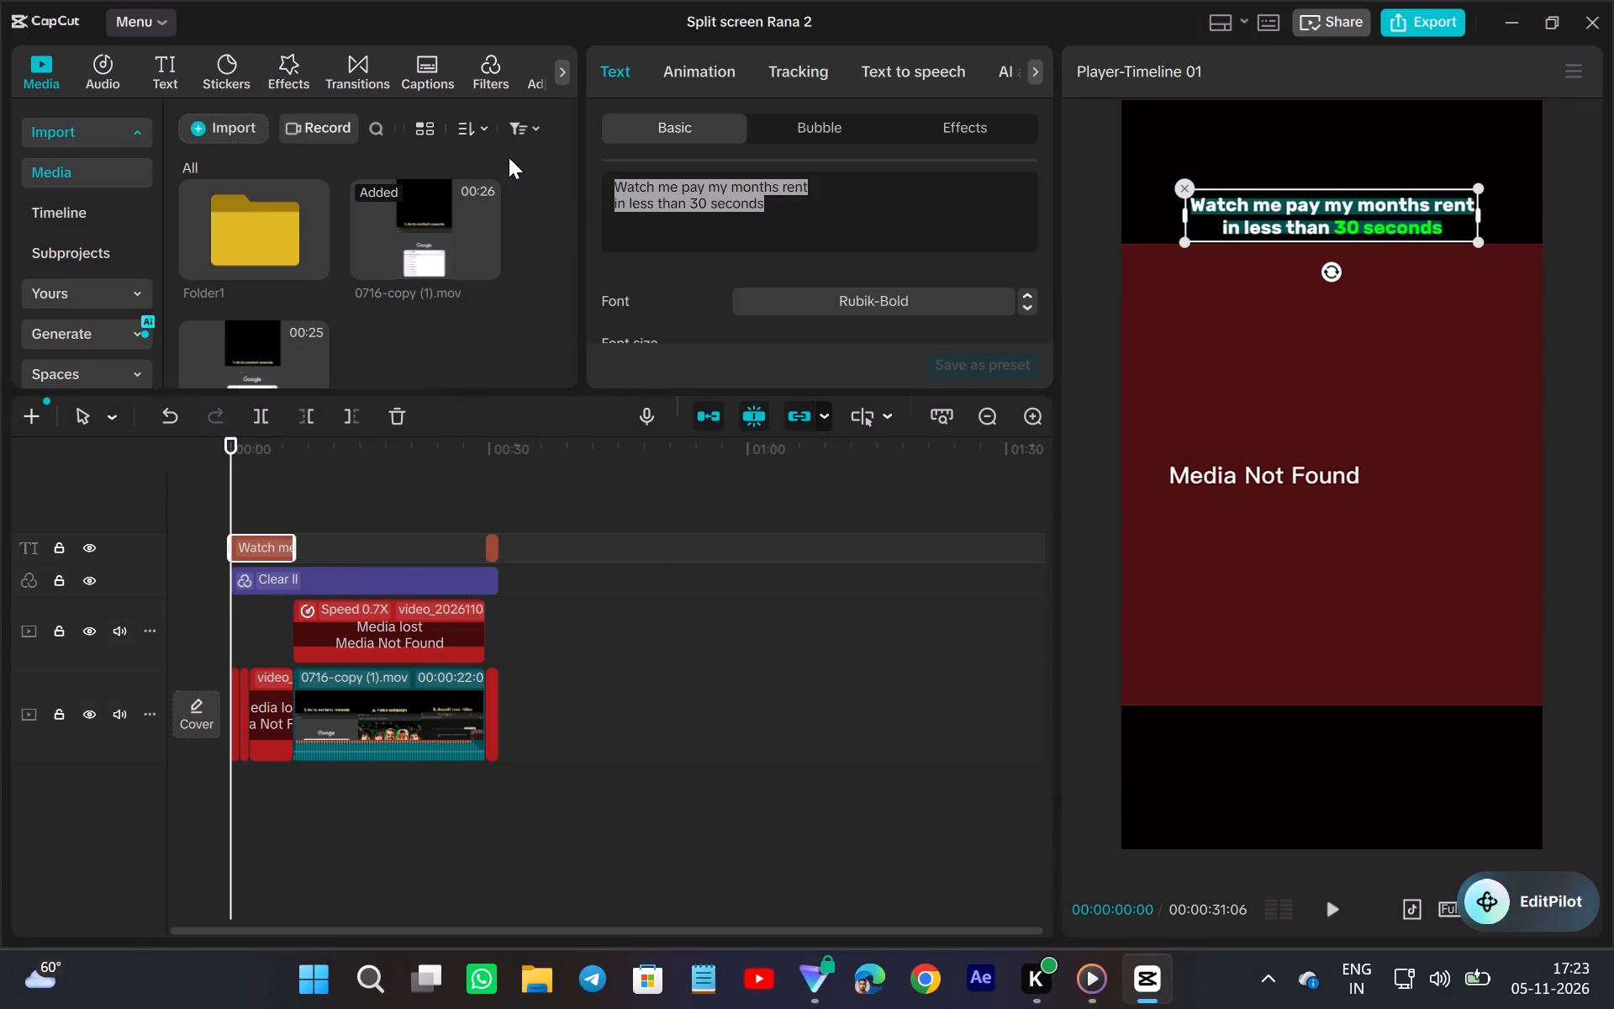
pyautogui.press('BackSpace')
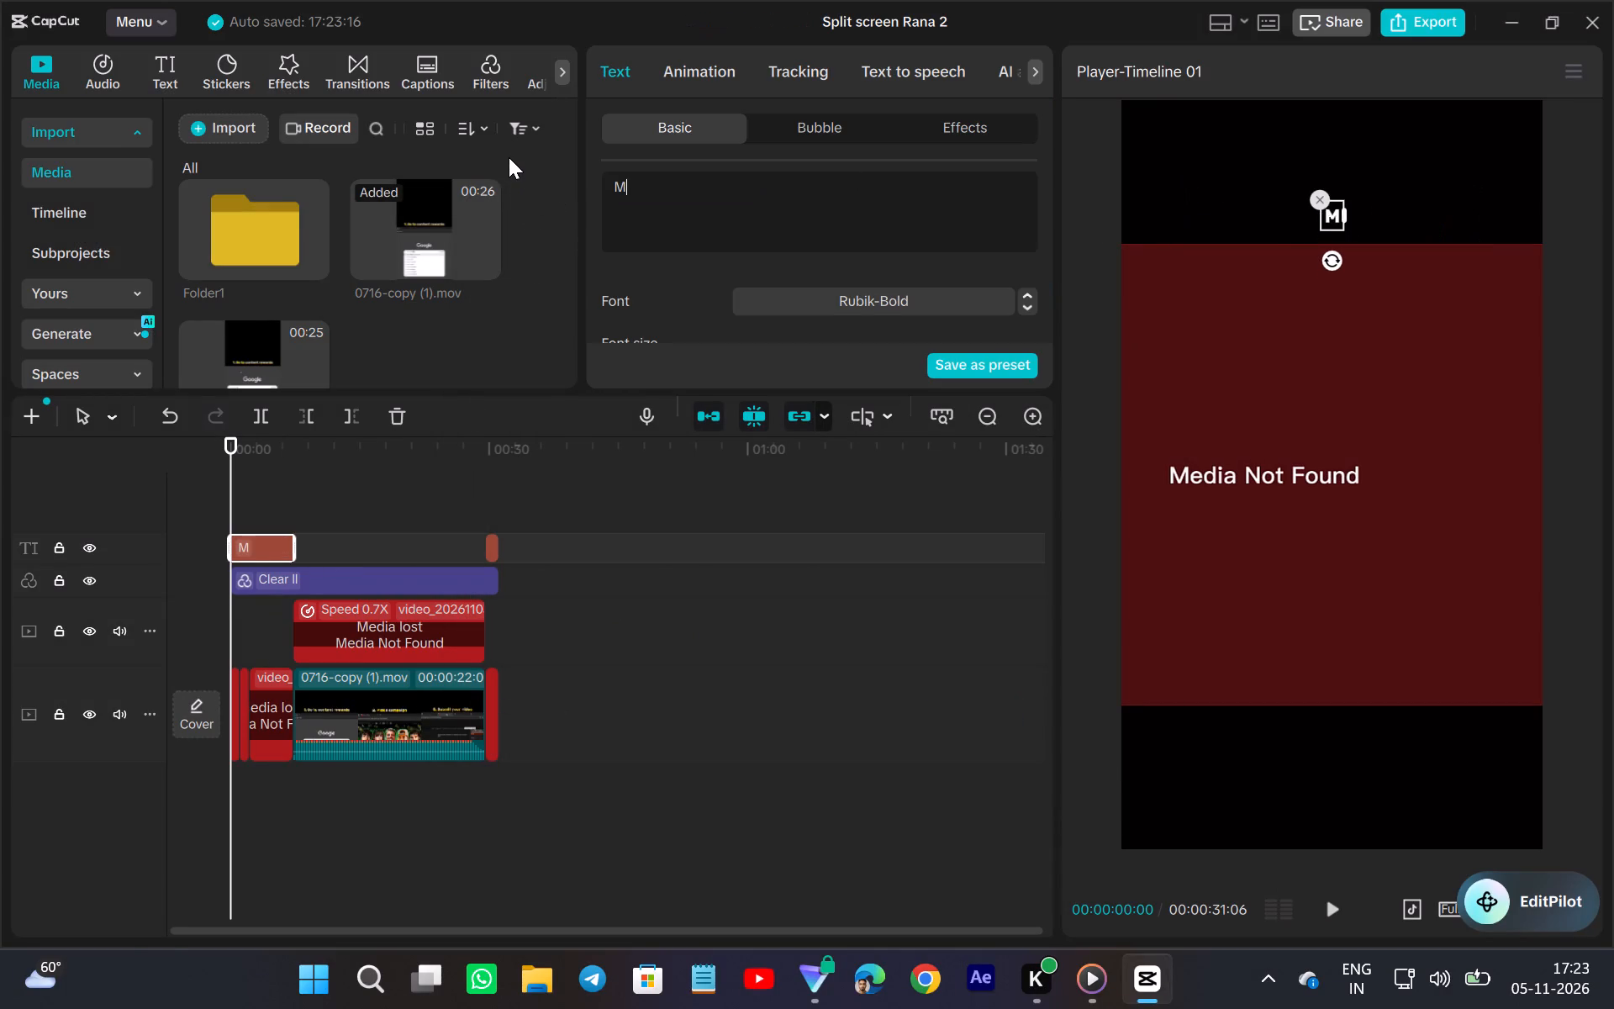
pyautogui.press('a')
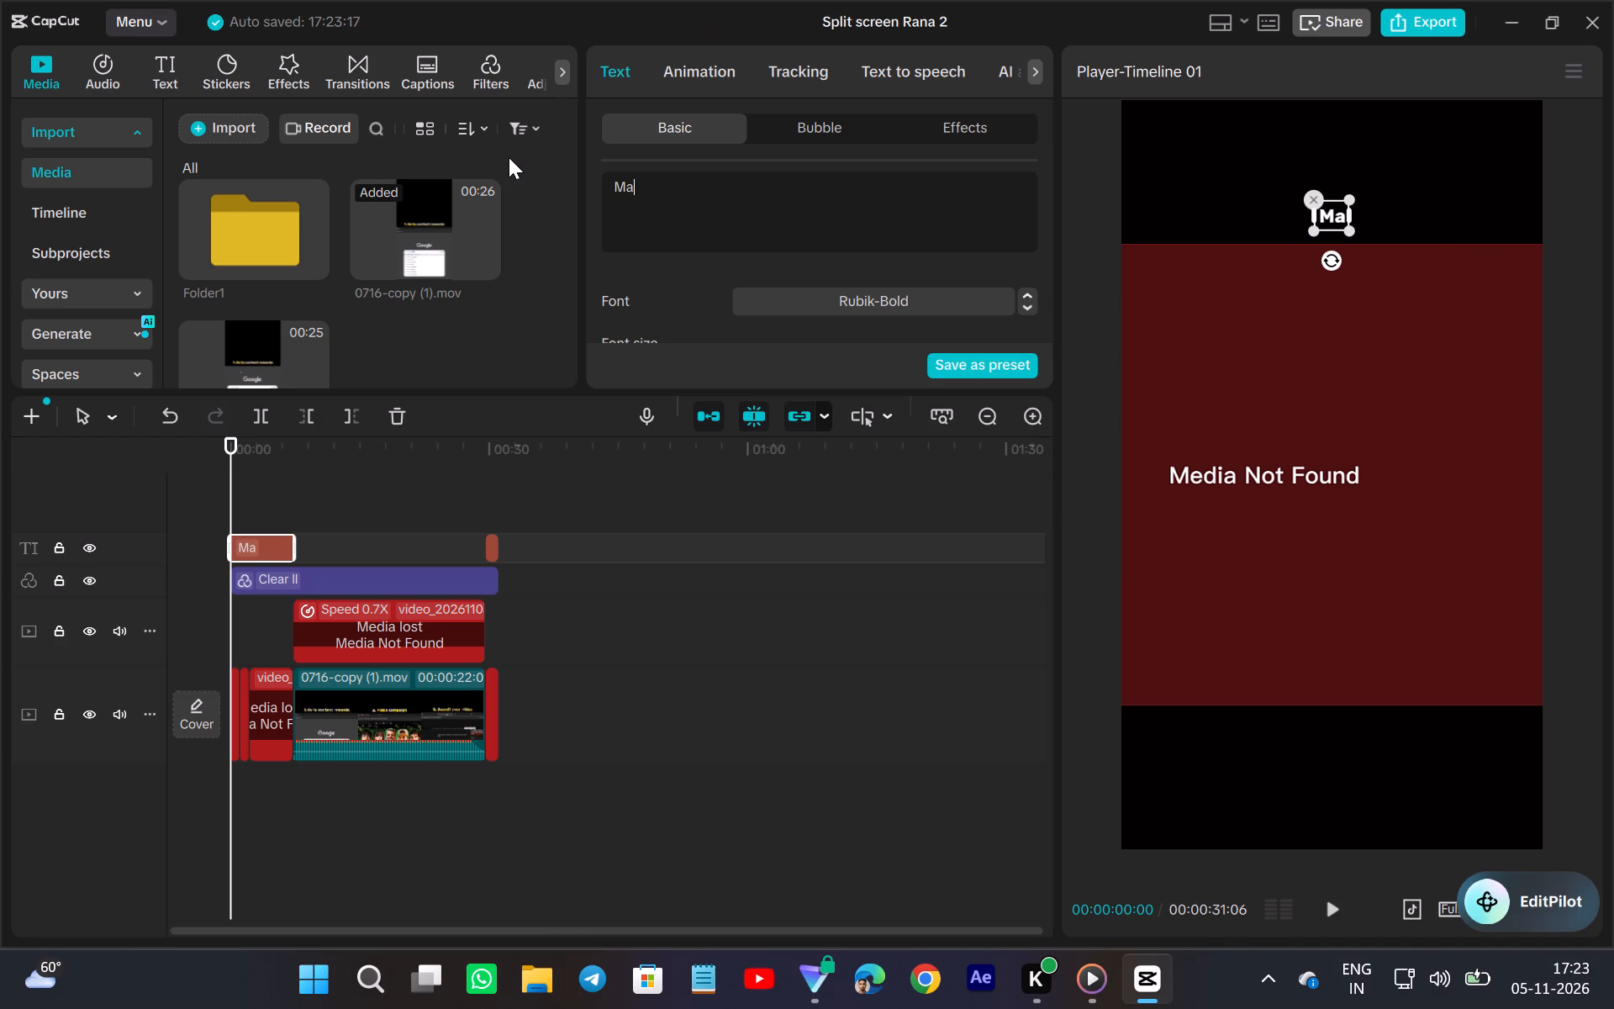
pyautogui.write('king')
pyautogui.press('space')
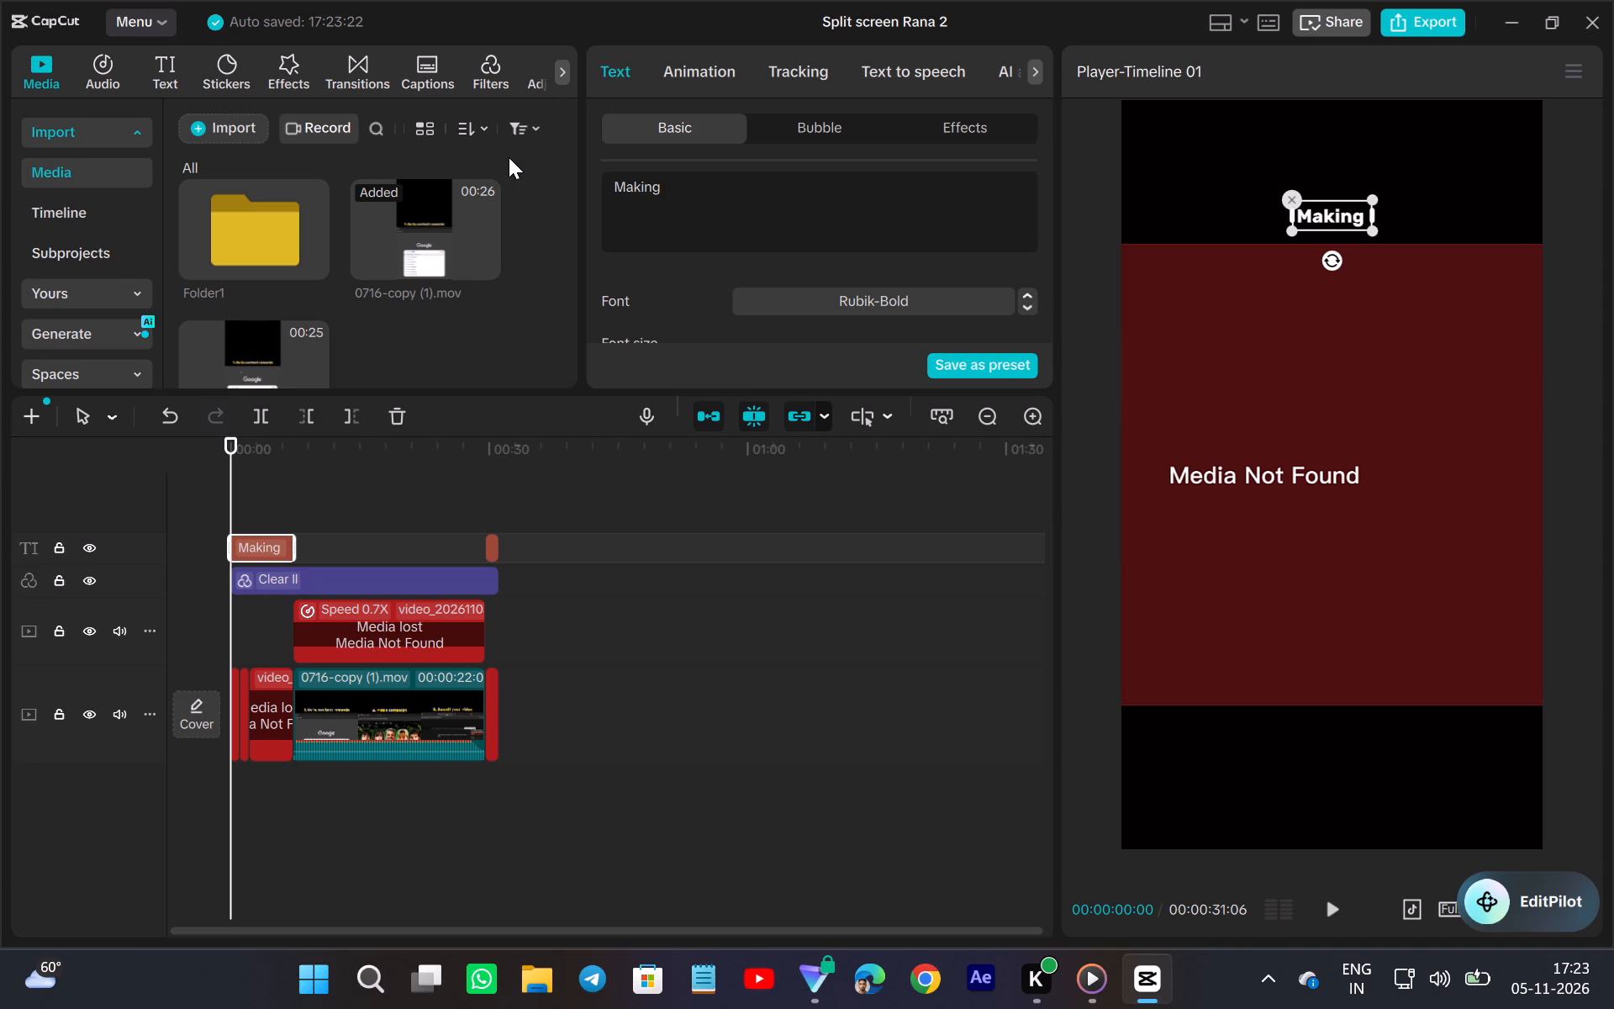
pyautogui.write('a')
pyautogui.press('space')
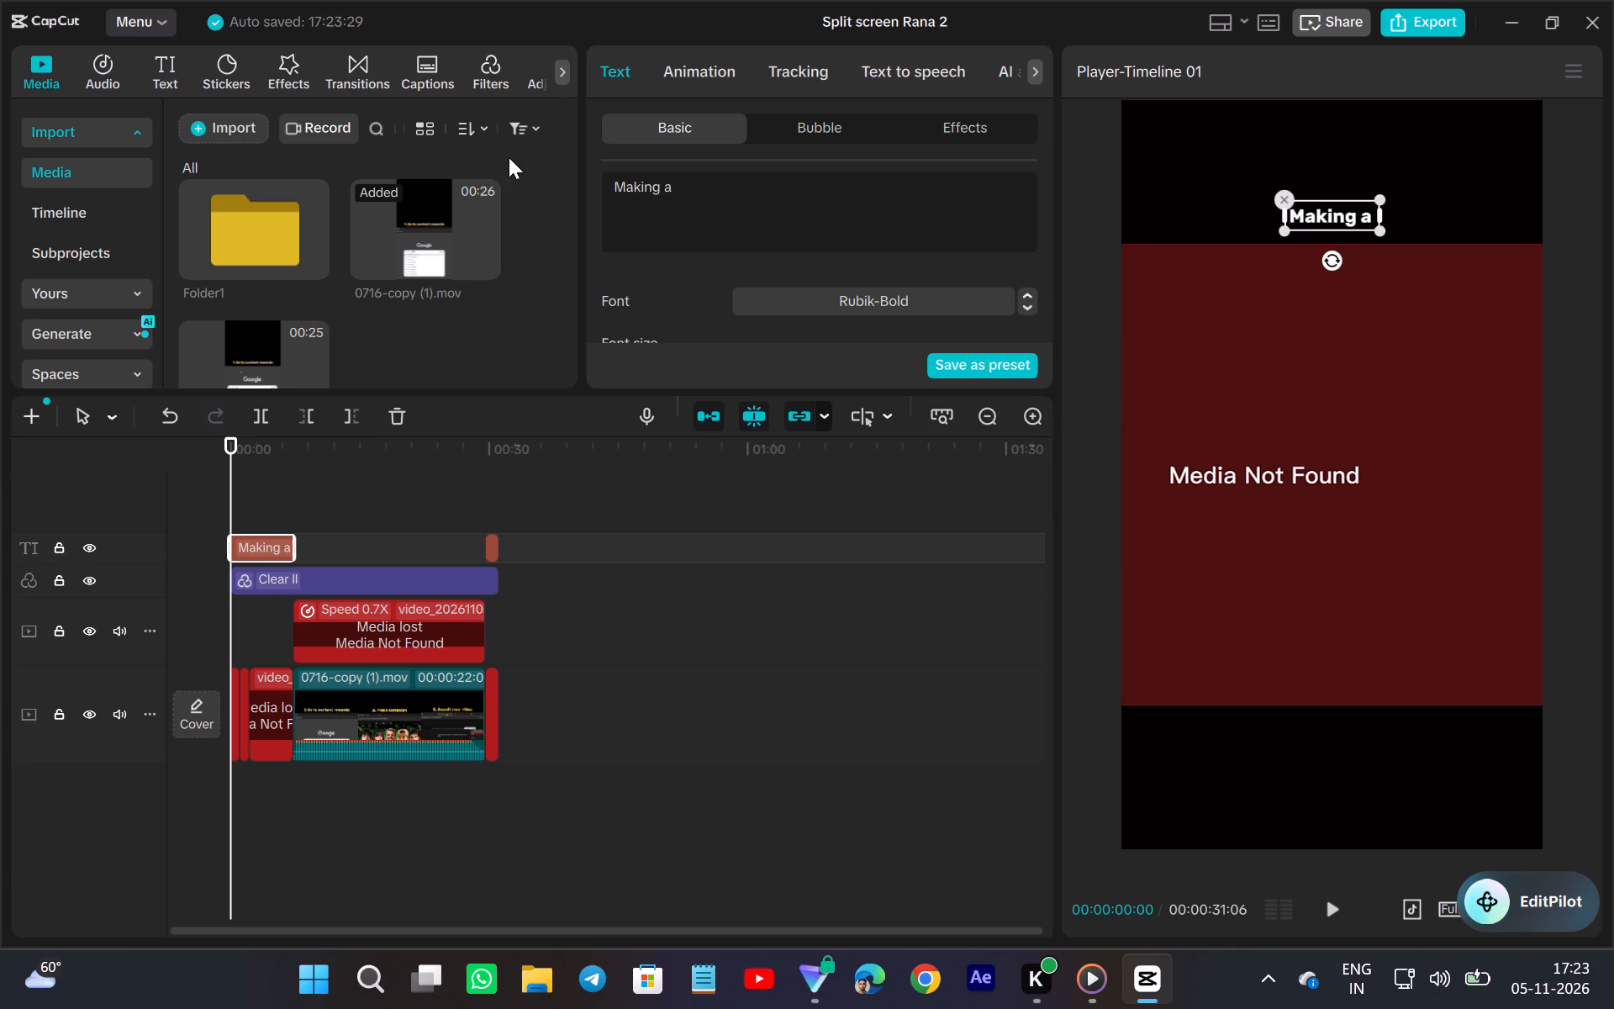
pyautogui.write('fullm')
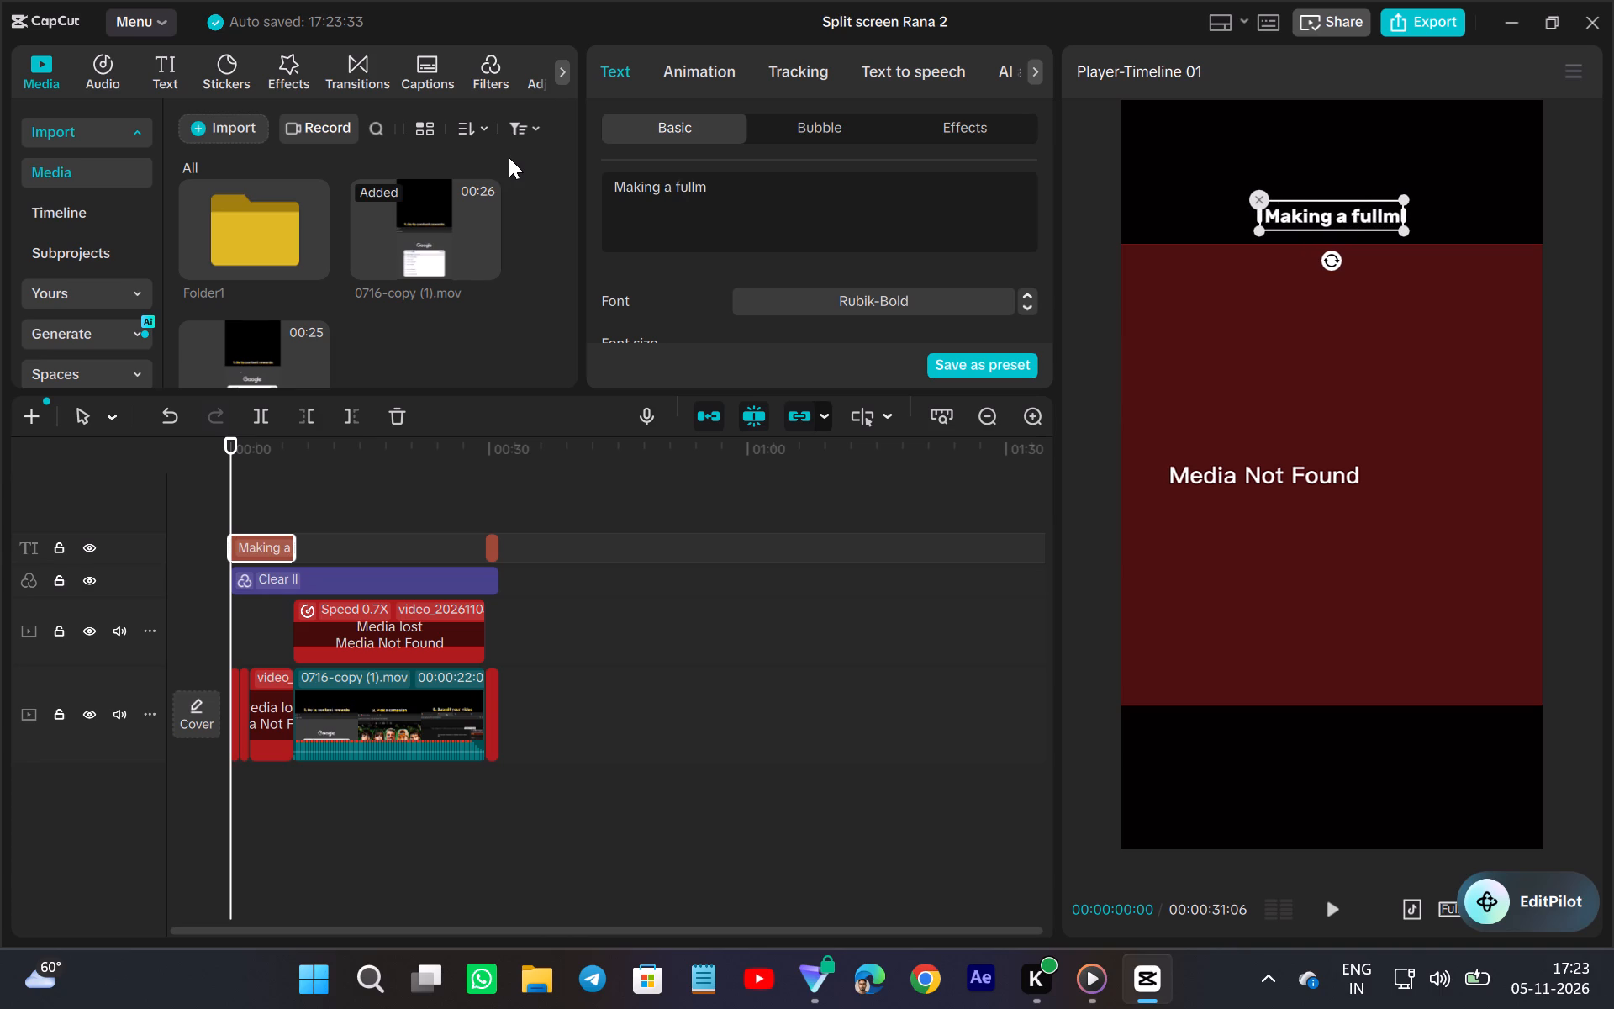
pyautogui.press('BackSpace')
pyautogui.press('space')
pyautogui.write('time monthly salary')
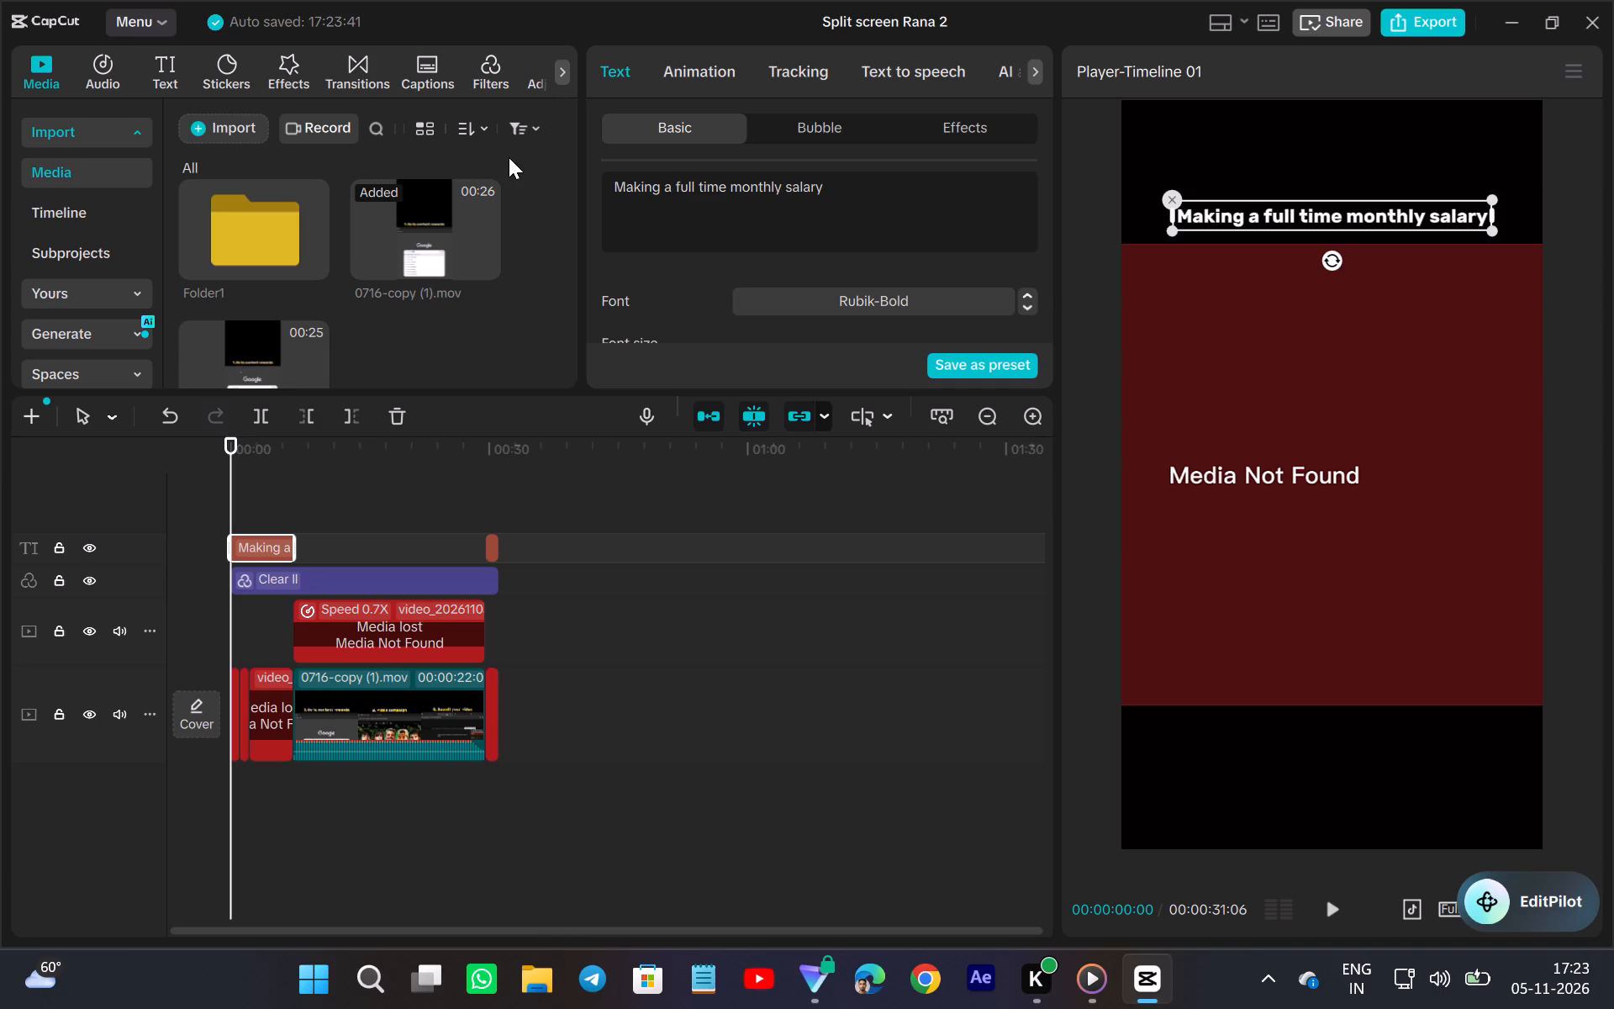
# Put "salary" on a second line of the opening title and continue that line with "in under 40 seconds".
pyautogui.press('BackSpace')
pyautogui.press('BackSpace')
pyautogui.press('BackSpace')
pyautogui.press('BackSpace')
pyautogui.press('BackSpace')
pyautogui.press('BackSpace')
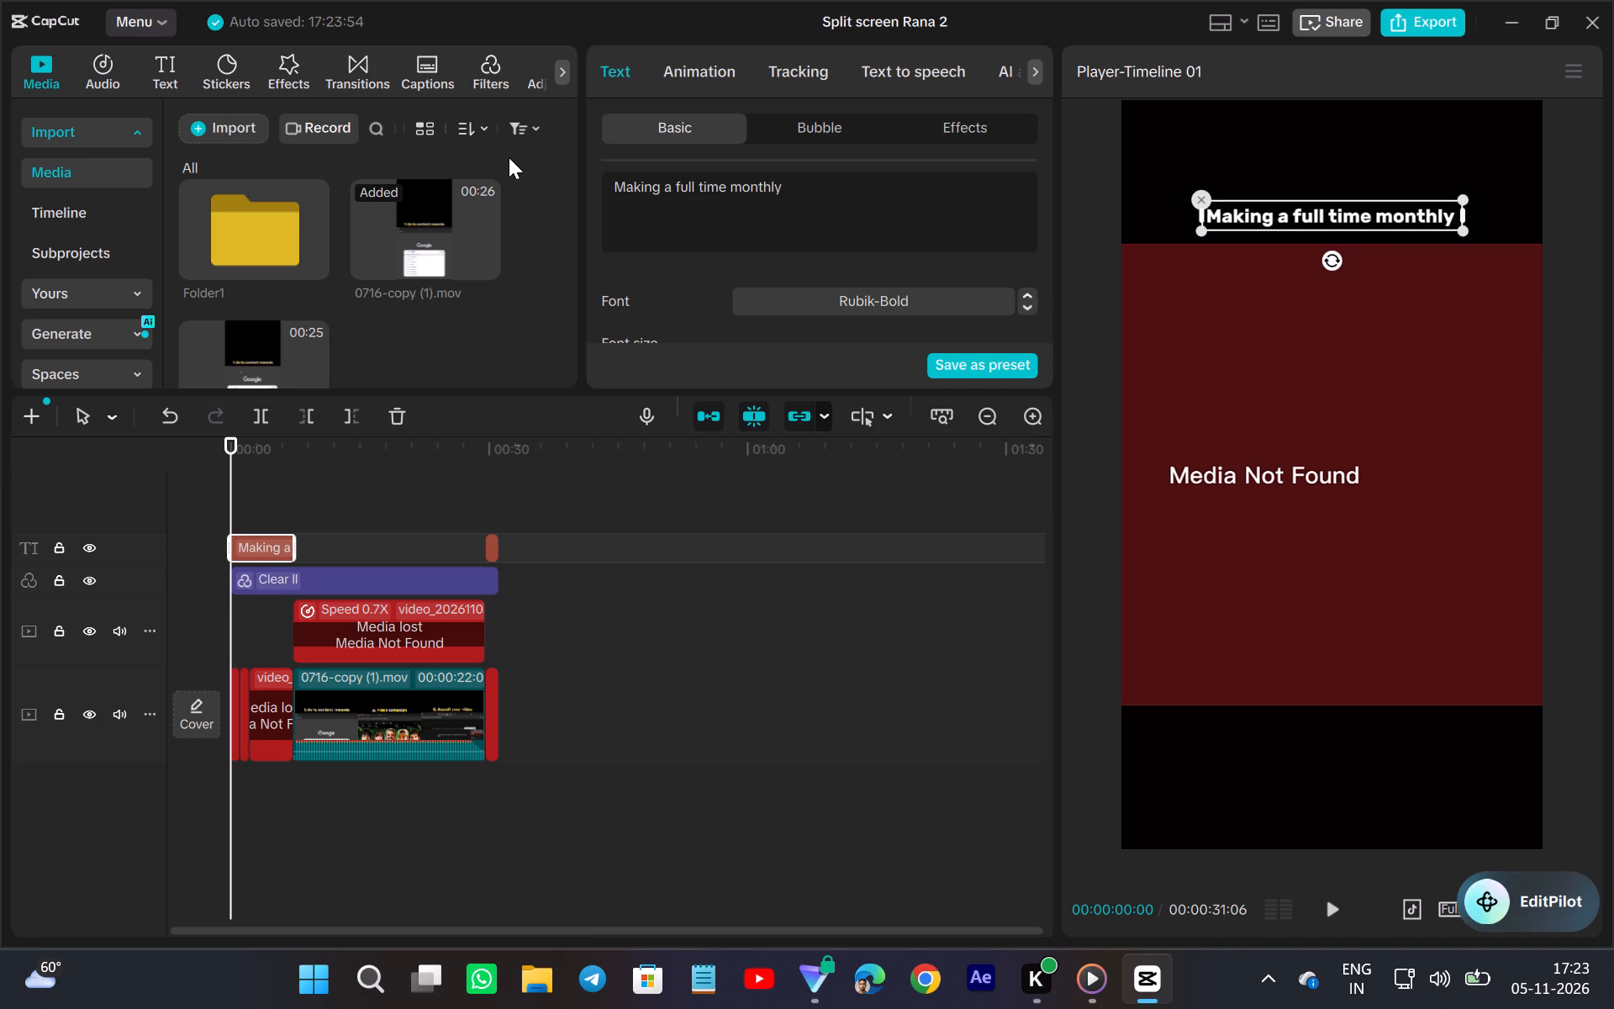
pyautogui.press('BackSpace')
pyautogui.press('Return')
pyautogui.write('salary')
pyautogui.press('space')
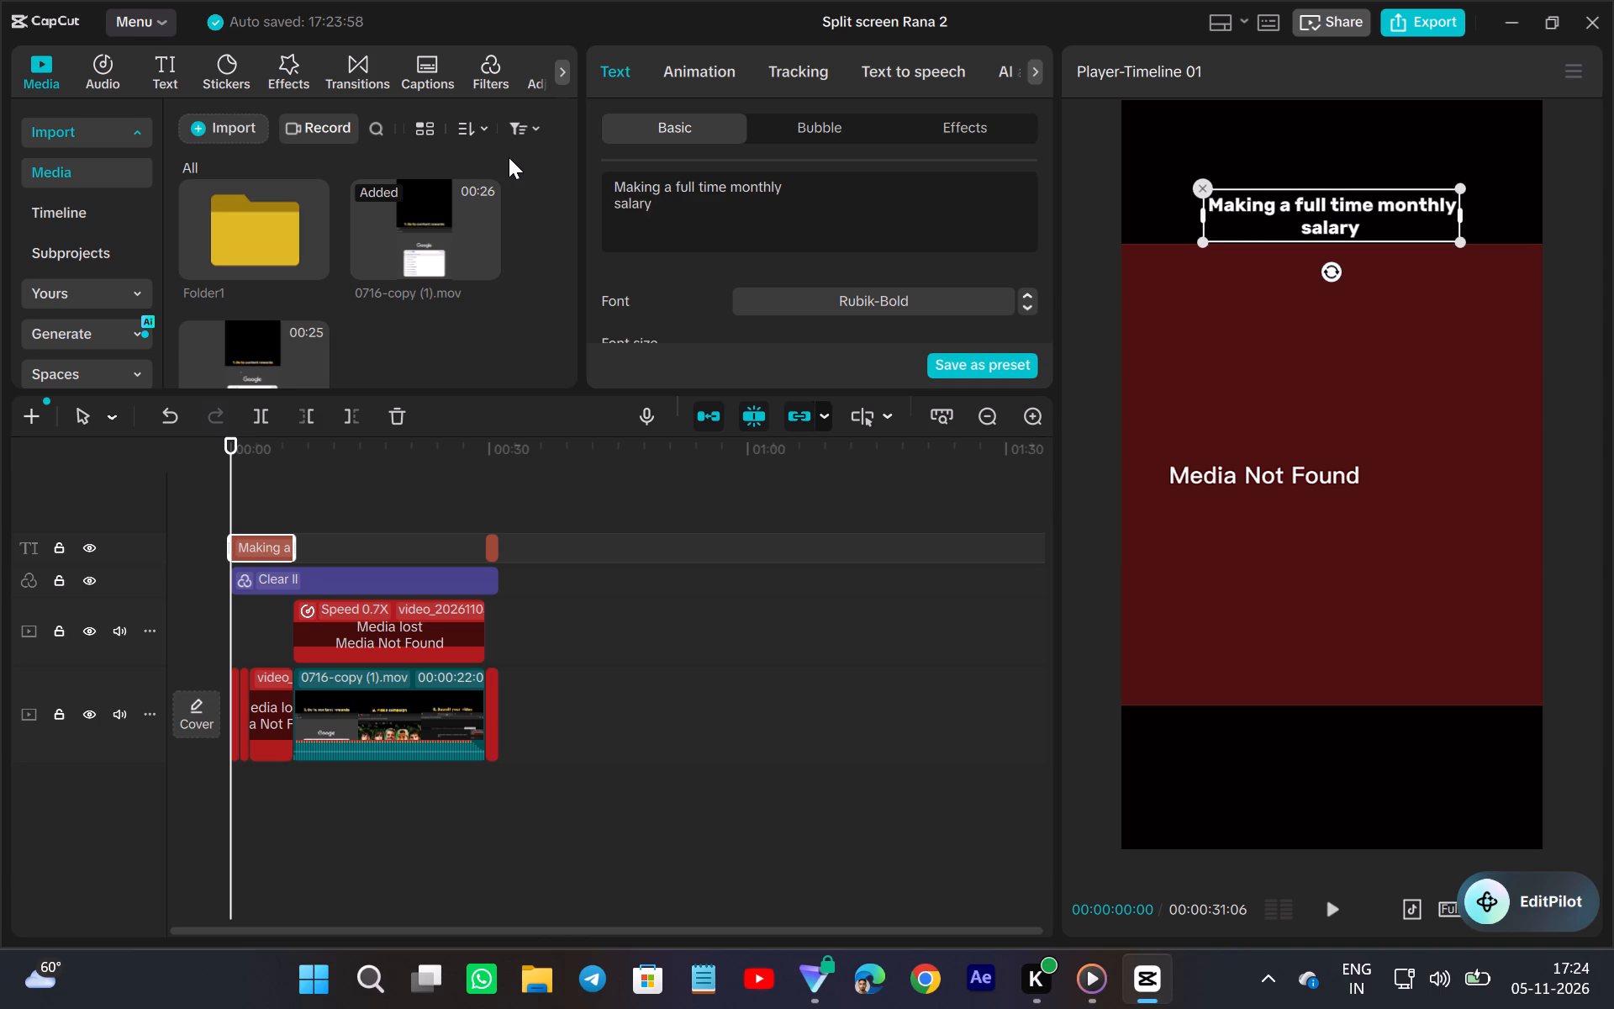
pyautogui.write('in under 40')
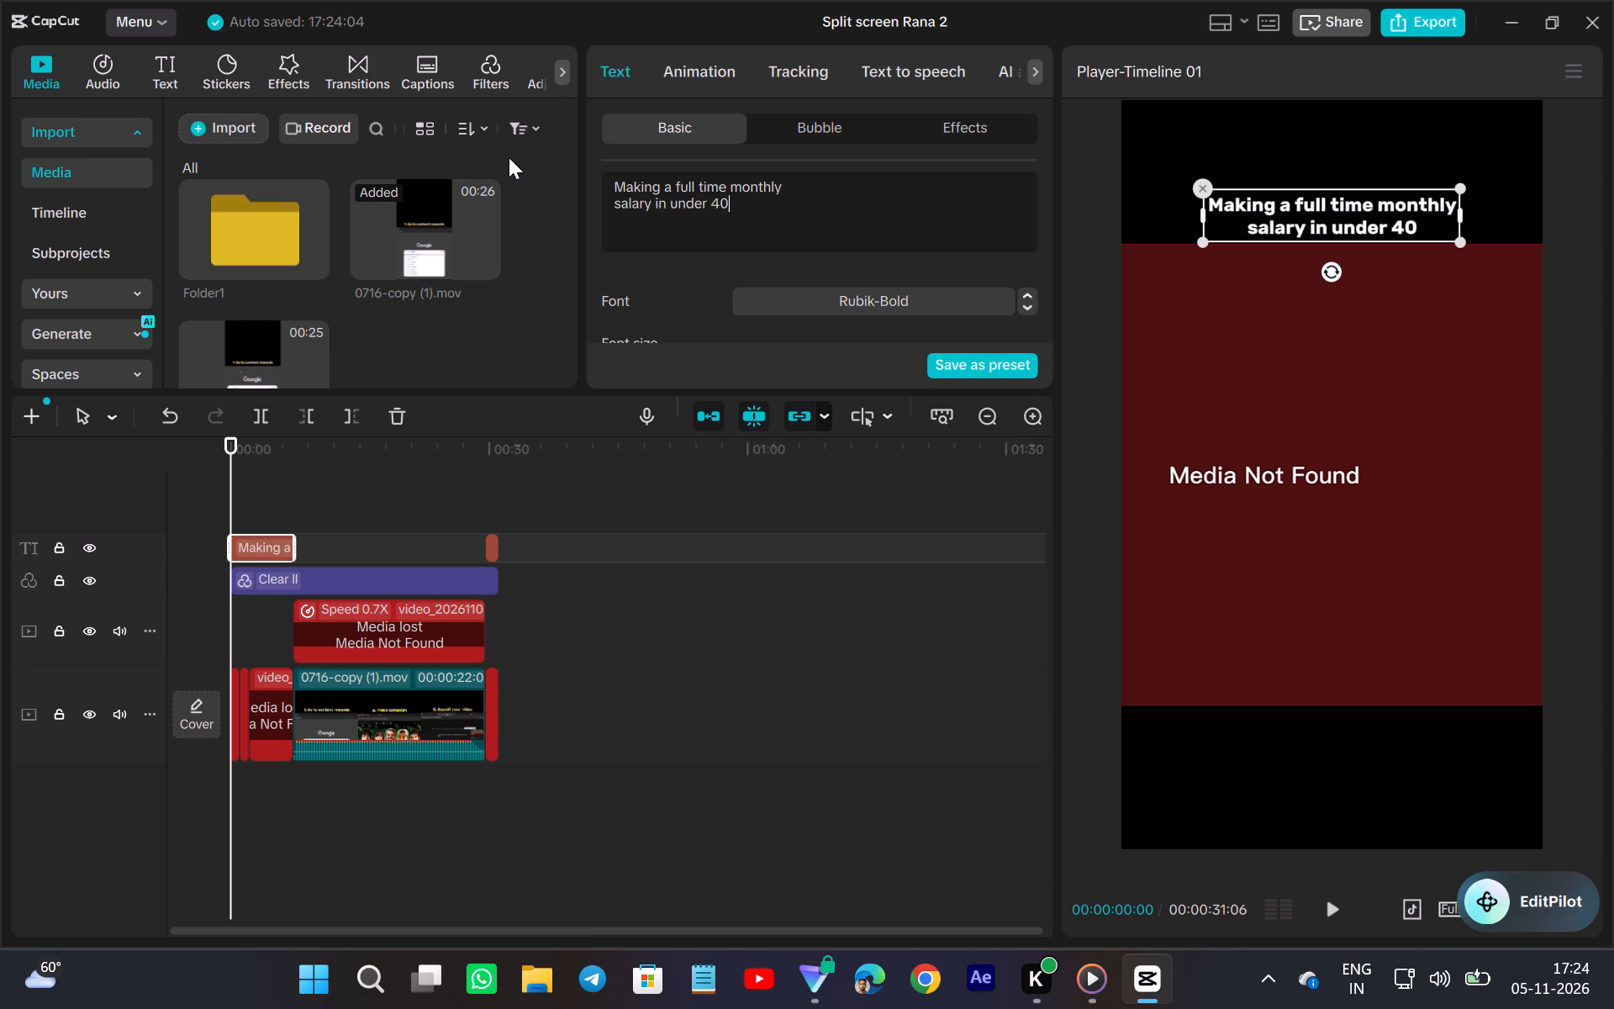
pyautogui.press('space')
pyautogui.write('seconds')
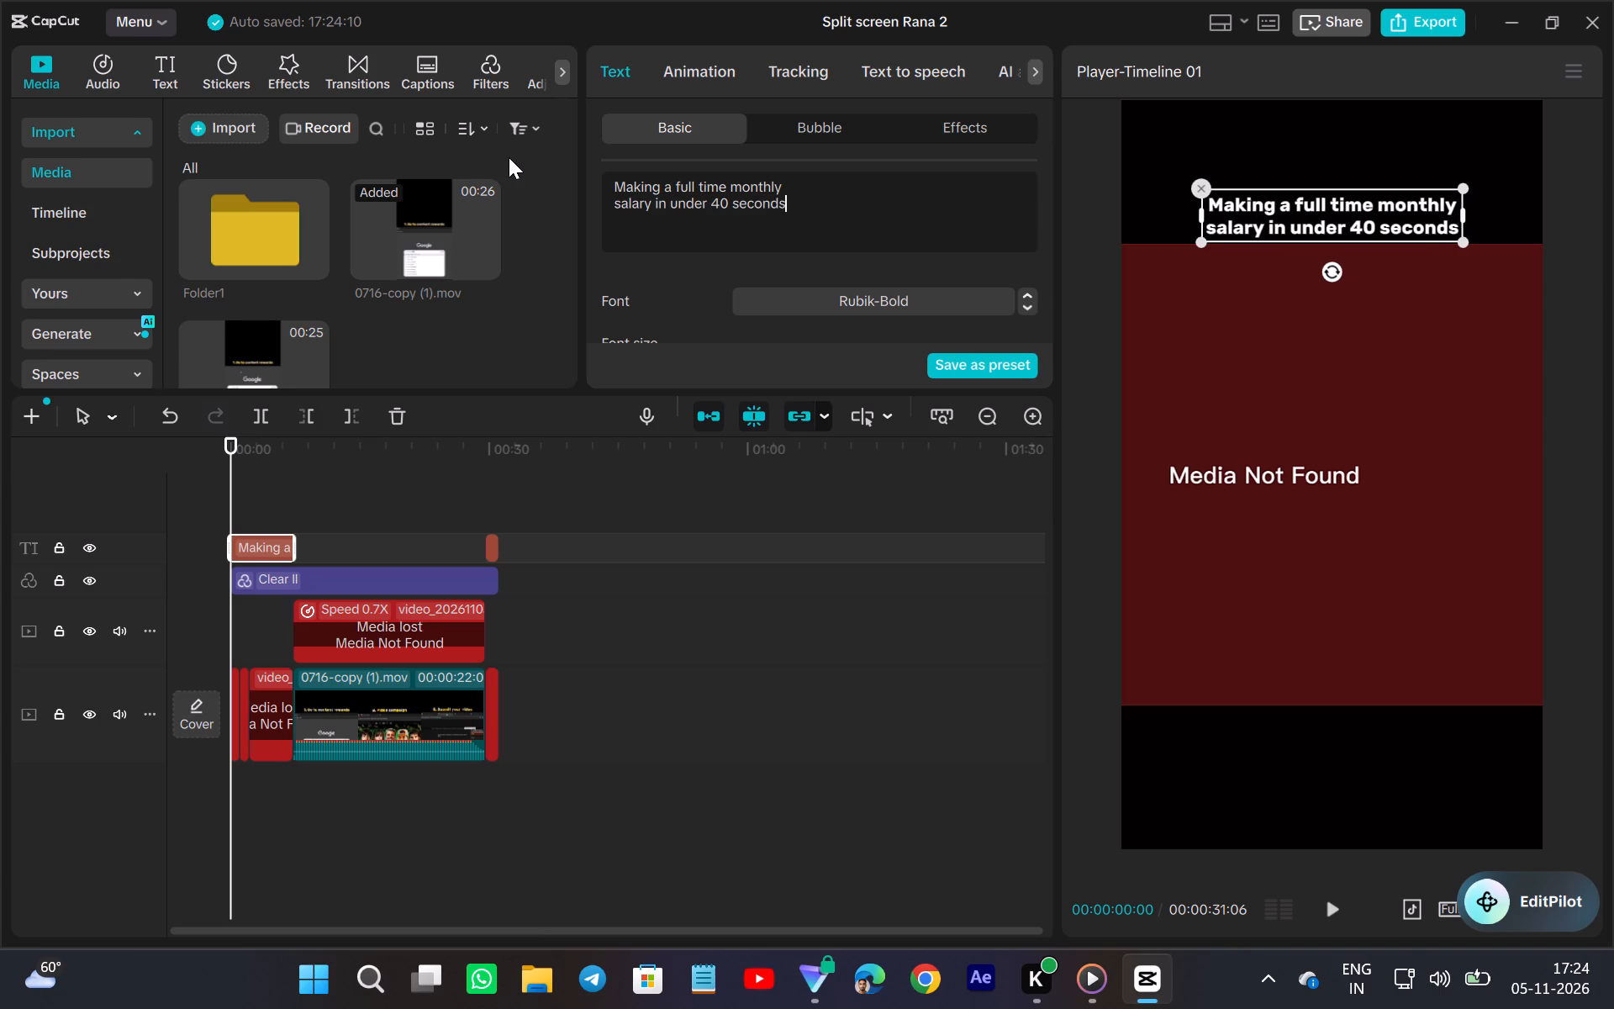
# Add the peeking-face emoji after "40 seconds" at the end of the opening title.
pyautogui.press('space')
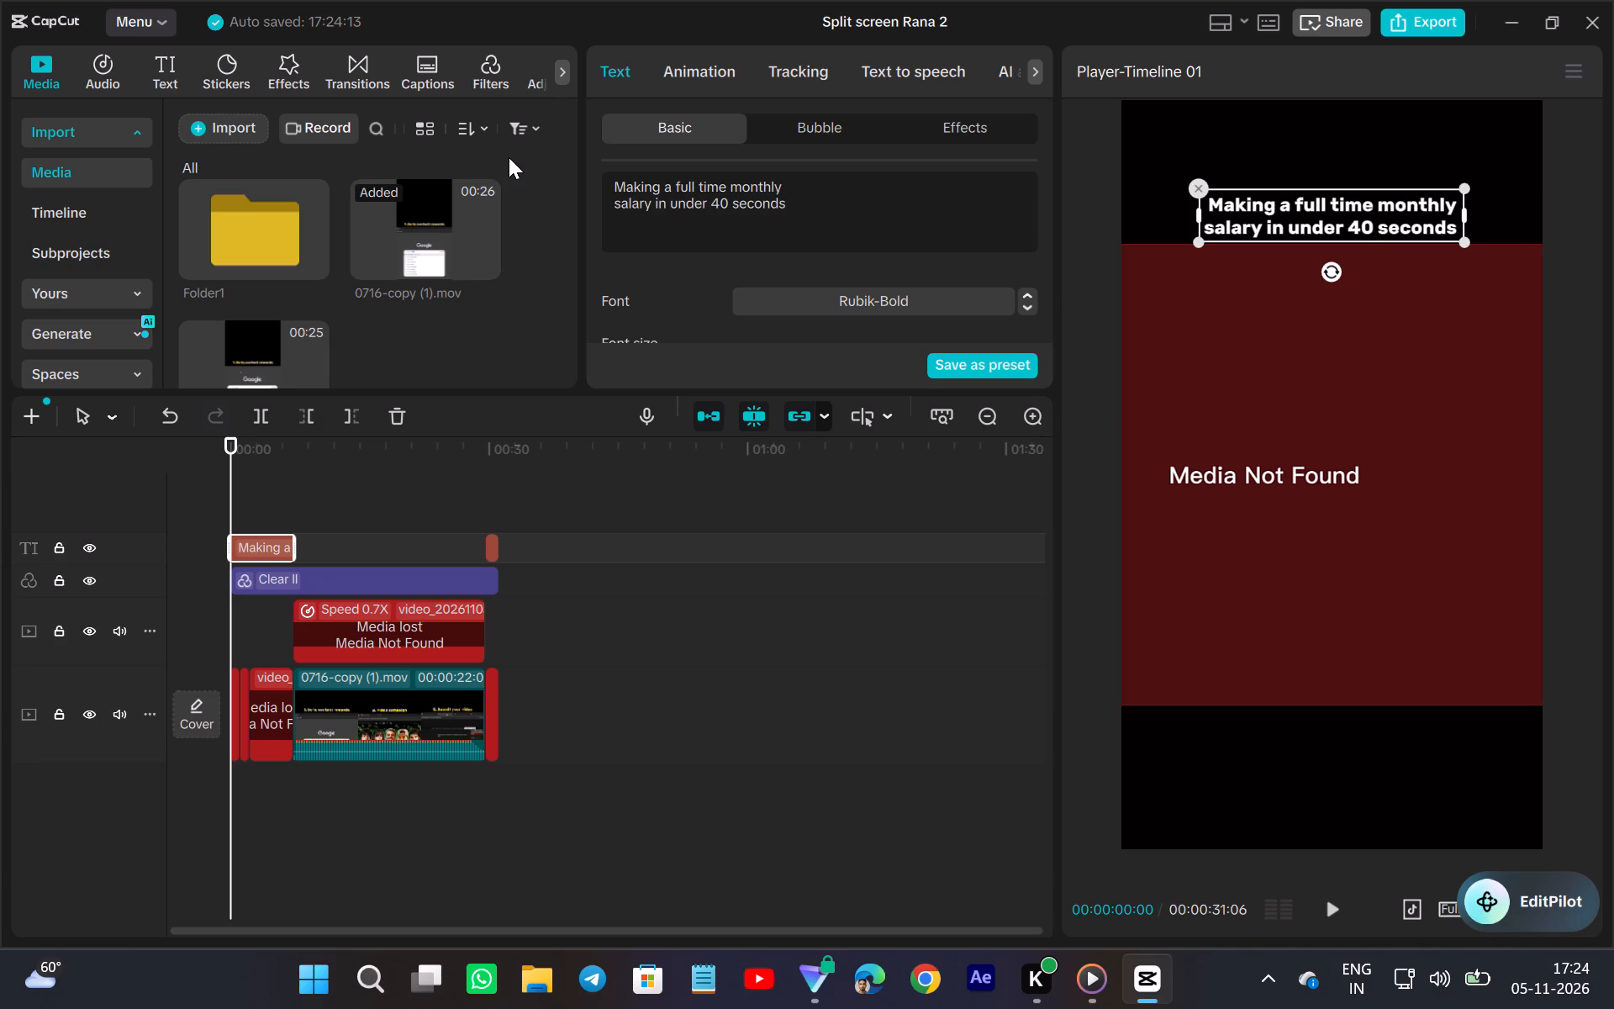
pyautogui.press('super+period')
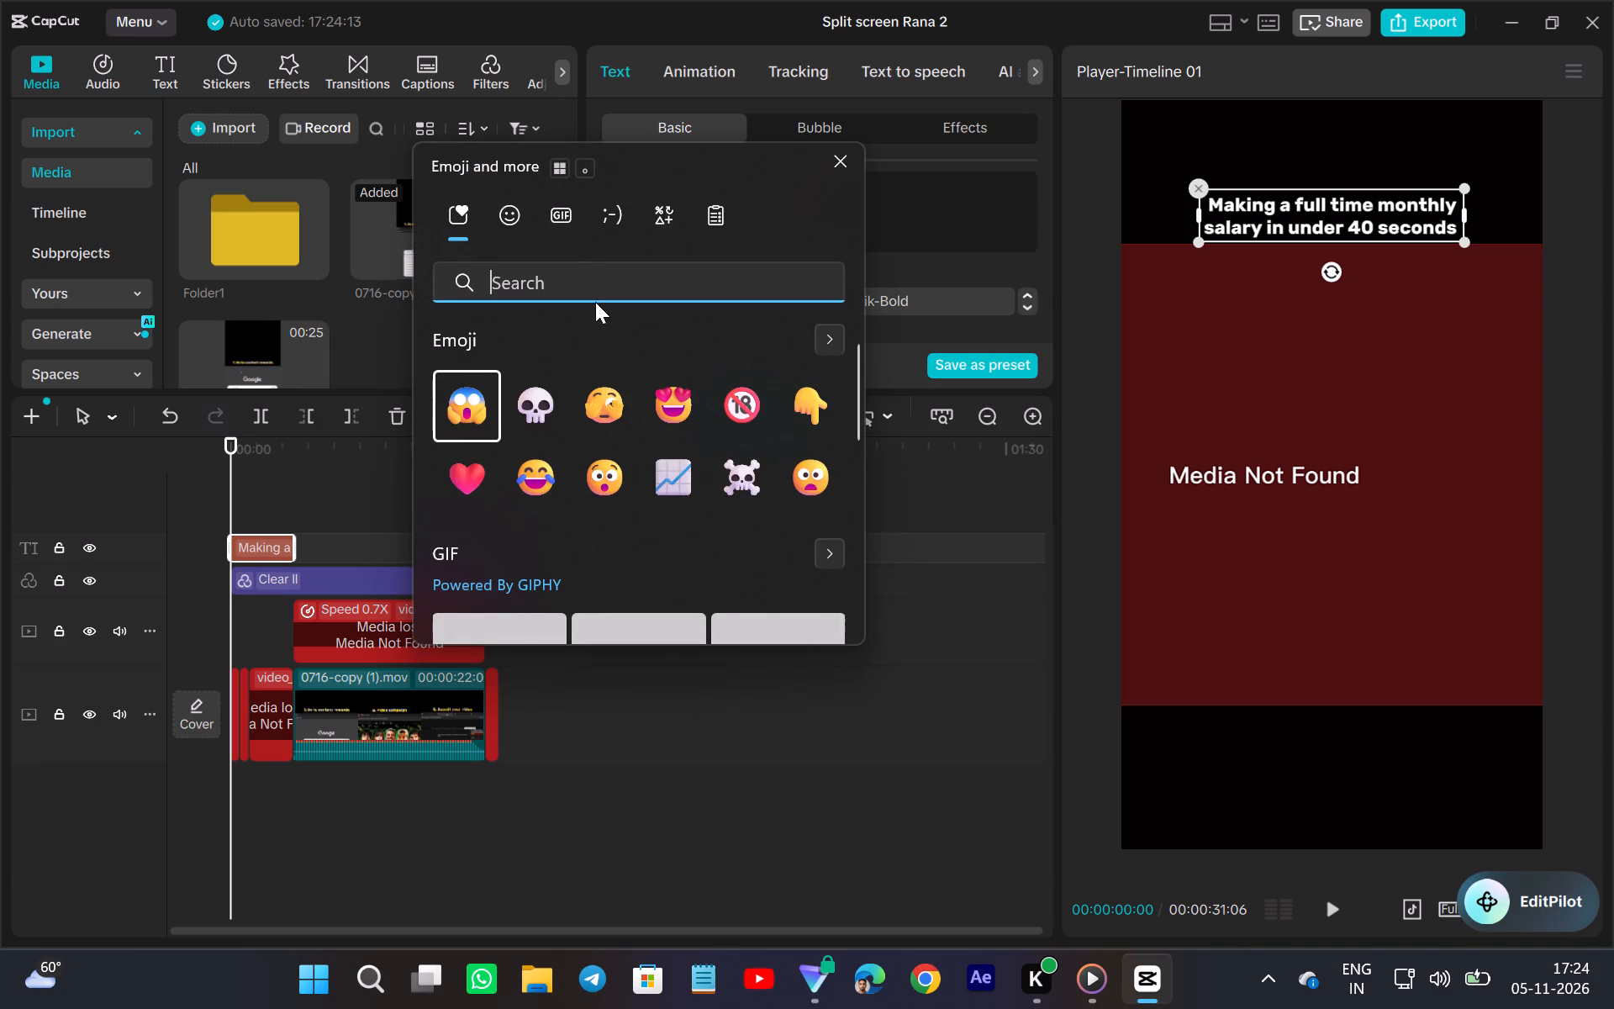
pyautogui.click(601, 393)
pyautogui.click(849, 166)
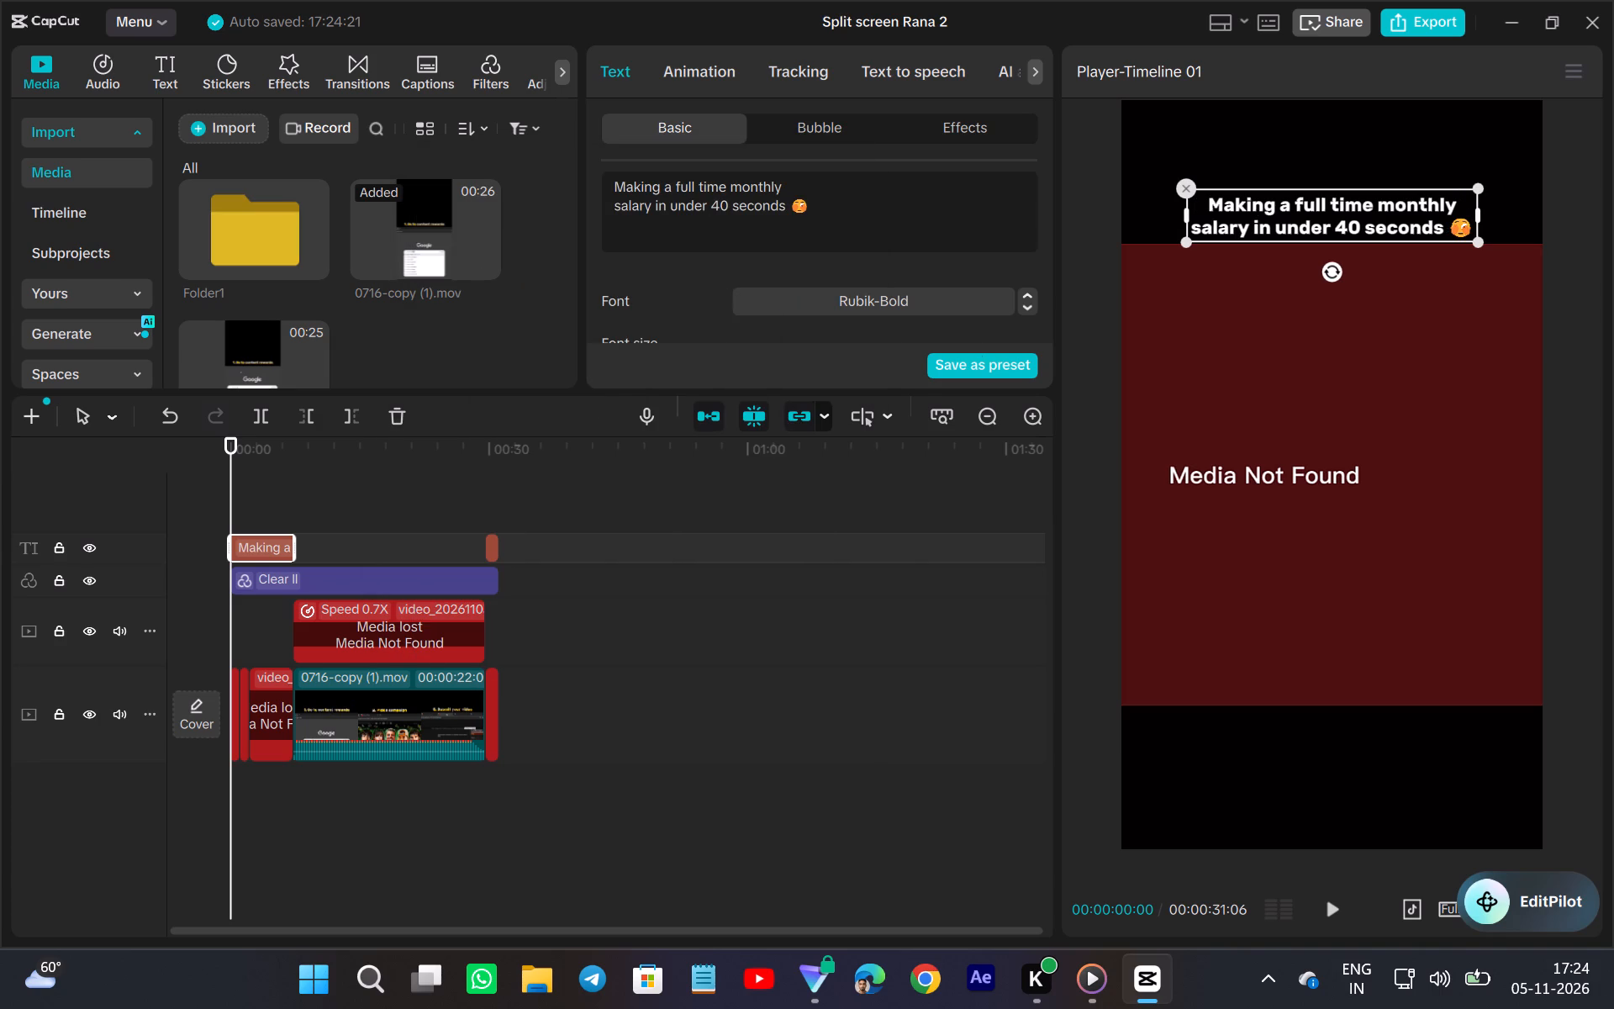
# Move the floating EditPilot button clear of the player controls and check the new title in the full-screen preview.
pyautogui.moveTo(1579, 909); pyautogui.dragTo(1453, 498)
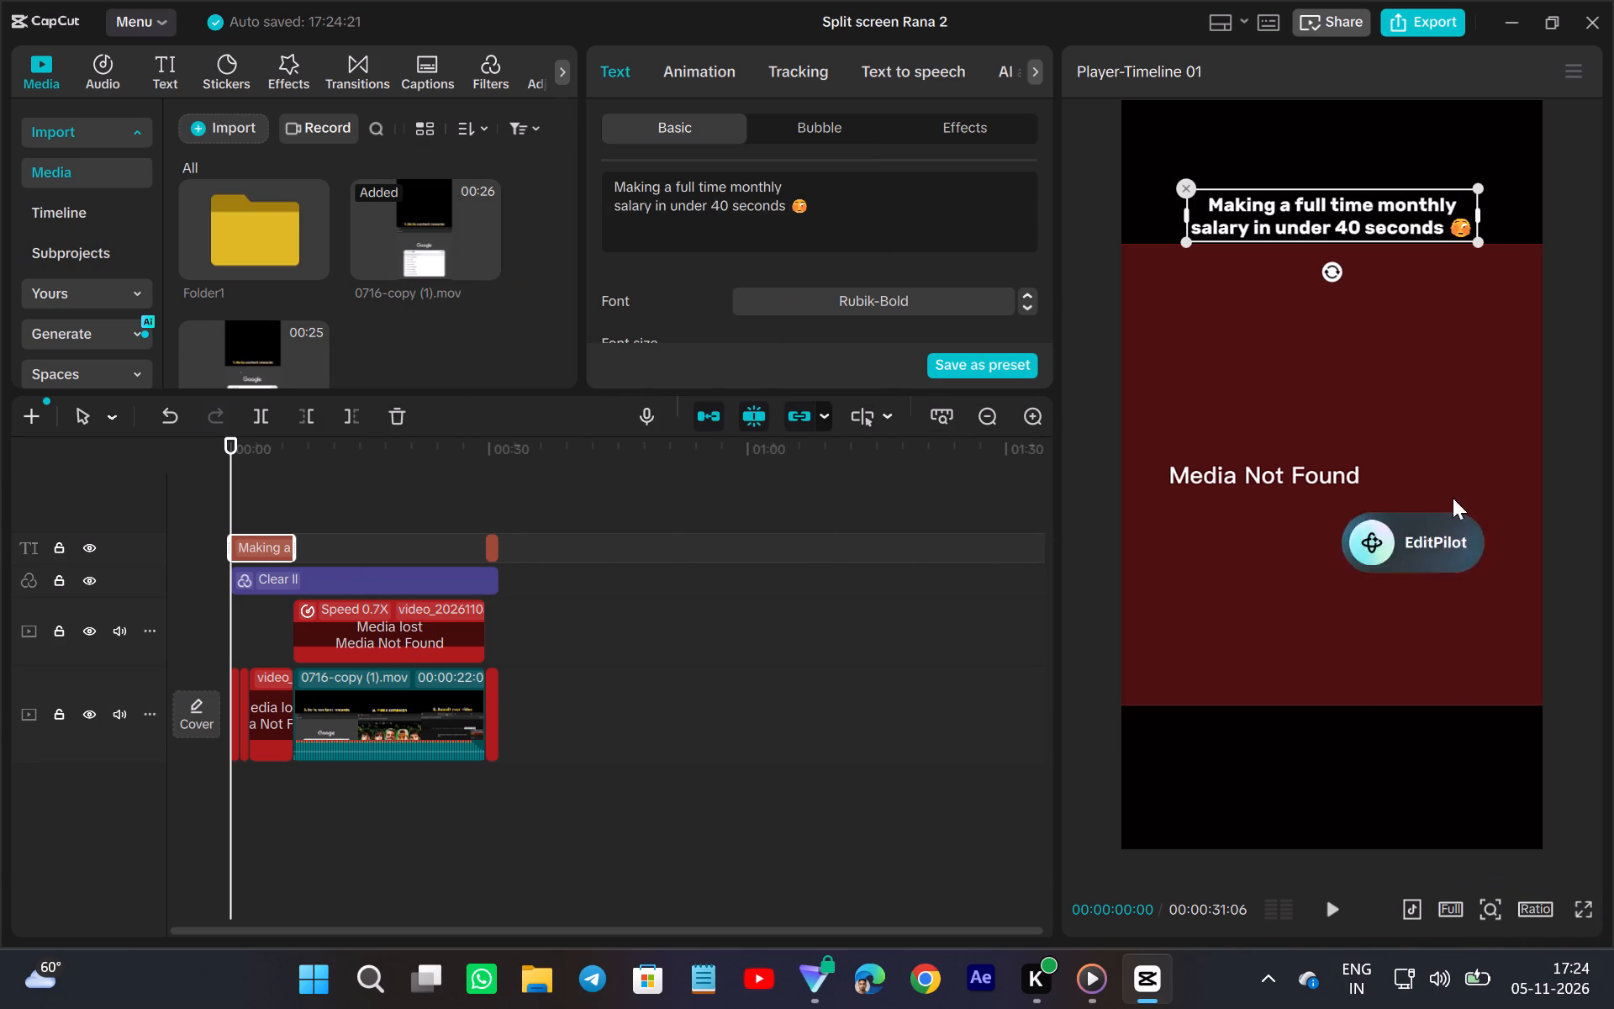
pyautogui.moveTo(1453, 498); pyautogui.dragTo(1420, 160)
pyautogui.click(1583, 906)
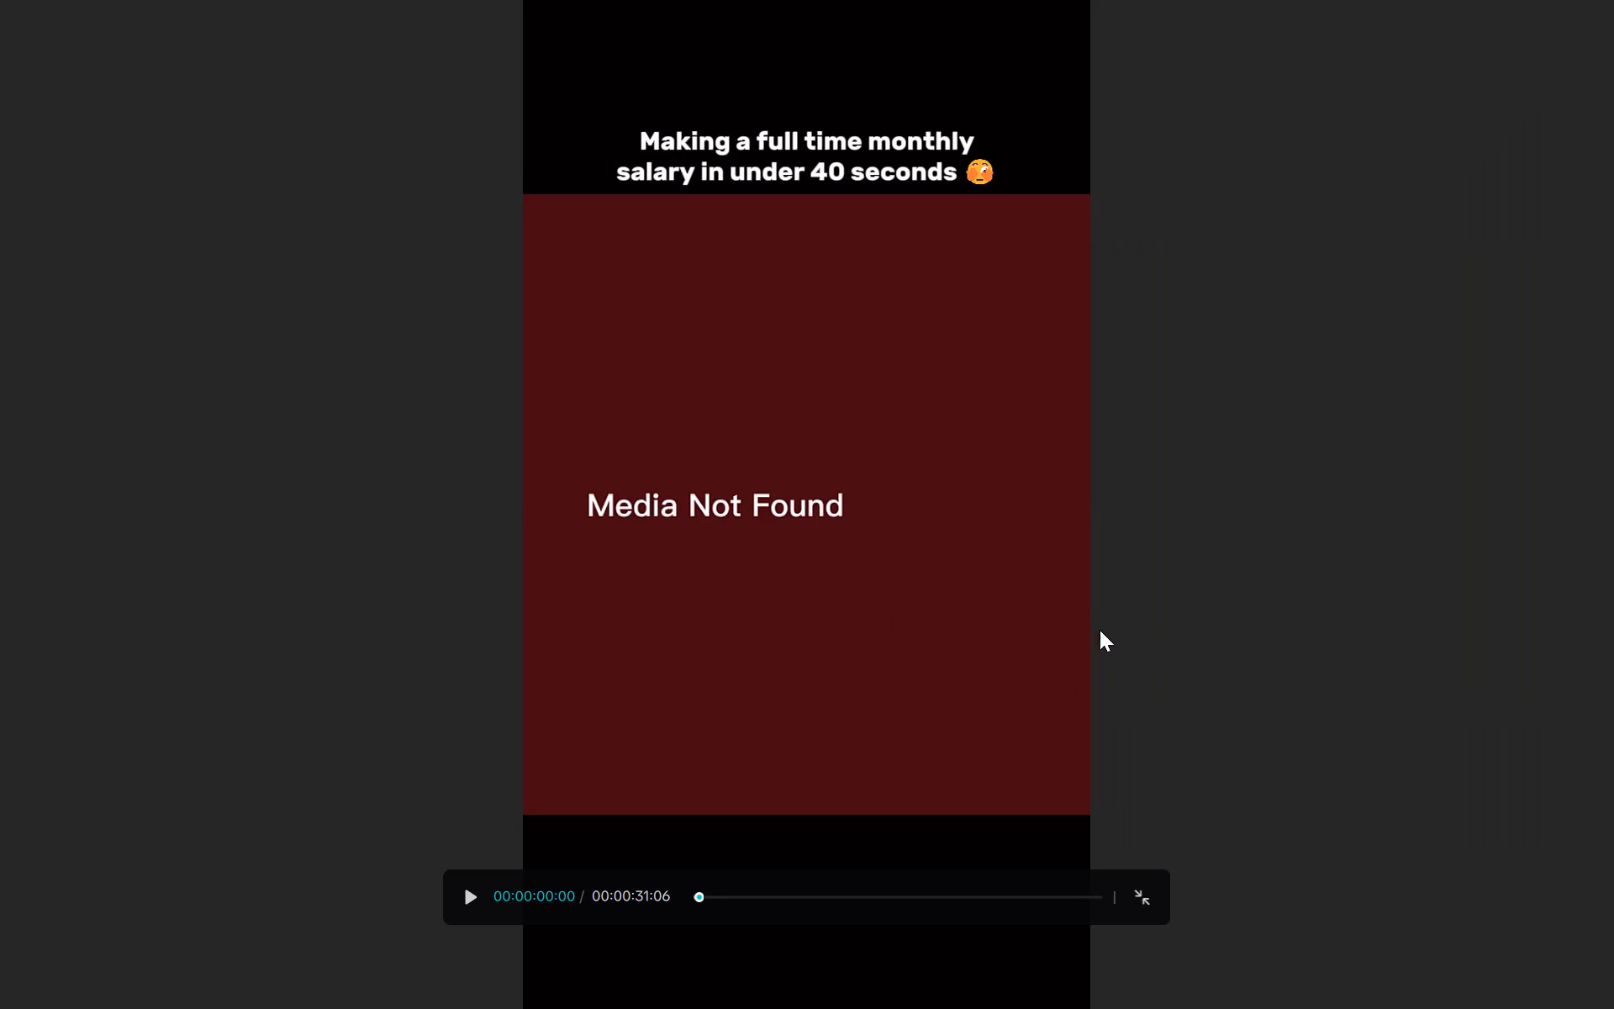
pyautogui.click(1149, 909)
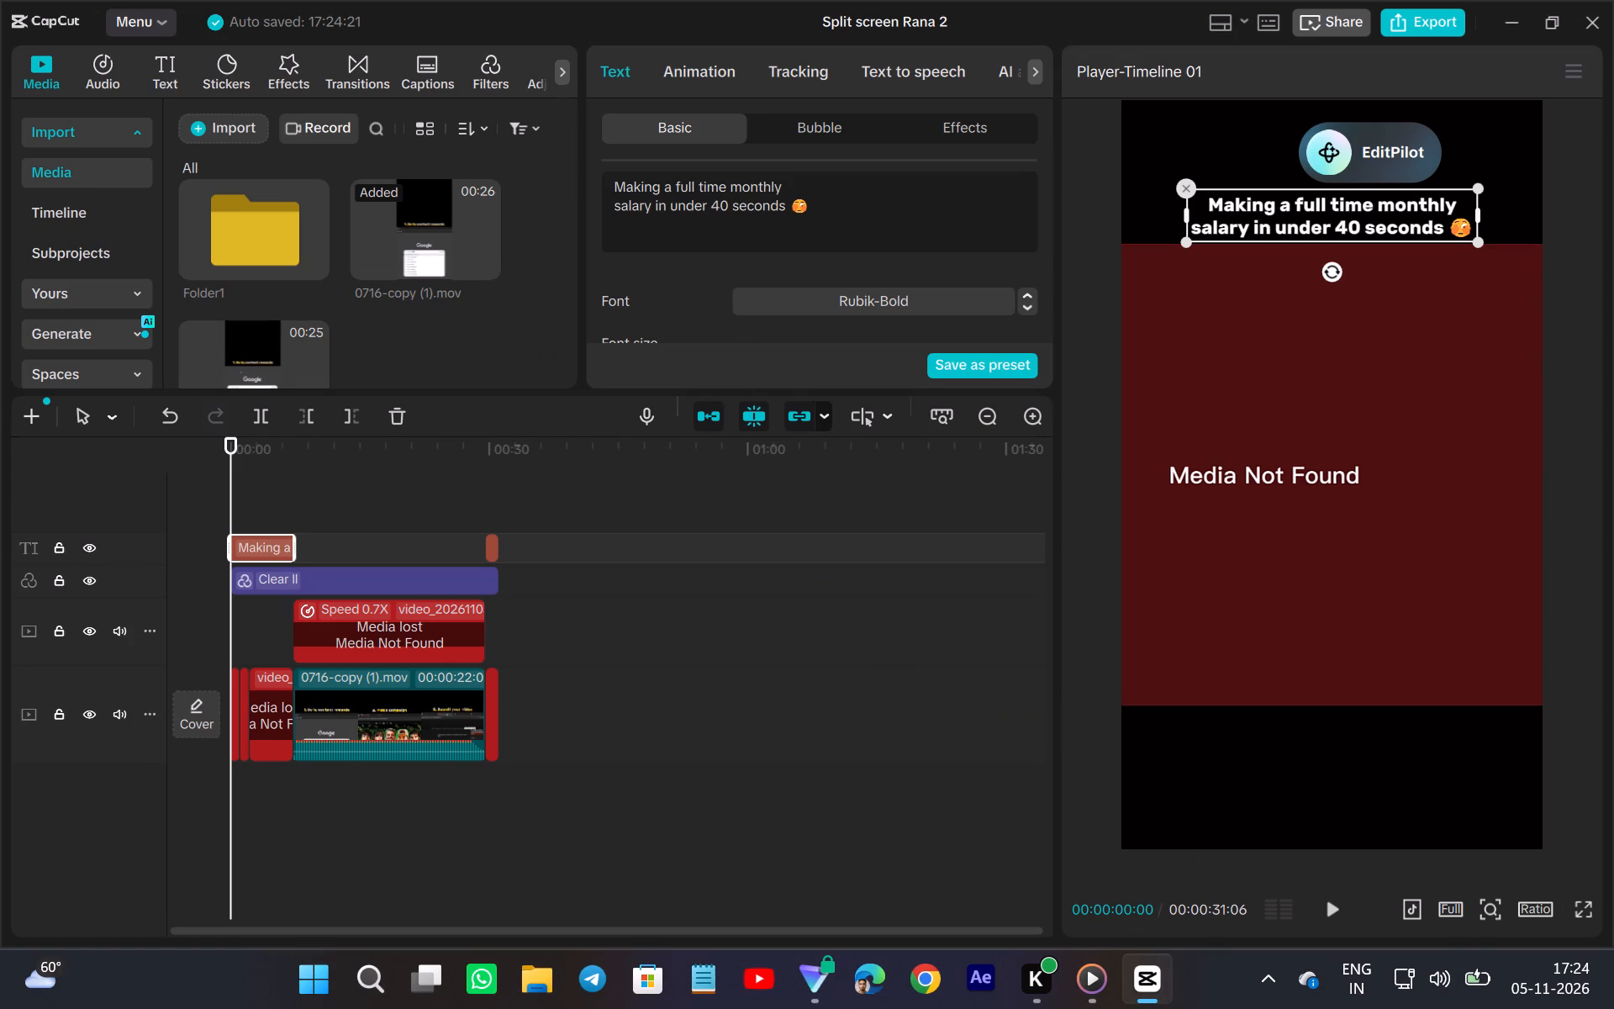
# Color the words "full time" in the opening title yellow, F4C70F.
pyautogui.moveTo(677, 181); pyautogui.dragTo(713, 193)
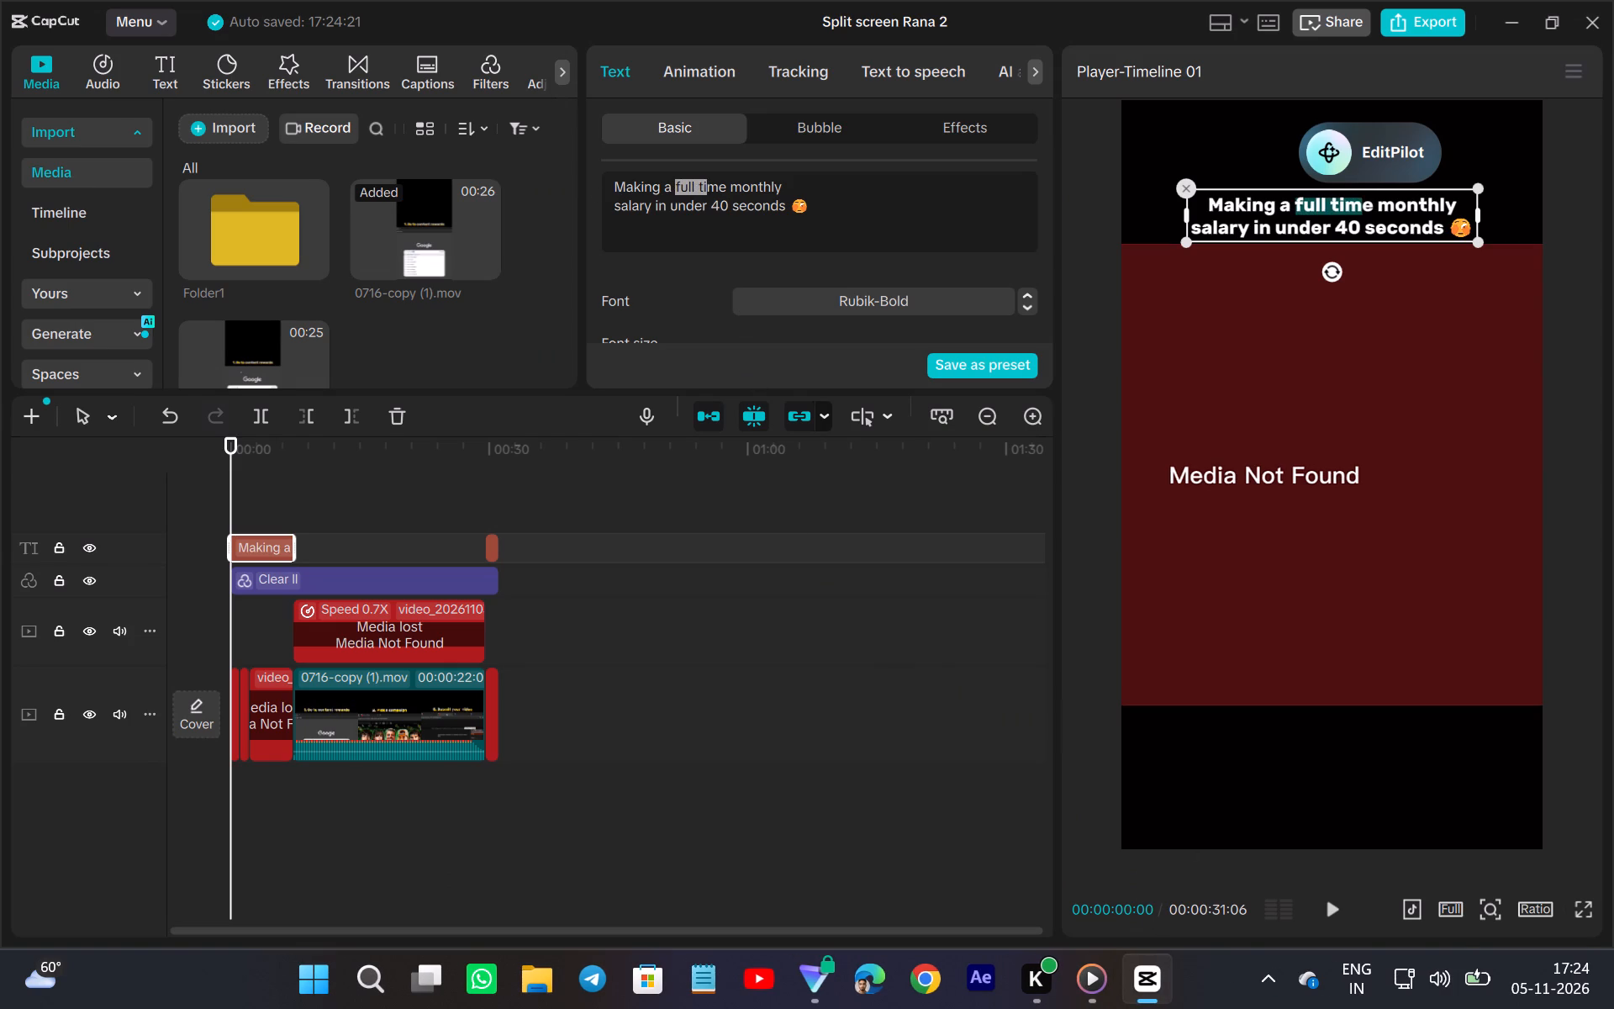
pyautogui.moveTo(713, 193); pyautogui.dragTo(724, 193)
pyautogui.scroll(-1, 767, 336)
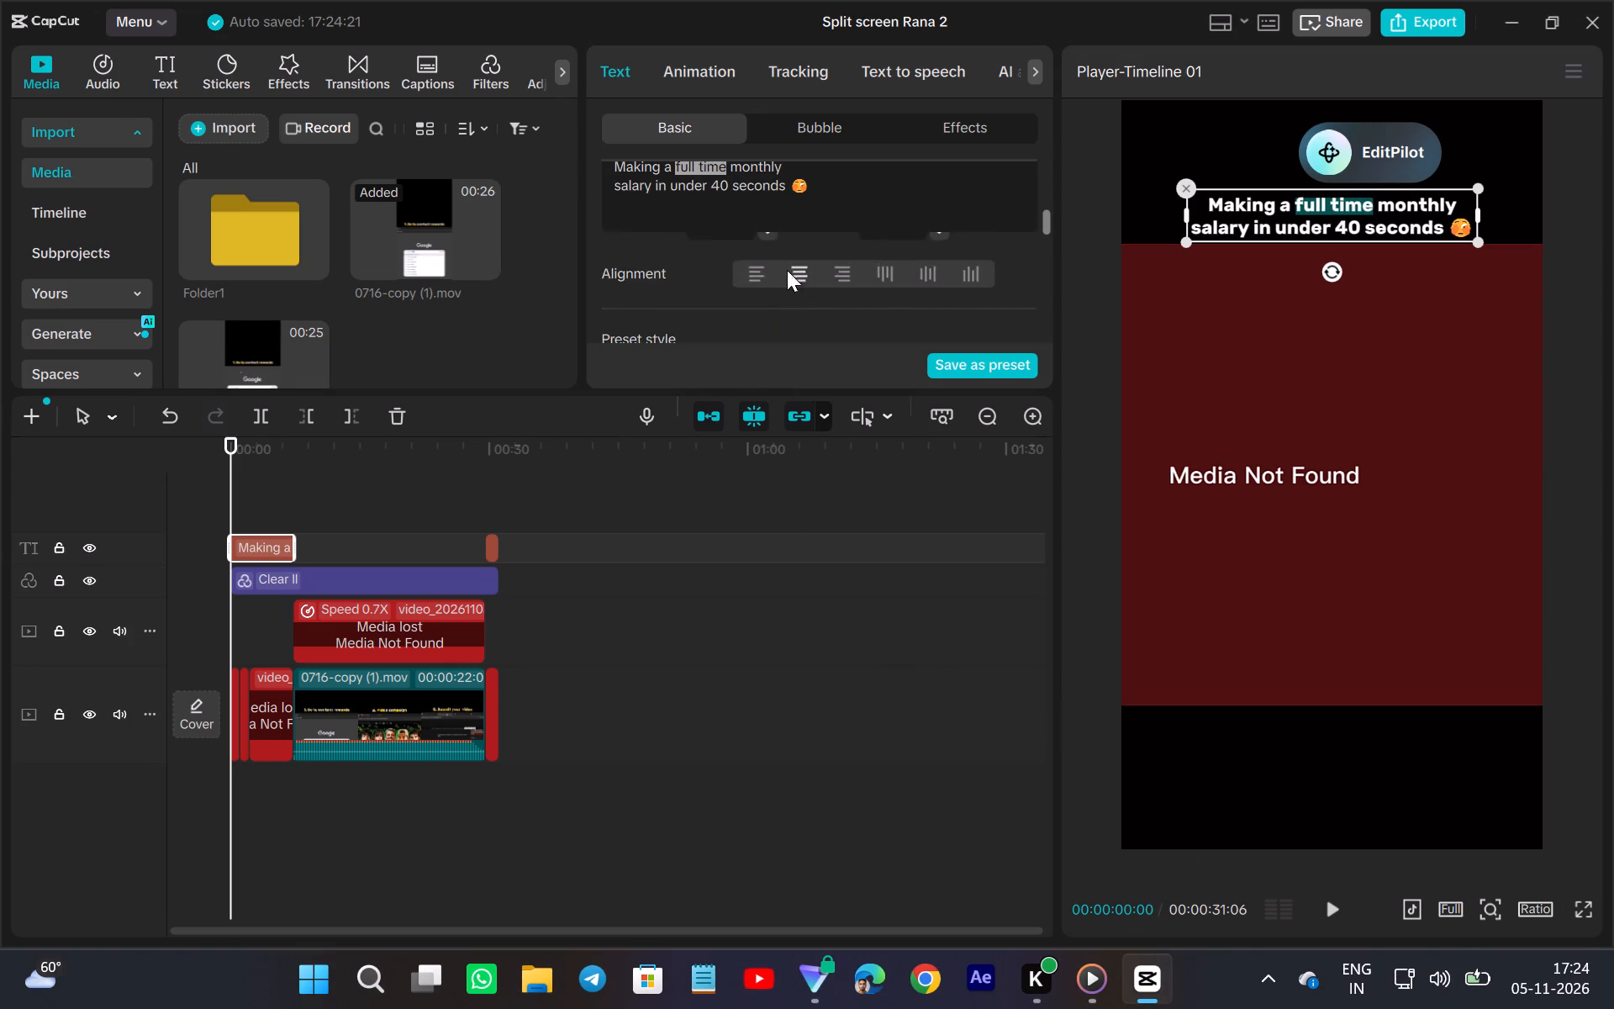
pyautogui.scroll(-1, 787, 270)
pyautogui.click(768, 286)
pyautogui.scroll(-1, 768, 286)
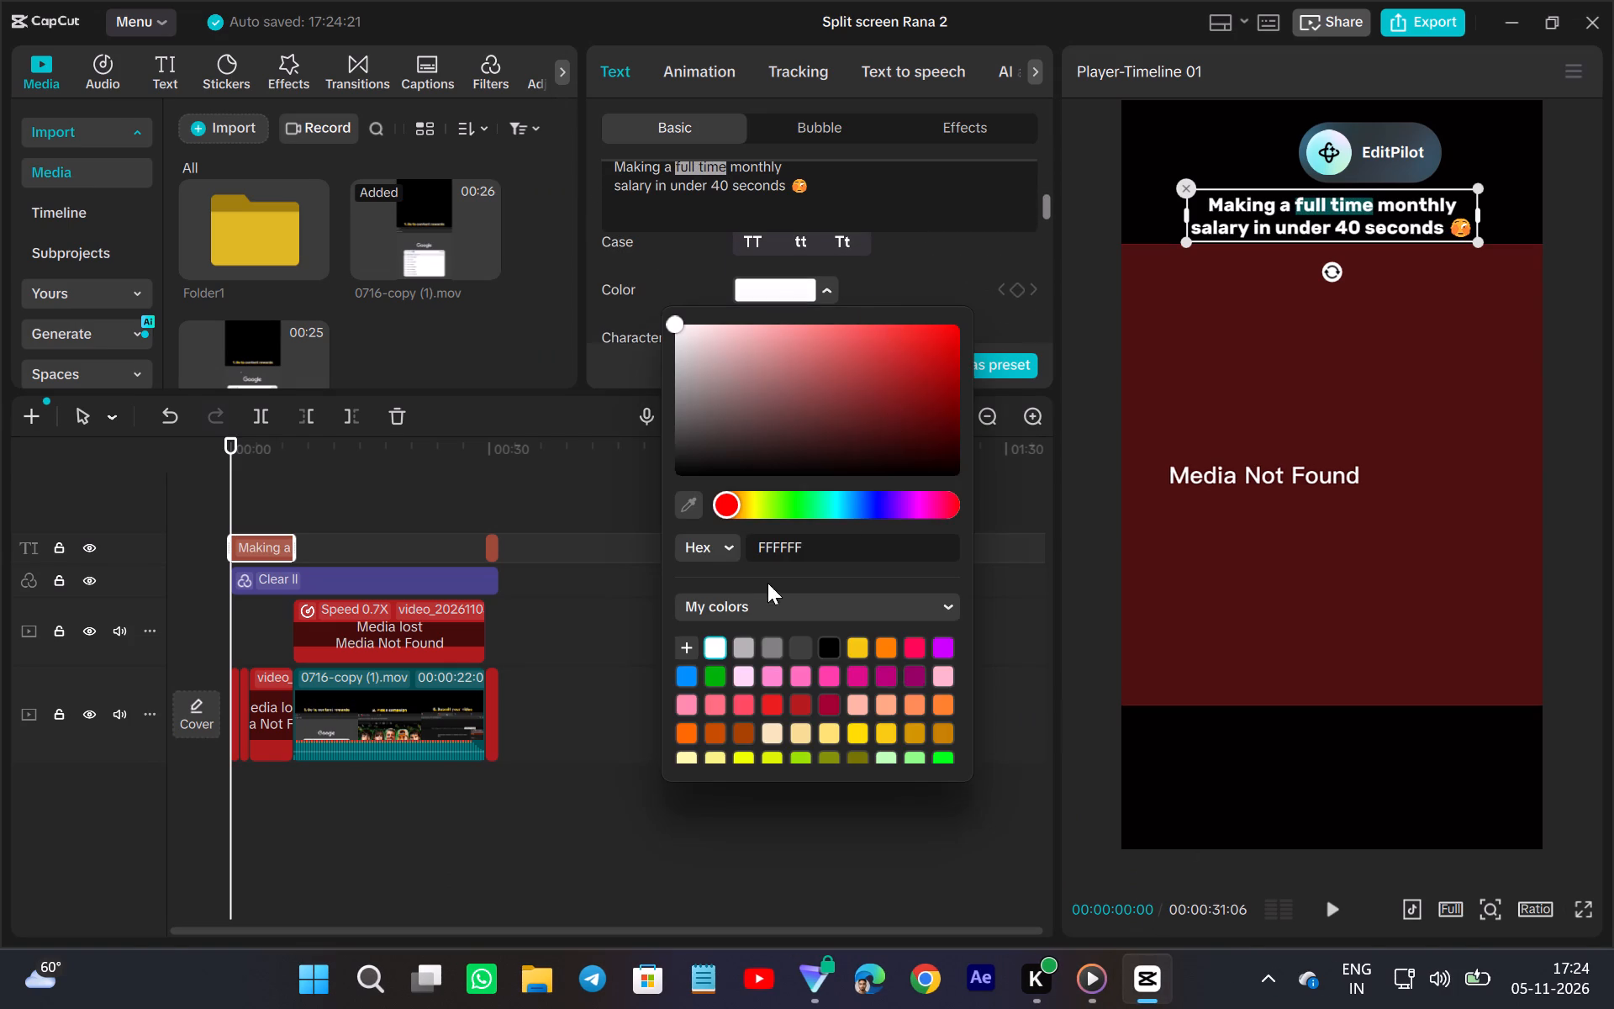
pyautogui.click(857, 643)
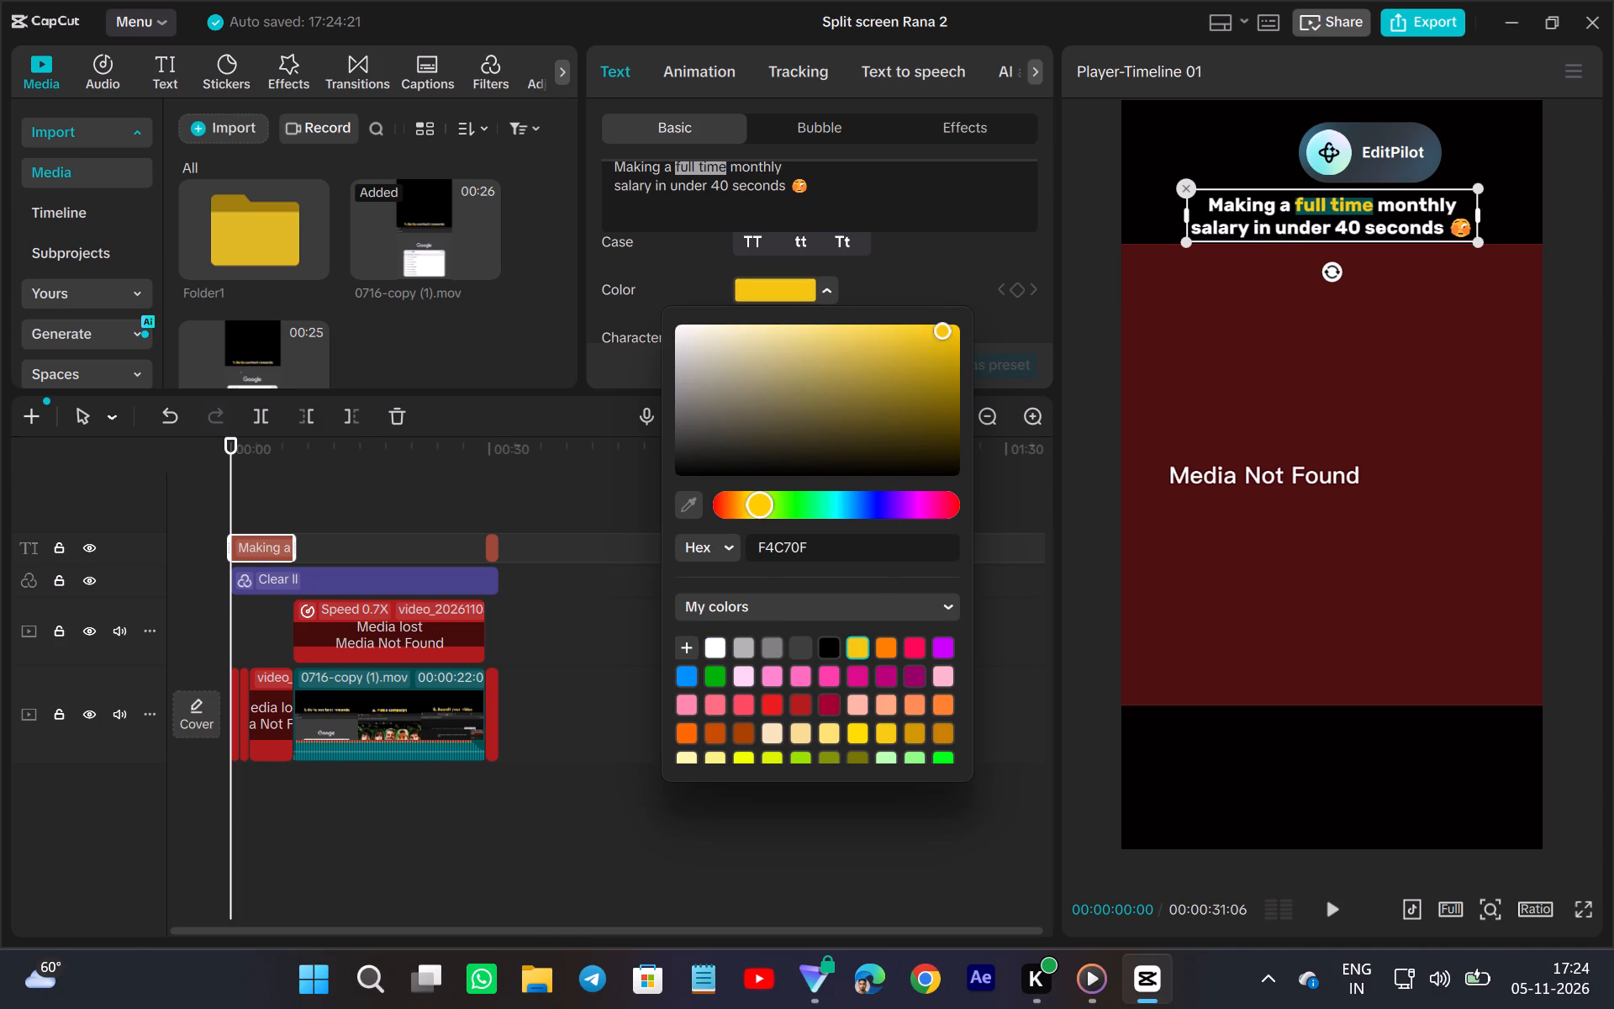
pyautogui.click(834, 196)
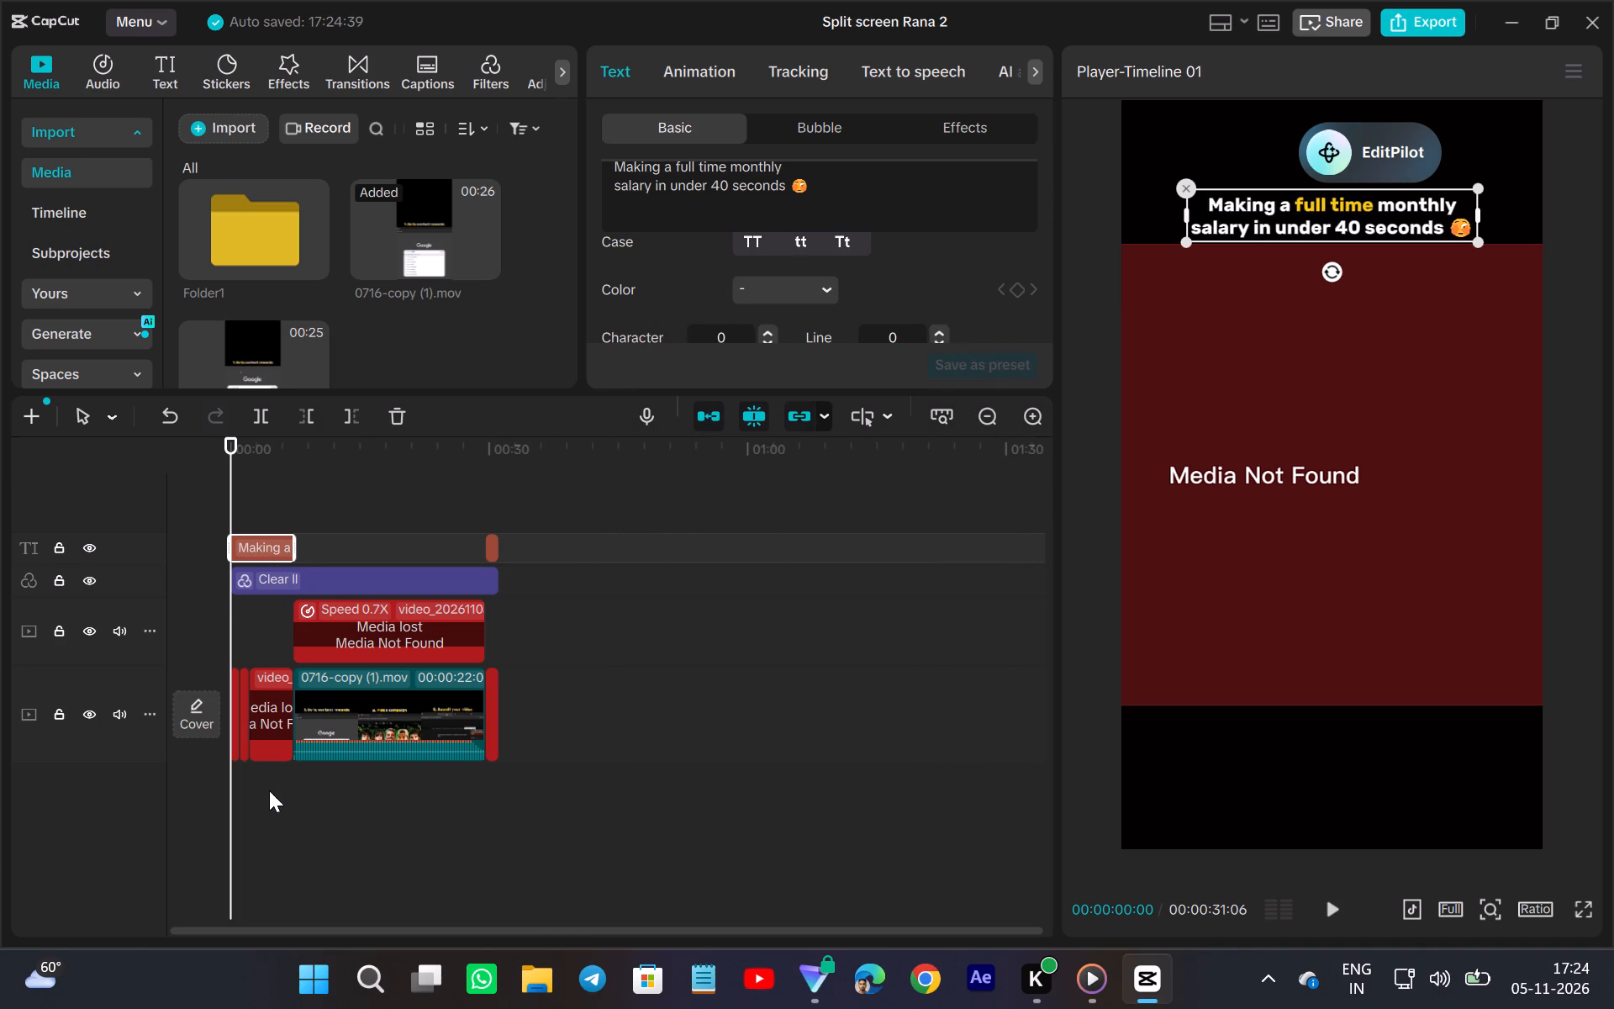
# Combine the lost clips at the start of the main track, before 0716-copy (1).mov, into one compound clip.
pyautogui.moveTo(269, 790); pyautogui.dragTo(229, 750)
pyautogui.rightClick(261, 718)
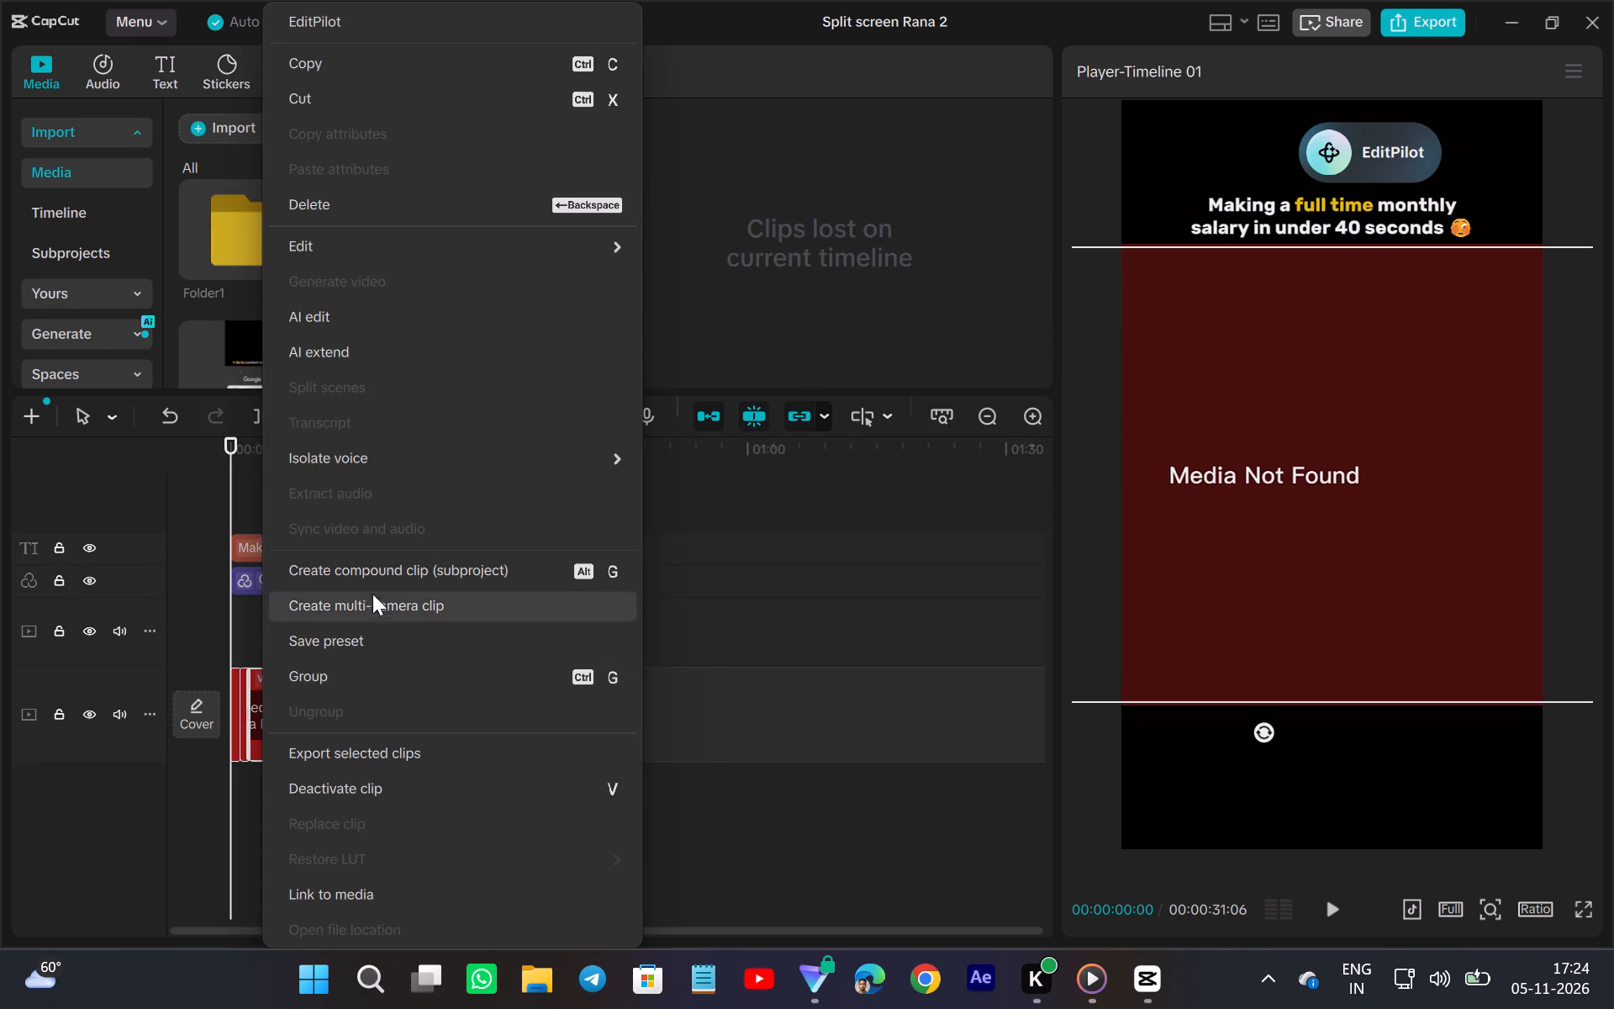
pyautogui.click(393, 573)
# Import 20261105_130231.mp4 from Downloads into the project's Folder1.
pyautogui.doubleClick(1029, 415)
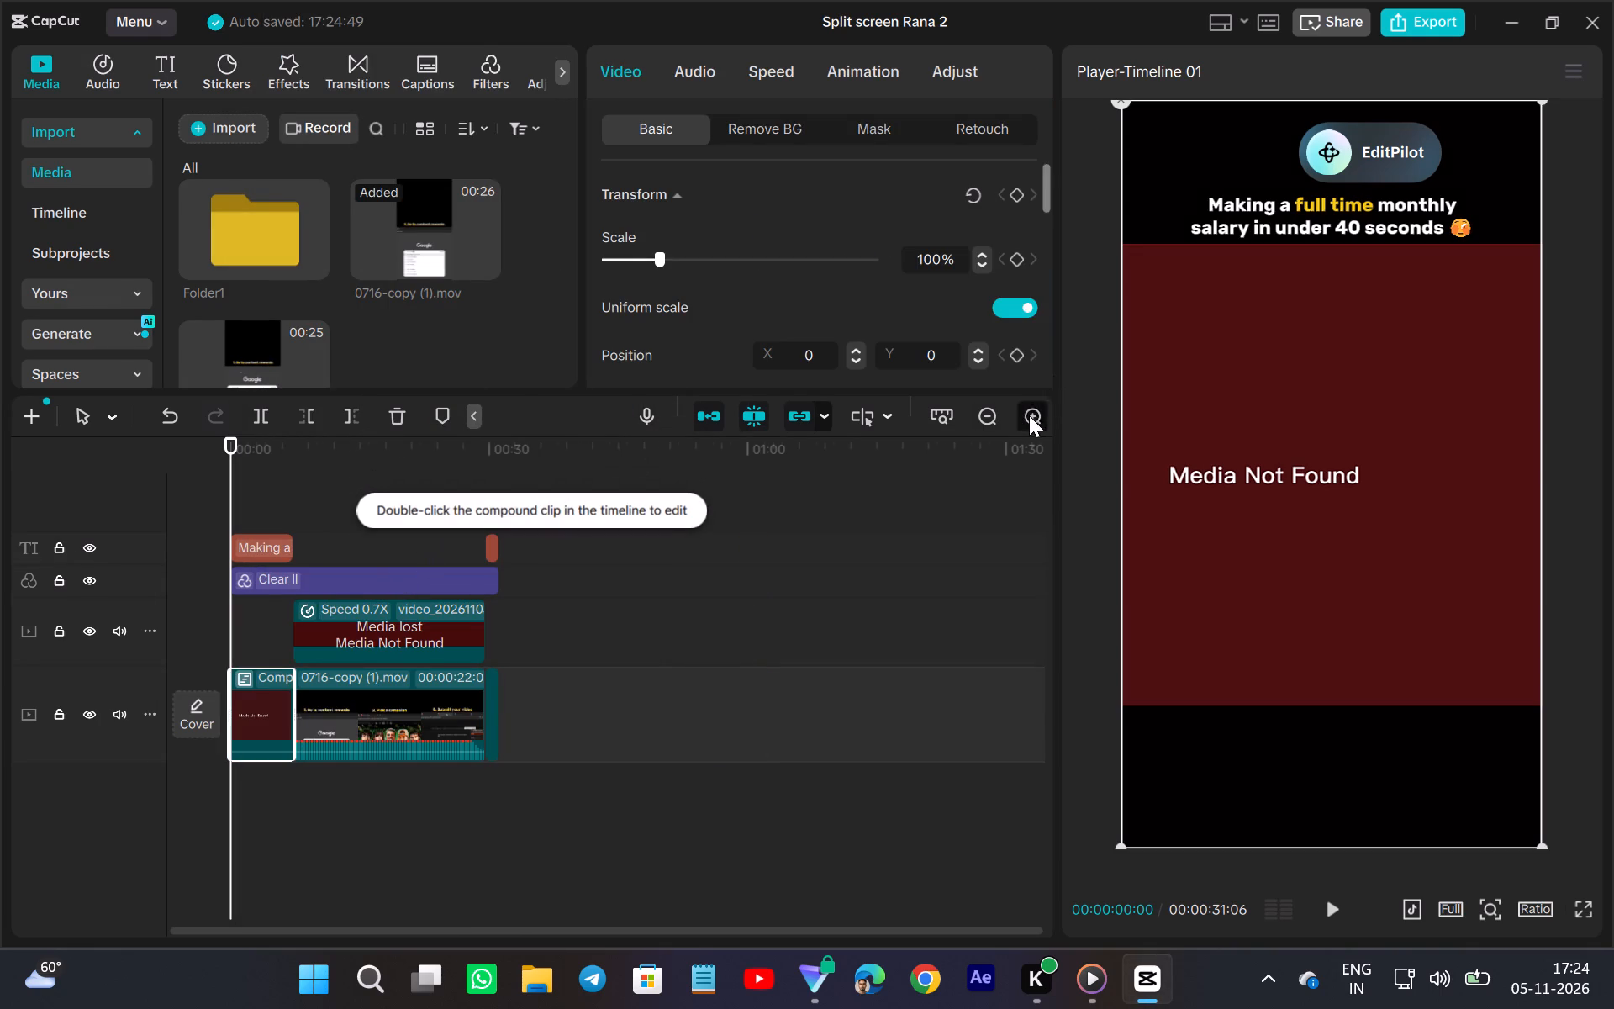
pyautogui.doubleClick(203, 219)
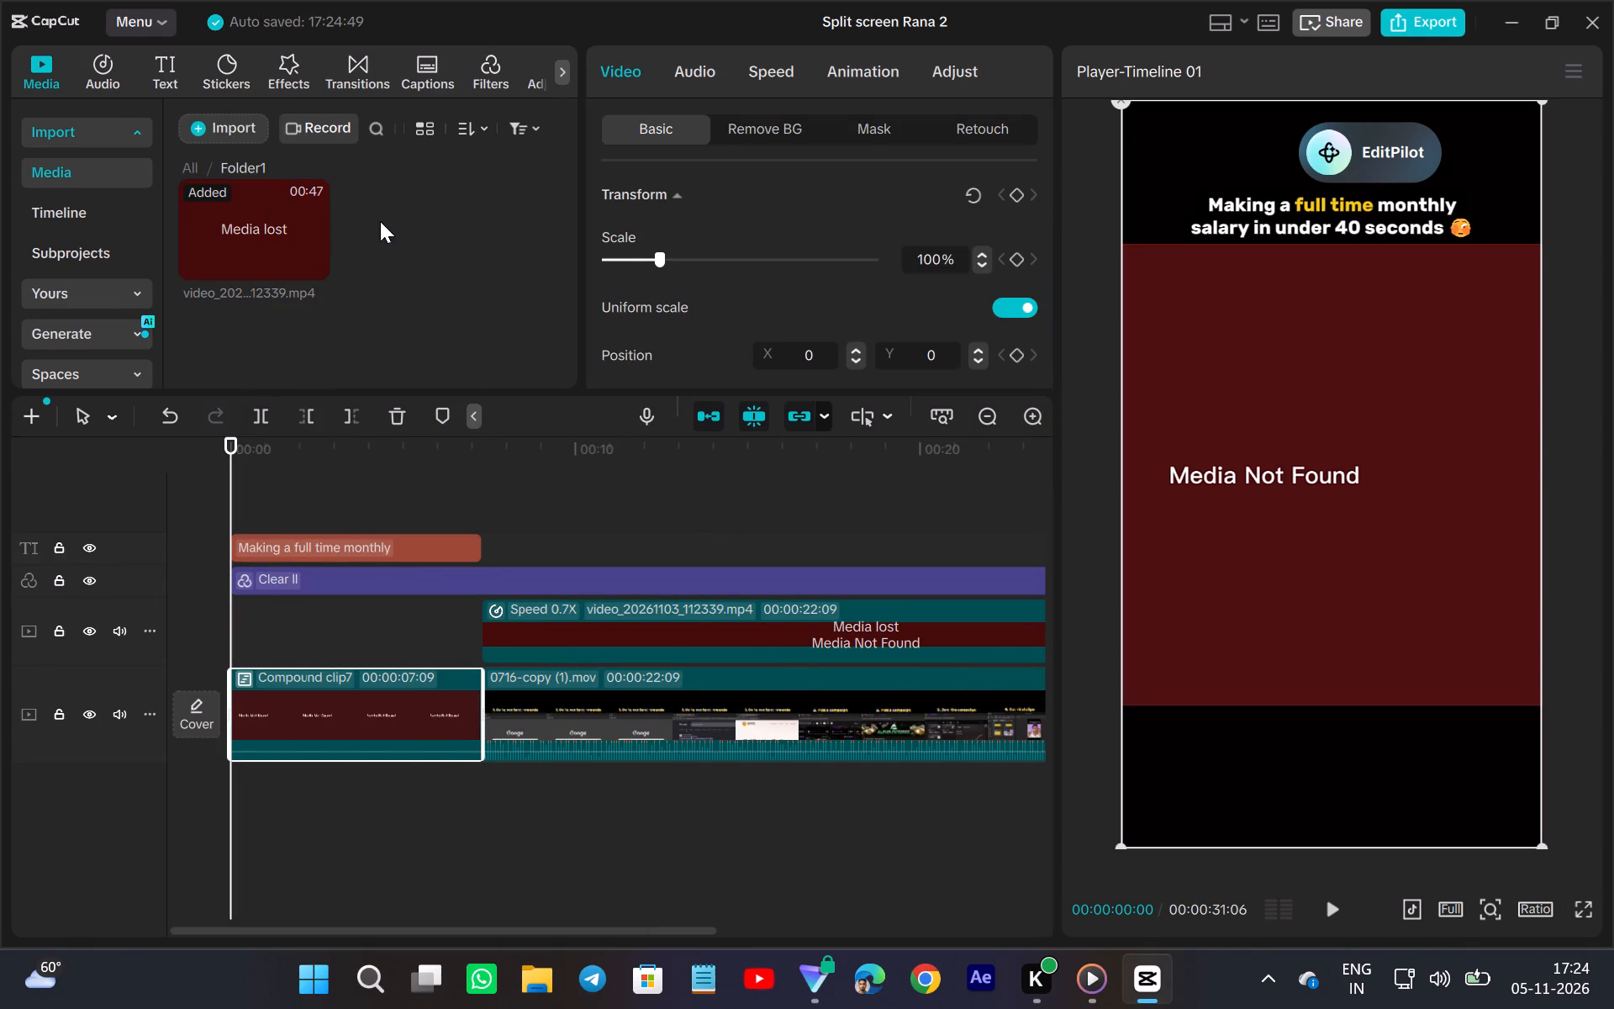
pyautogui.click(242, 124)
pyautogui.click(295, 183)
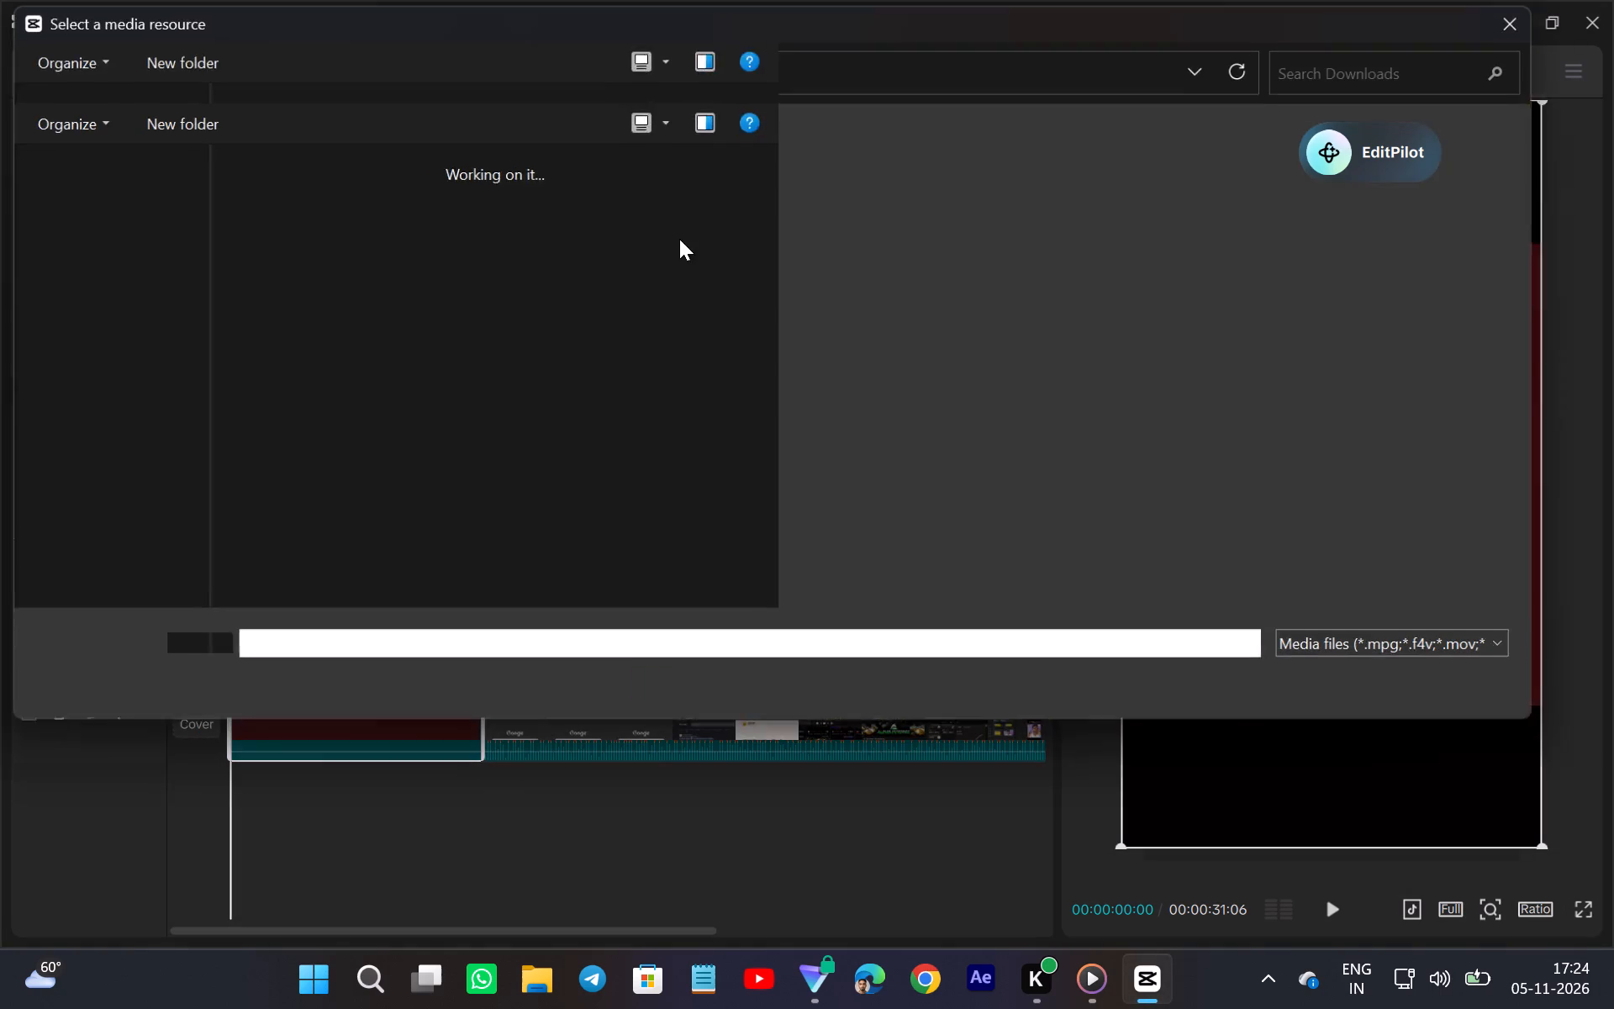
pyautogui.click(411, 272)
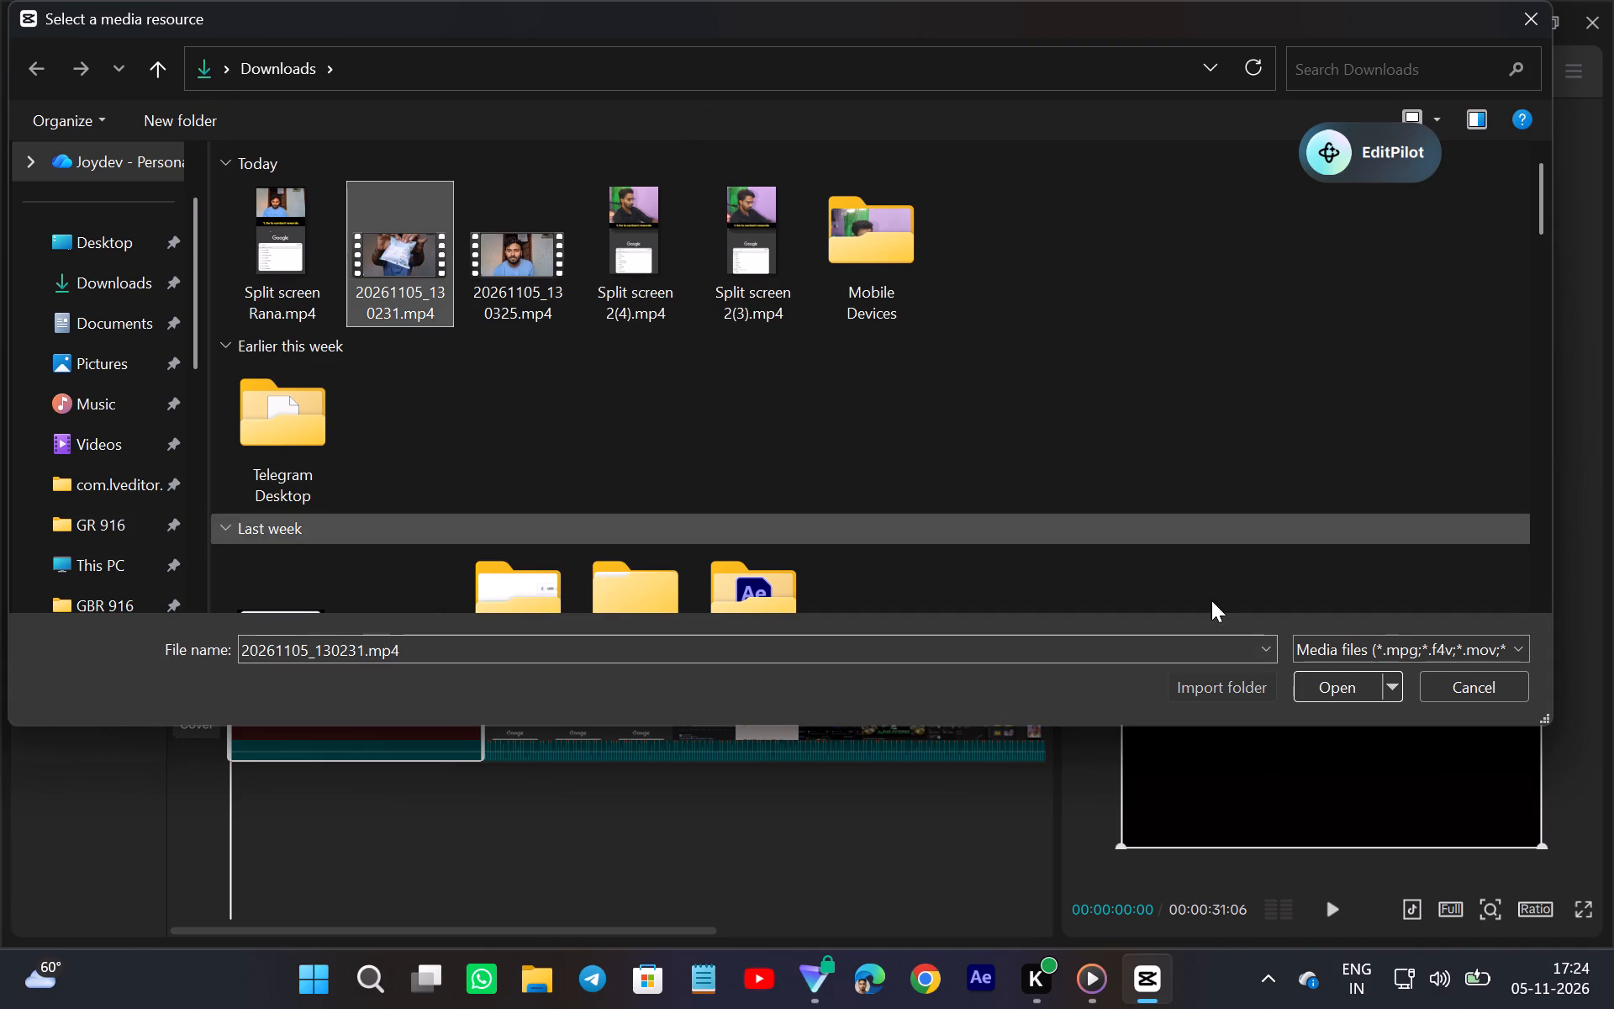
pyautogui.click(1318, 672)
# Replace the compound clip with 20261105_130231.mp4, using its section near the start with the packet and keeping the original video effect.
pyautogui.moveTo(414, 246); pyautogui.dragTo(419, 462)
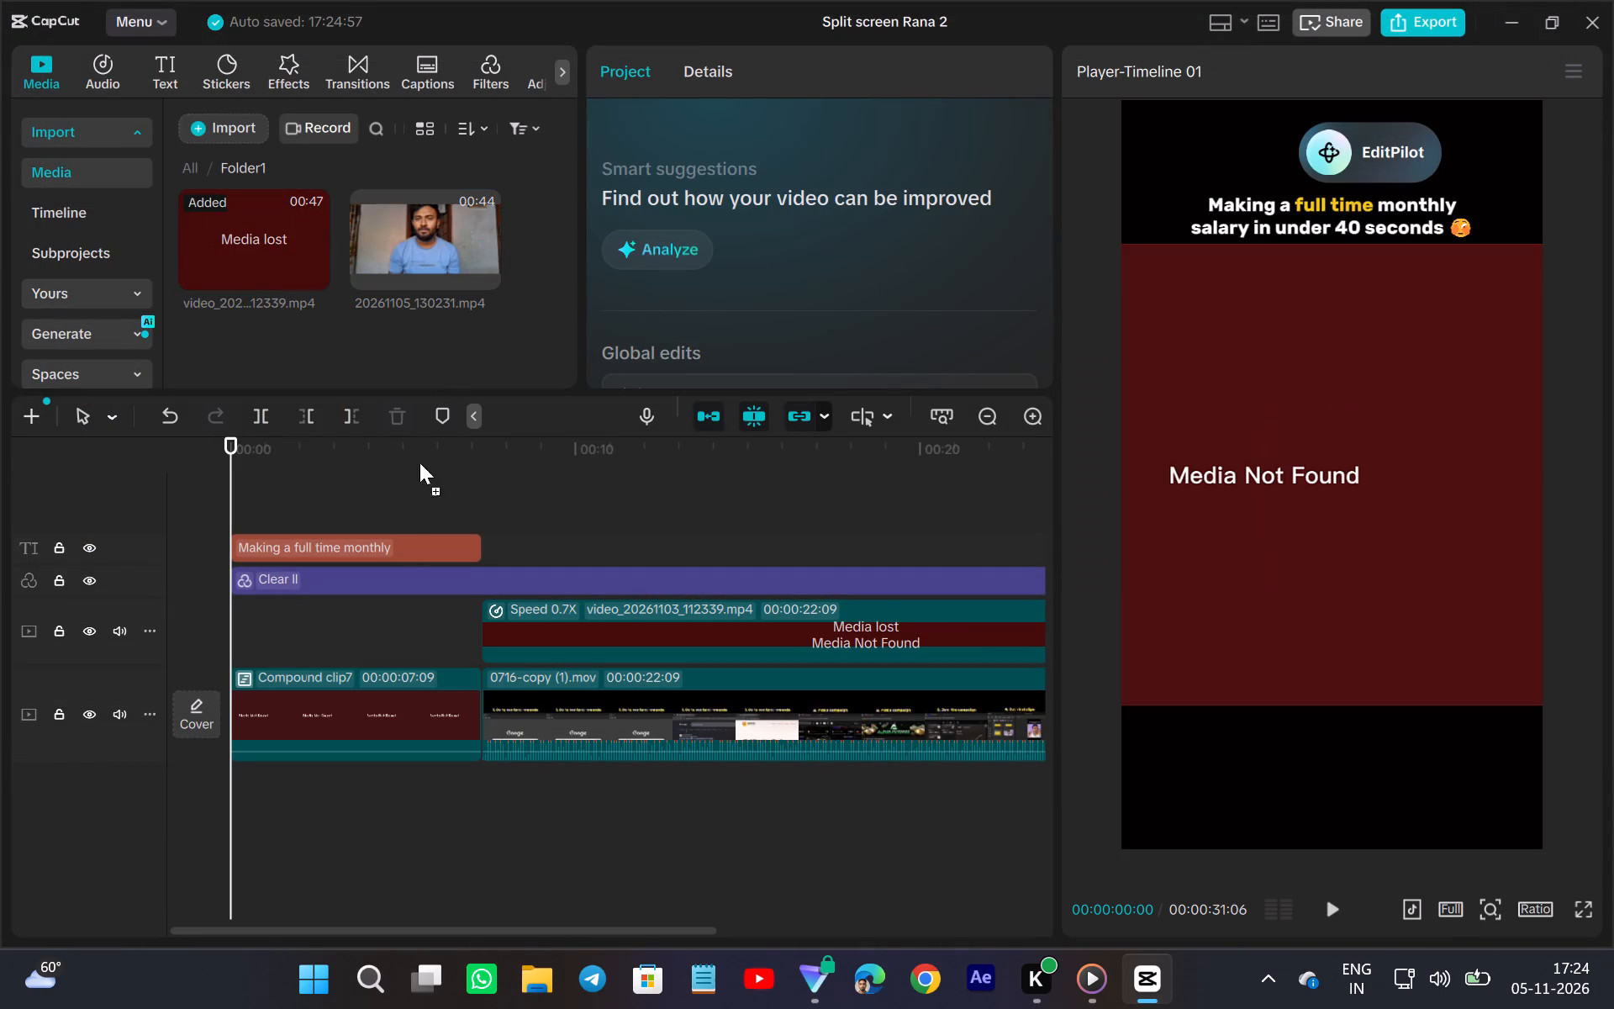
pyautogui.moveTo(419, 462); pyautogui.dragTo(358, 680)
pyautogui.scroll(-1, 766, 605)
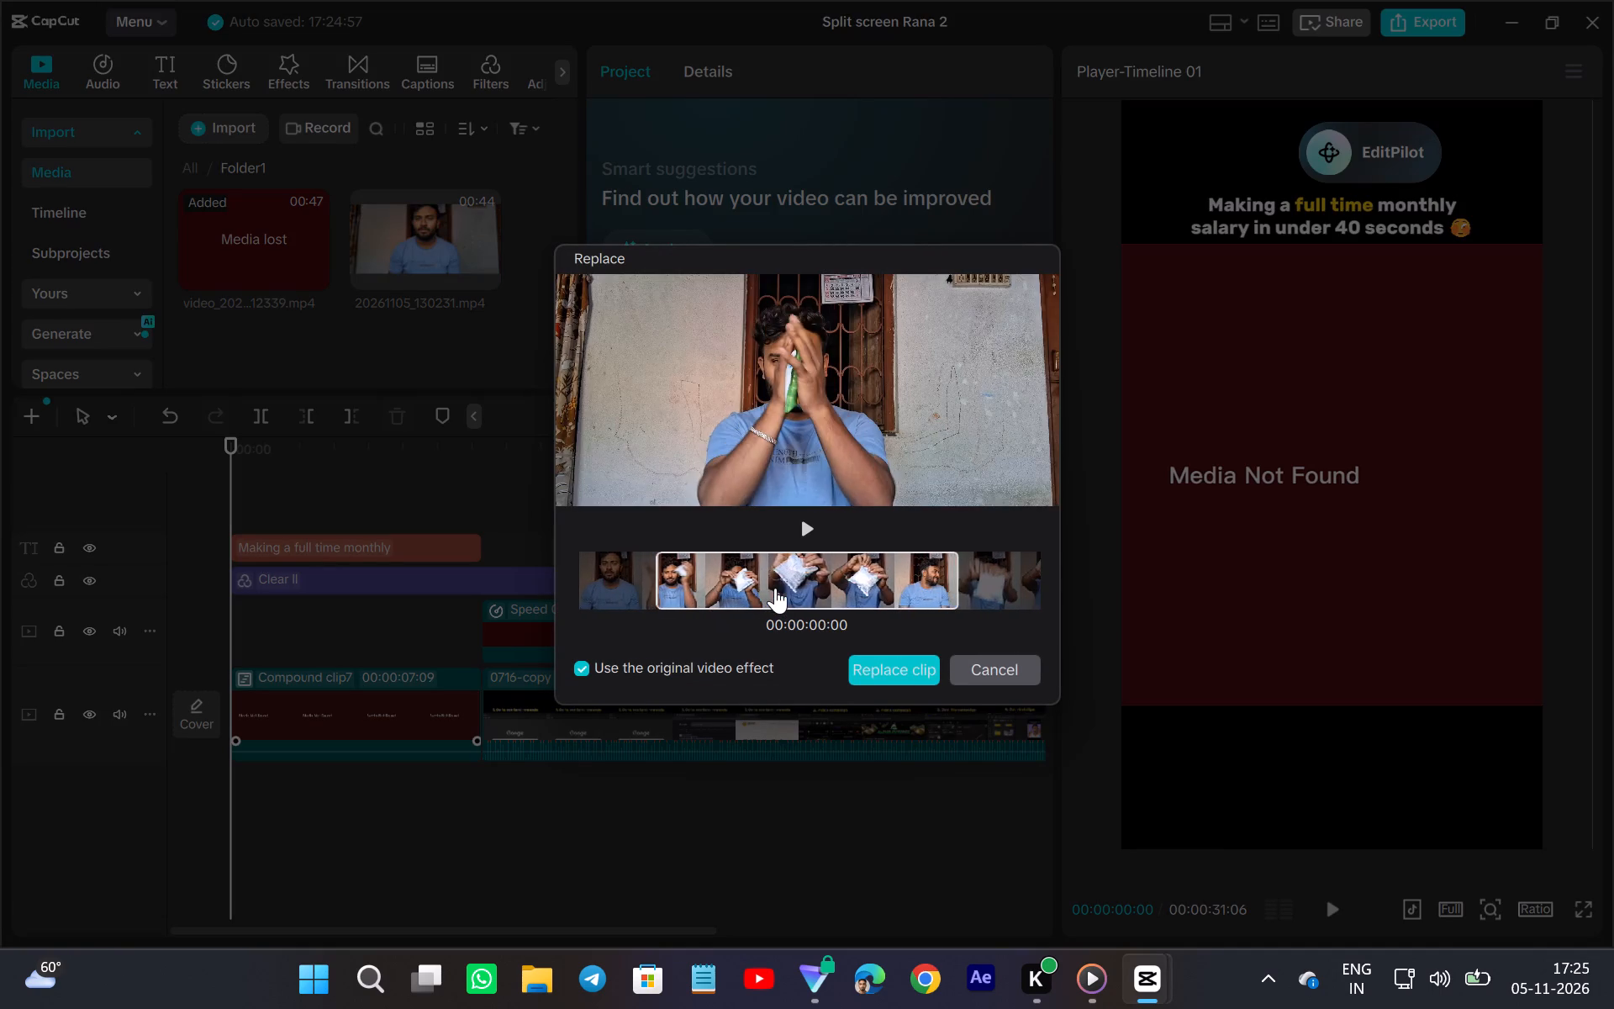
pyautogui.scroll(-1, 775, 588)
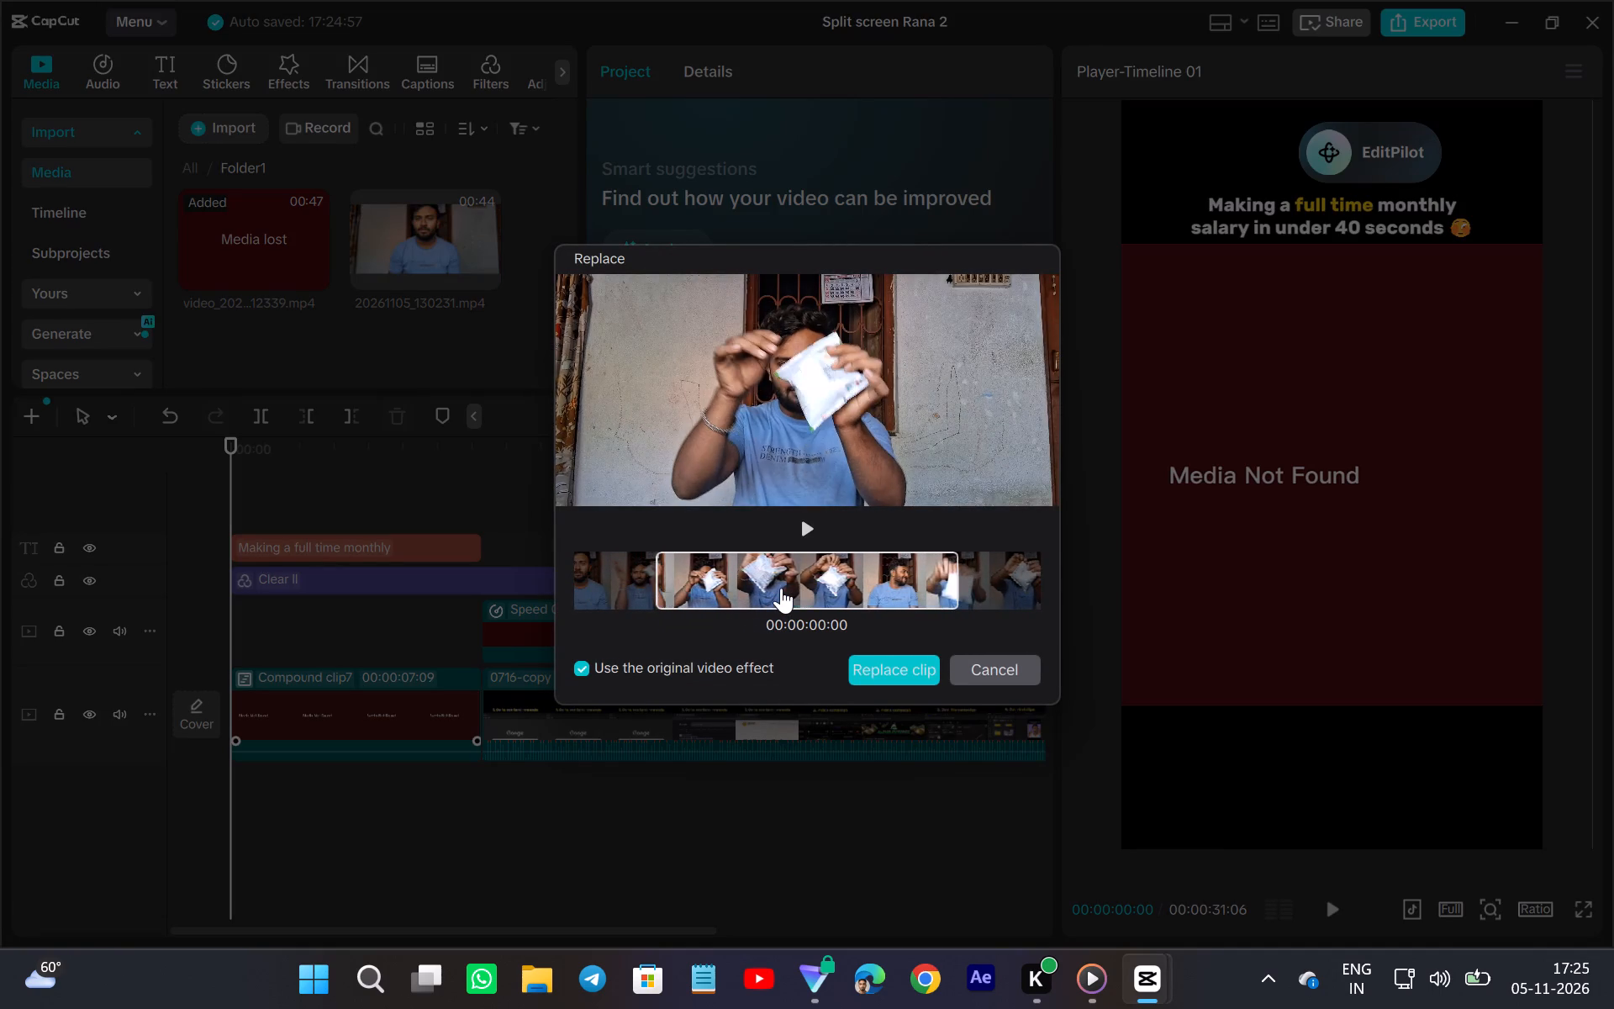
pyautogui.scroll(-1, 781, 588)
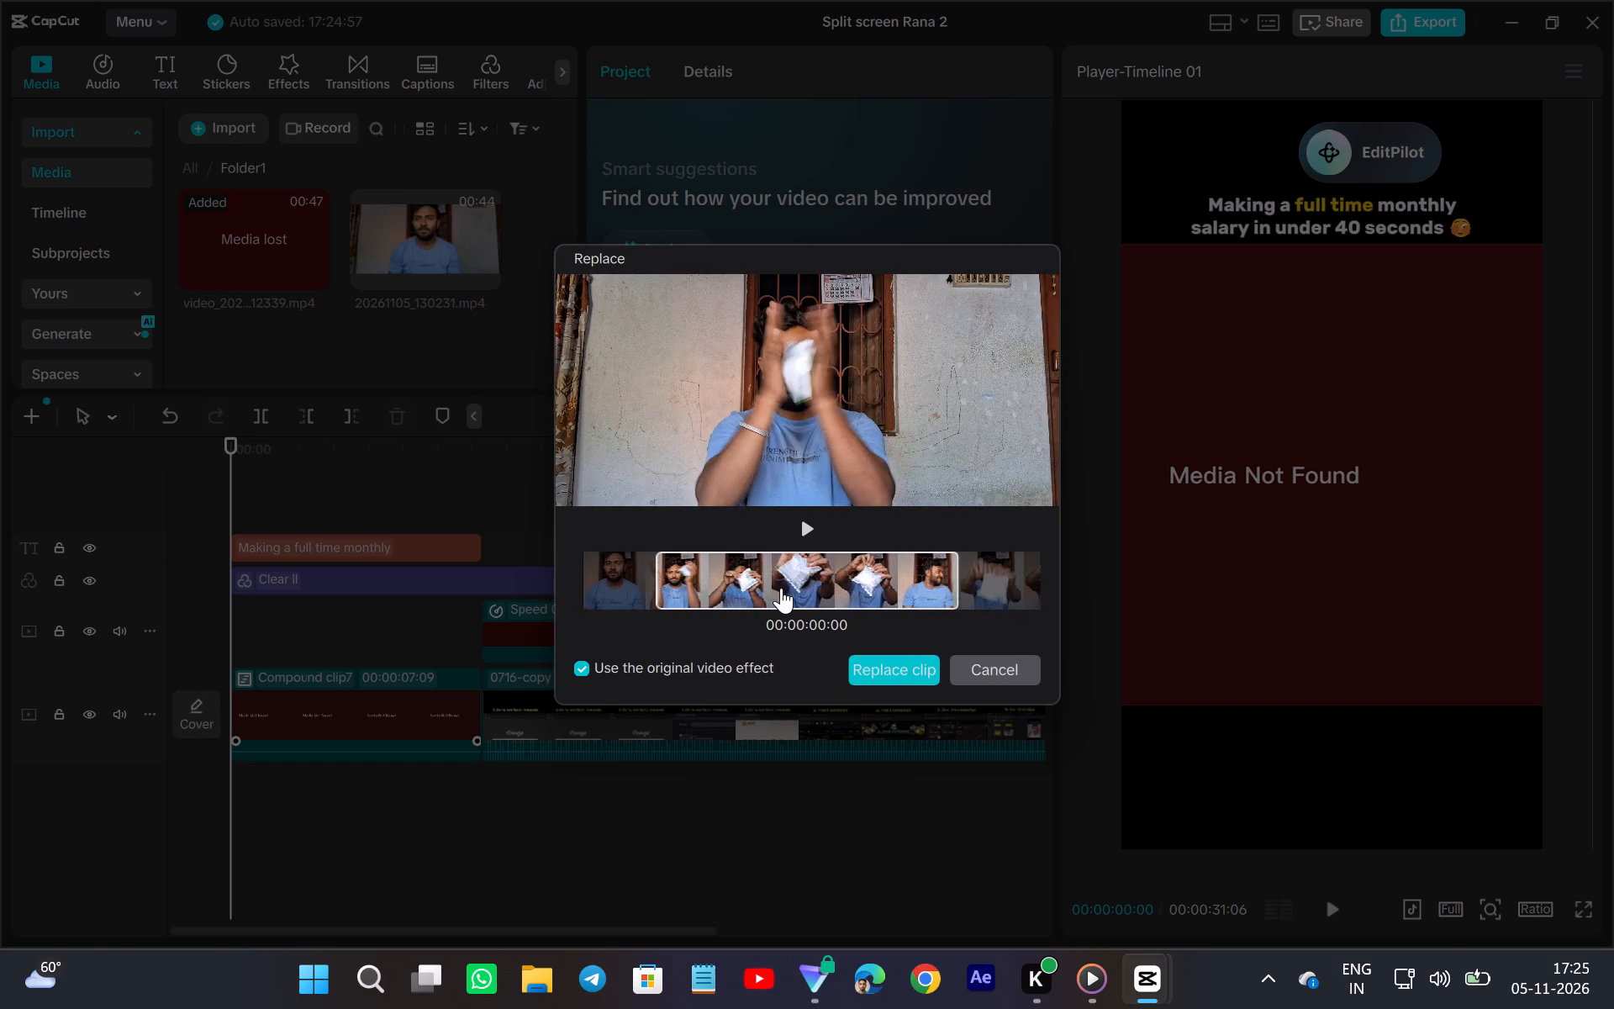
pyautogui.scroll(-1, 781, 588)
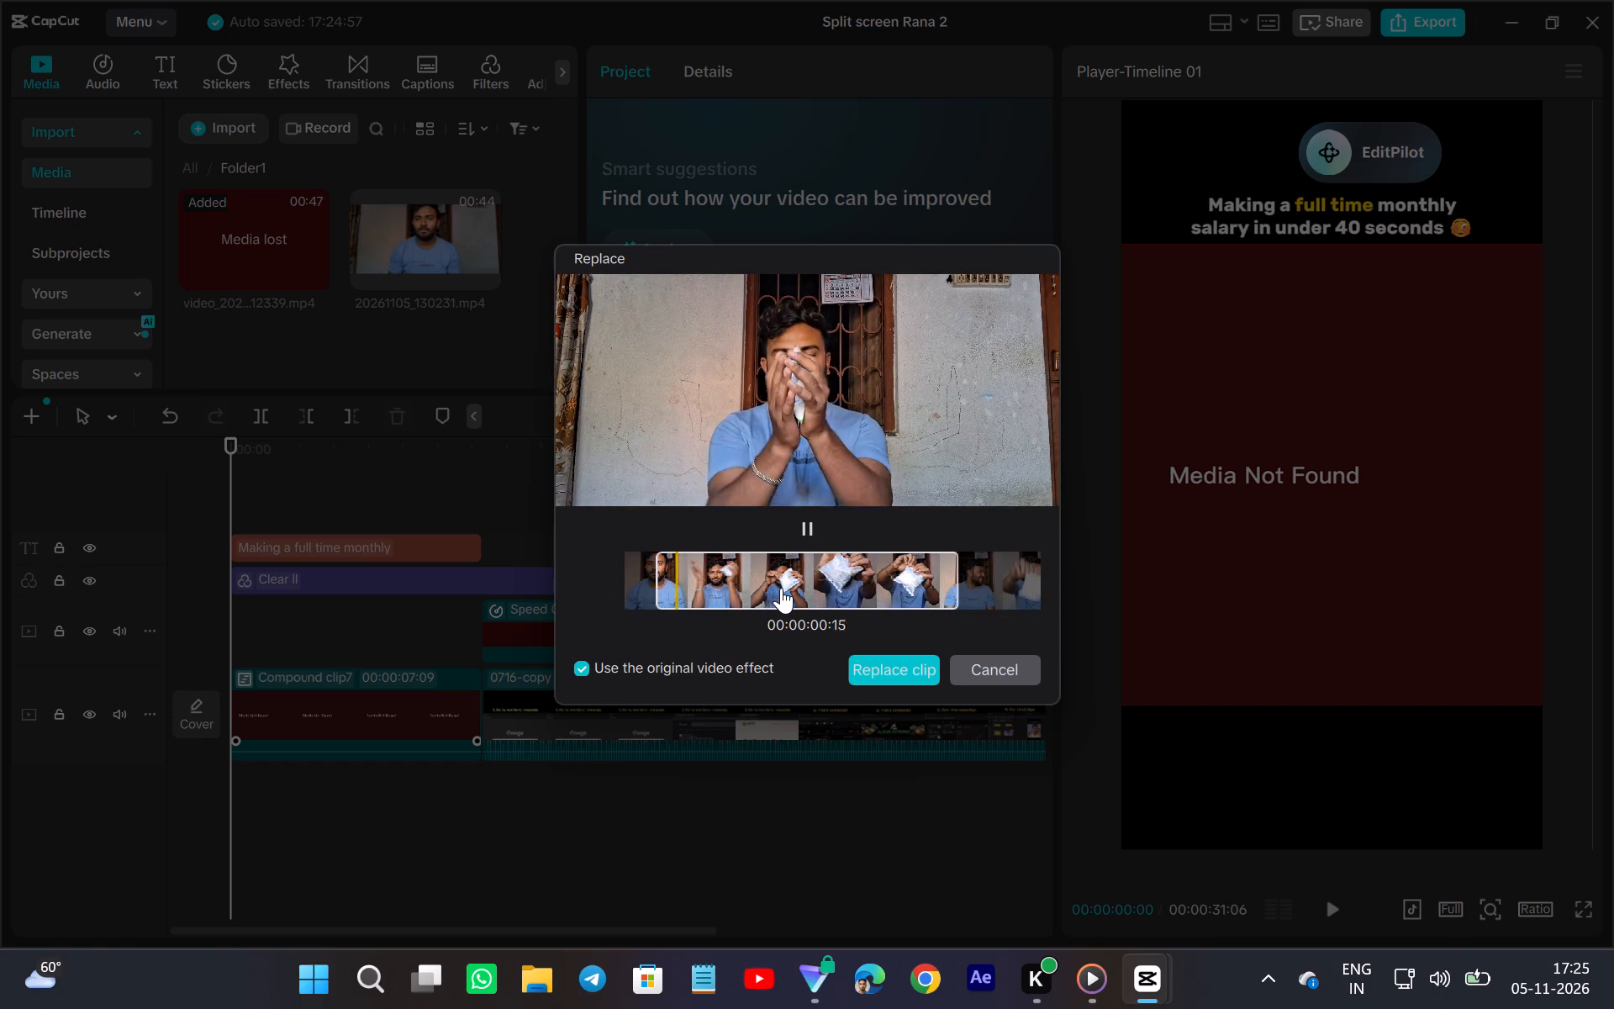
pyautogui.moveTo(773, 588); pyautogui.dragTo(754, 607)
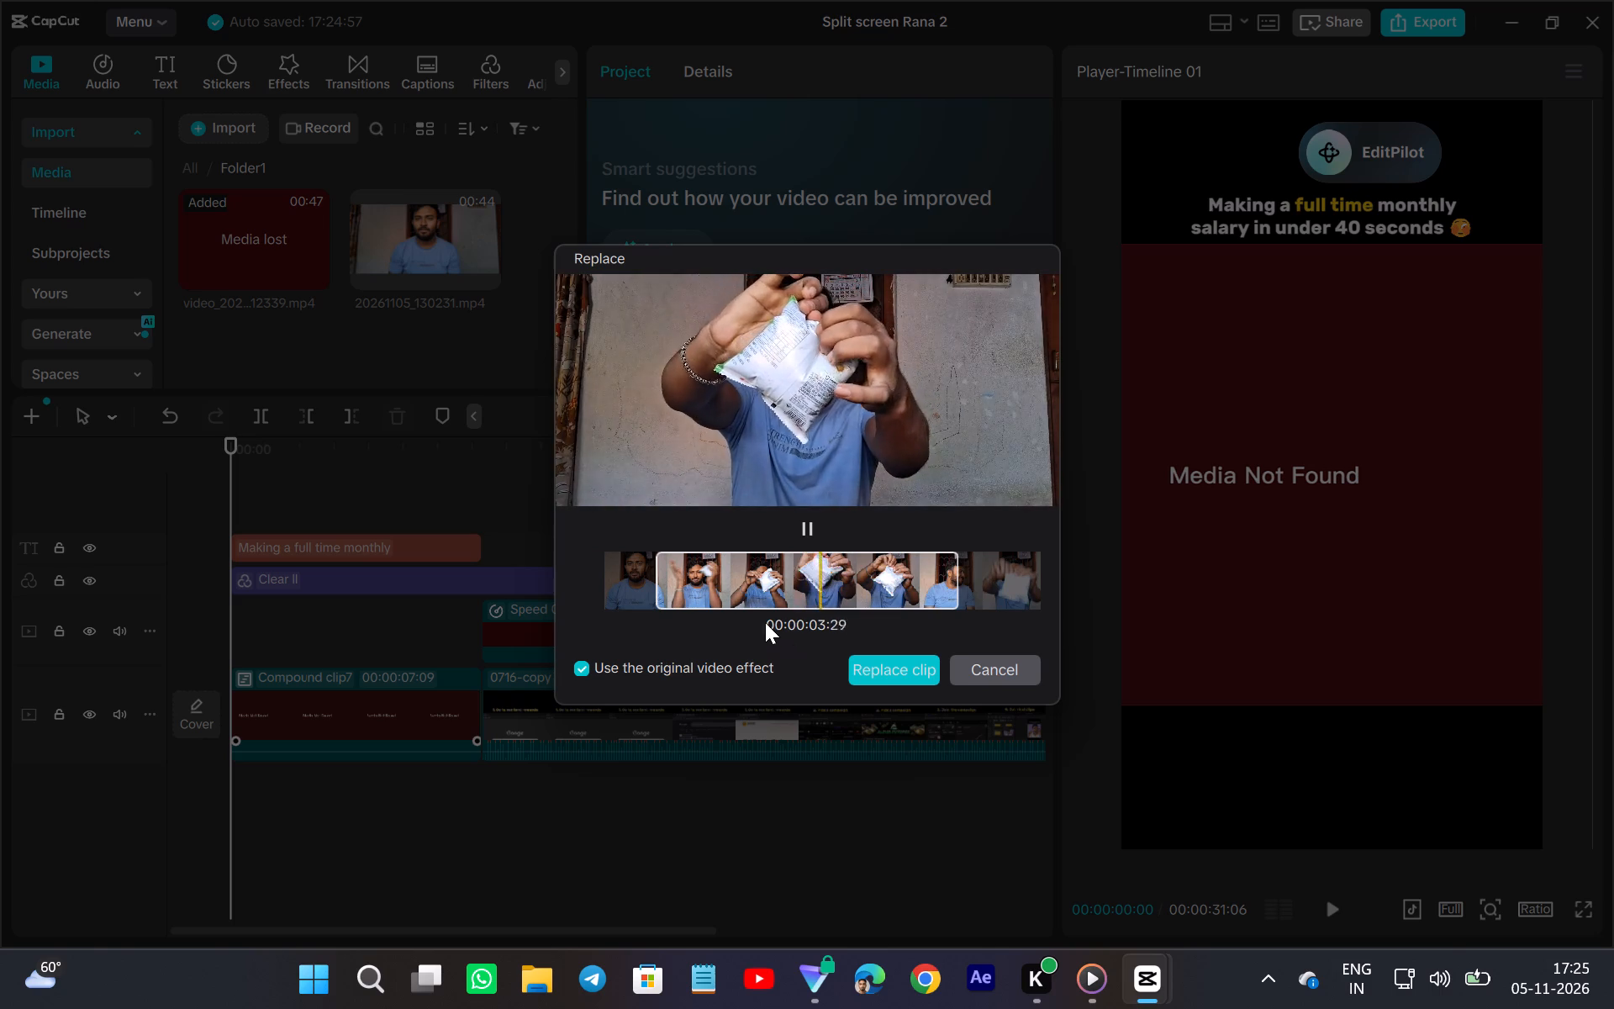
pyautogui.moveTo(740, 598); pyautogui.dragTo(753, 605)
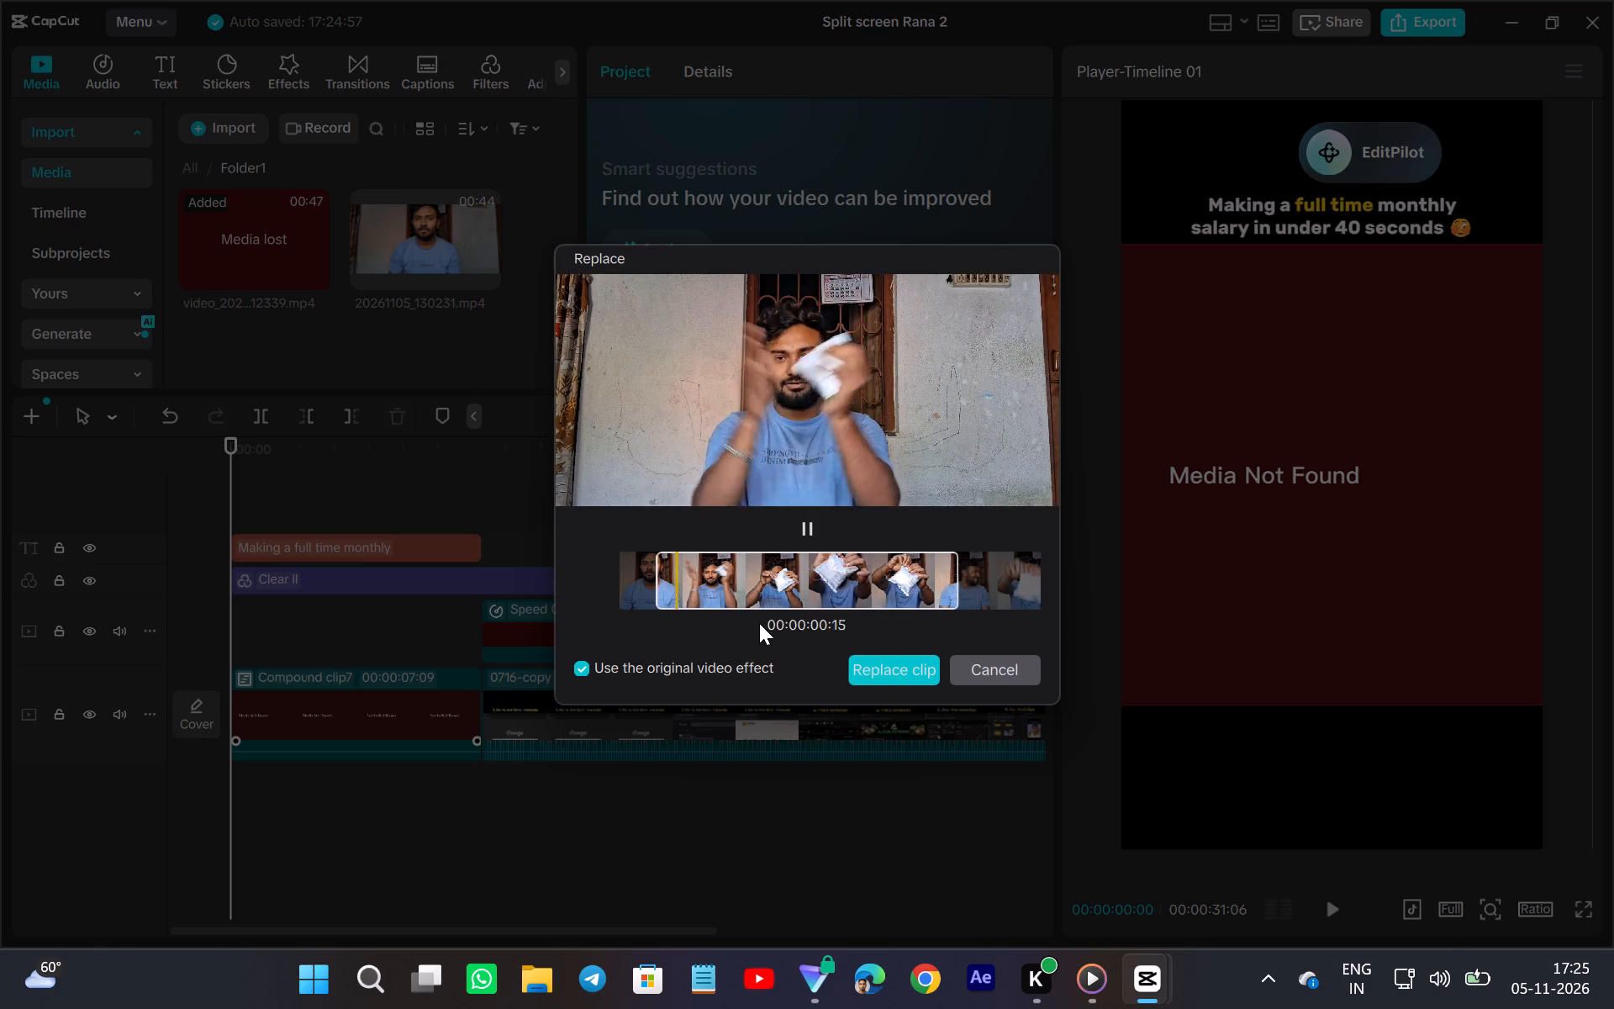
pyautogui.click(889, 671)
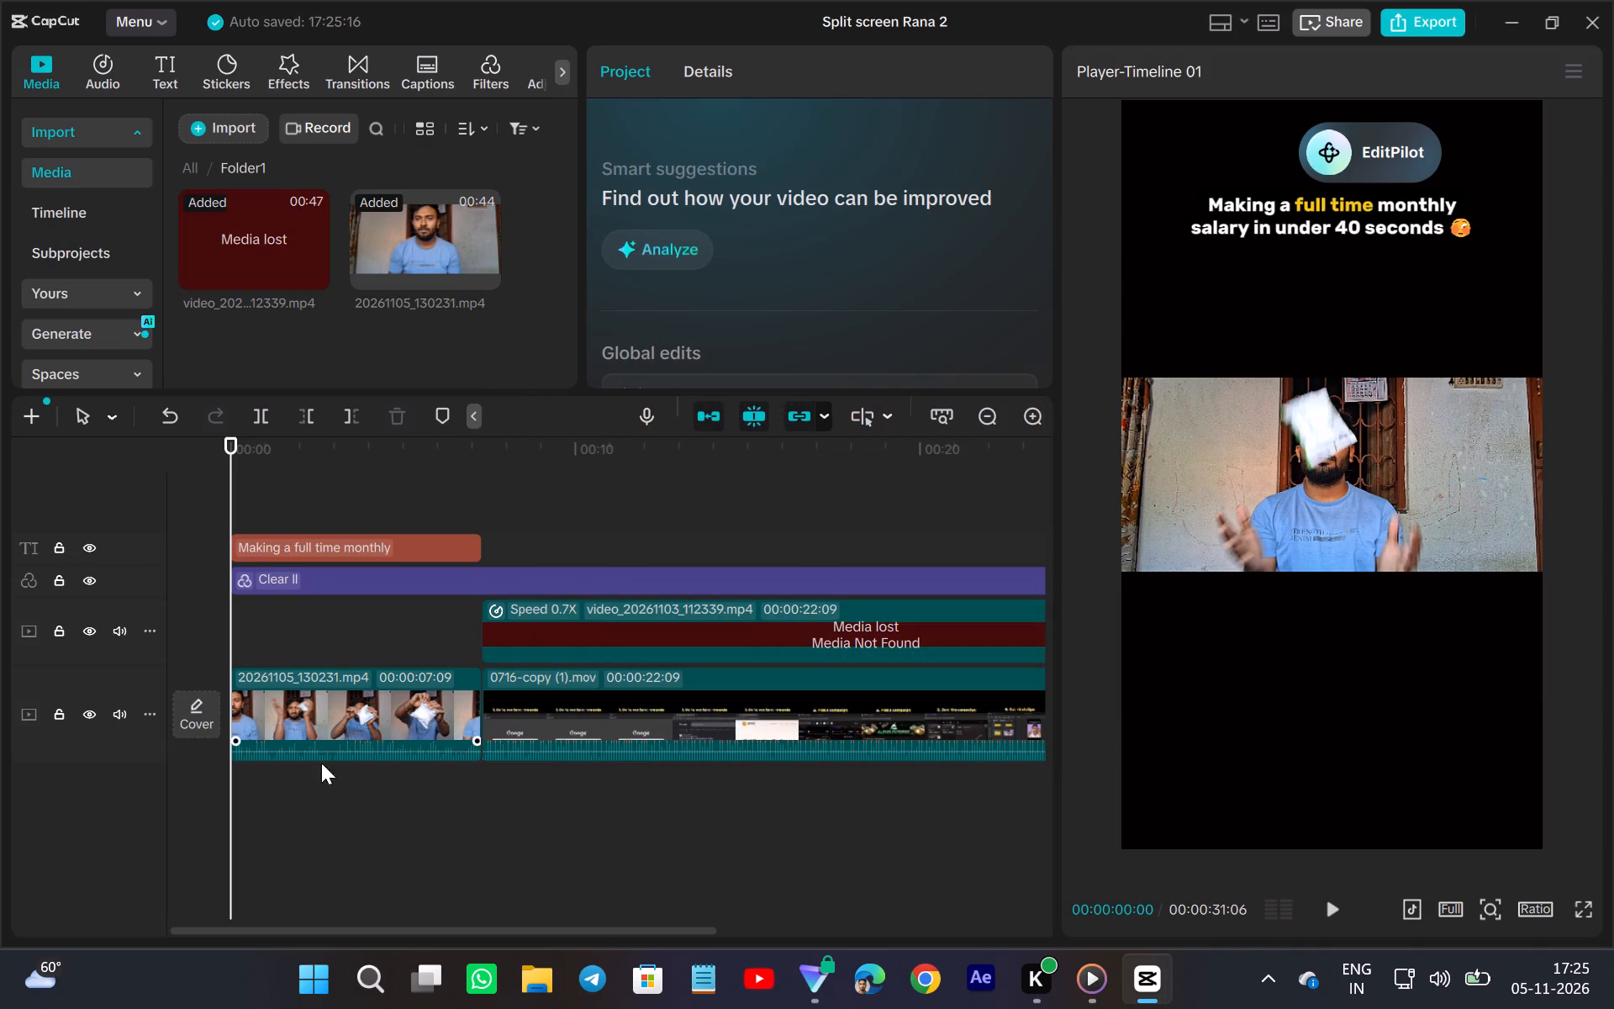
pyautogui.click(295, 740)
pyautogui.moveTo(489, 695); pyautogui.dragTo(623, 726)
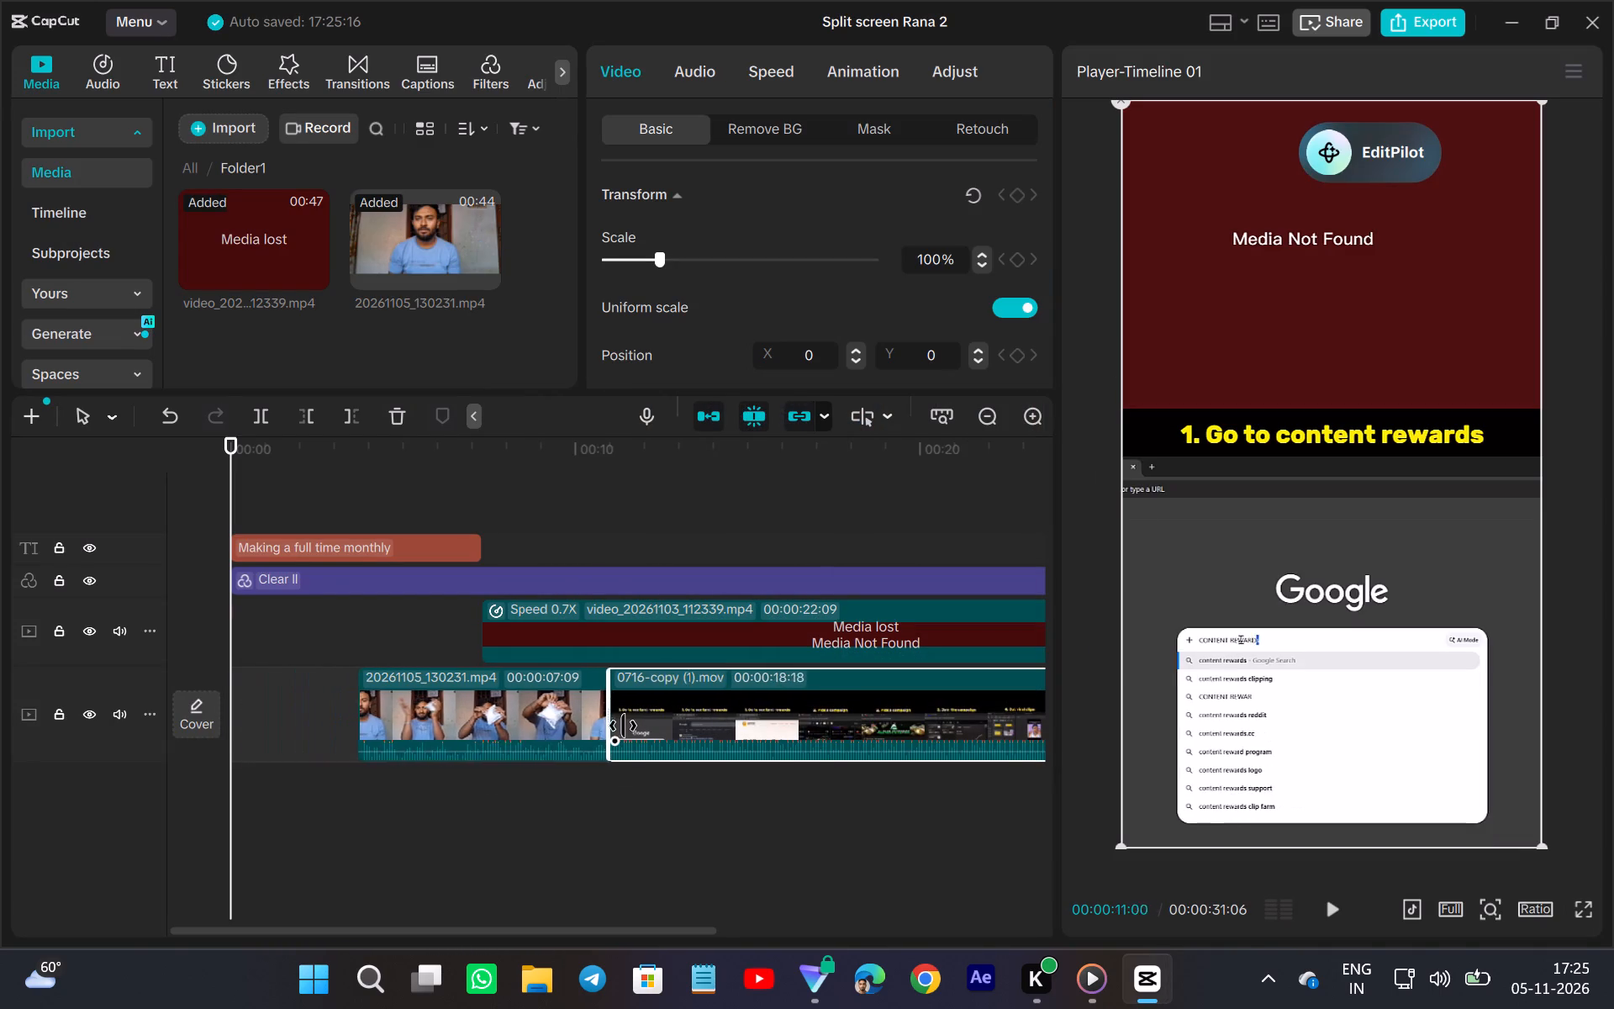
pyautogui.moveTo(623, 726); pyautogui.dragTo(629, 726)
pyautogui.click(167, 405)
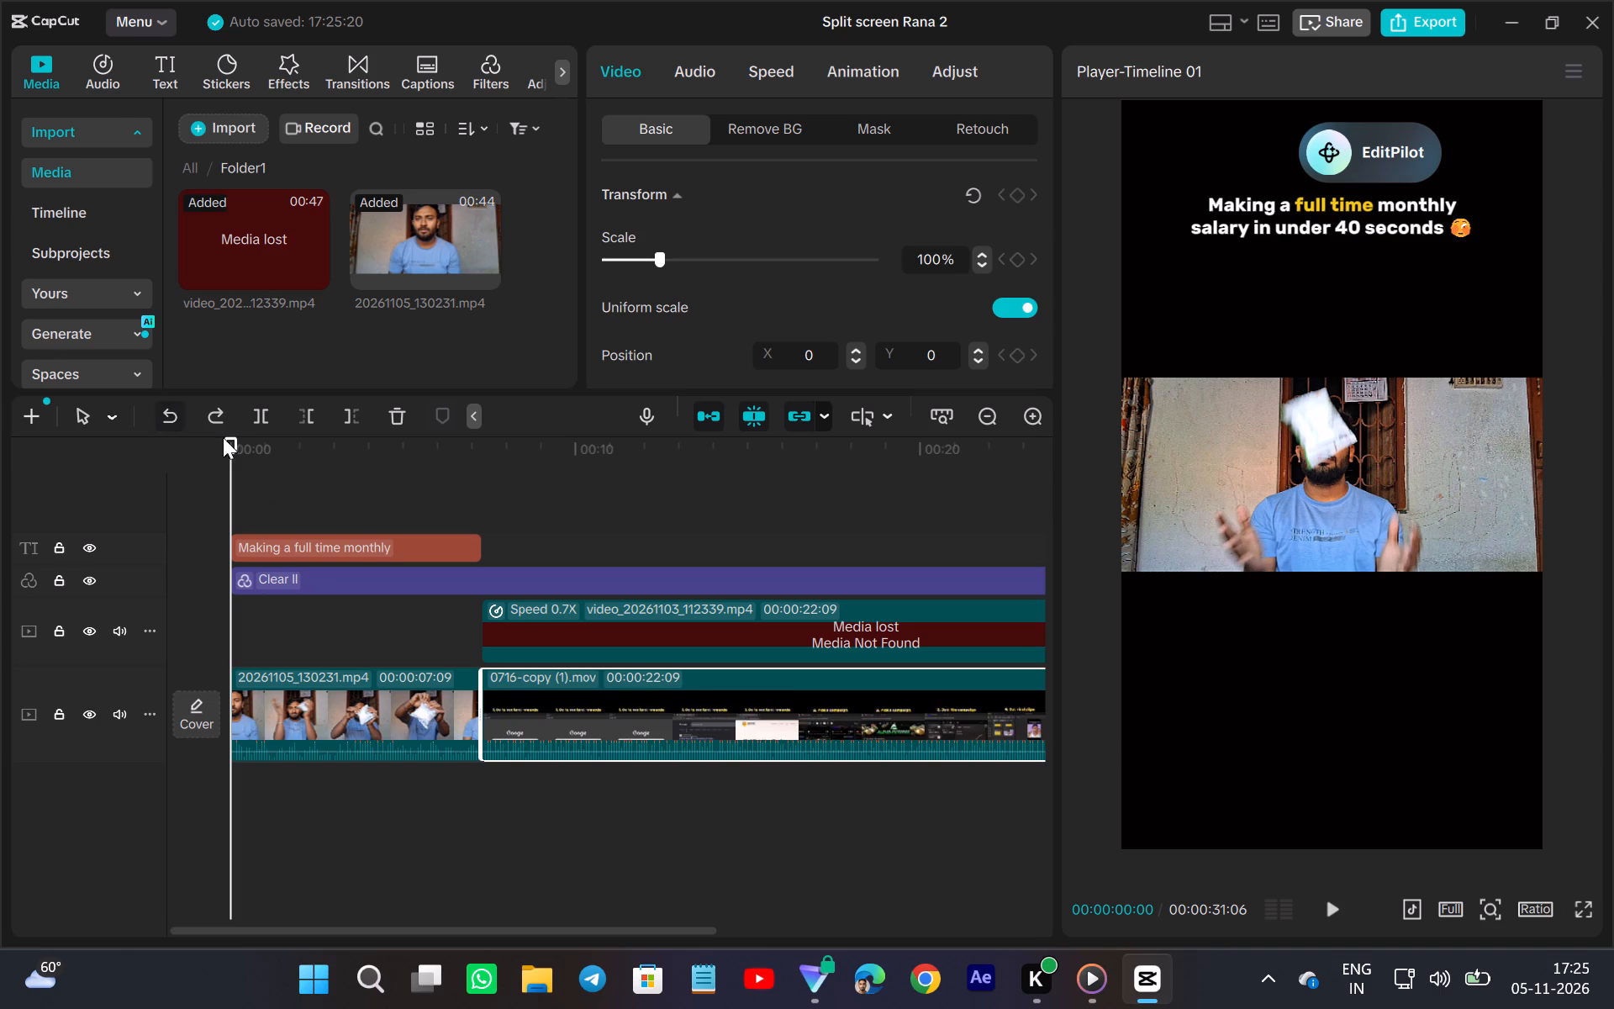
# Extend the end of the 20261105_130231.mp4 clip on the main track to a length of 00:00:22:00.
pyautogui.click(378, 732)
pyautogui.moveTo(483, 705); pyautogui.dragTo(583, 743)
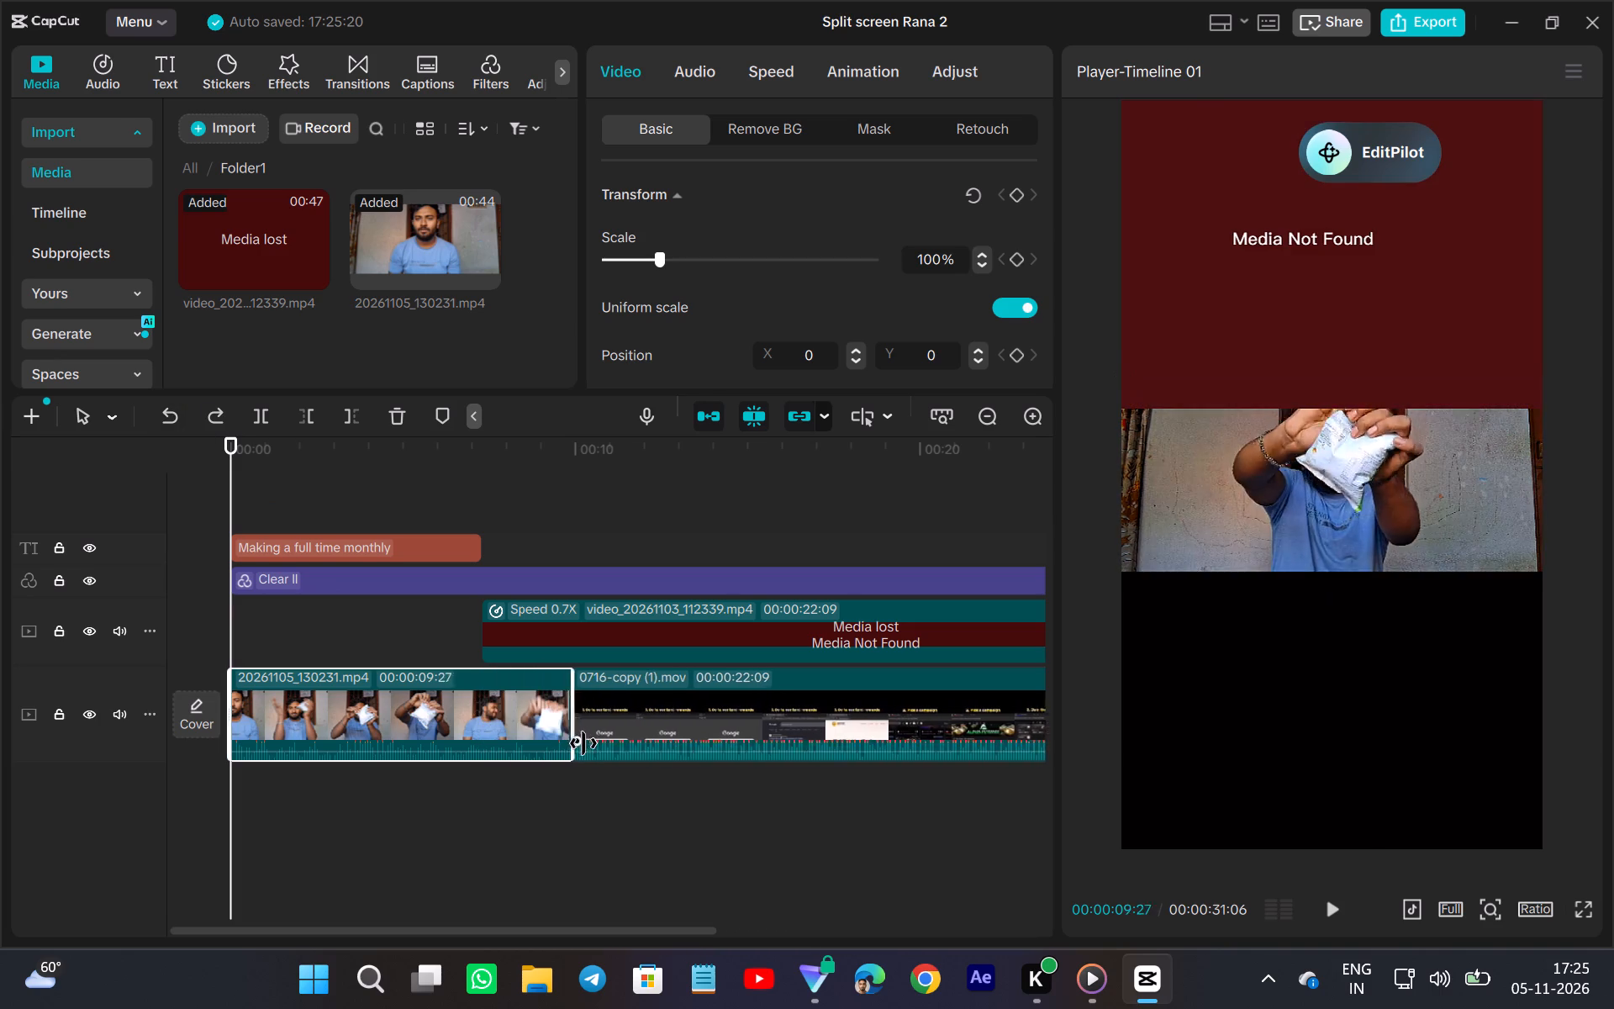
pyautogui.moveTo(583, 743); pyautogui.dragTo(696, 770)
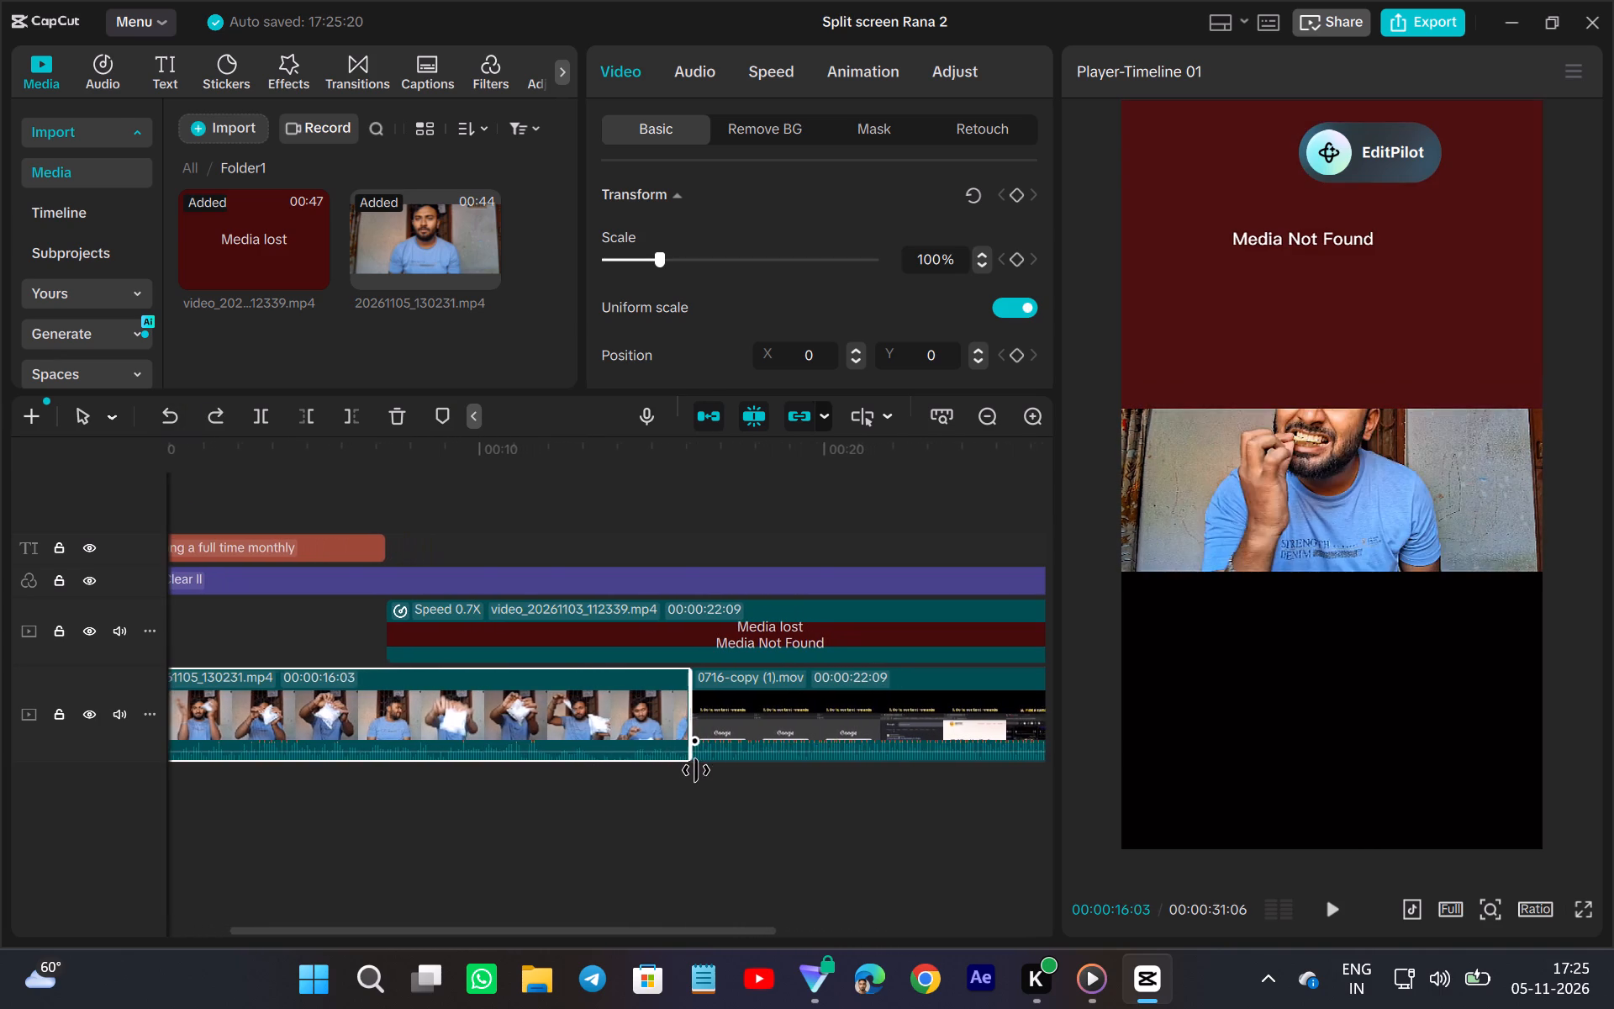
pyautogui.moveTo(696, 770); pyautogui.dragTo(725, 788)
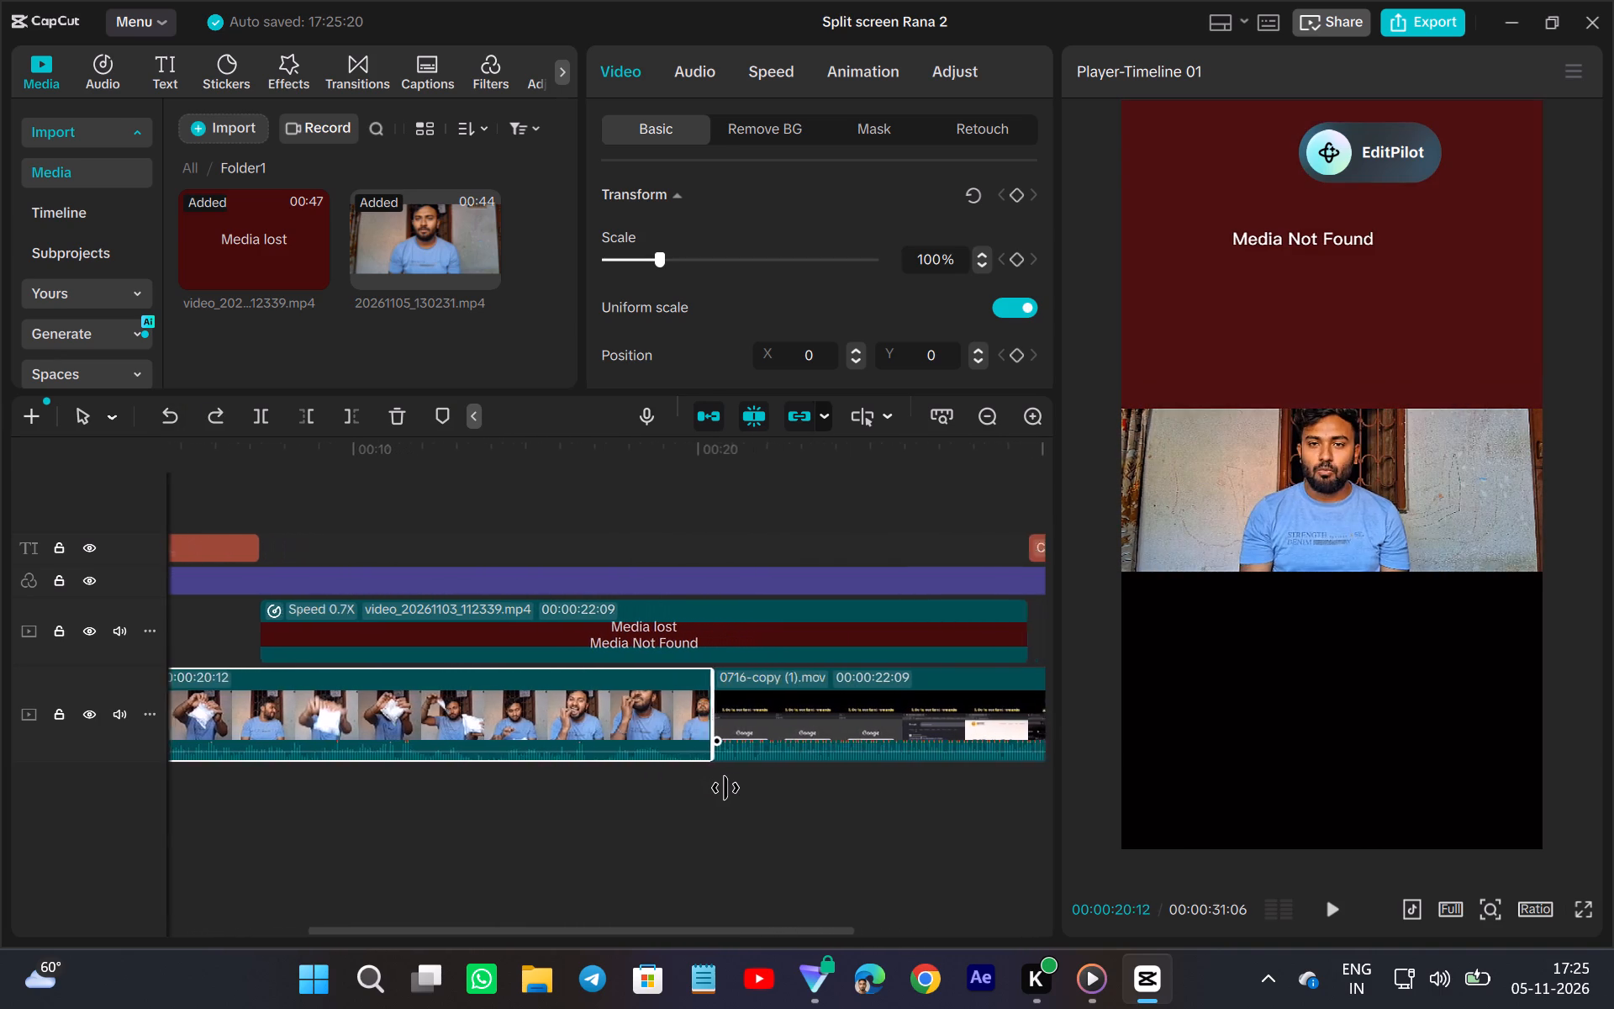
pyautogui.moveTo(725, 788); pyautogui.dragTo(657, 843)
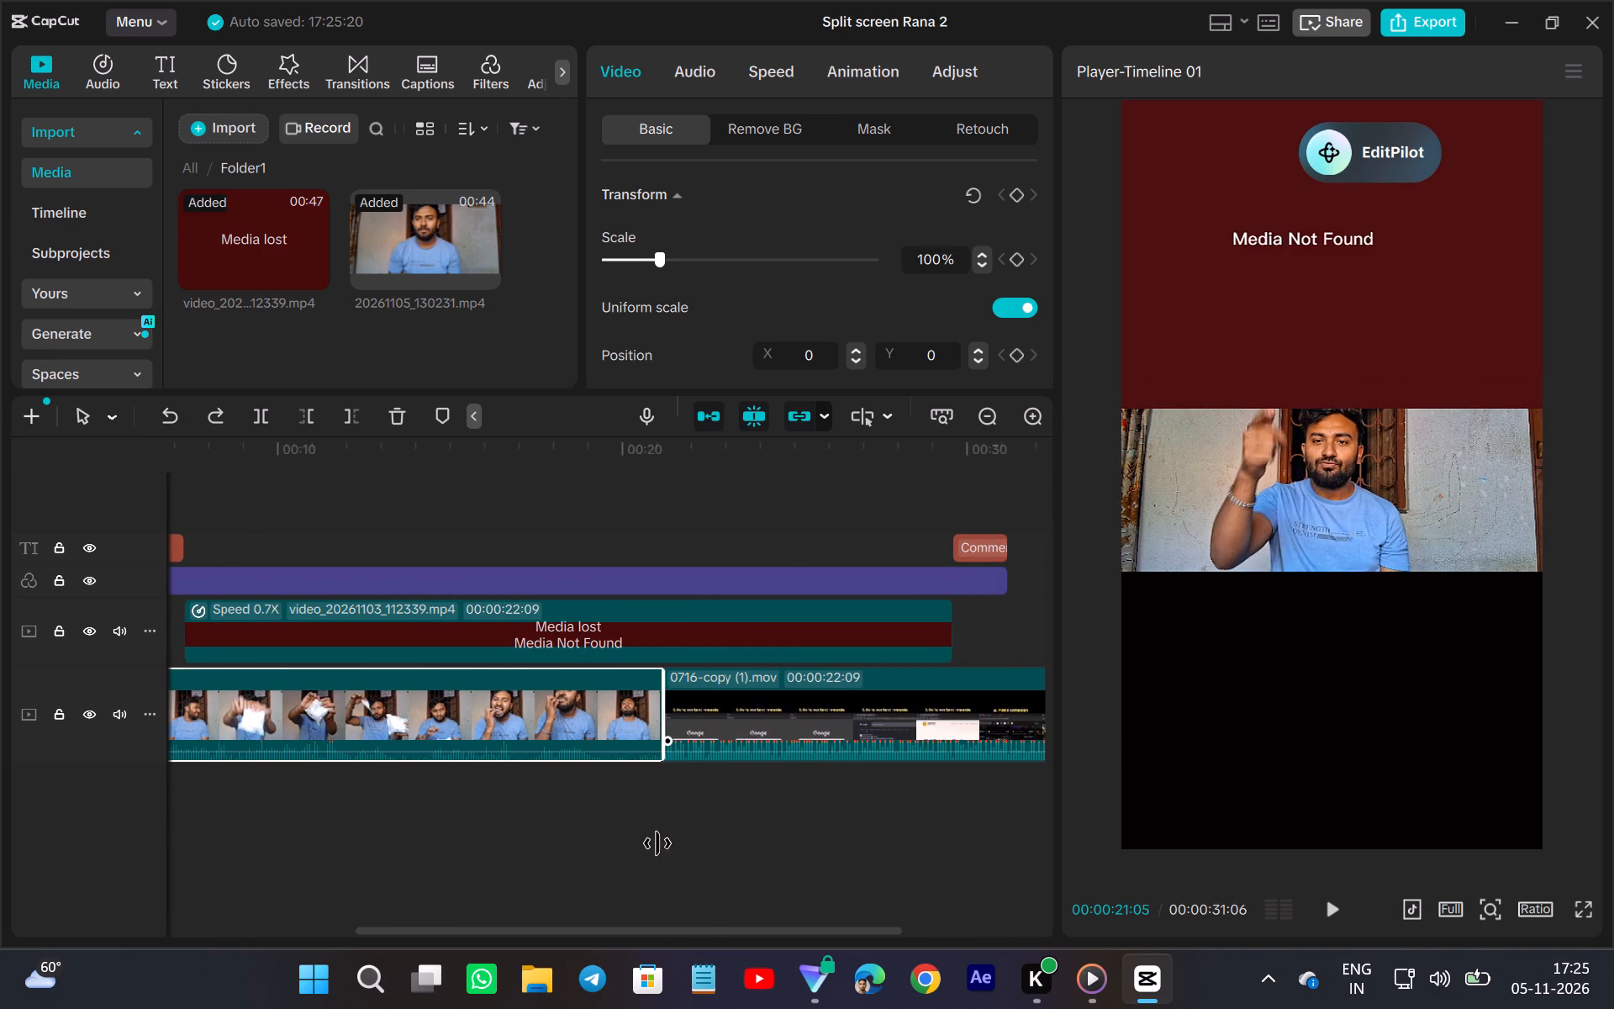
pyautogui.moveTo(657, 843); pyautogui.dragTo(686, 848)
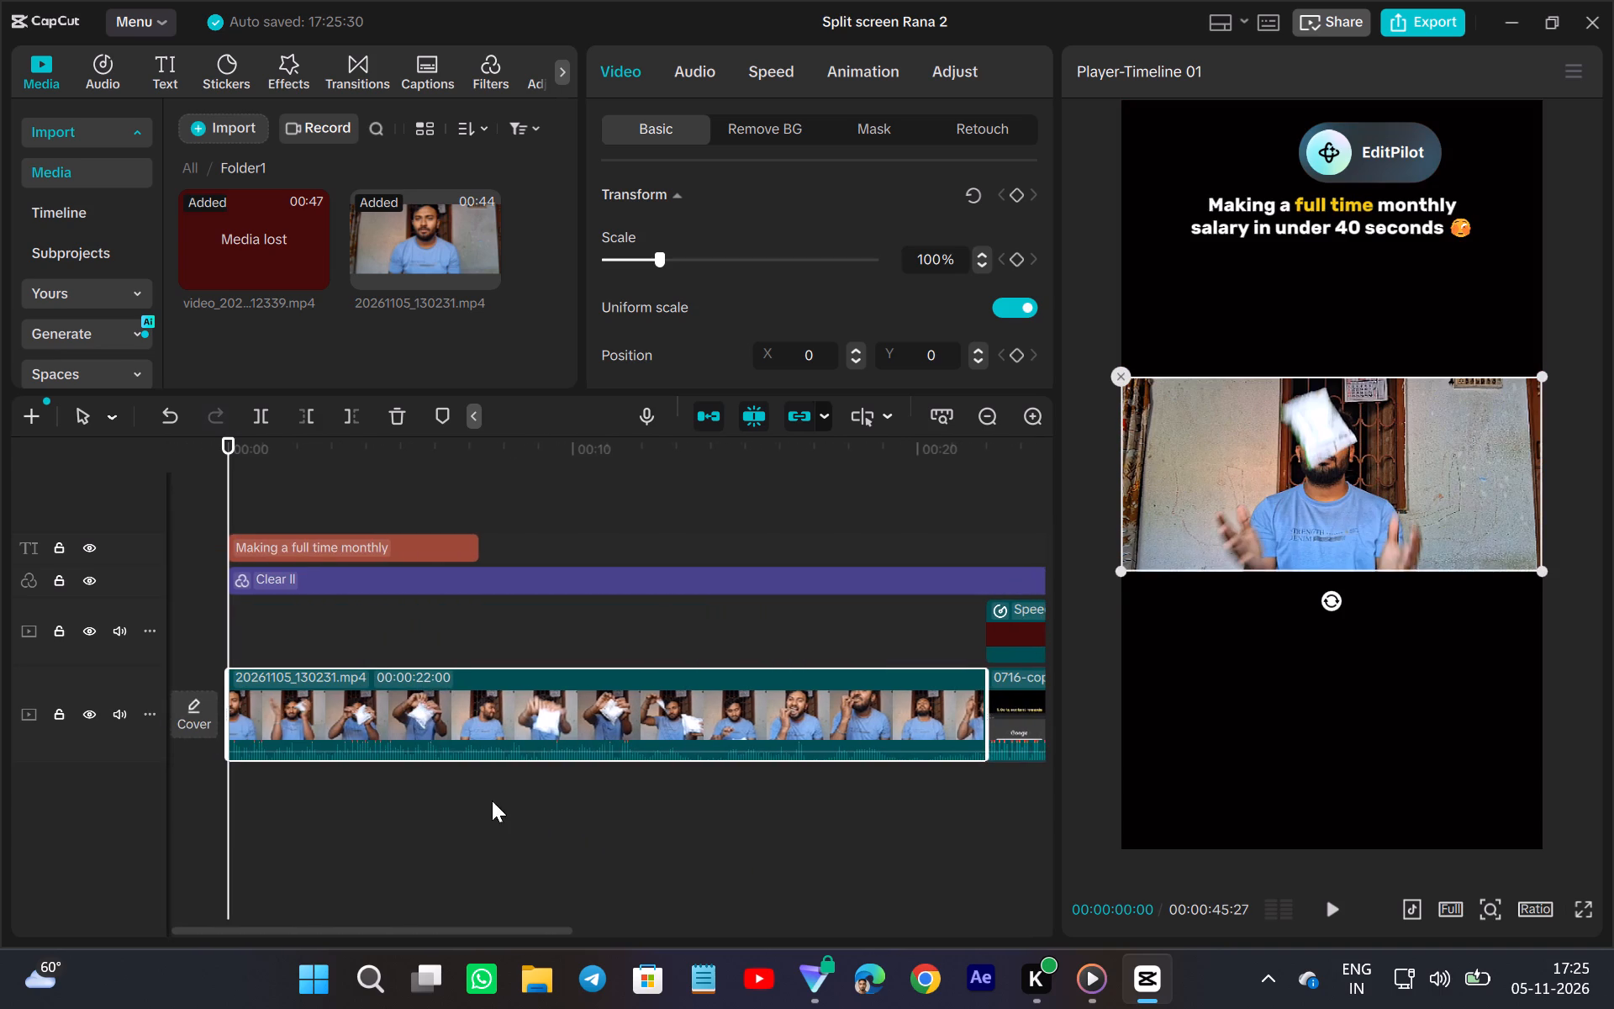
# Split the 20261105_130231.mp4 clip at 00:00:01:09 and trim the start of the second part, leaving it 00:00:13:00 long.
pyautogui.click(1332, 917)
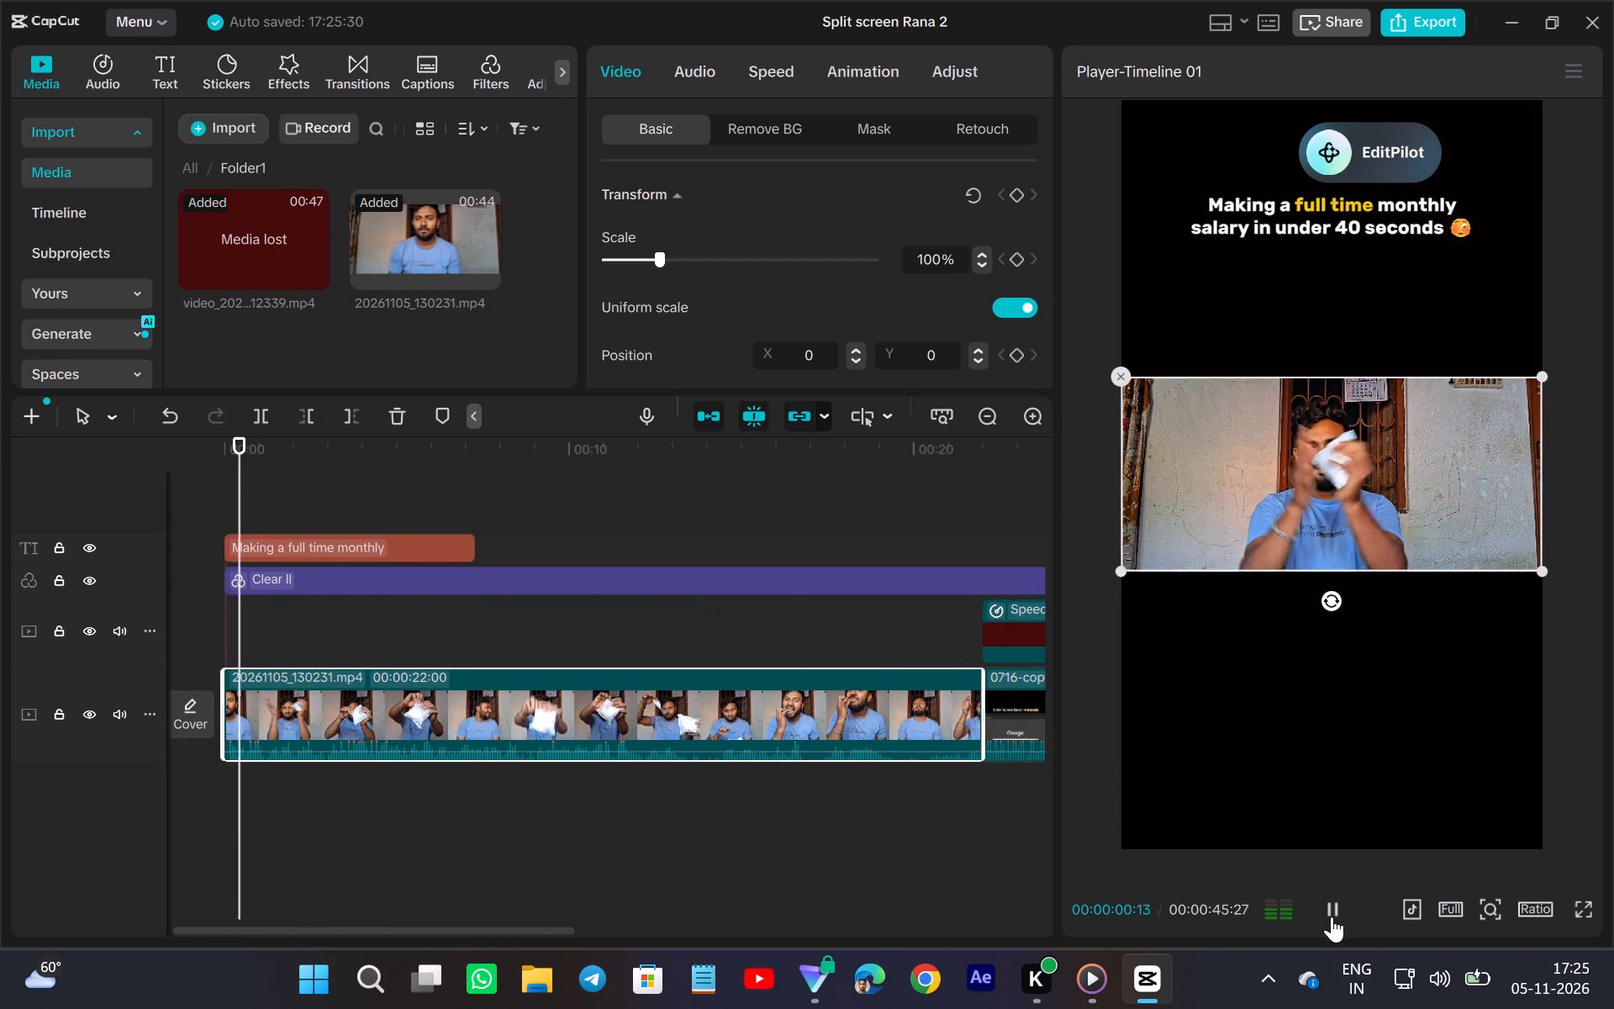
pyautogui.click(1332, 917)
pyautogui.click(309, 695)
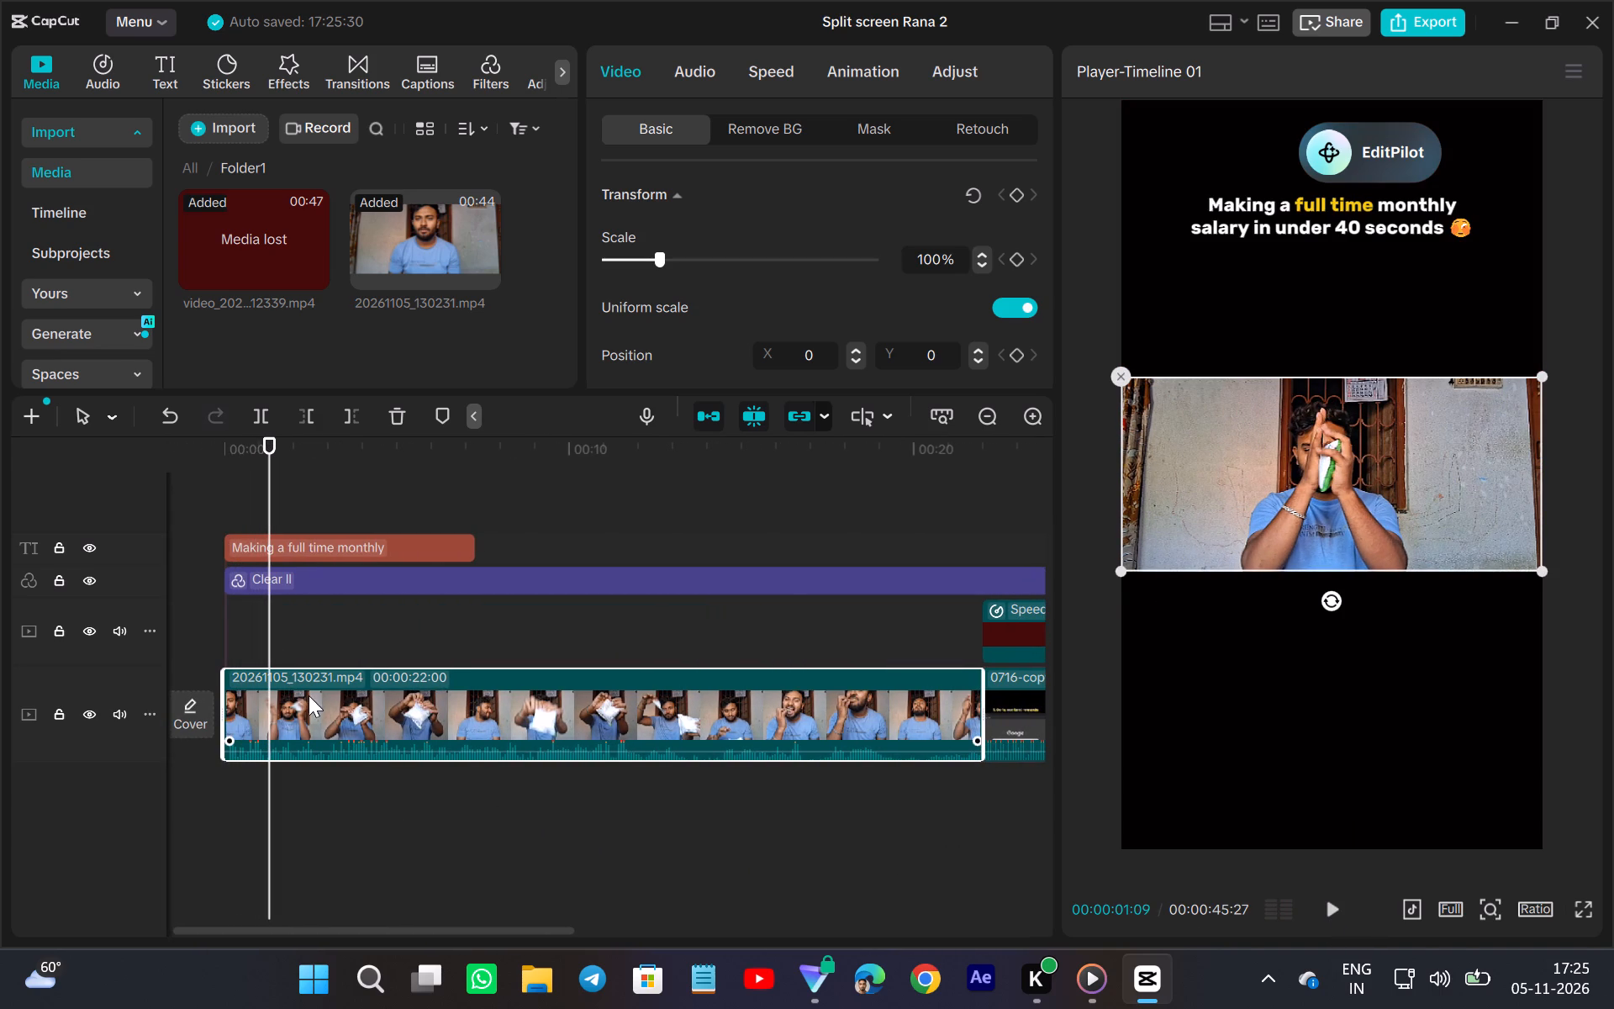
pyautogui.click(259, 419)
pyautogui.moveTo(272, 708); pyautogui.dragTo(279, 709)
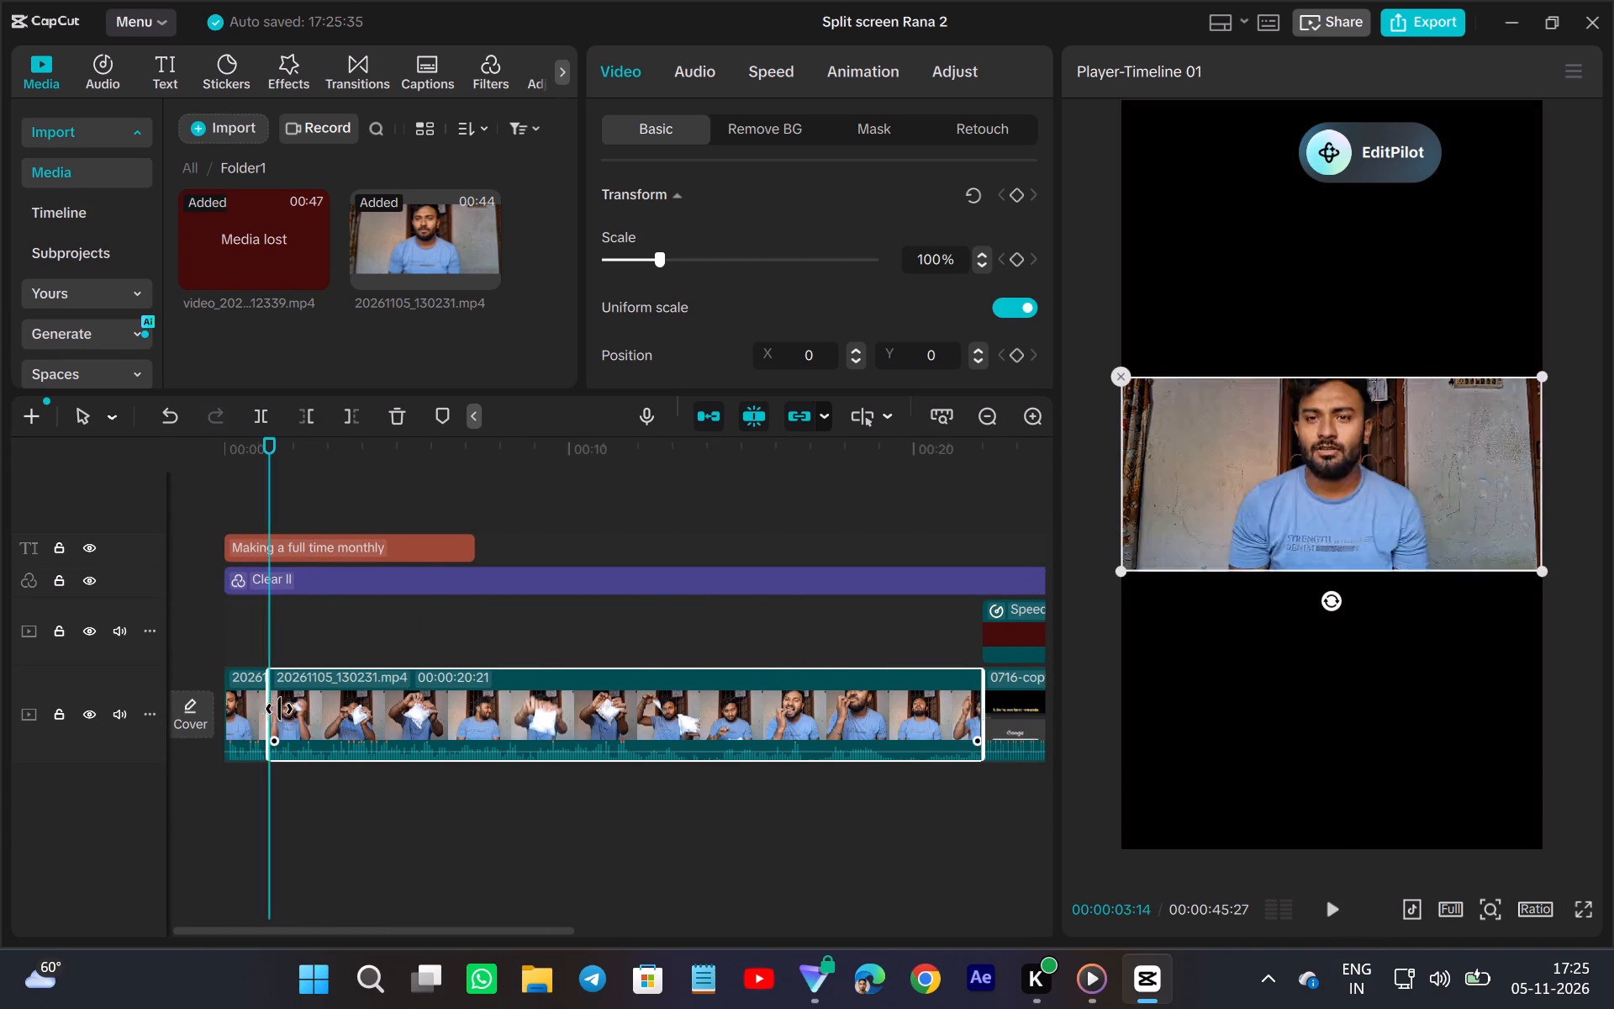
pyautogui.moveTo(279, 709); pyautogui.dragTo(459, 767)
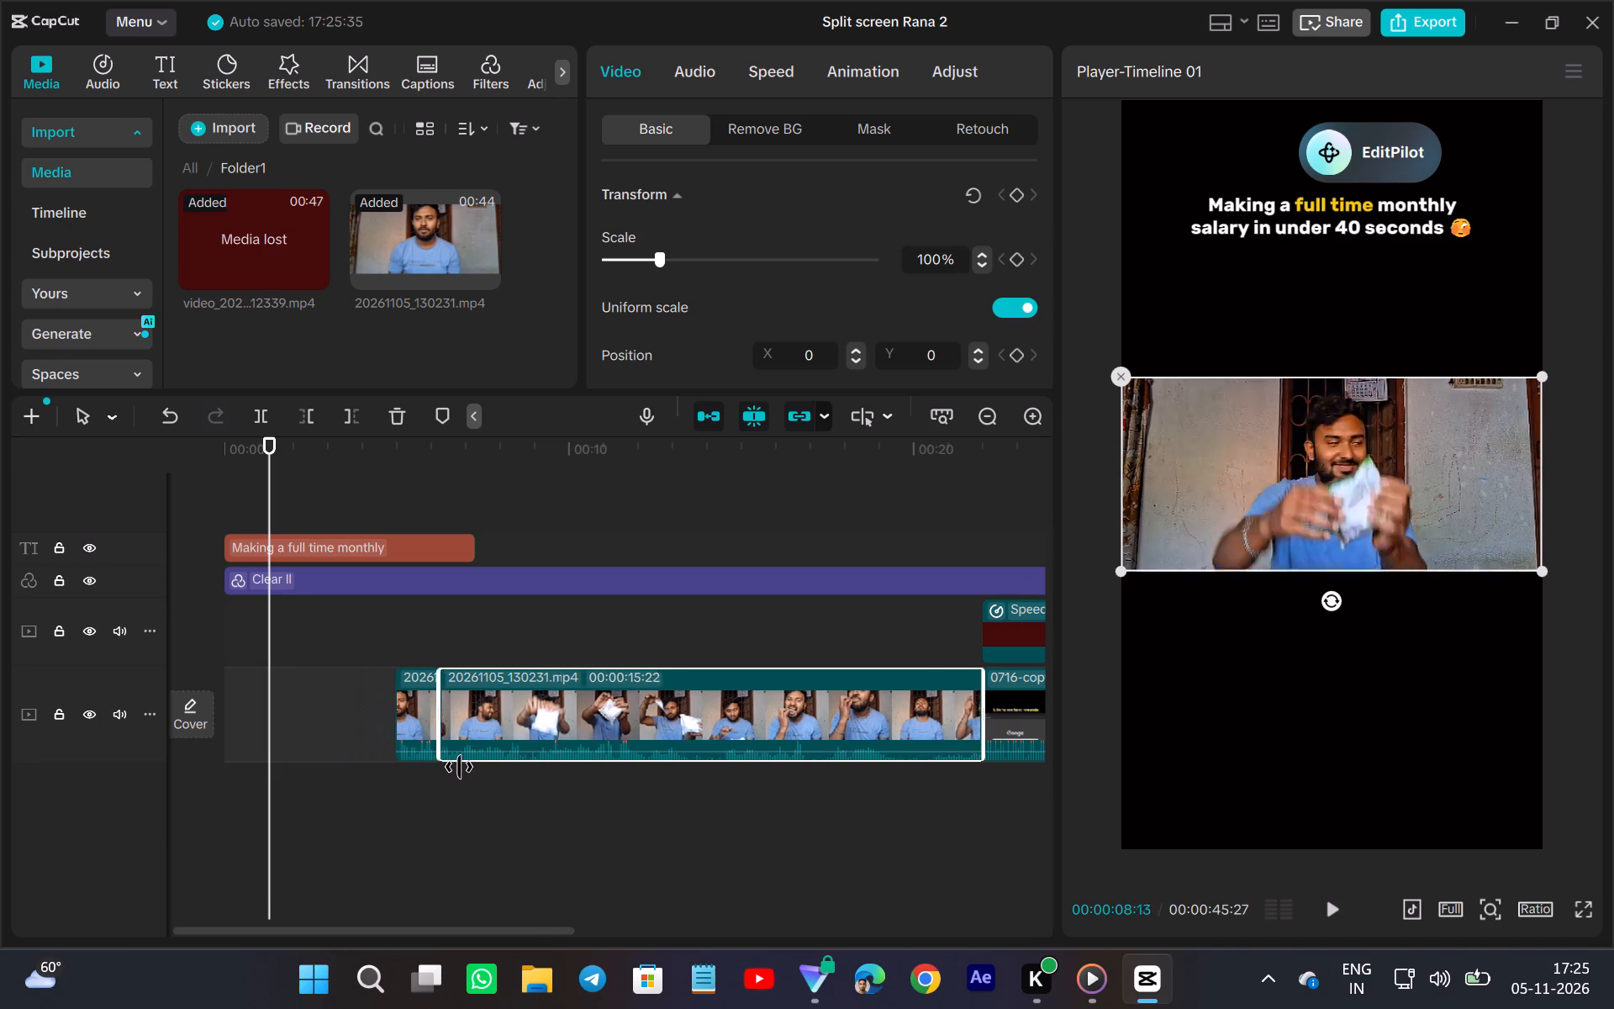
pyautogui.moveTo(459, 767); pyautogui.dragTo(567, 780)
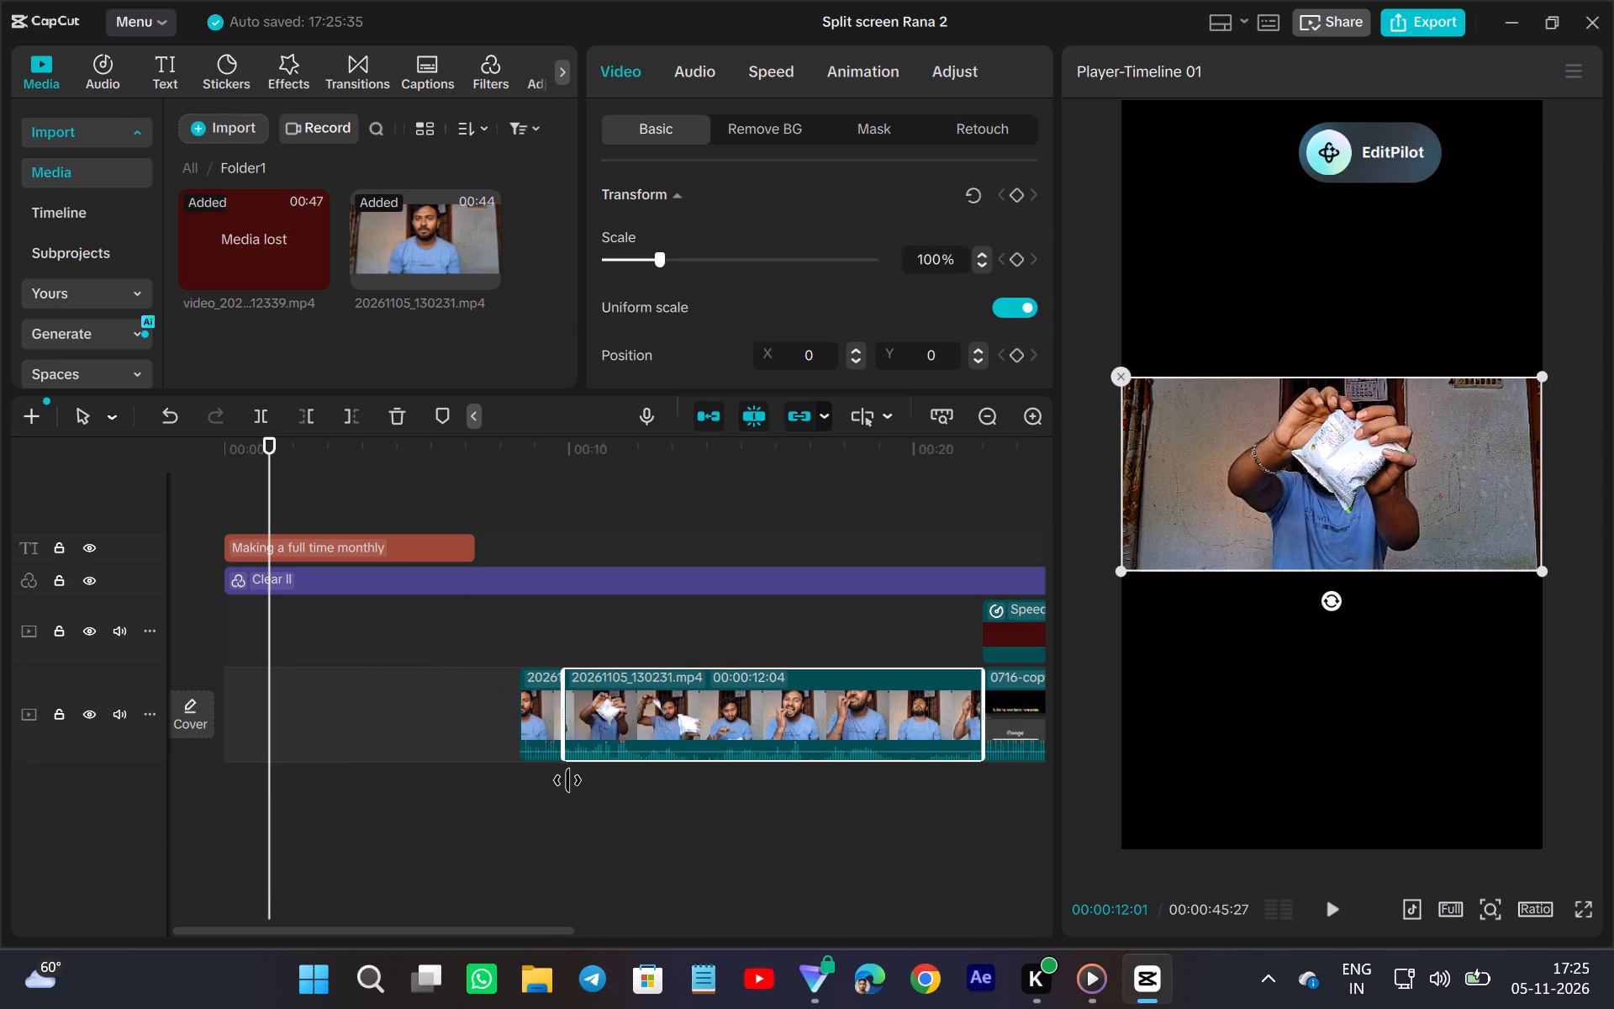
pyautogui.moveTo(567, 780); pyautogui.dragTo(538, 800)
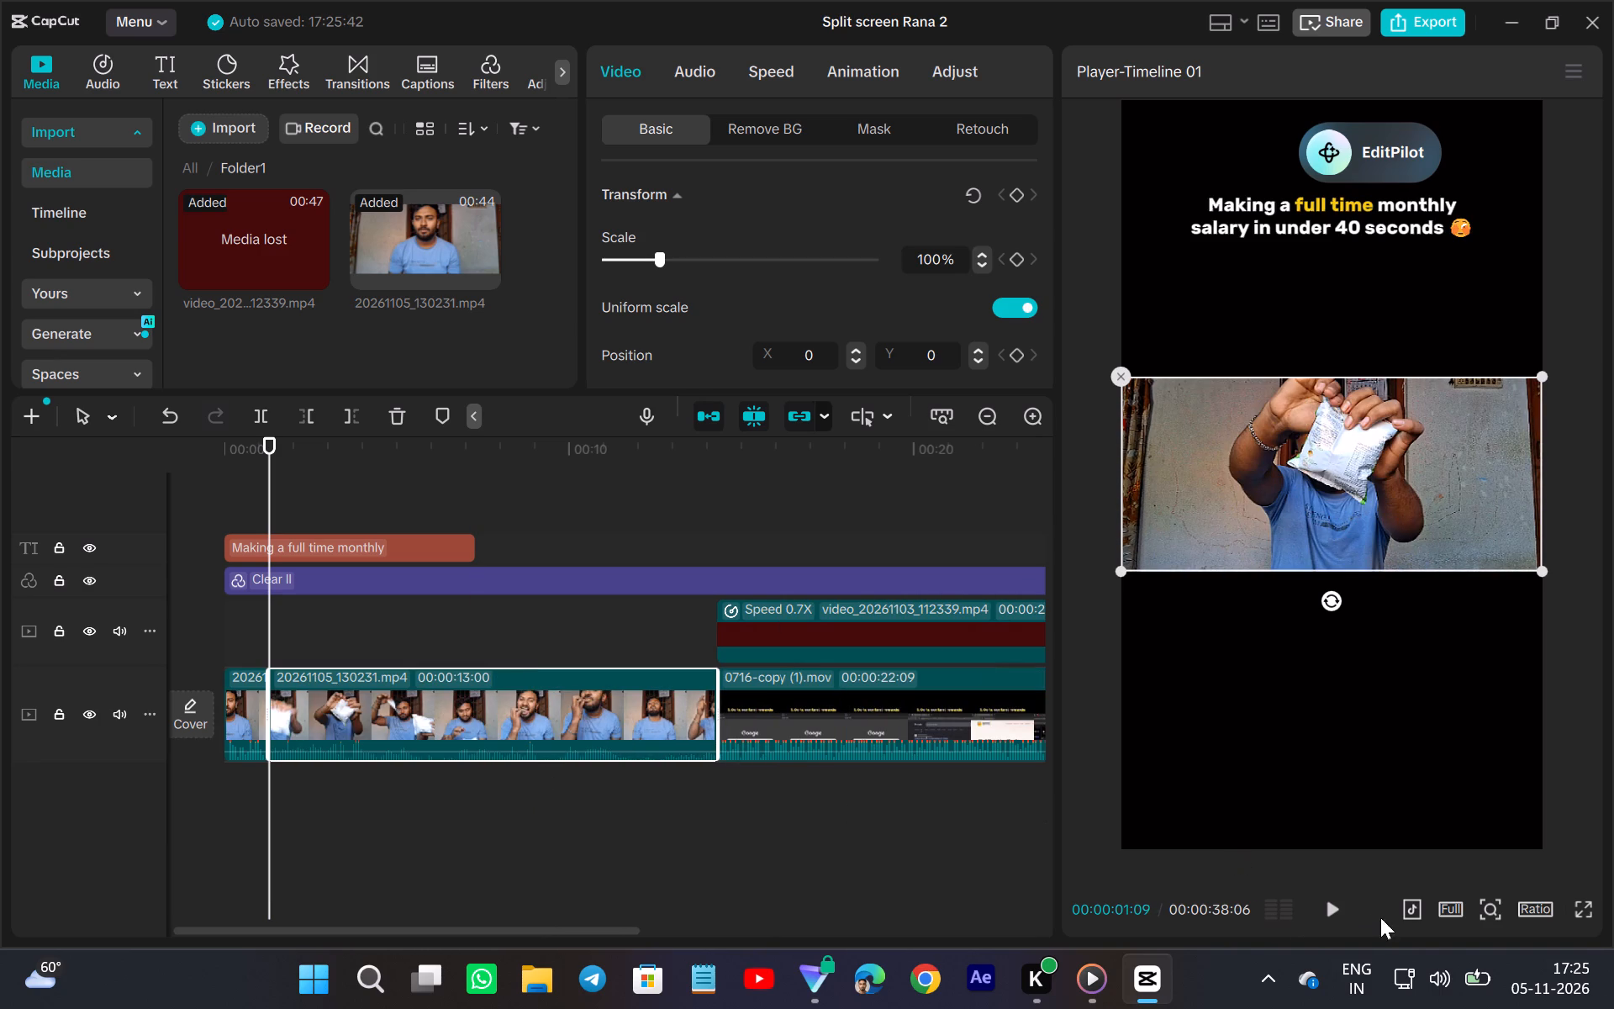
# Split the second part at 00:00:04:05 and trim the start of the remainder to the eating scene, leaving about 6 seconds.
pyautogui.click(1315, 909)
pyautogui.click(1332, 911)
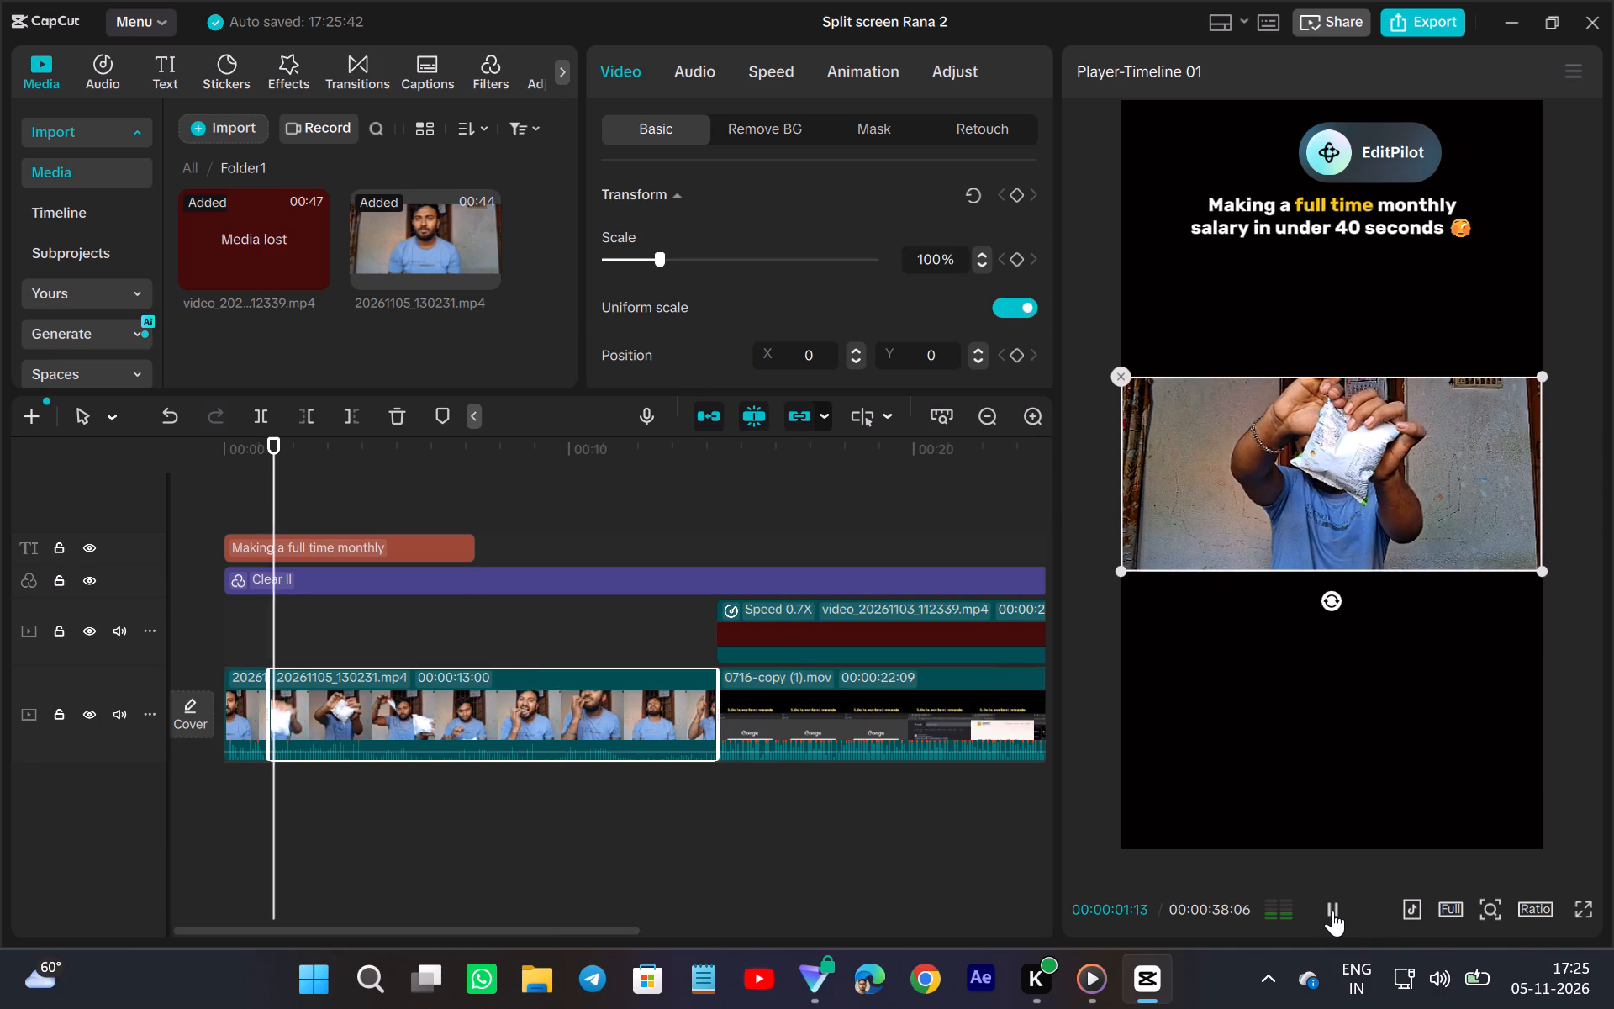
pyautogui.click(1332, 911)
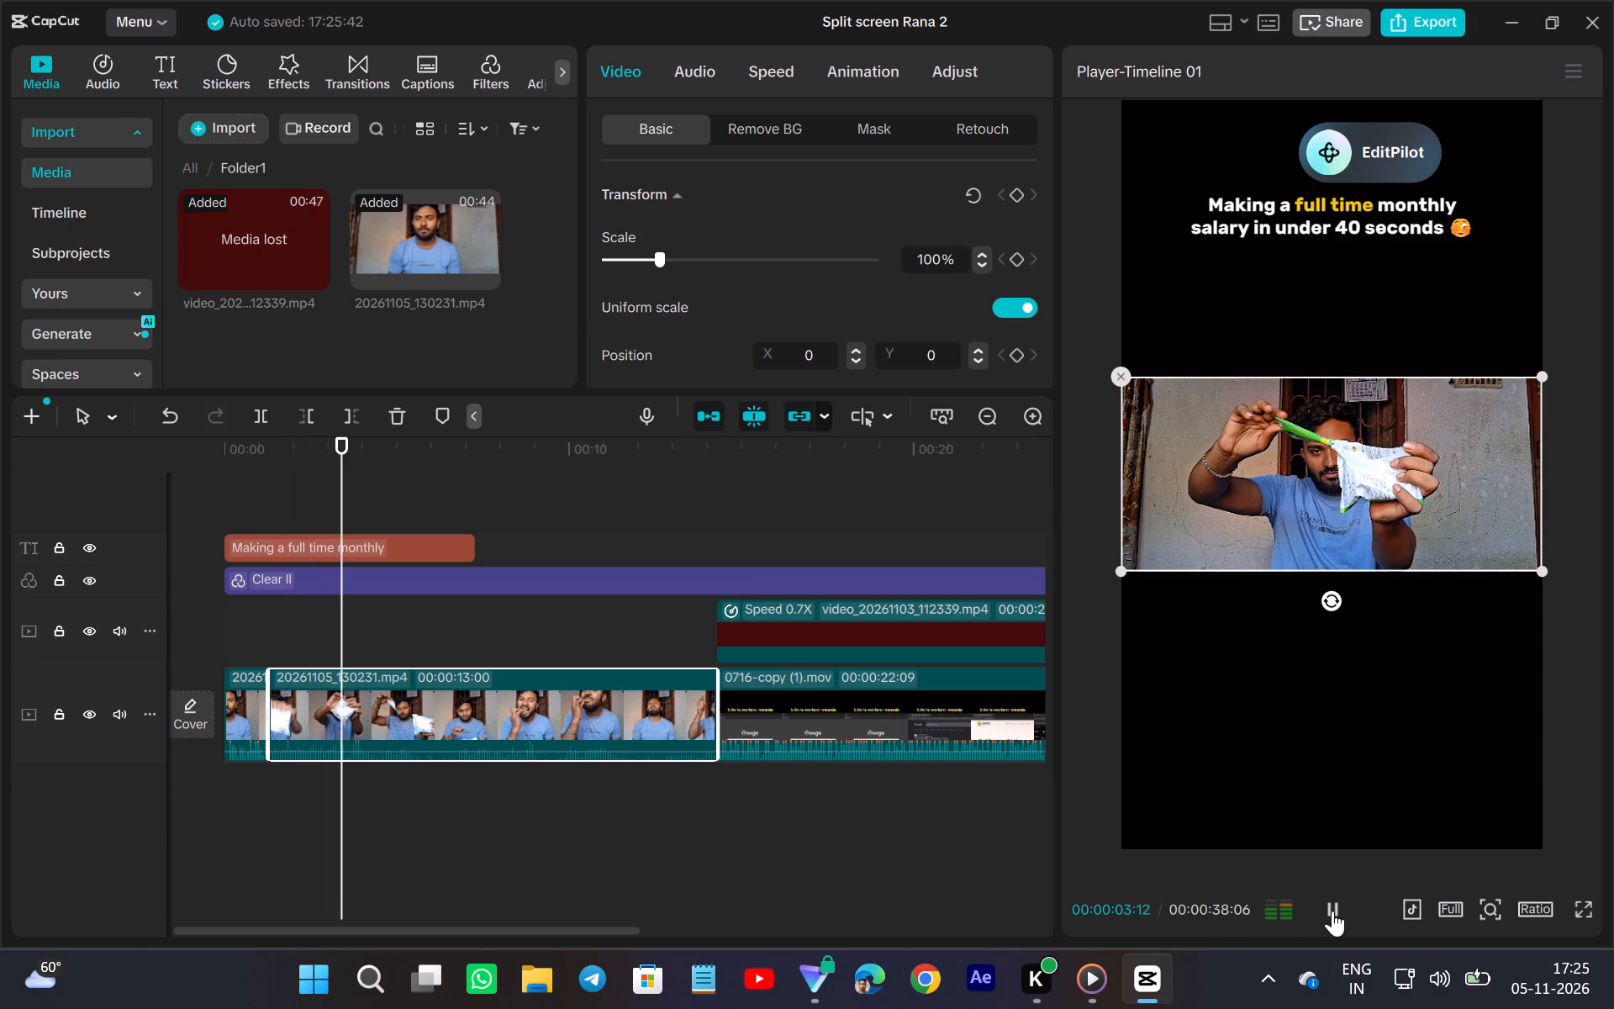
pyautogui.doubleClick(1332, 911)
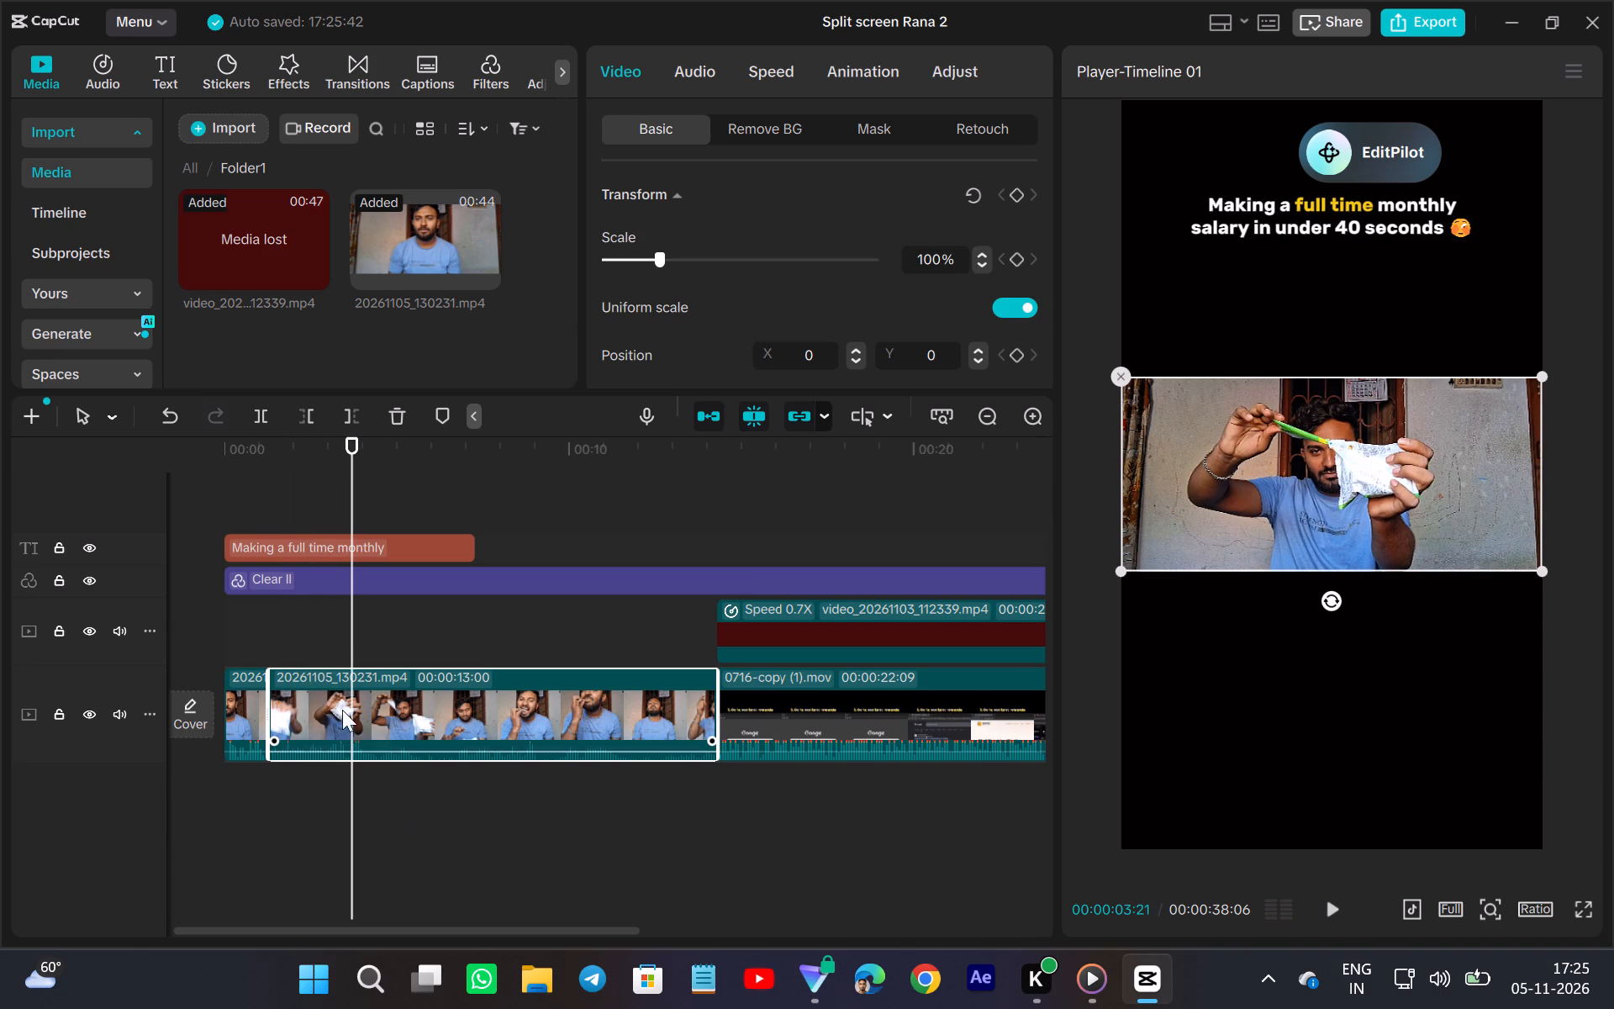
pyautogui.click(1329, 919)
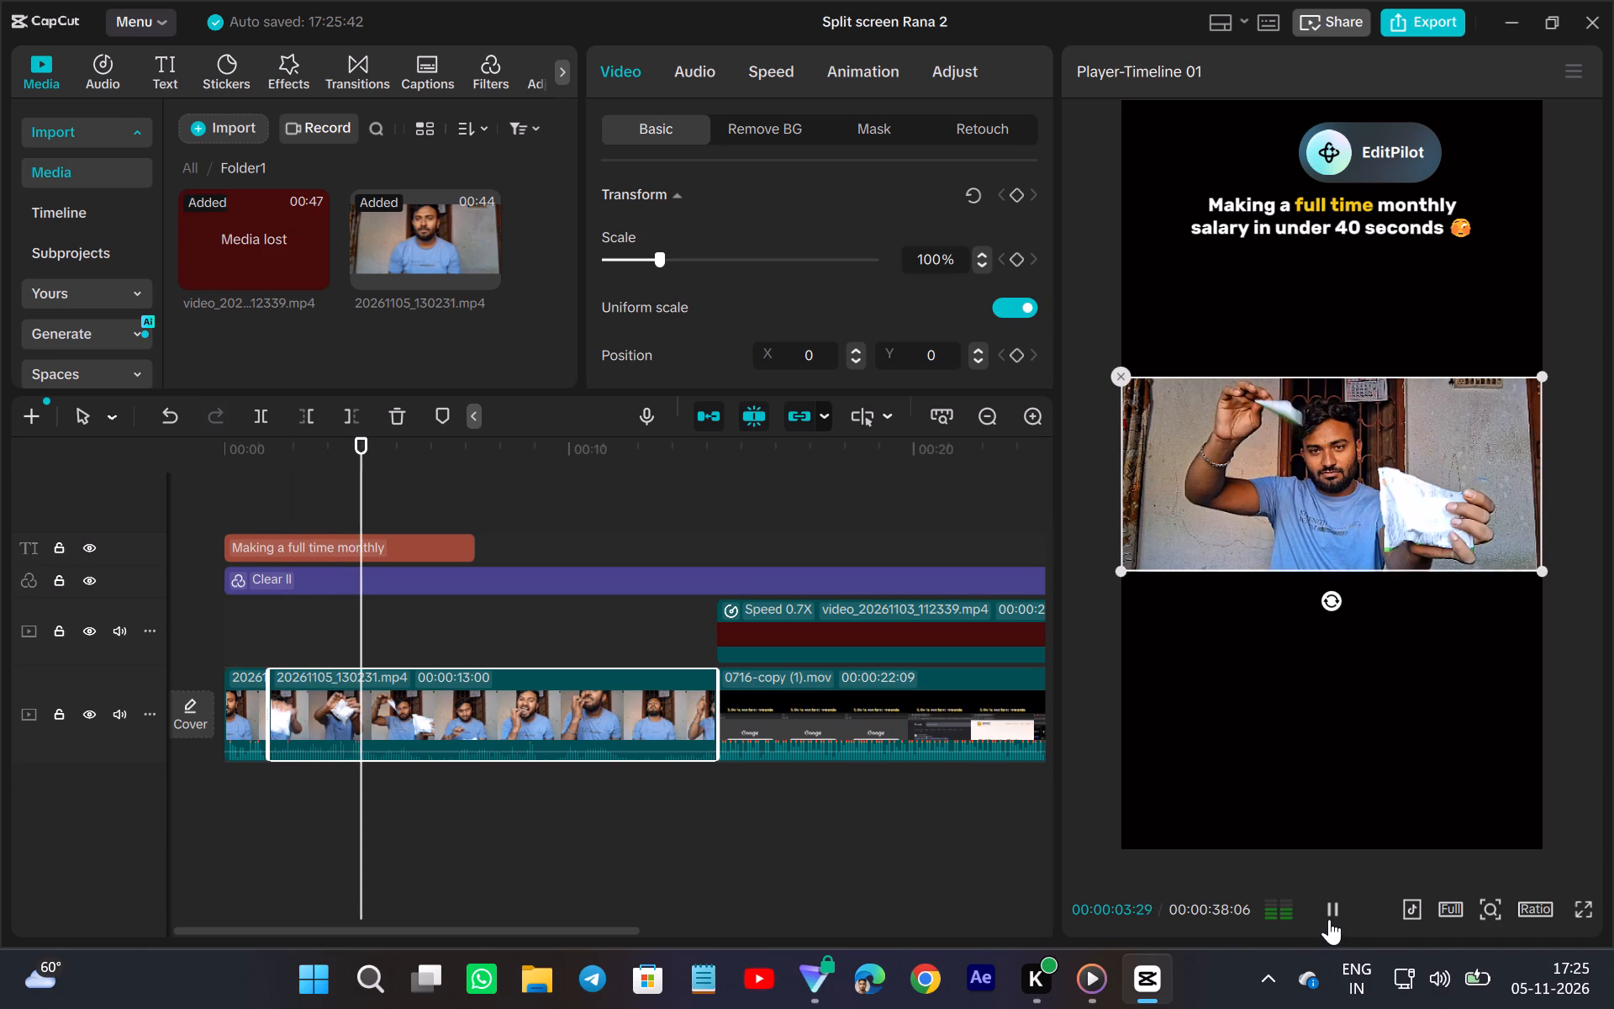
pyautogui.click(1329, 919)
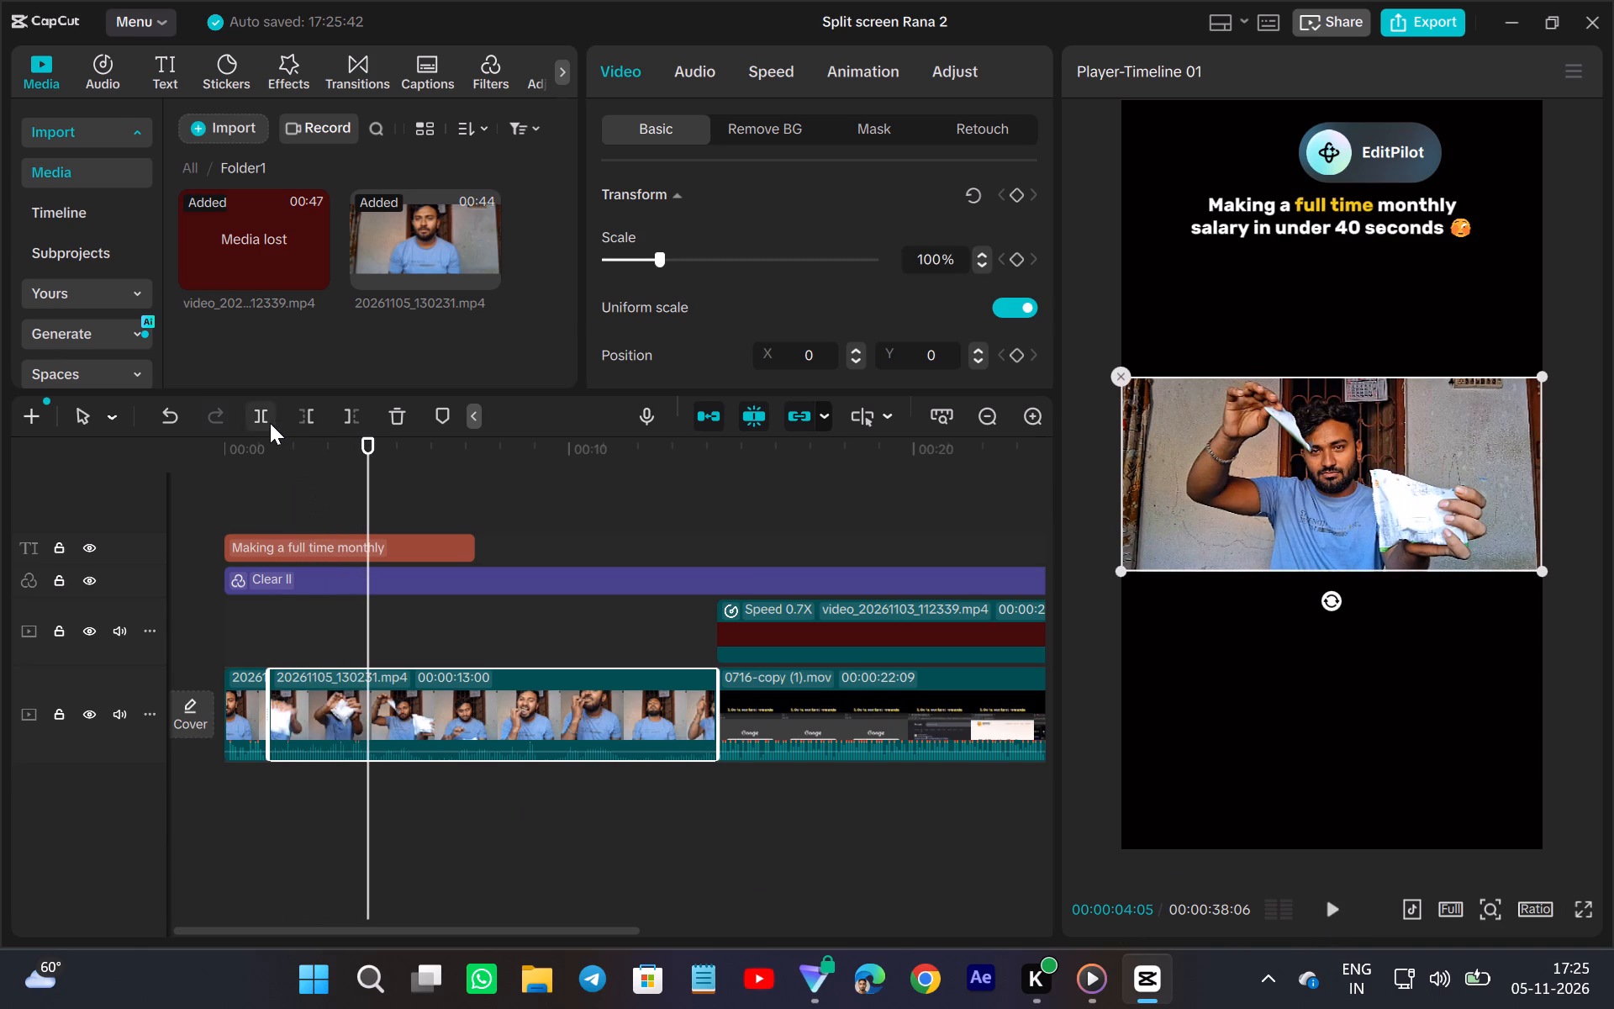
pyautogui.click(270, 423)
pyautogui.moveTo(367, 700); pyautogui.dragTo(509, 784)
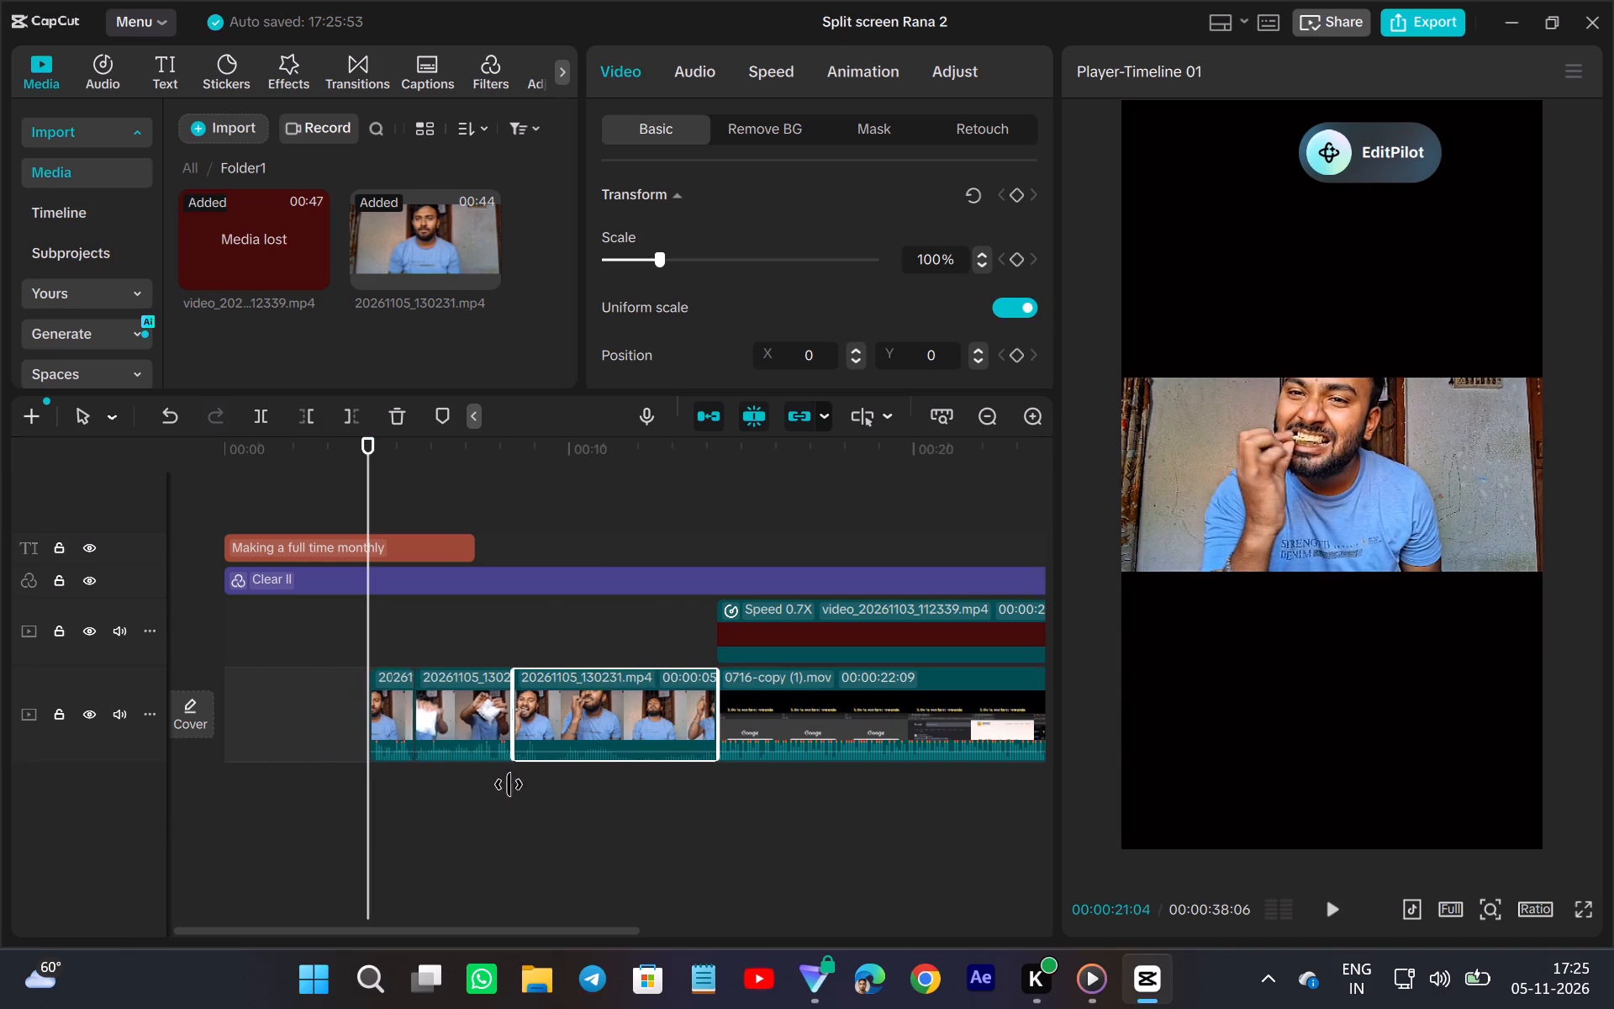
pyautogui.moveTo(509, 784); pyautogui.dragTo(505, 820)
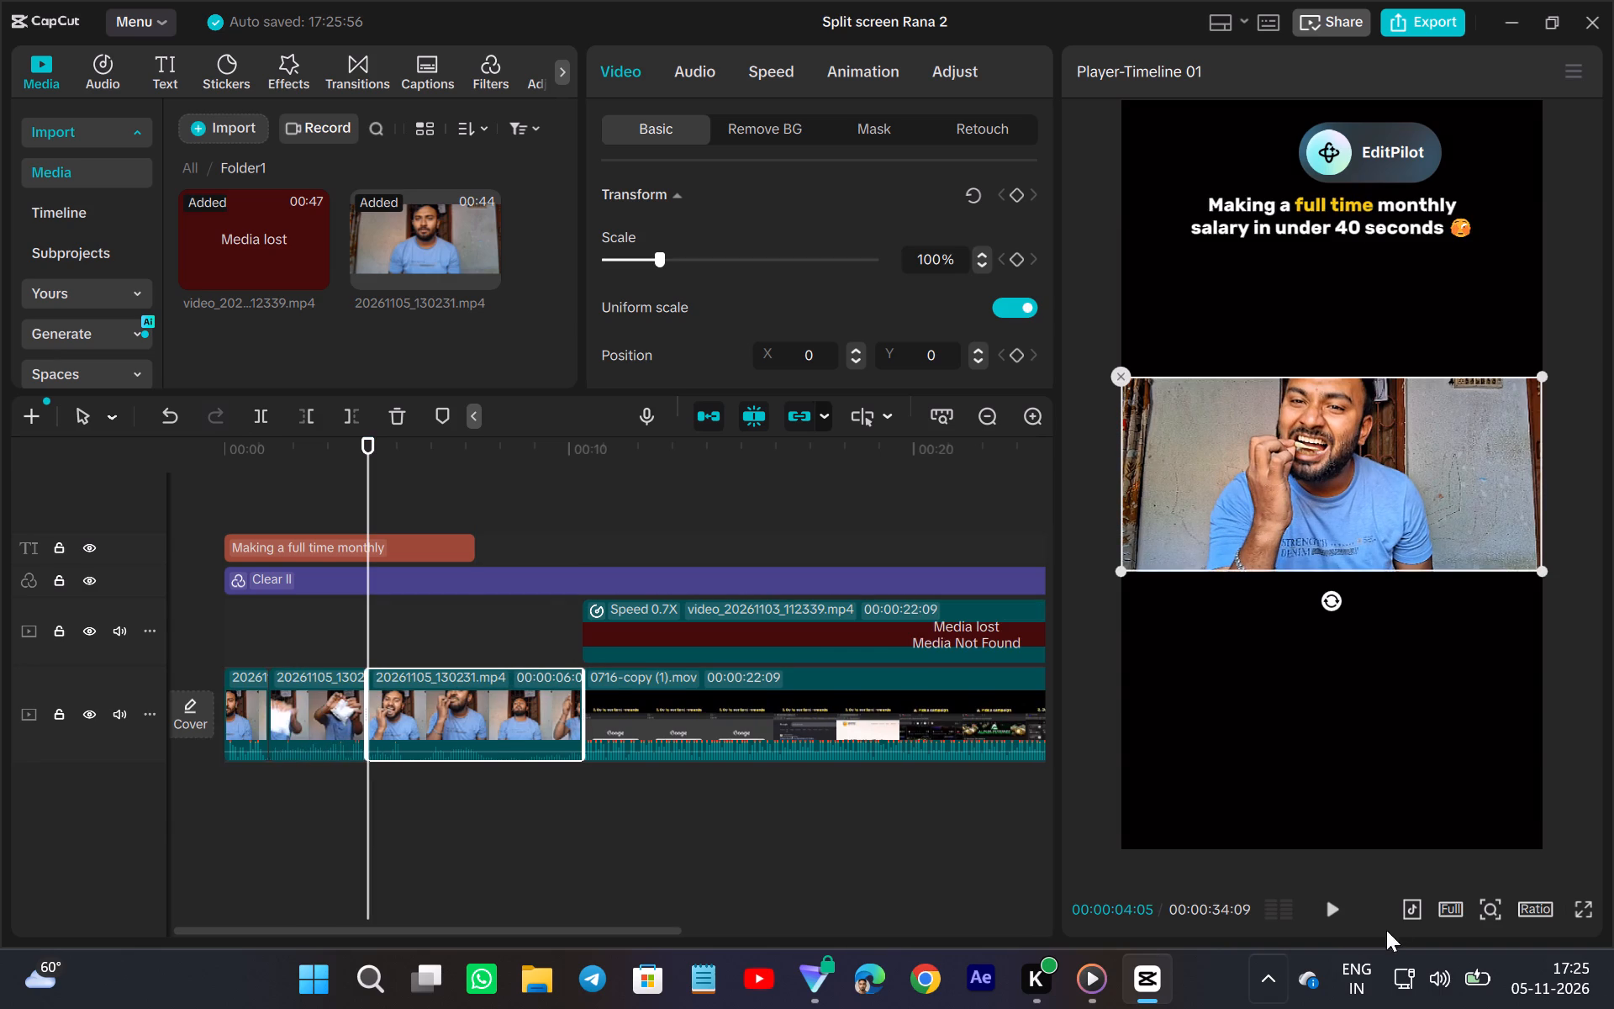
# Split the eating part at 00:00:06:04 and trim the remainder's start to the hand gesture, so it ends near the opening title's end.
pyautogui.click(1332, 907)
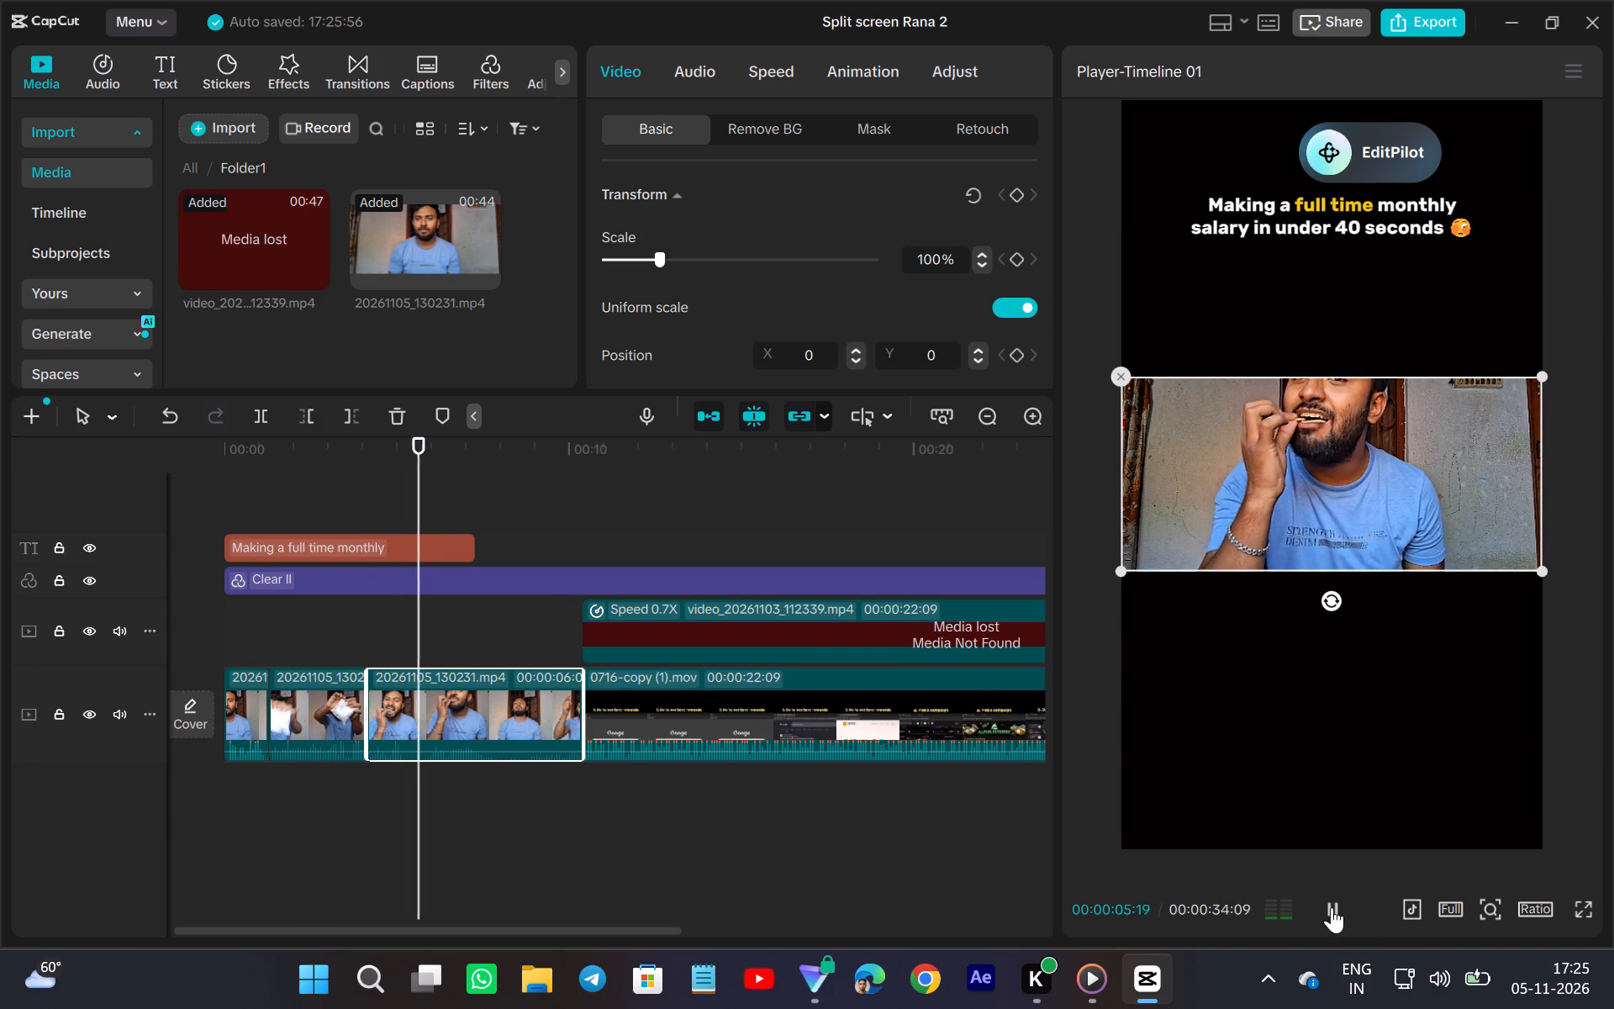
pyautogui.click(1332, 907)
pyautogui.click(262, 421)
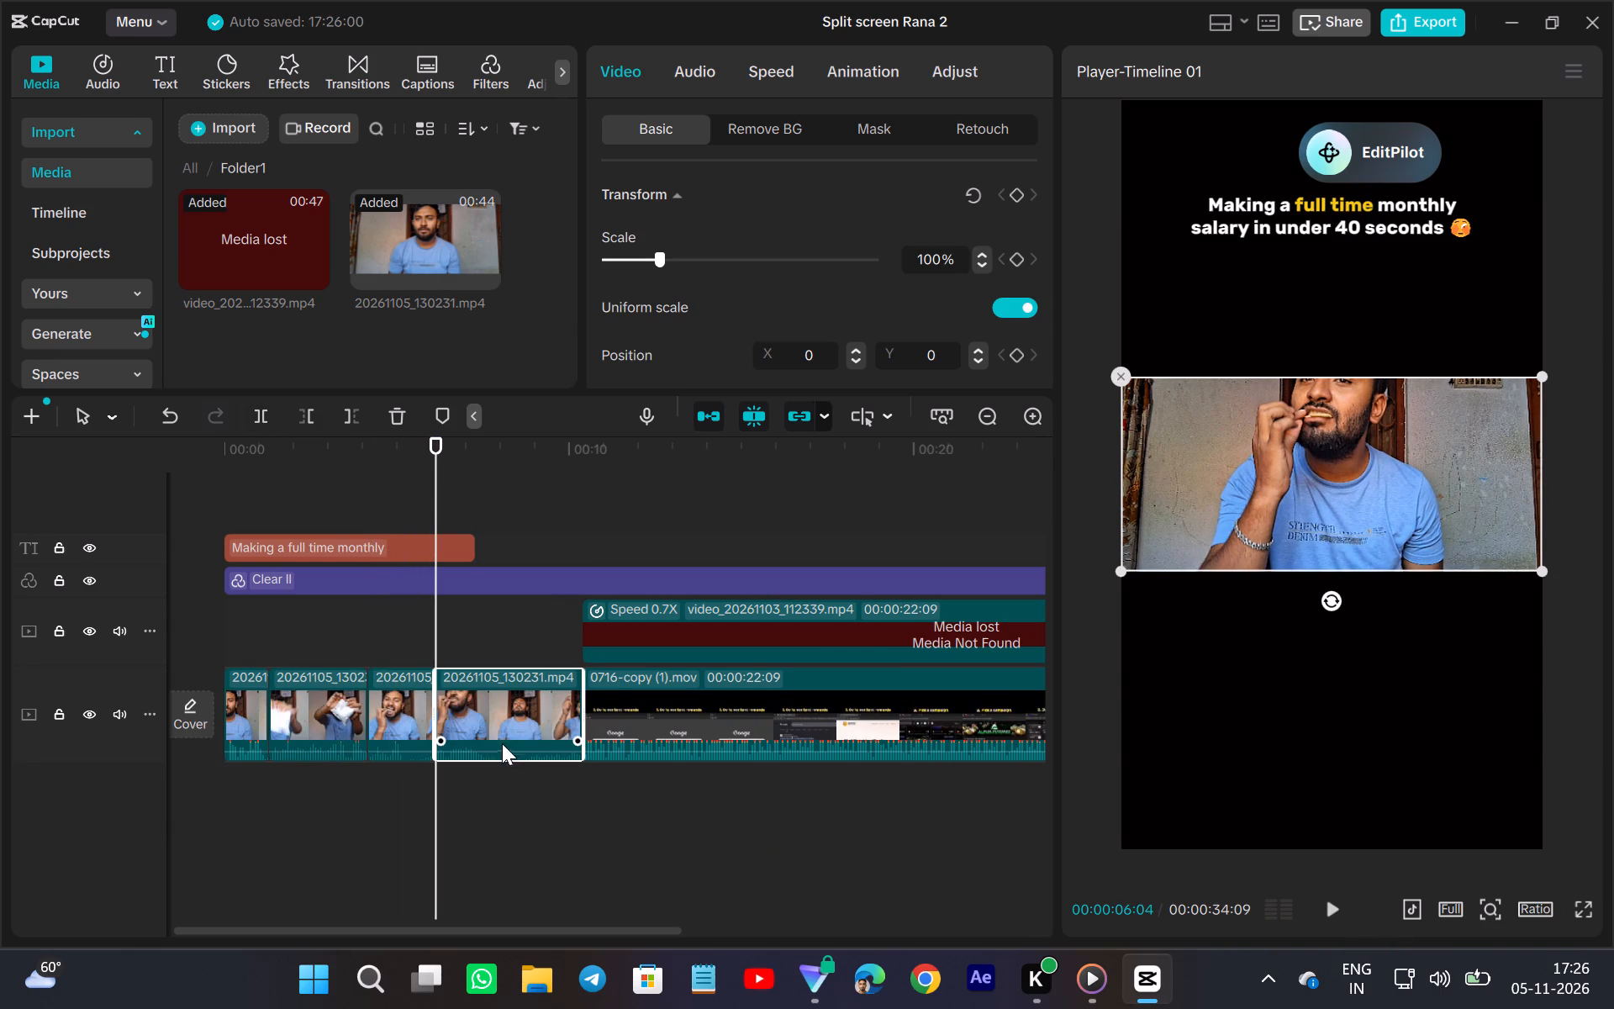
pyautogui.moveTo(438, 701); pyautogui.dragTo(556, 801)
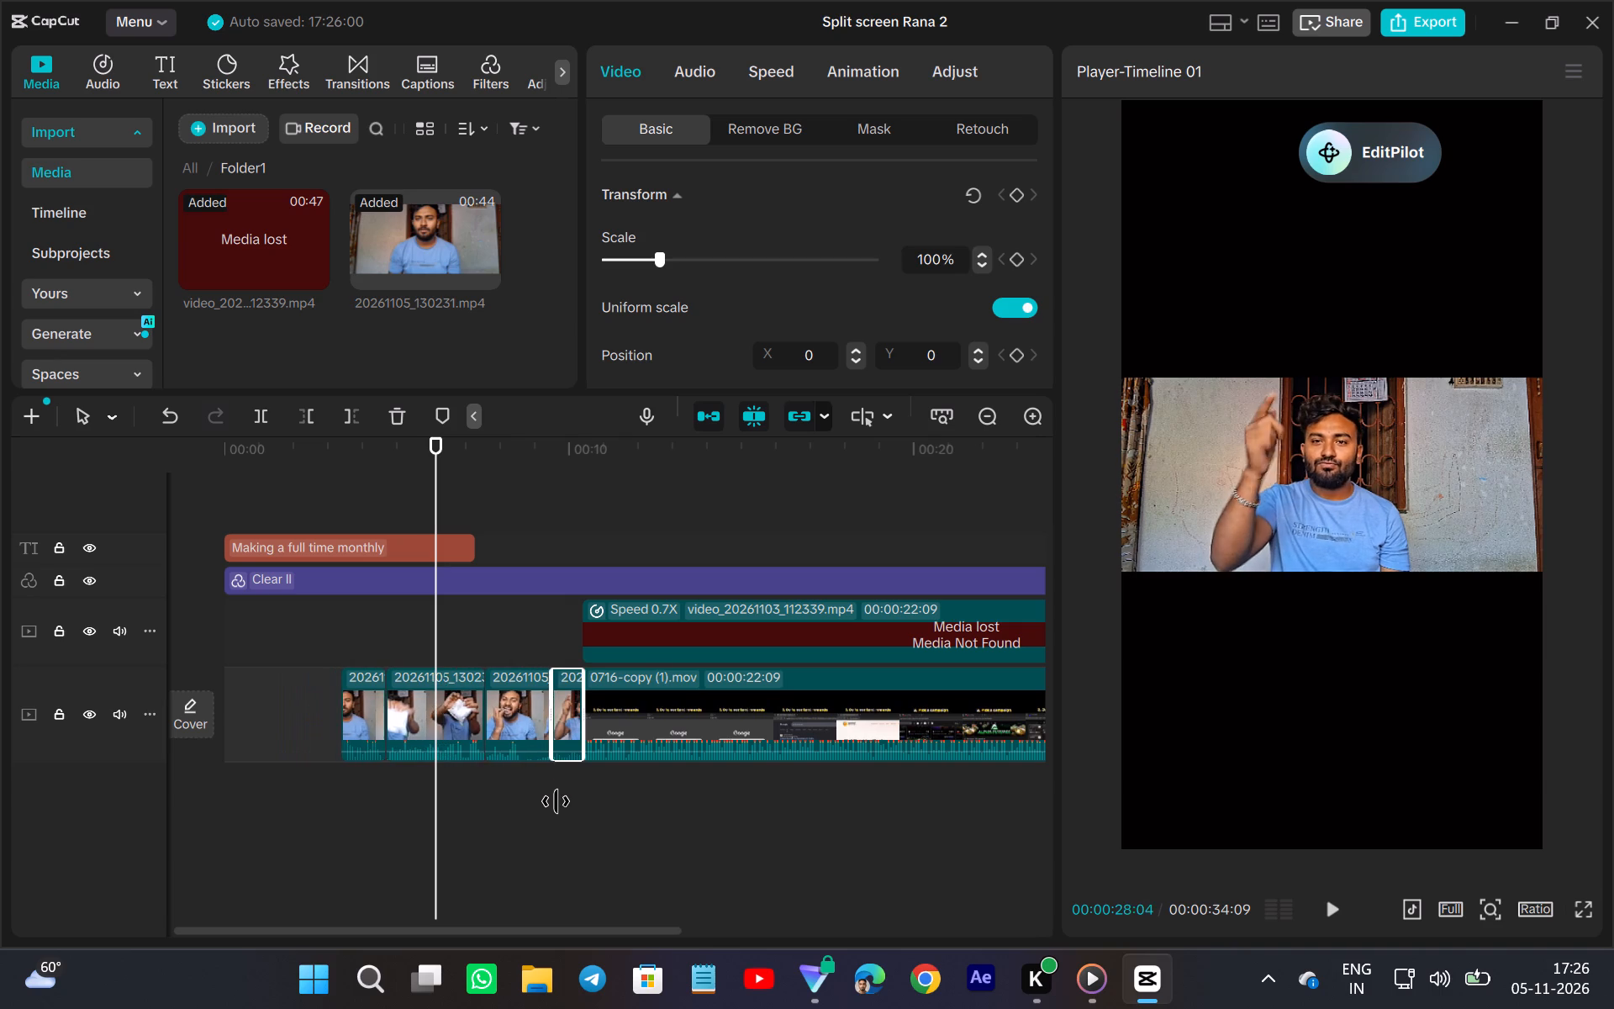
pyautogui.moveTo(556, 801); pyautogui.dragTo(542, 819)
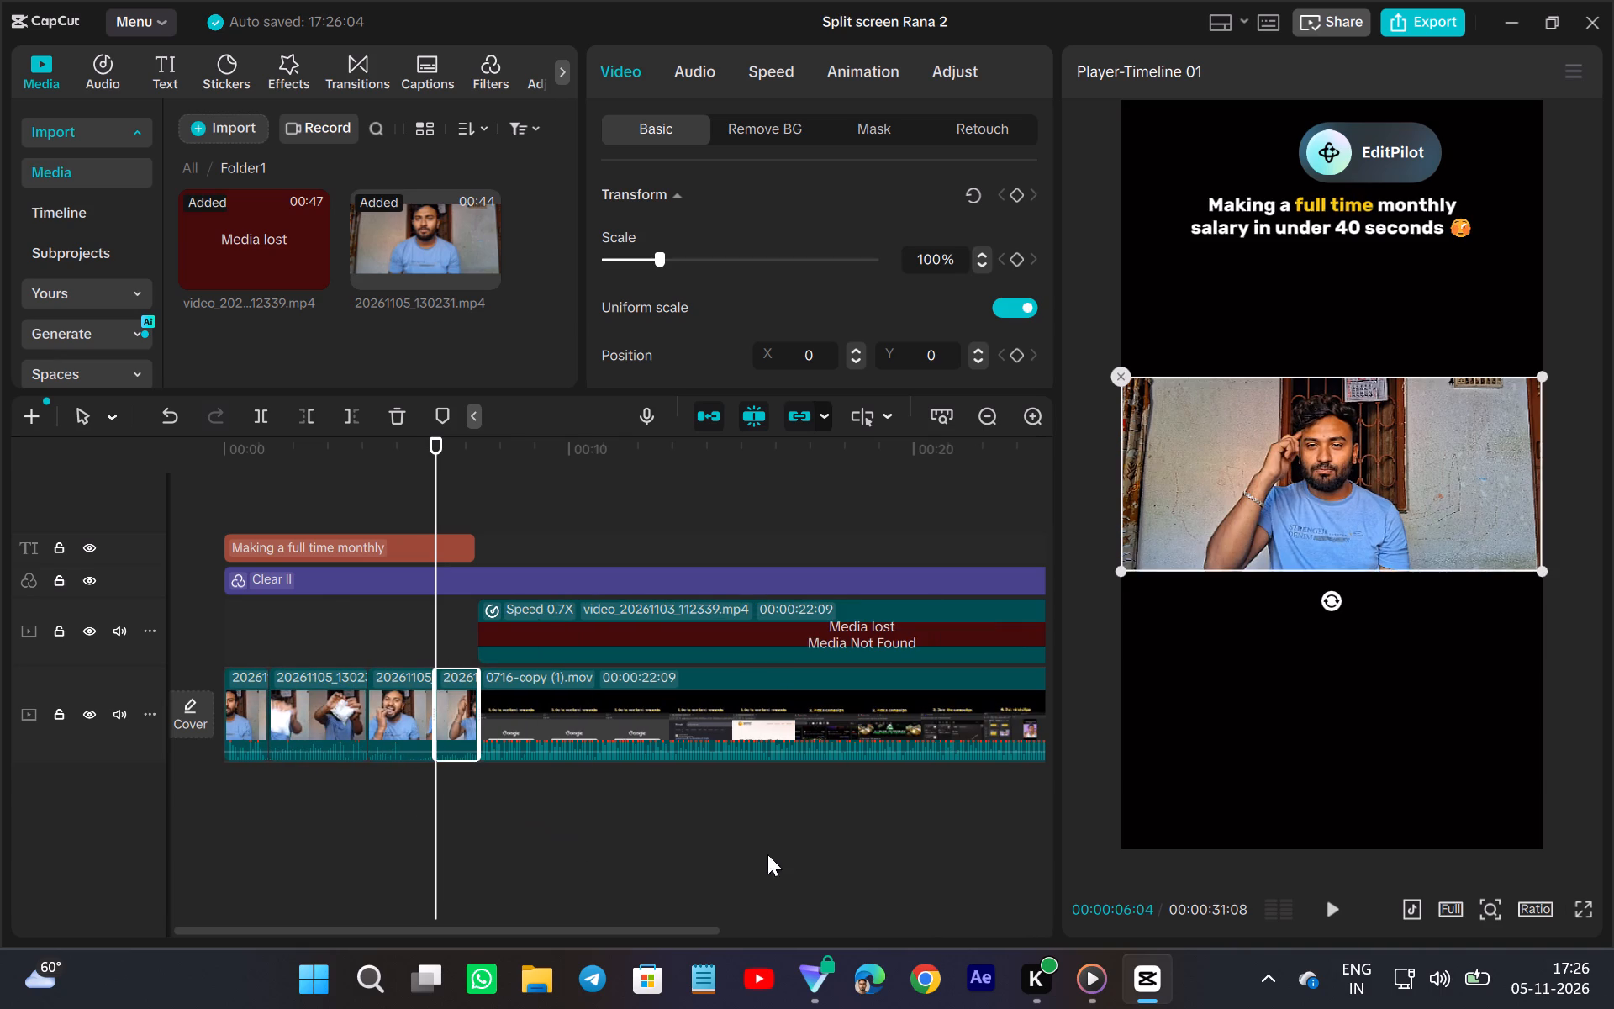
# Play back the last 20261105_130231.mp4 piece before 0716-copy (1).mov to check the hand gesture.
pyautogui.click(1334, 914)
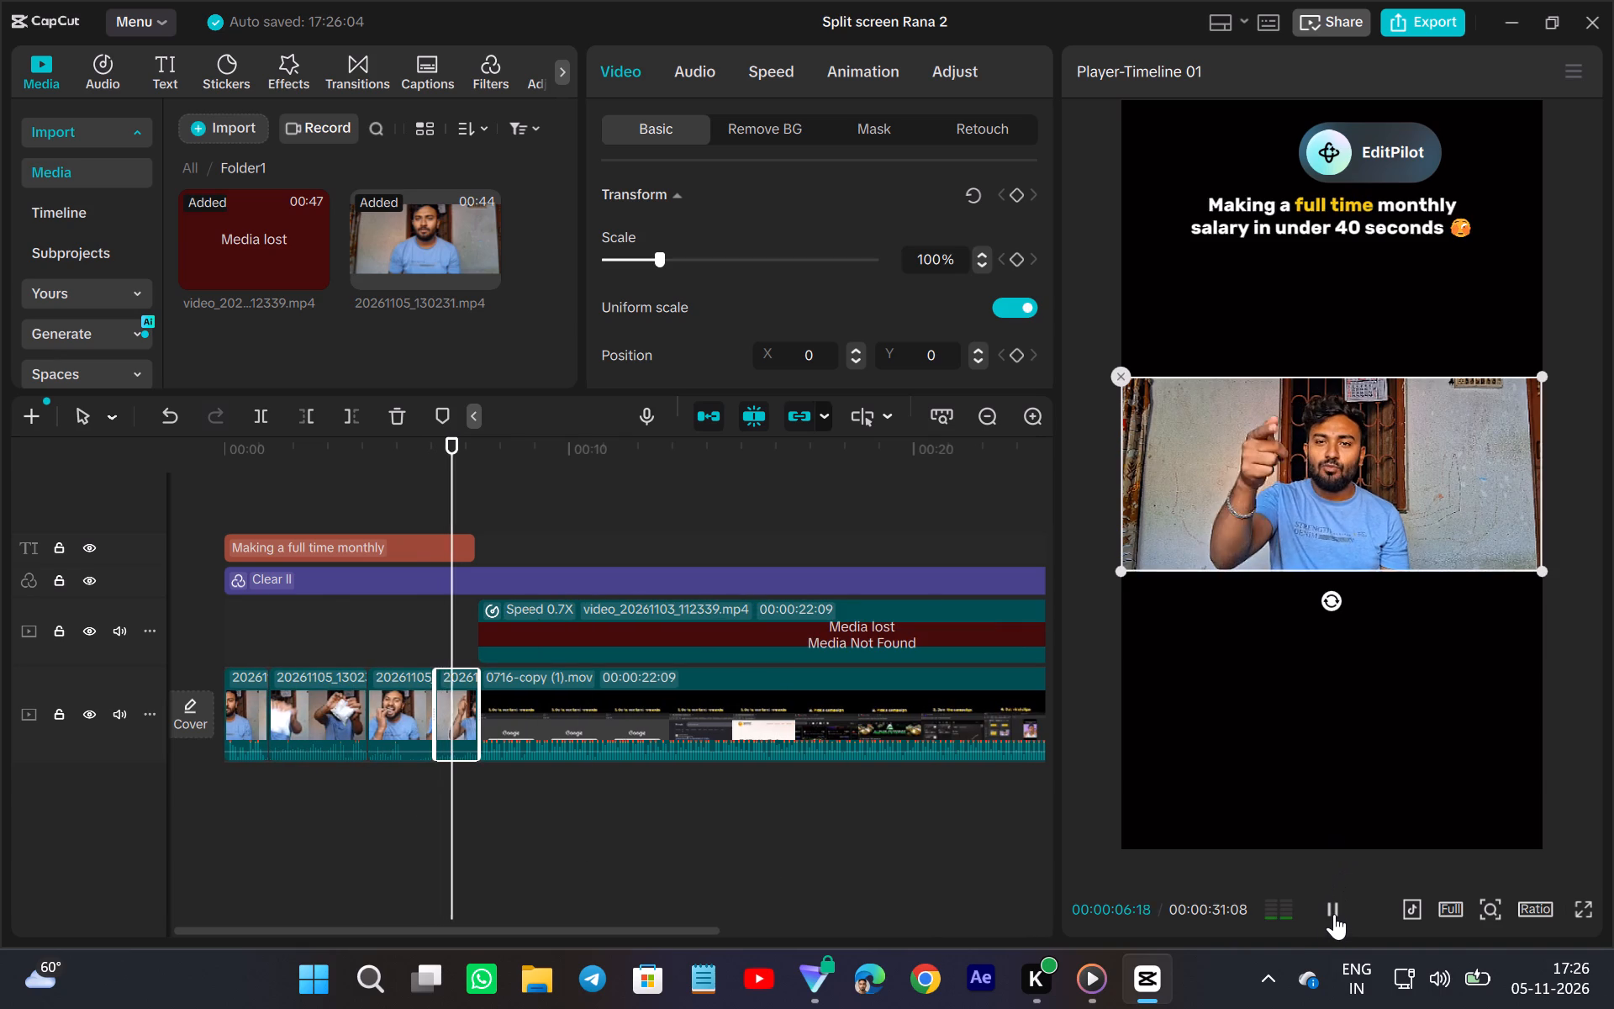
pyautogui.click(1334, 914)
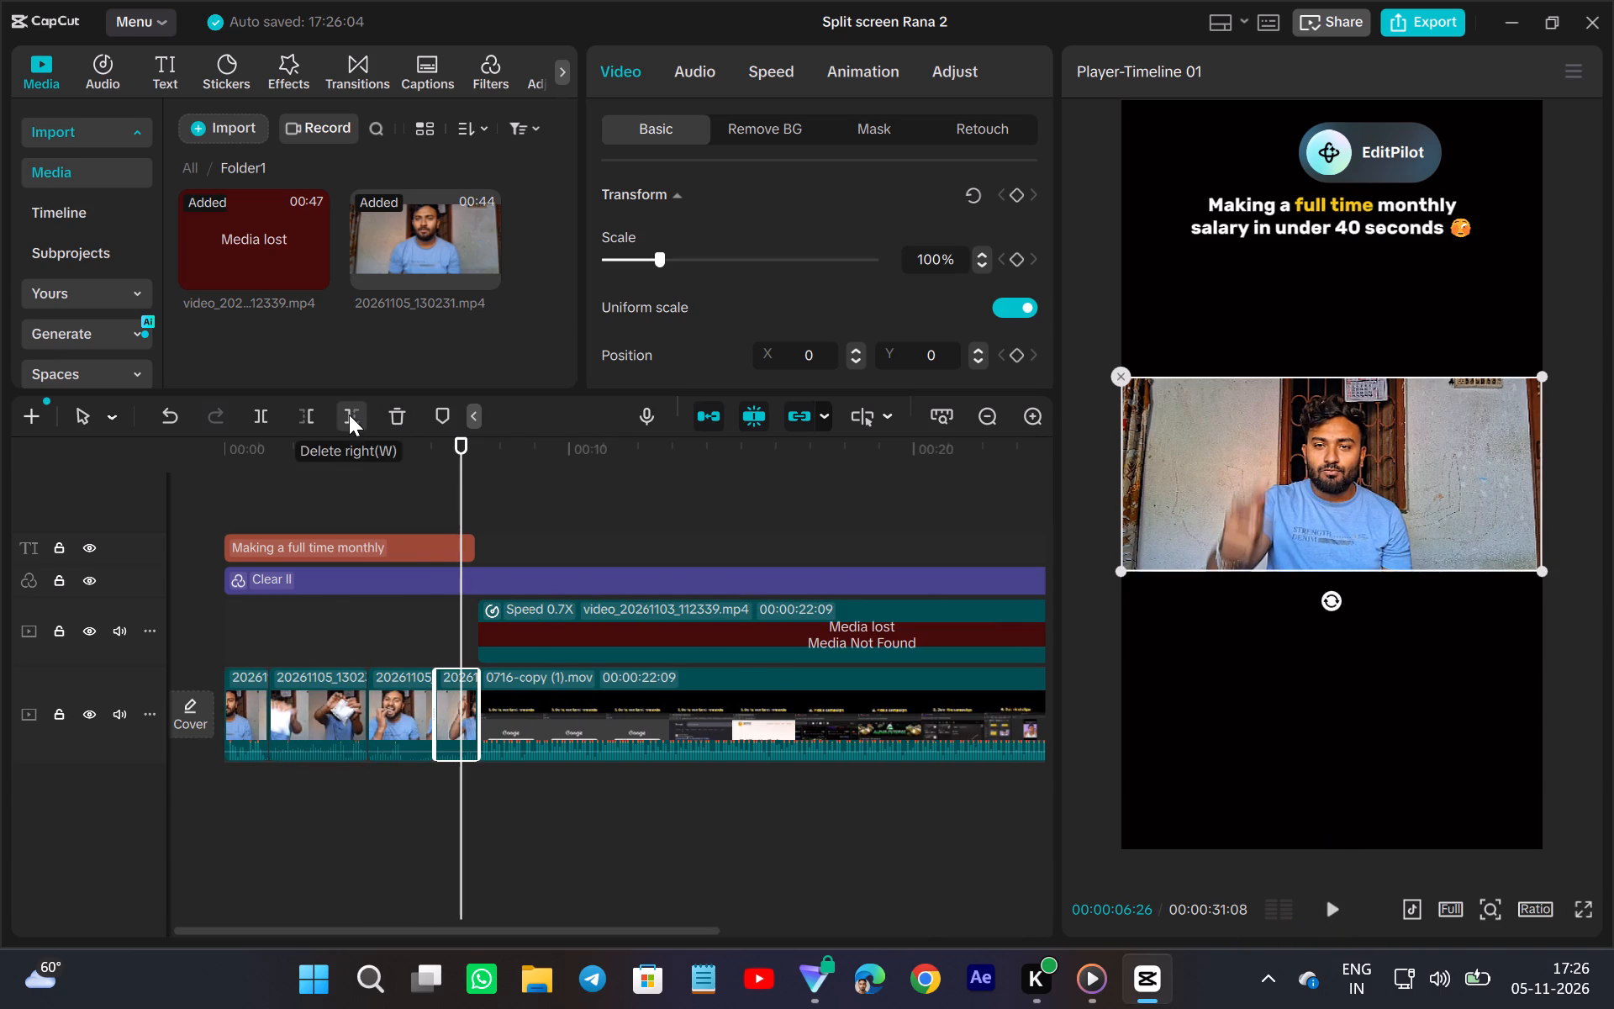
pyautogui.doubleClick(1330, 917)
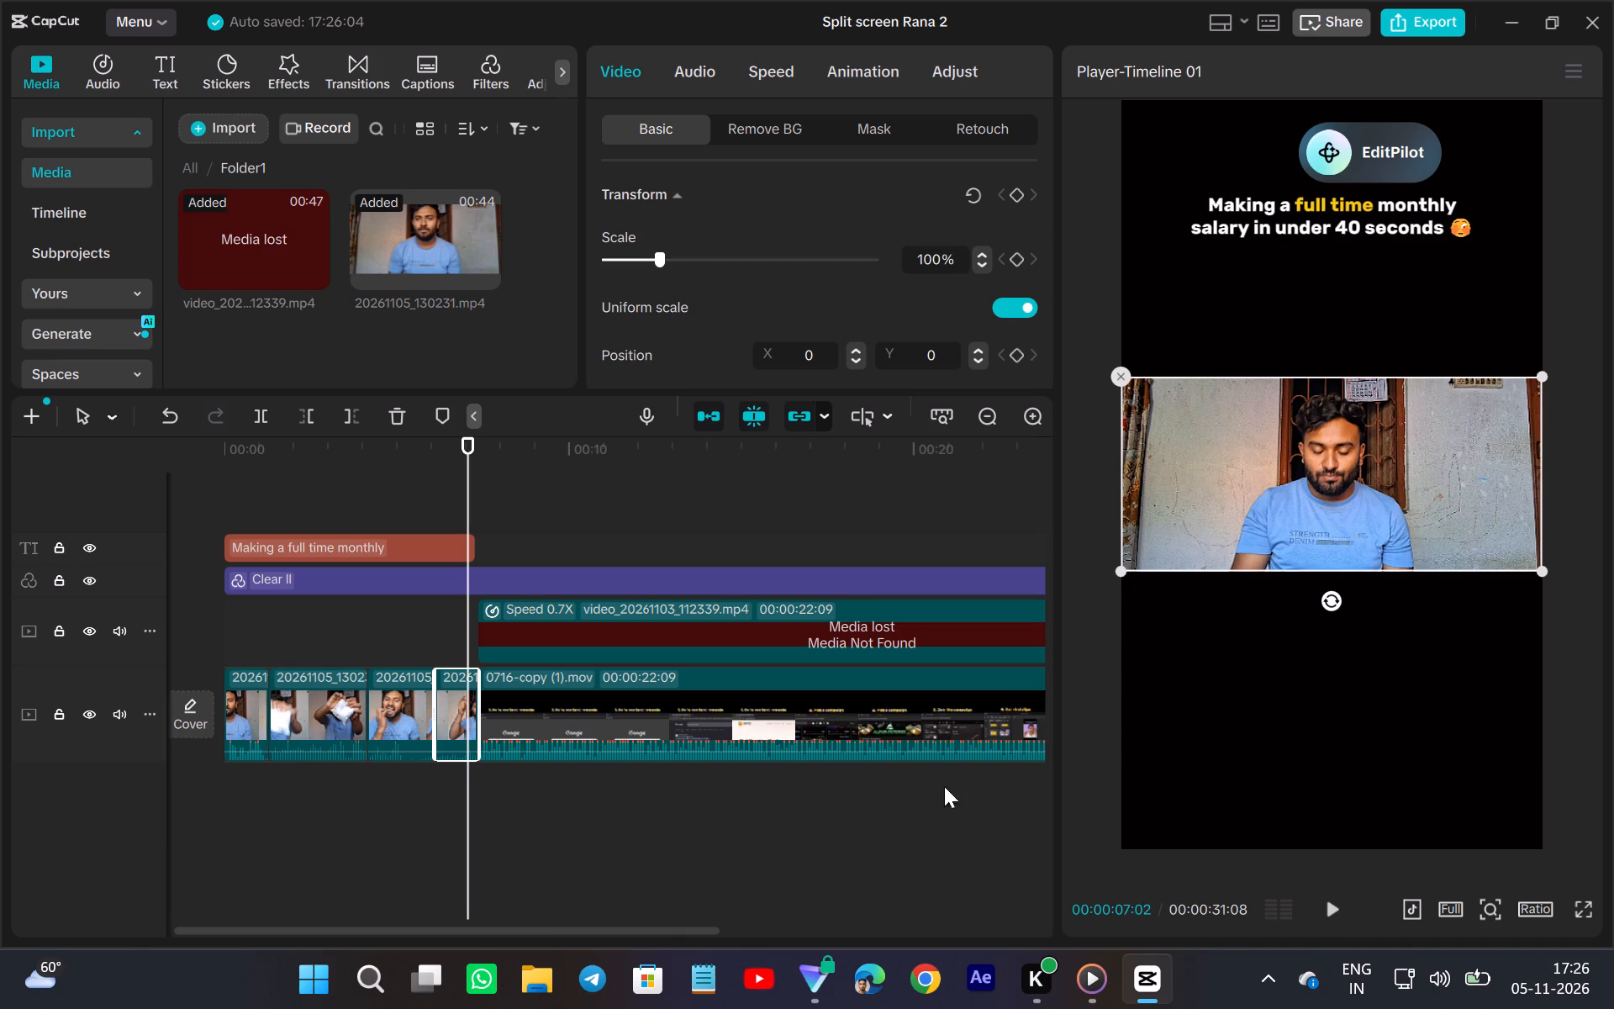
# Trim the ends of the last opening 20261105_130231.mp4 piece and the opening title so both finish at 00:00:07:02.
pyautogui.click(349, 419)
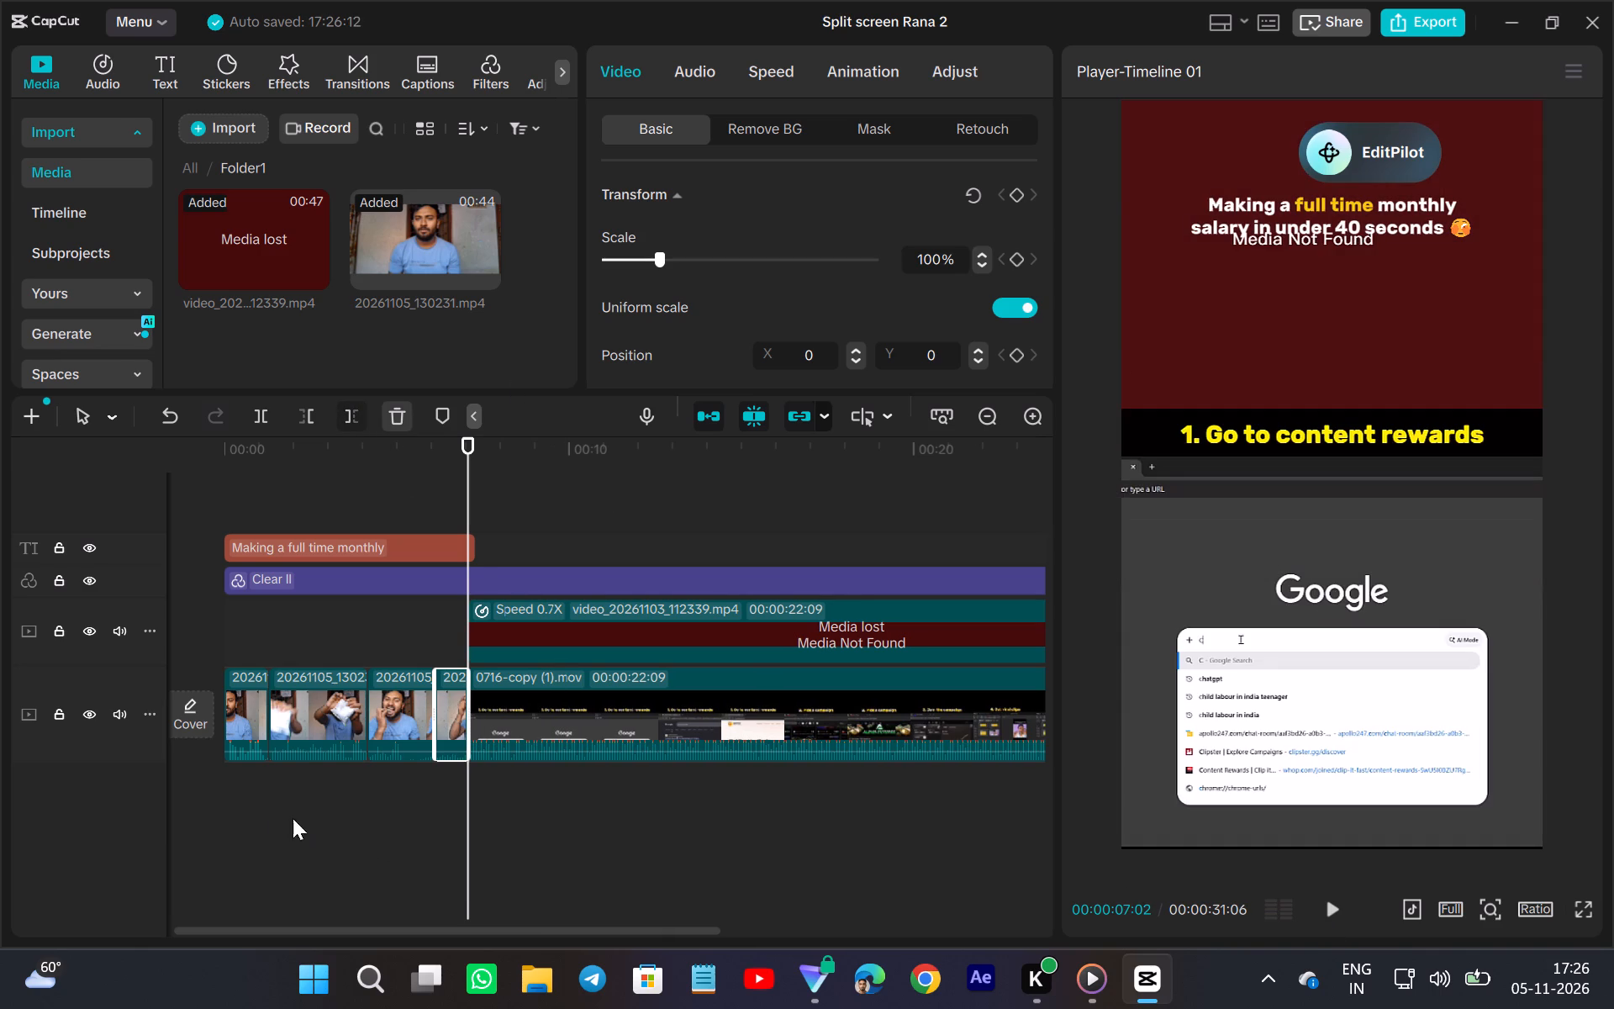
pyautogui.click(450, 536)
pyautogui.moveTo(477, 537); pyautogui.dragTo(467, 552)
# Replace the lost video_20261103_112339.mp4 overlay clip with the looking-down section of 20261105_130231.mp4, keeping the original video effect.
pyautogui.click(509, 801)
pyautogui.moveTo(400, 231); pyautogui.dragTo(597, 559)
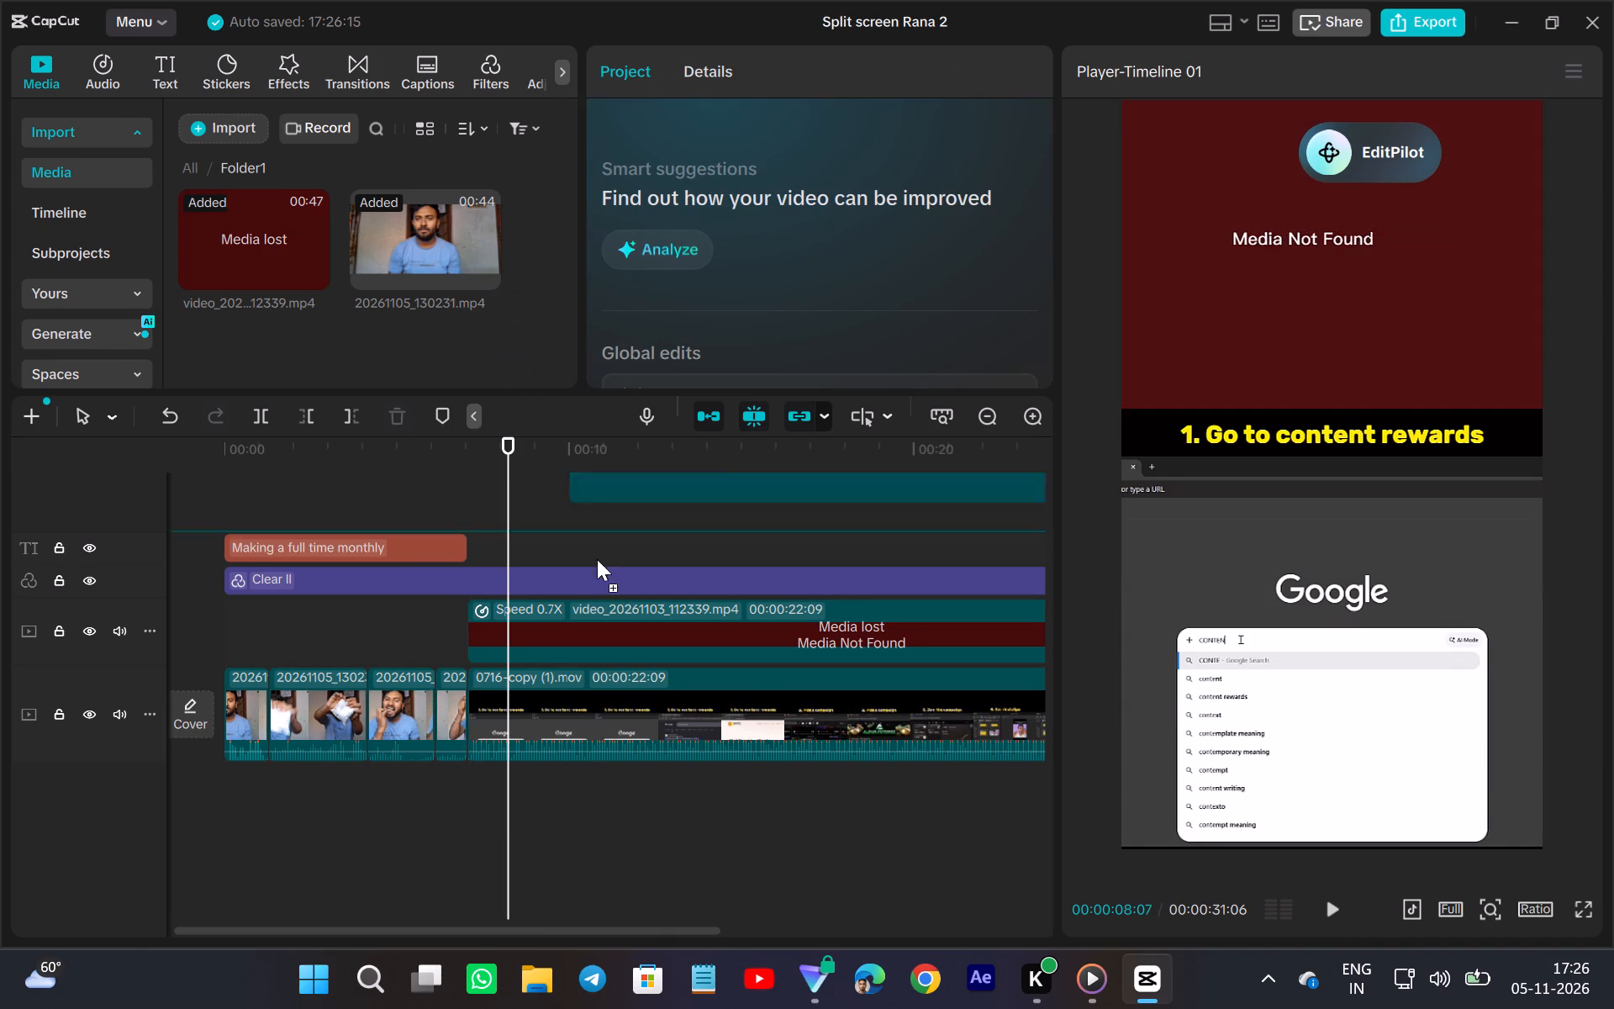
pyautogui.moveTo(597, 559); pyautogui.dragTo(604, 611)
pyautogui.hscroll(-1, 849, 595)
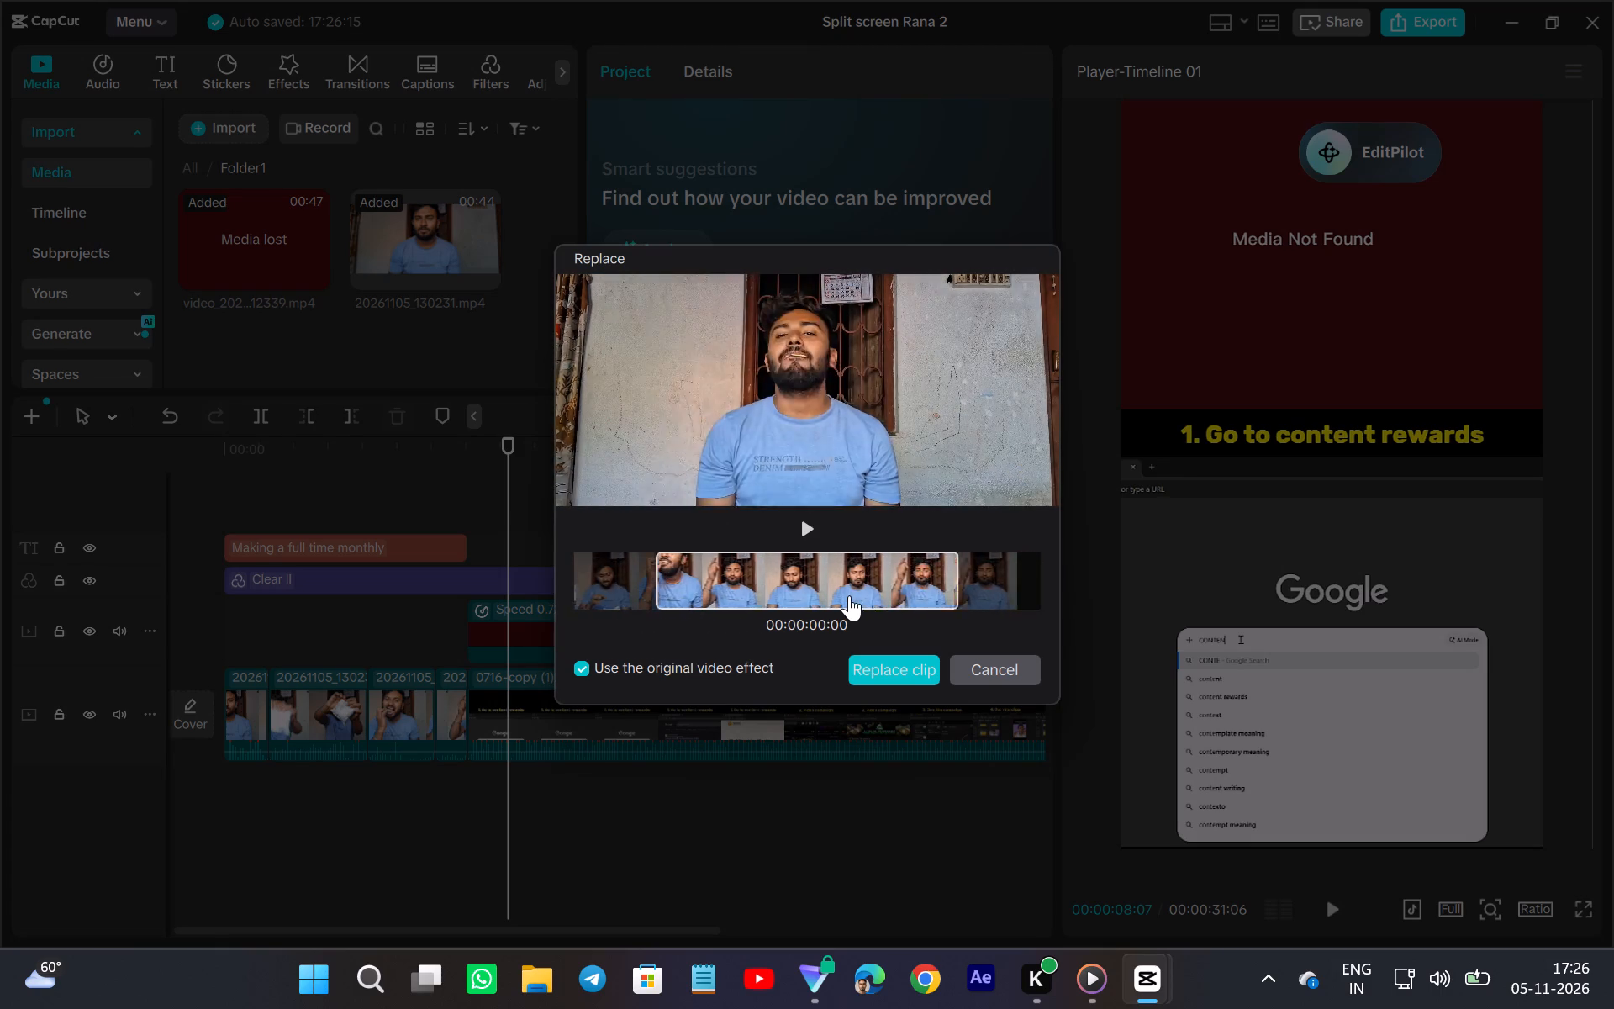
pyautogui.hscroll(-3, 849, 595)
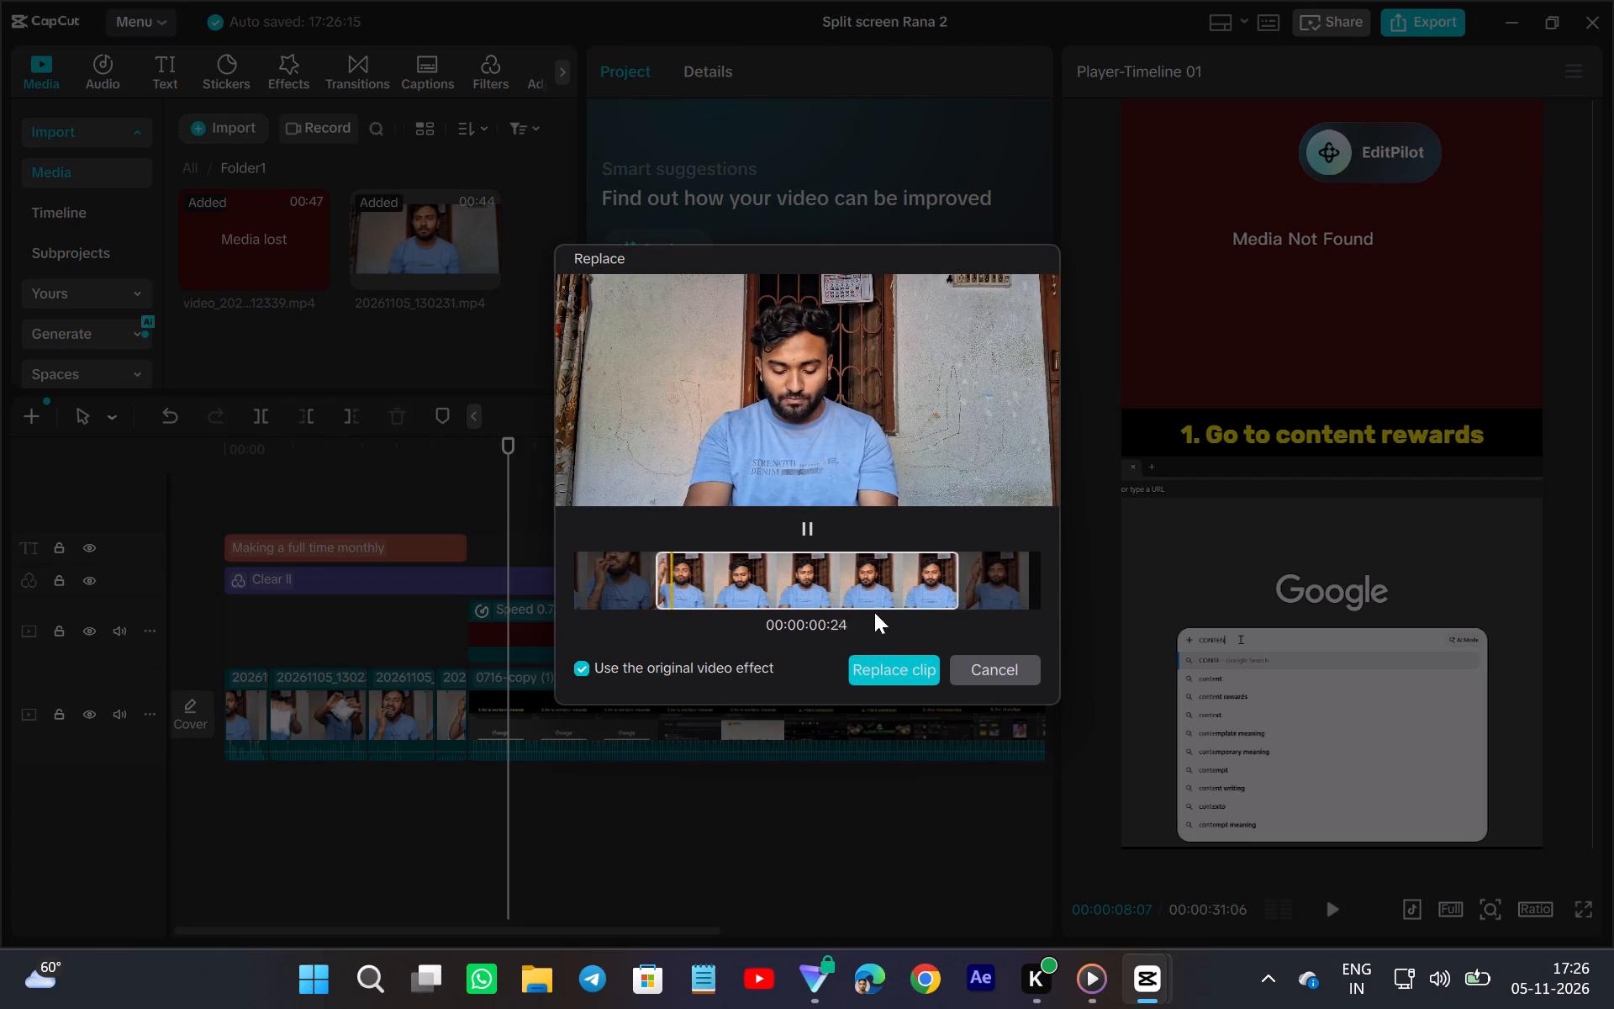
pyautogui.moveTo(725, 586); pyautogui.dragTo(728, 613)
pyautogui.click(907, 658)
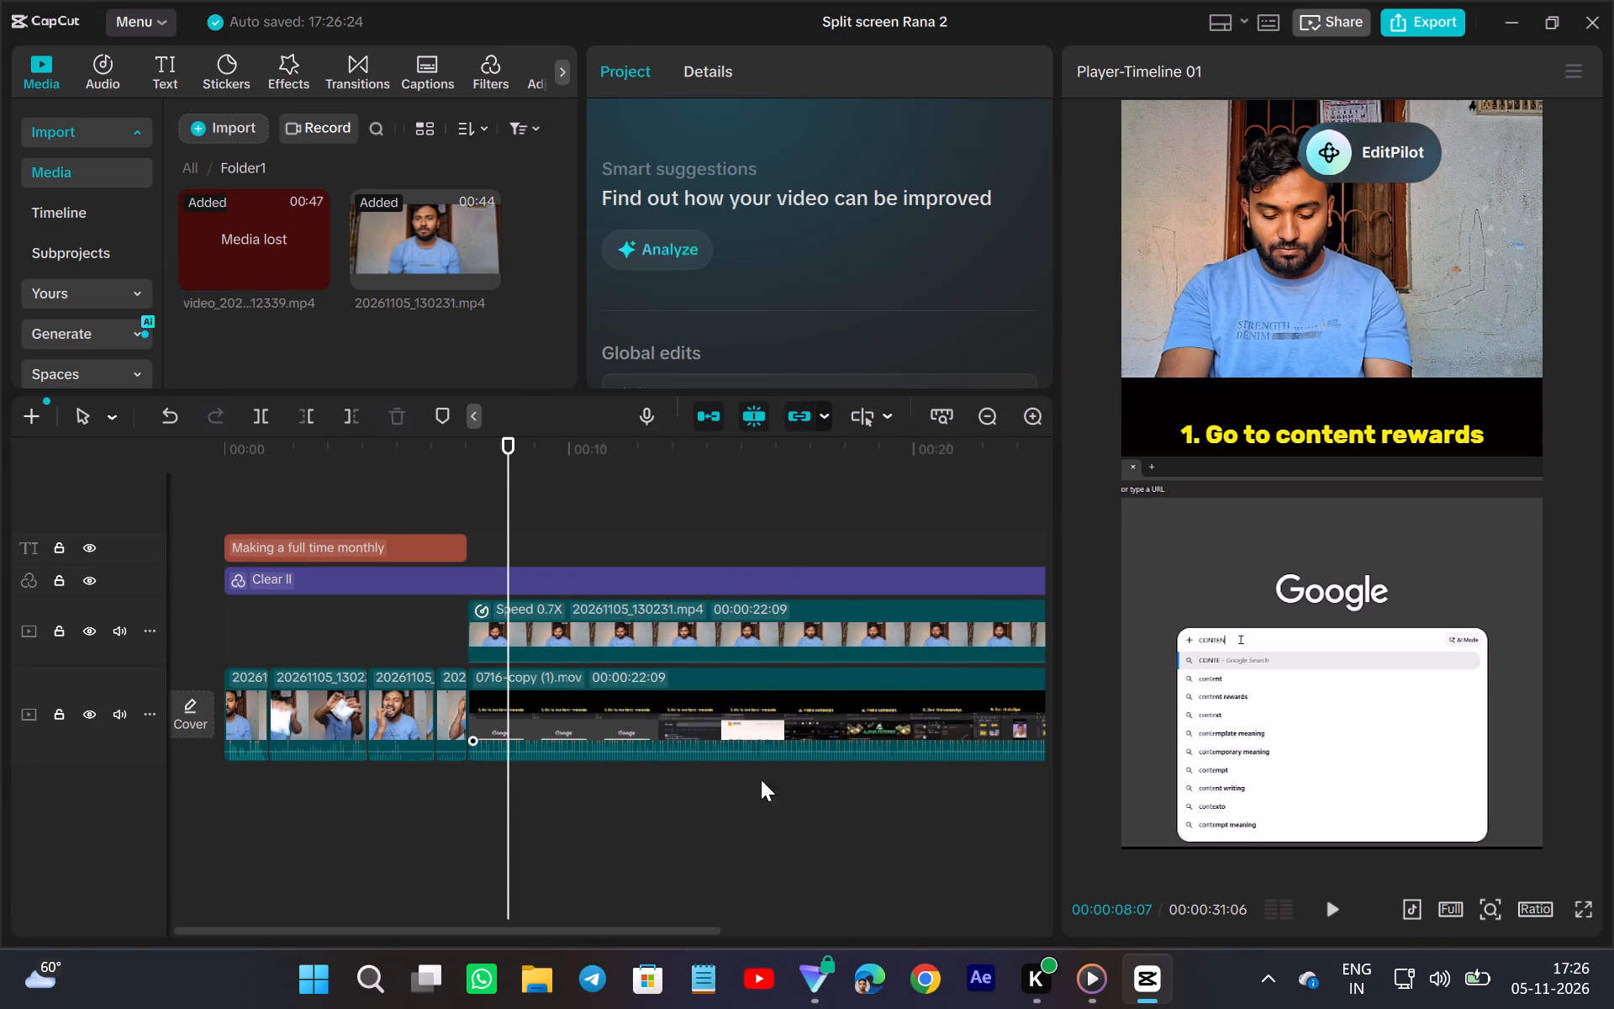
# Play back the split-screen section from 00:00:08:07 to check the replaced overlay footage.
pyautogui.click(1337, 911)
pyautogui.hscroll(-1, 1022, 855)
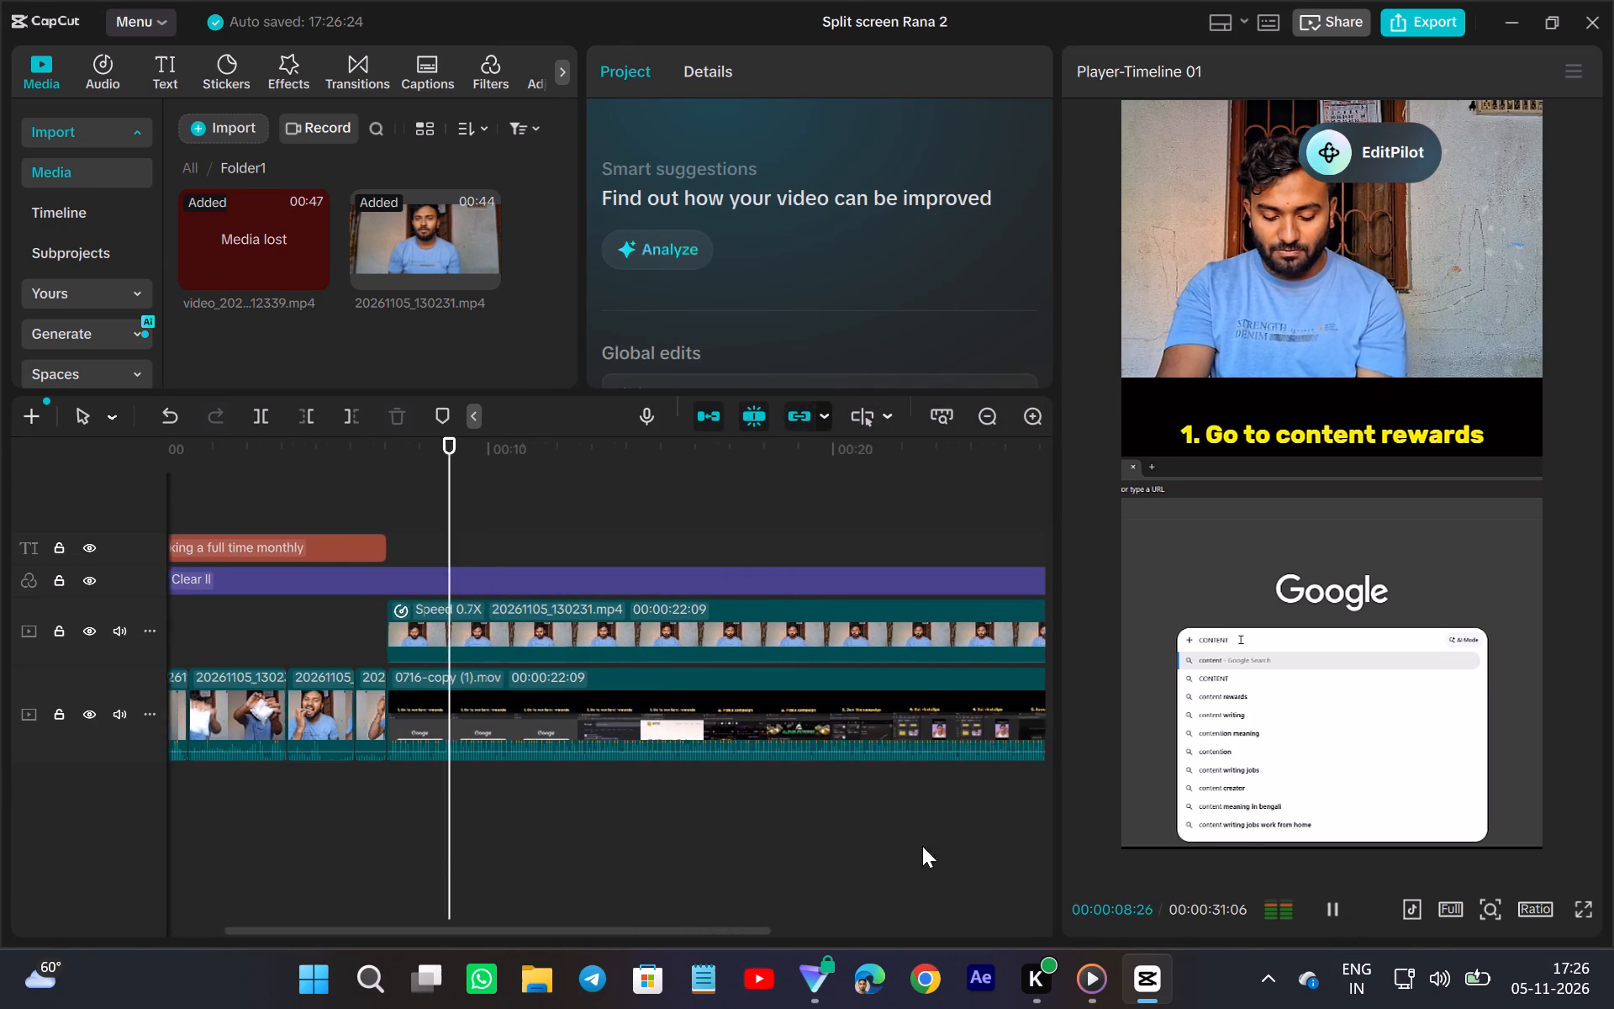
pyautogui.hscroll(-1, 922, 846)
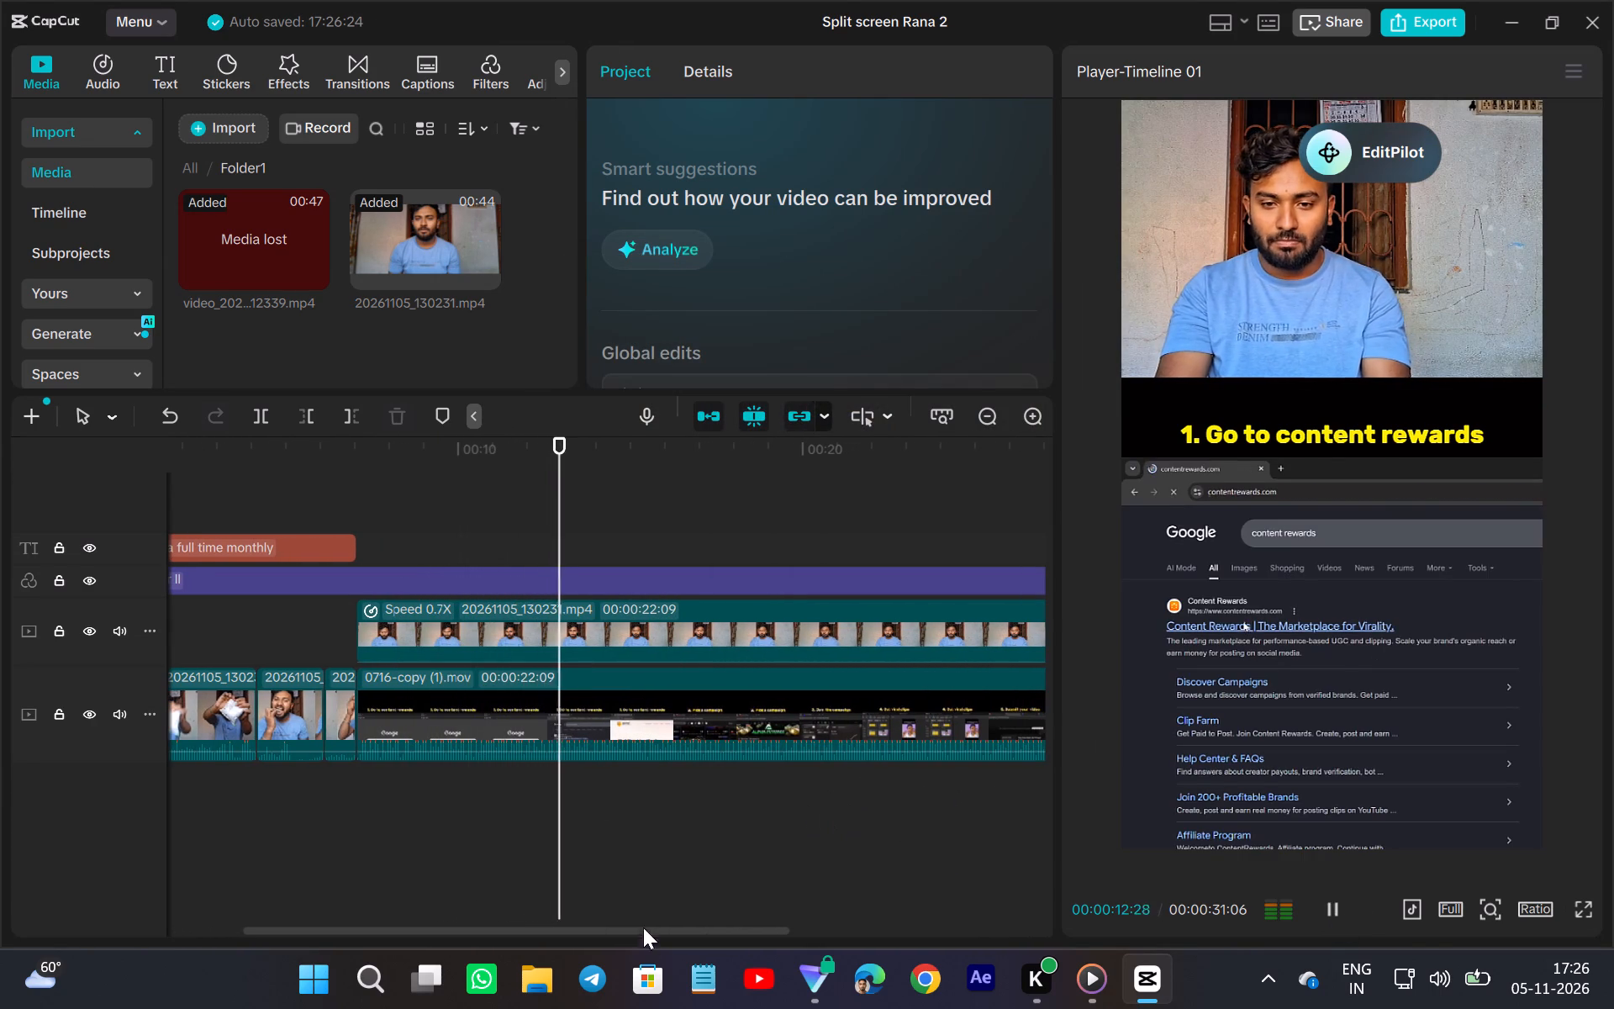
# In File Explorer's Downloads folder, check Split screen Rana.mp4 in the media player, delete that file, and return to CapCut.
pyautogui.click(536, 985)
pyautogui.click(119, 378)
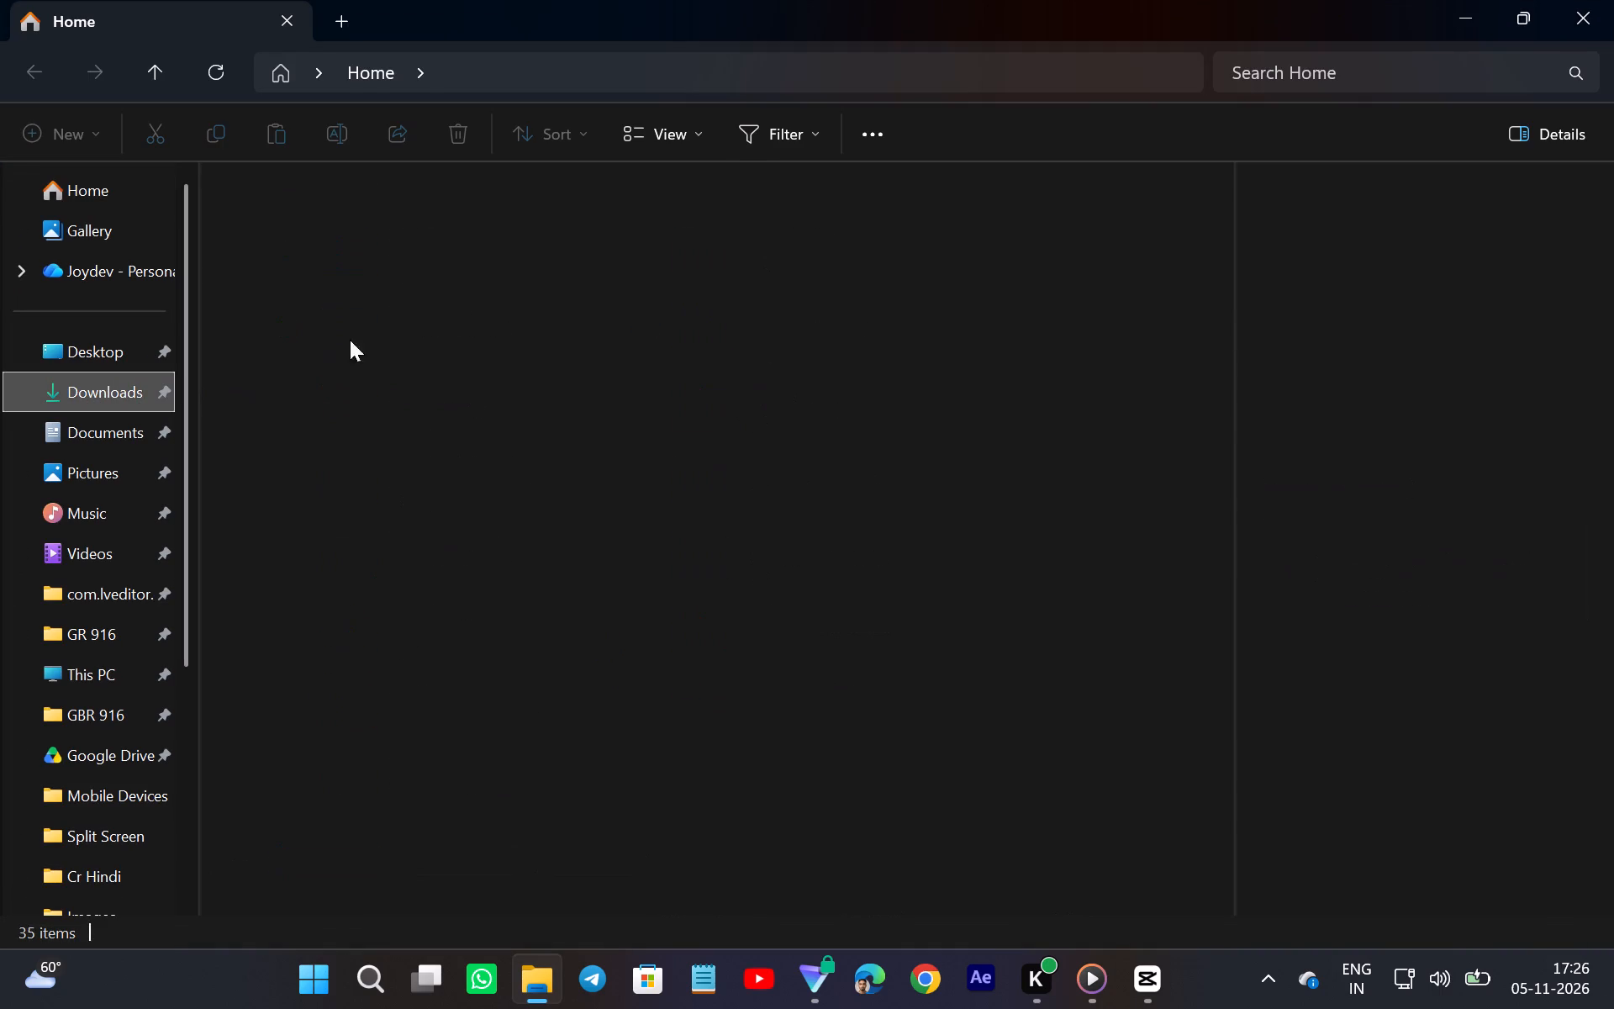
pyautogui.doubleClick(253, 277)
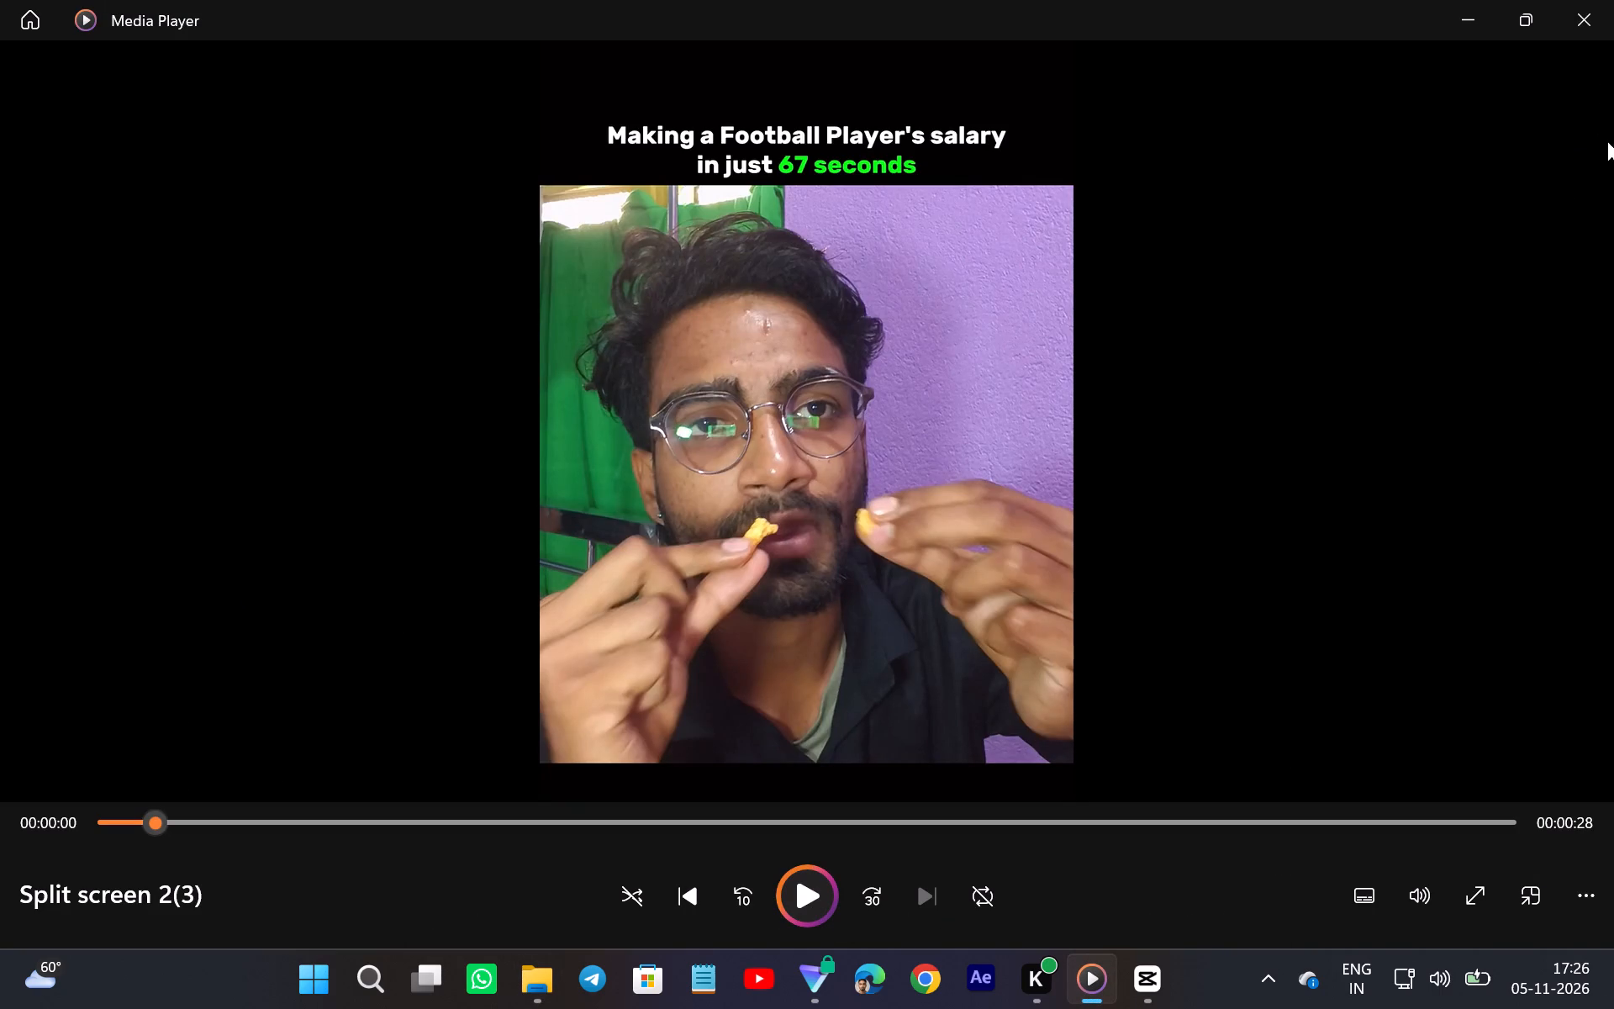
pyautogui.click(1596, 13)
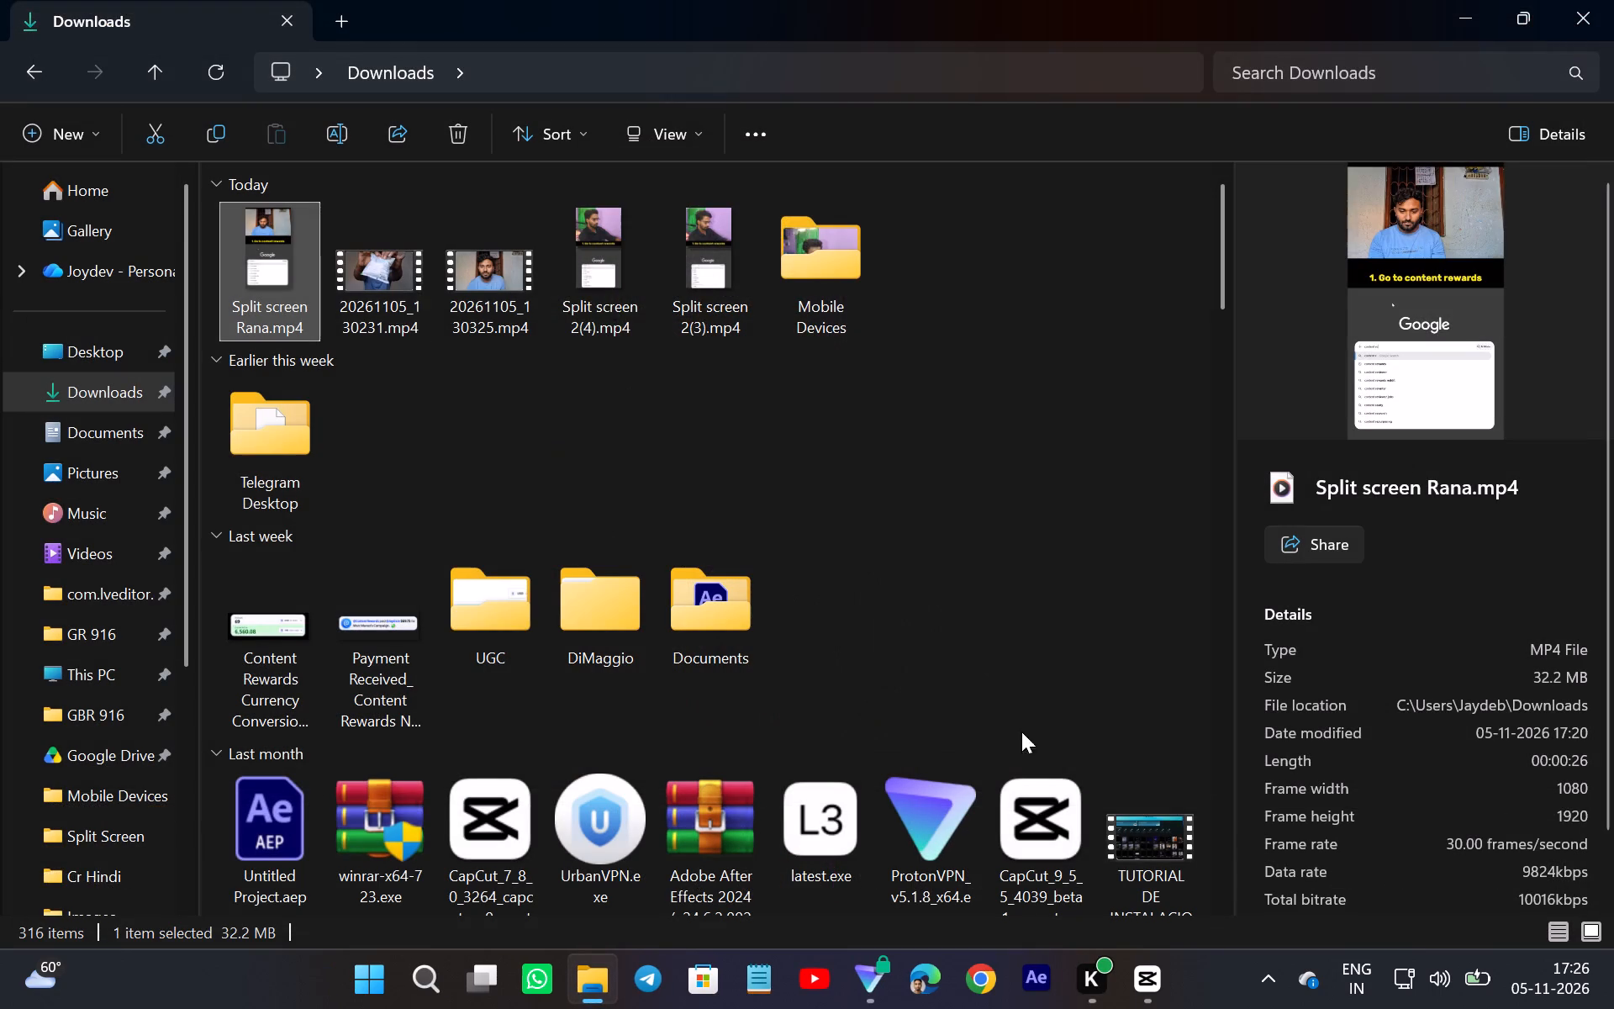
pyautogui.click(1138, 998)
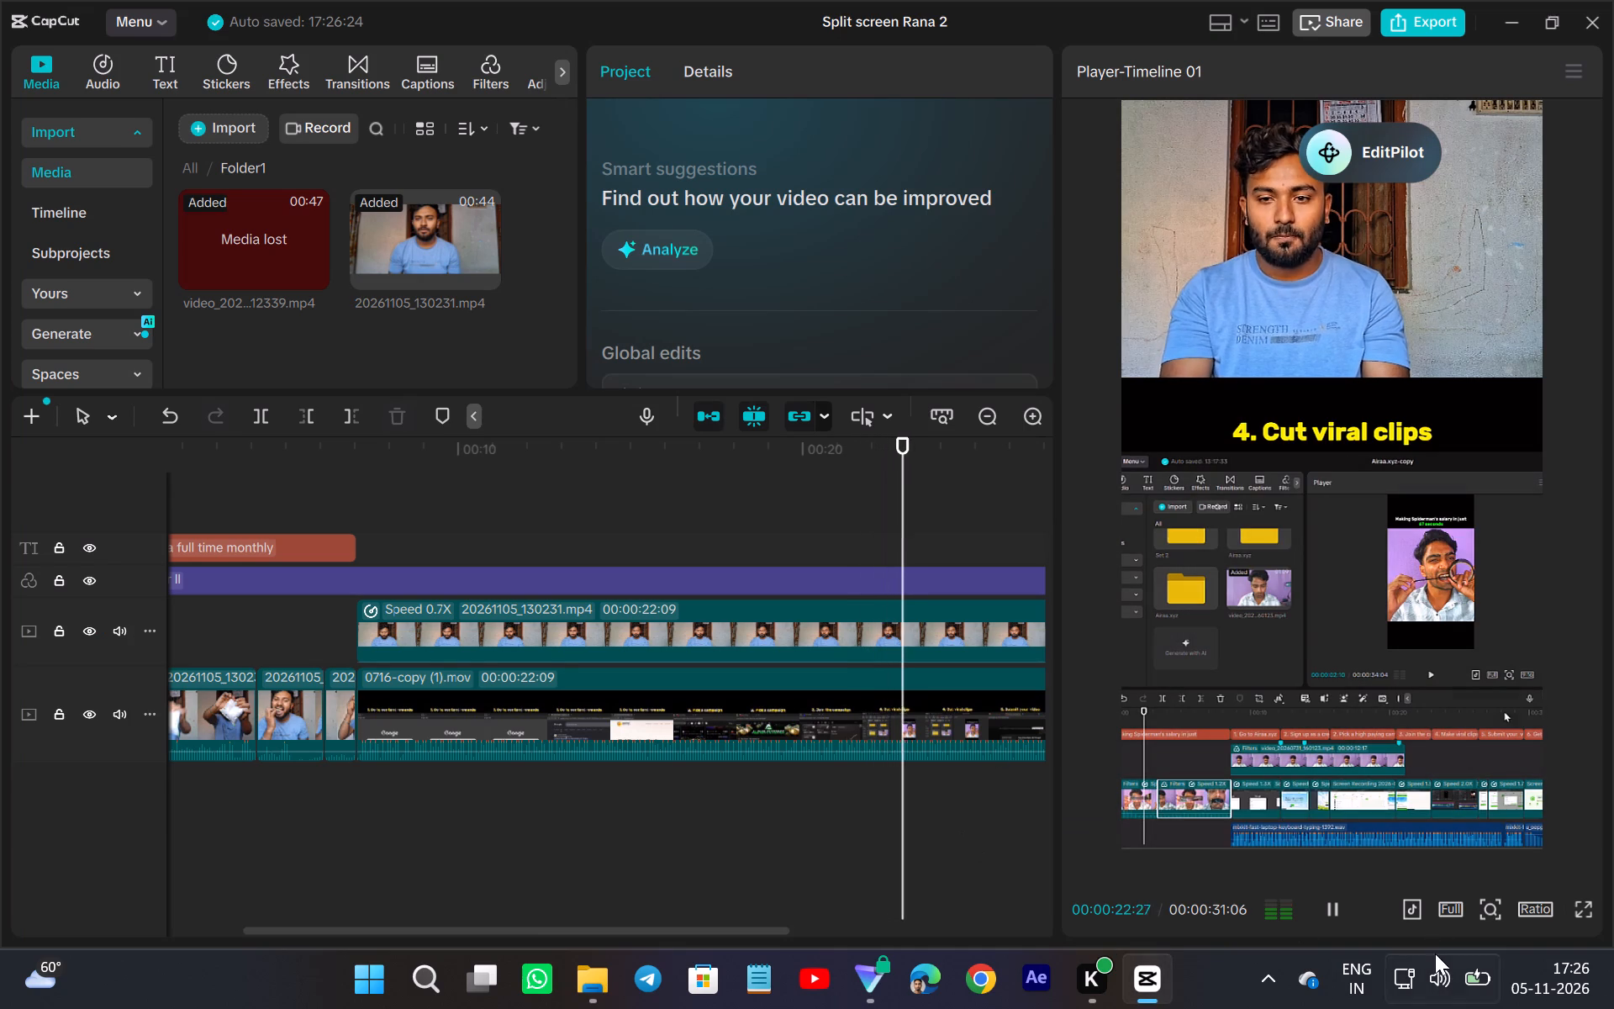
pyautogui.click(1344, 915)
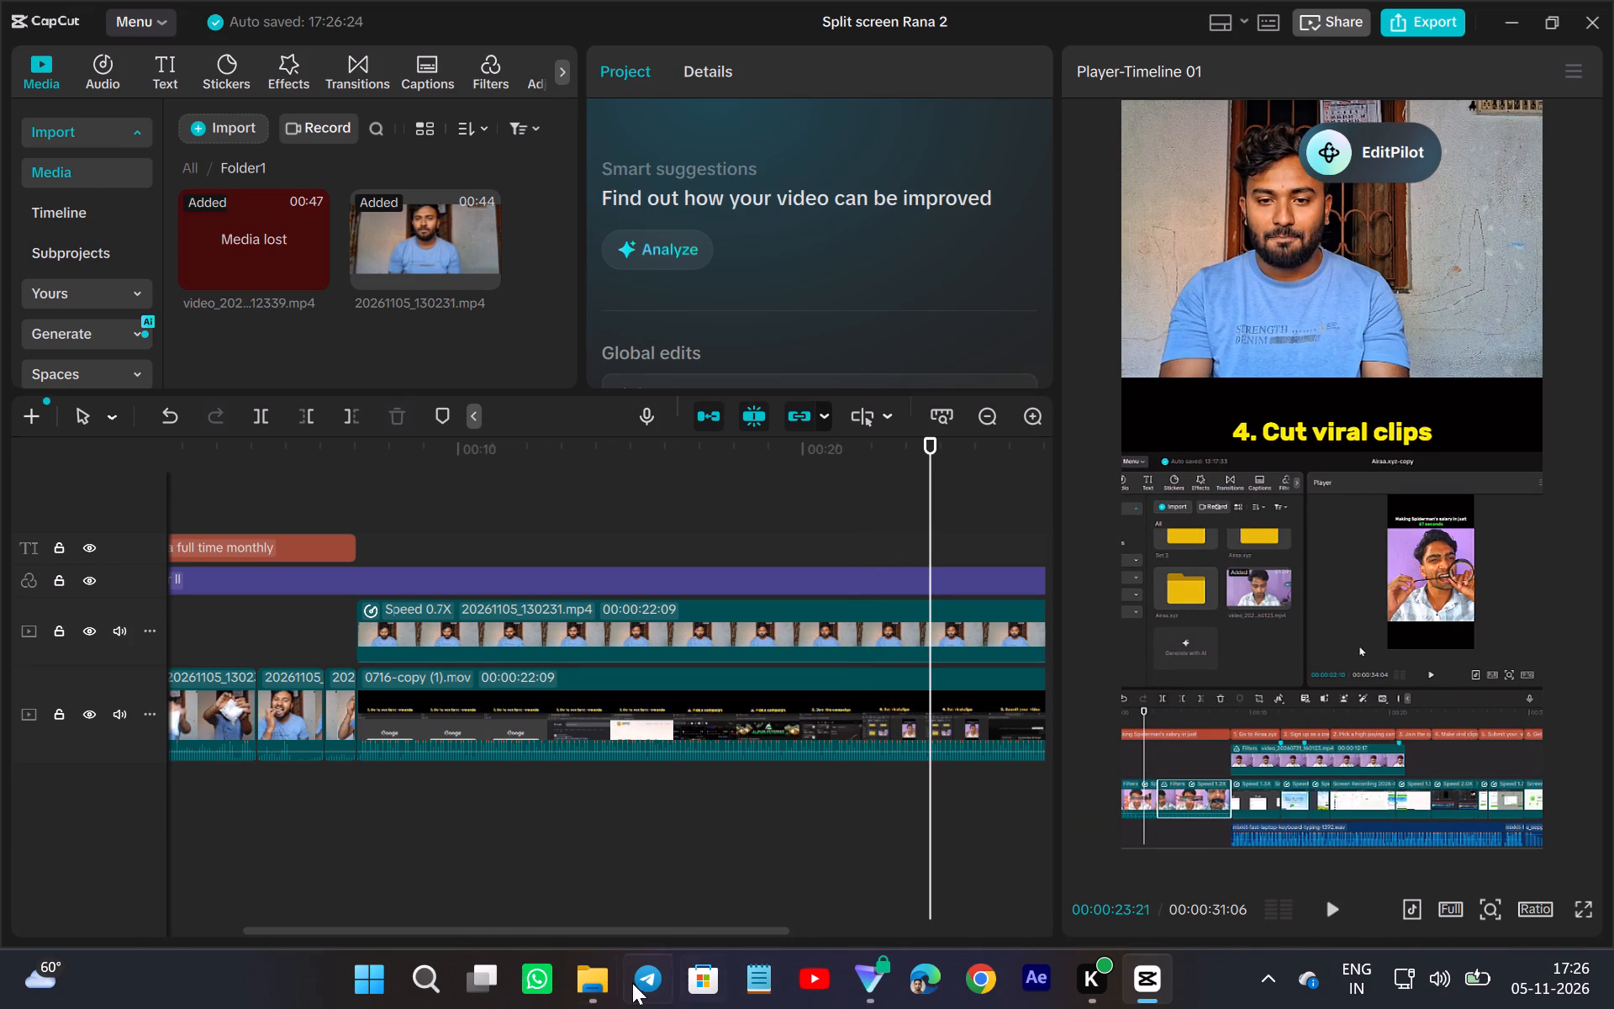
pyautogui.click(588, 991)
pyautogui.doubleClick(223, 304)
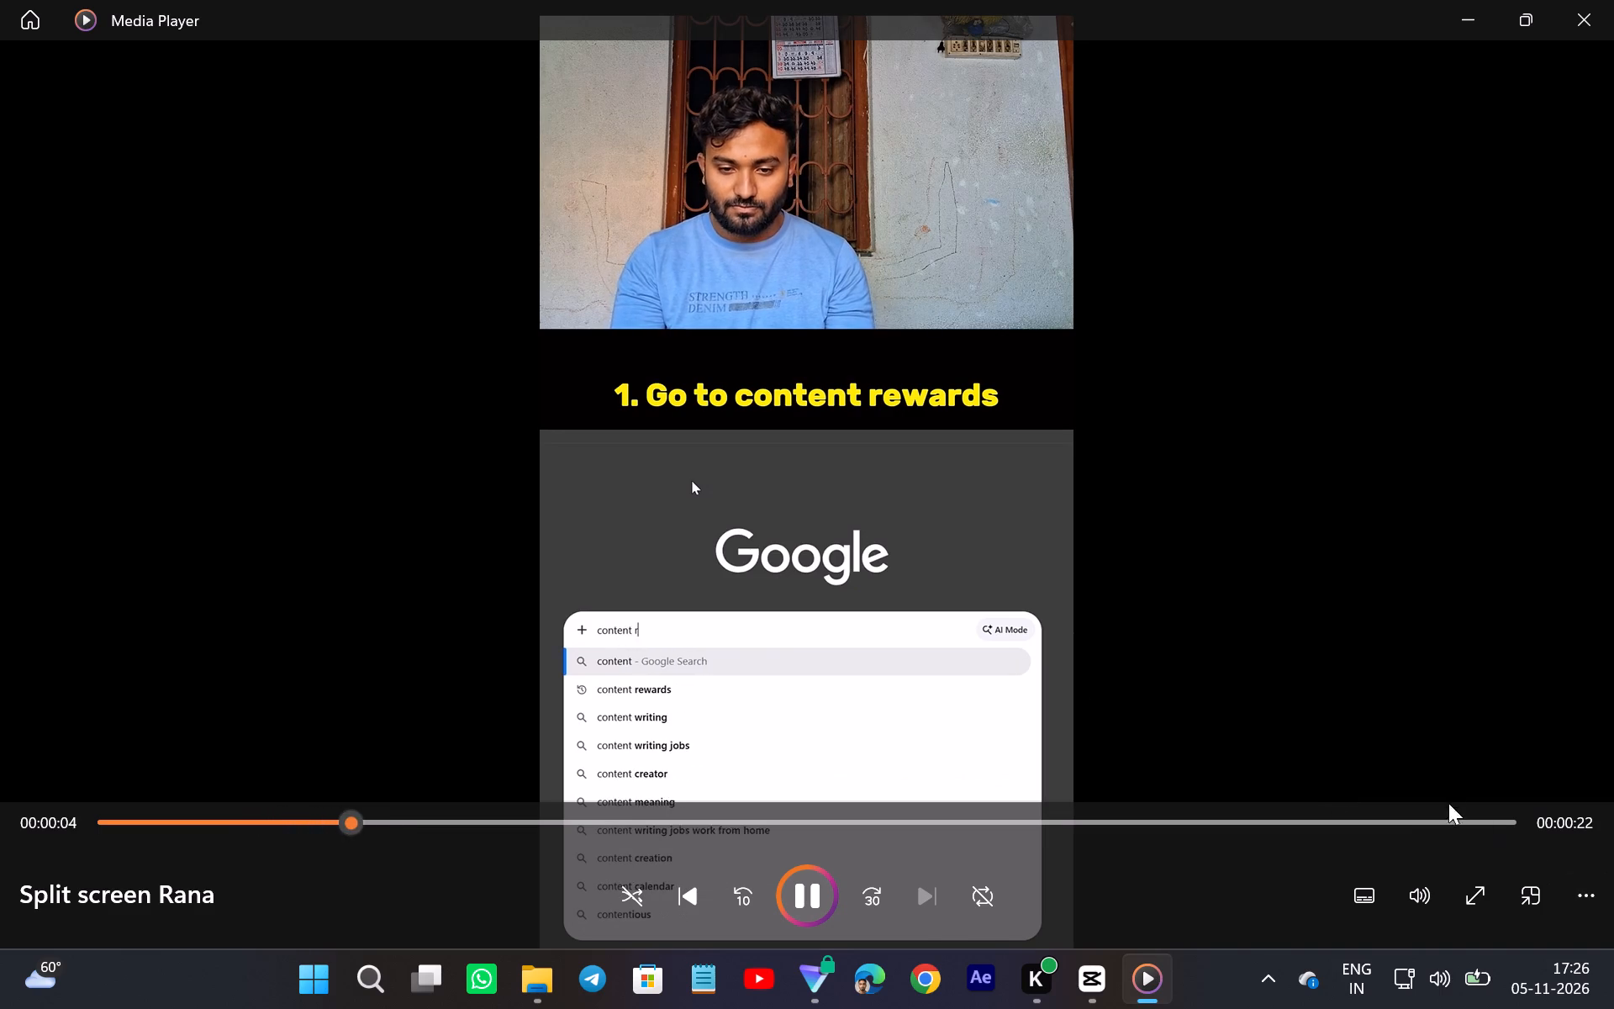
pyautogui.click(1576, 23)
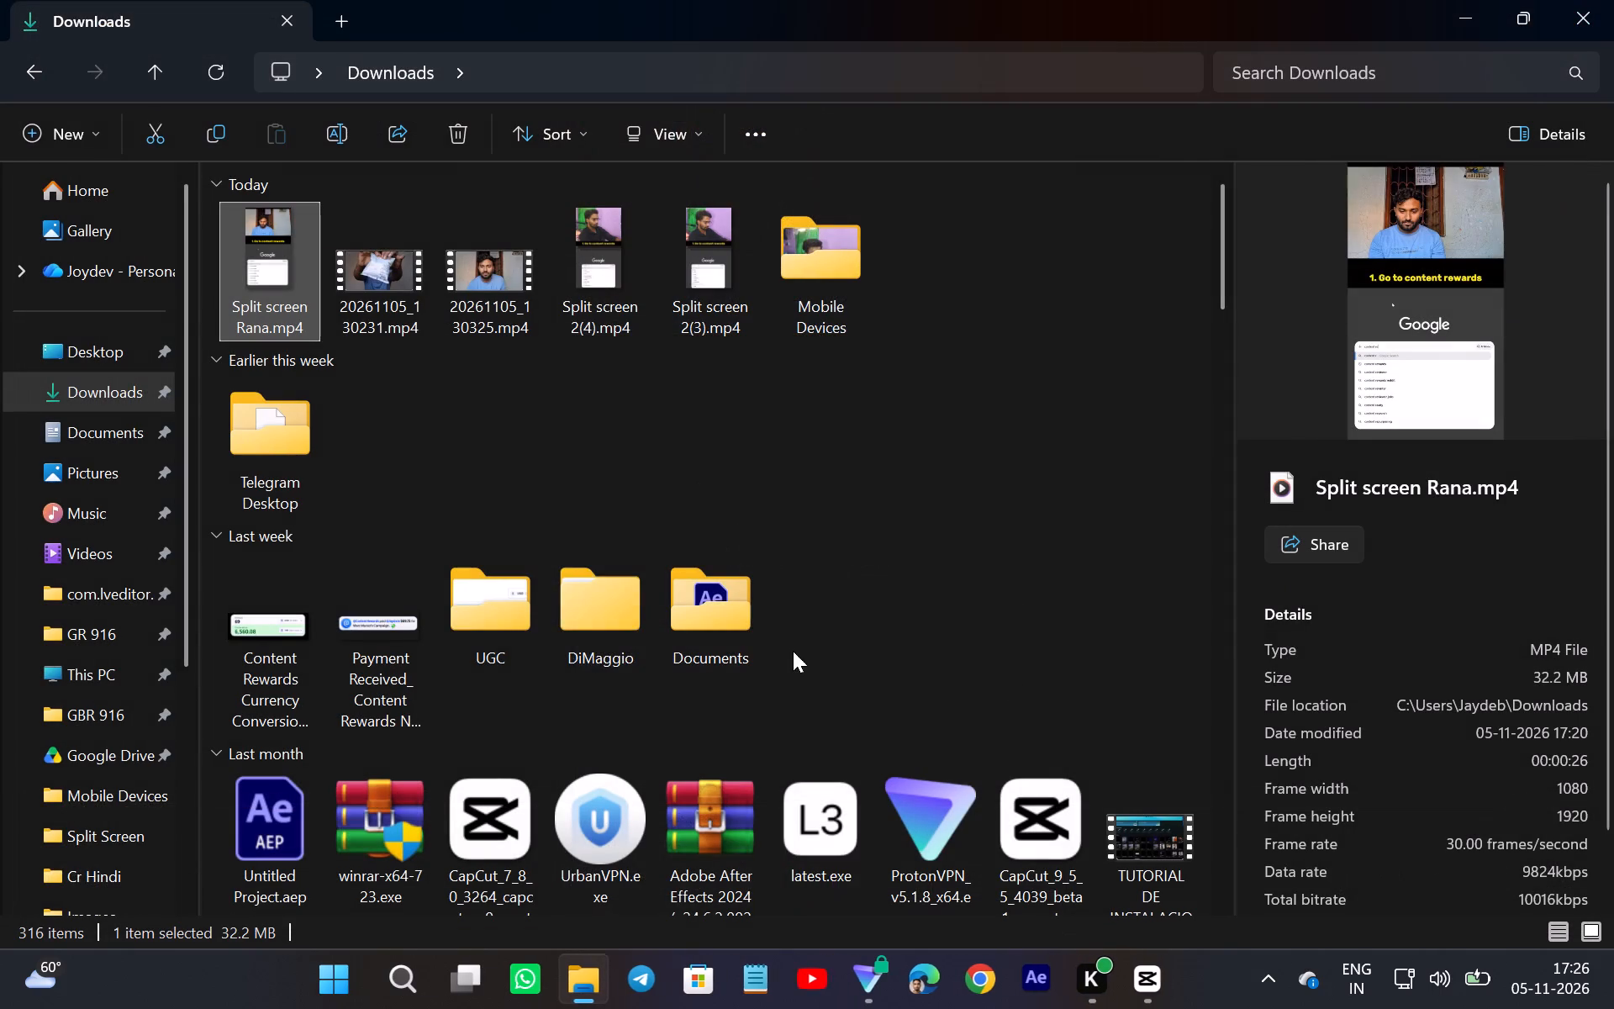
pyautogui.click(477, 124)
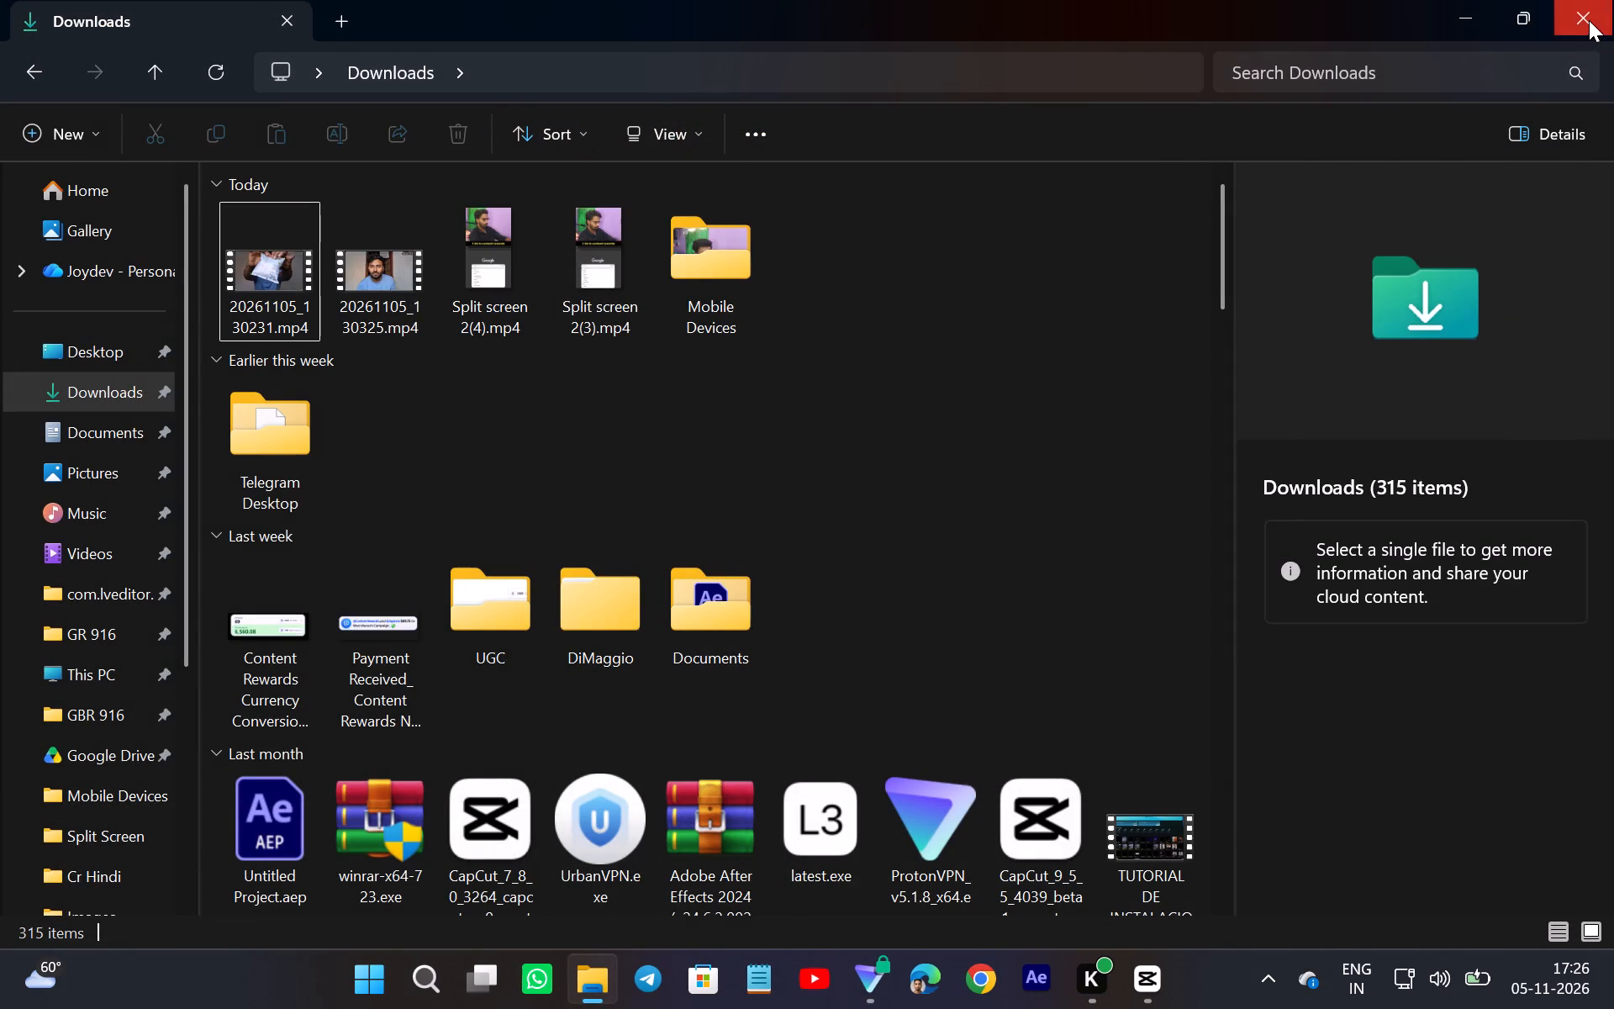
pyautogui.click(1589, 20)
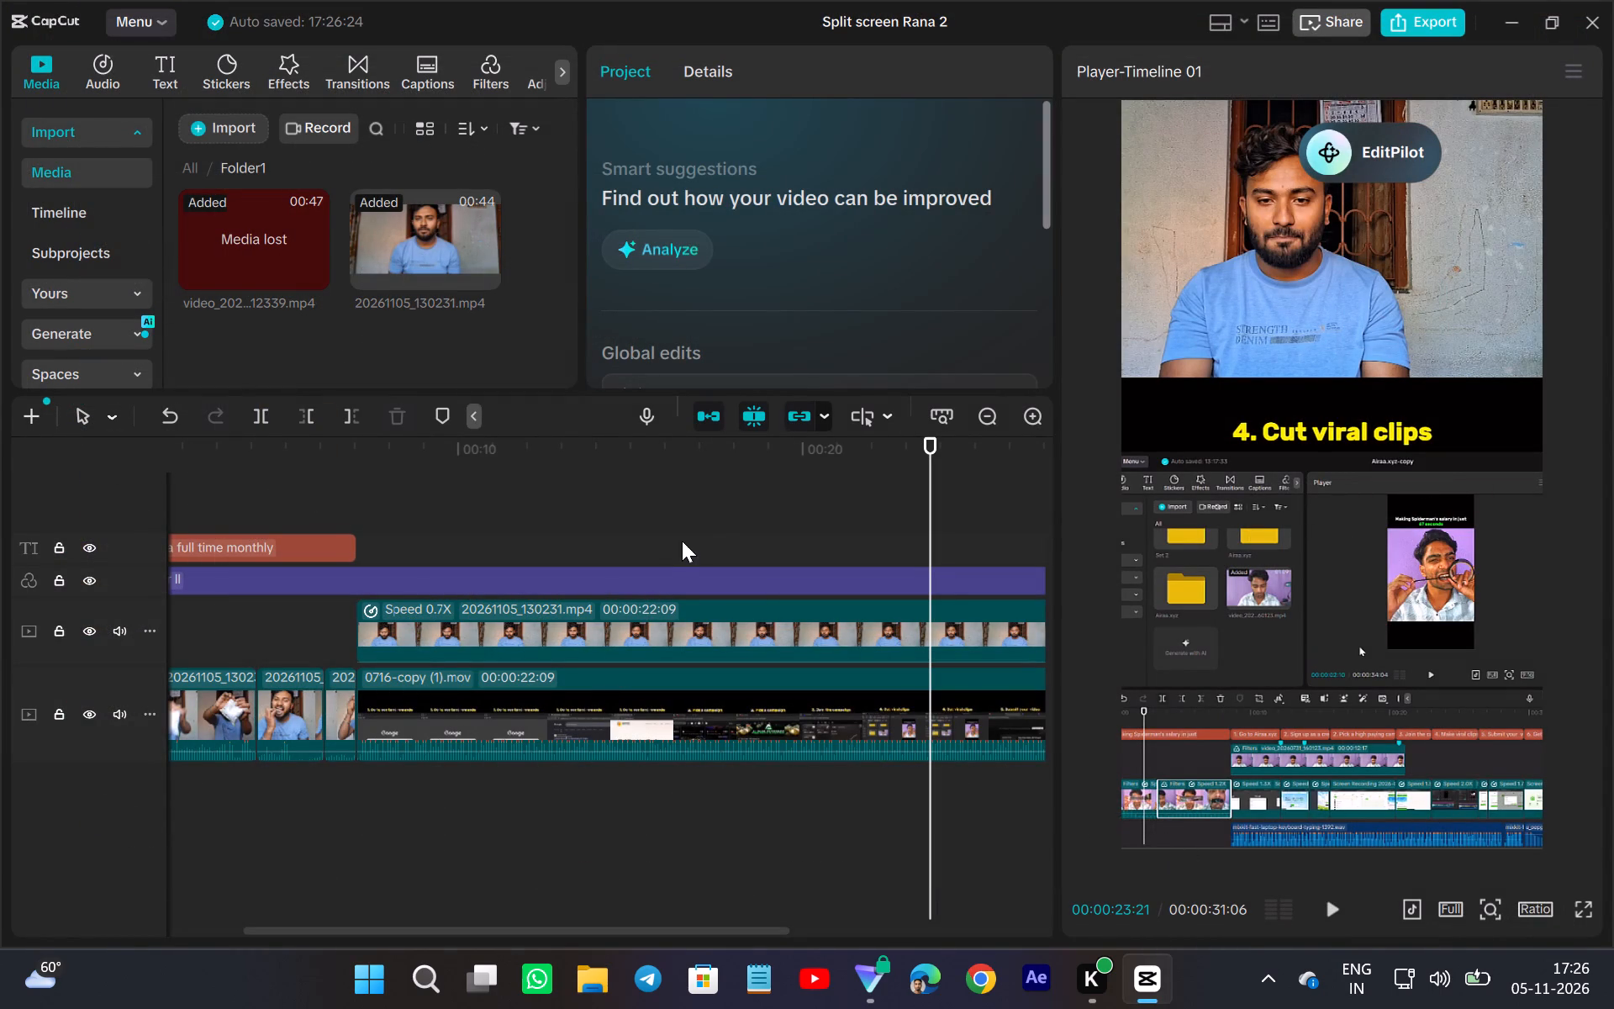
# Scale the overlay 20261105_130231.mp4 clip to about 161% and reposition it to about X 110, Y 1170 above the captions.
pyautogui.click(837, 631)
pyautogui.moveTo(1399, 277); pyautogui.dragTo(1378, 283)
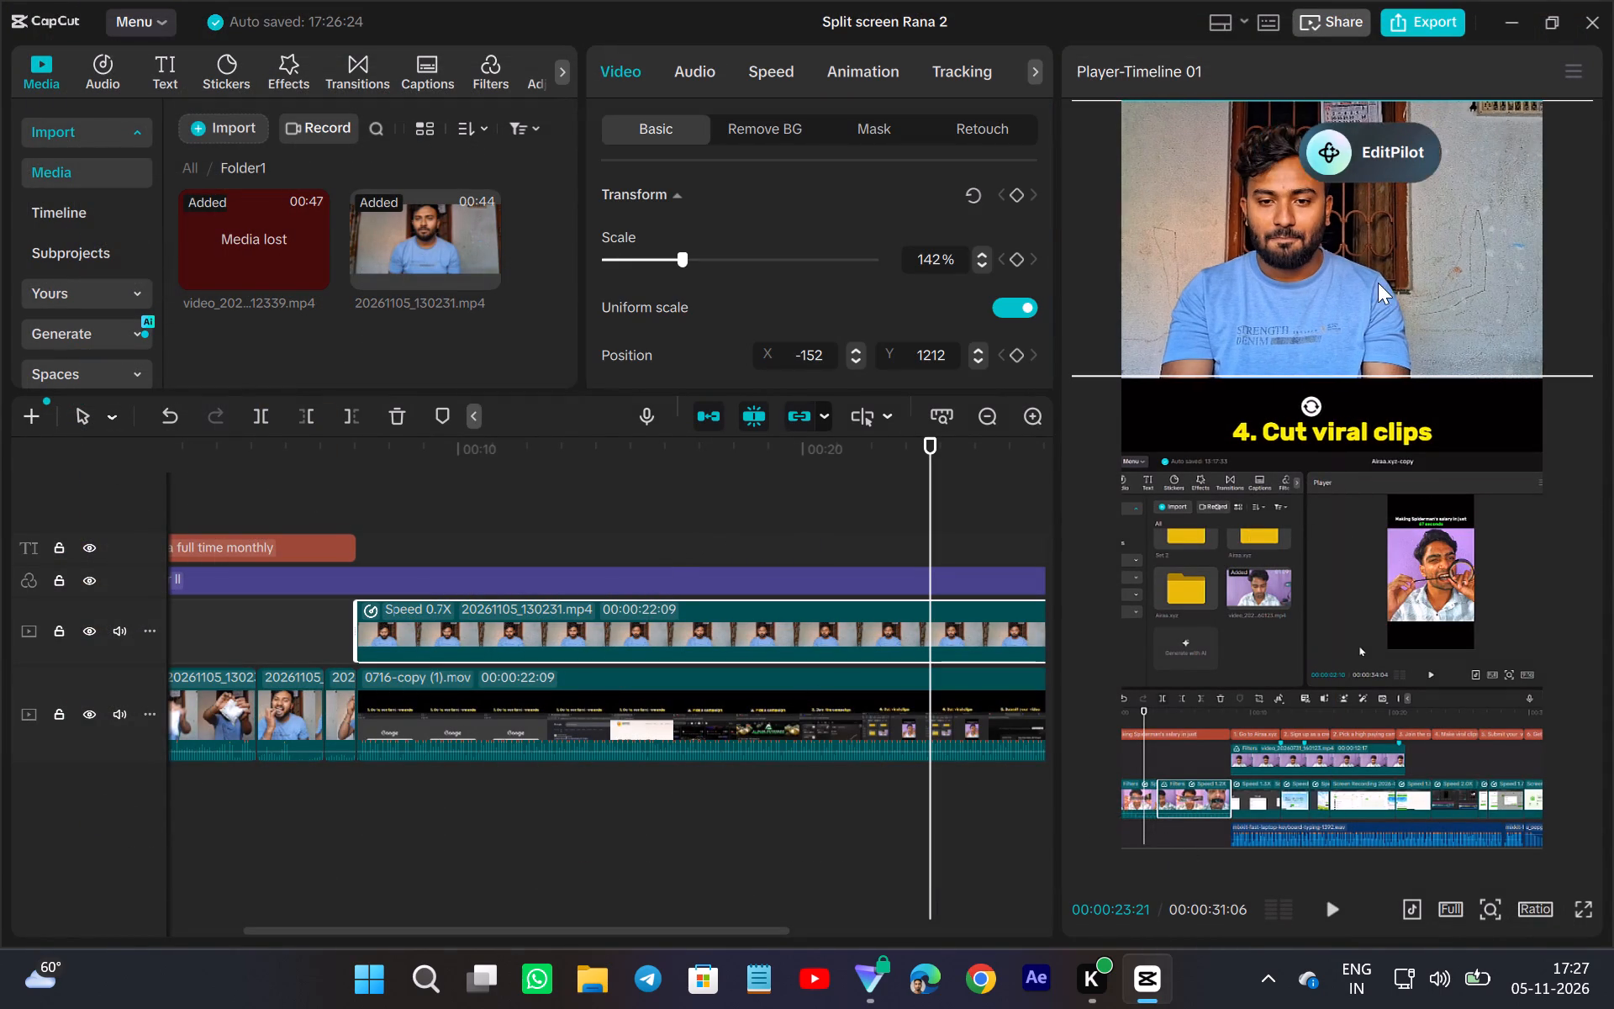
pyautogui.moveTo(1378, 283); pyautogui.dragTo(1175, 297)
pyautogui.click(1368, 395)
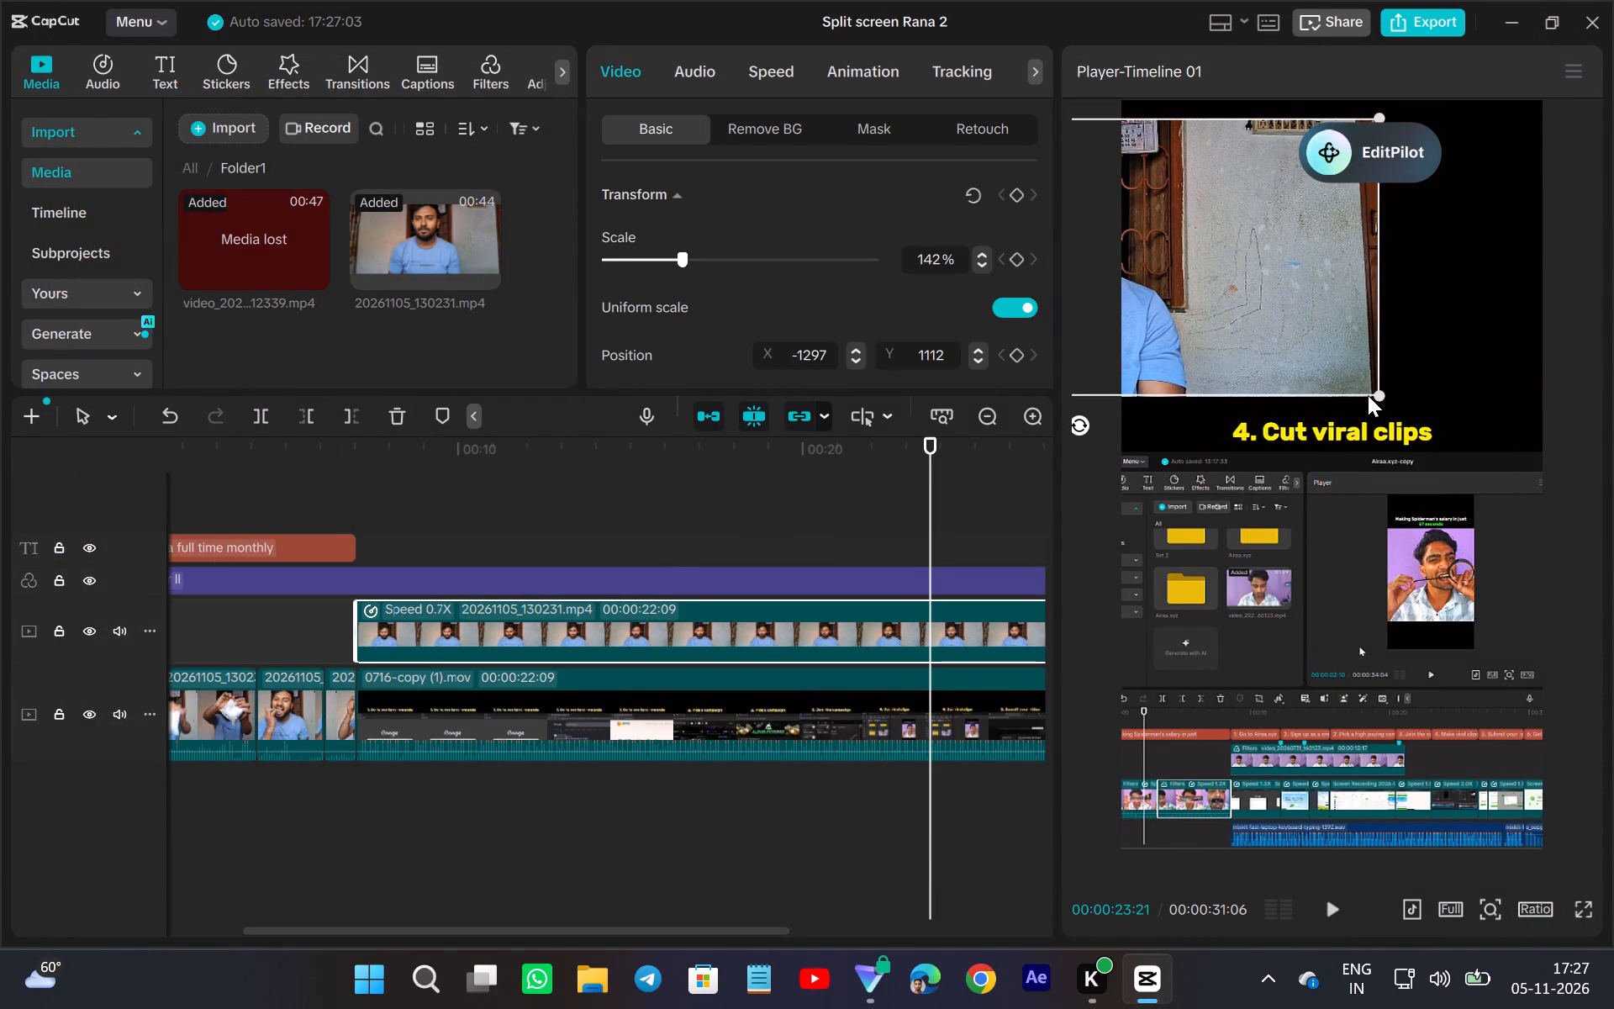
pyautogui.moveTo(1373, 394); pyautogui.dragTo(1424, 428)
pyautogui.moveTo(1228, 311); pyautogui.dragTo(1540, 302)
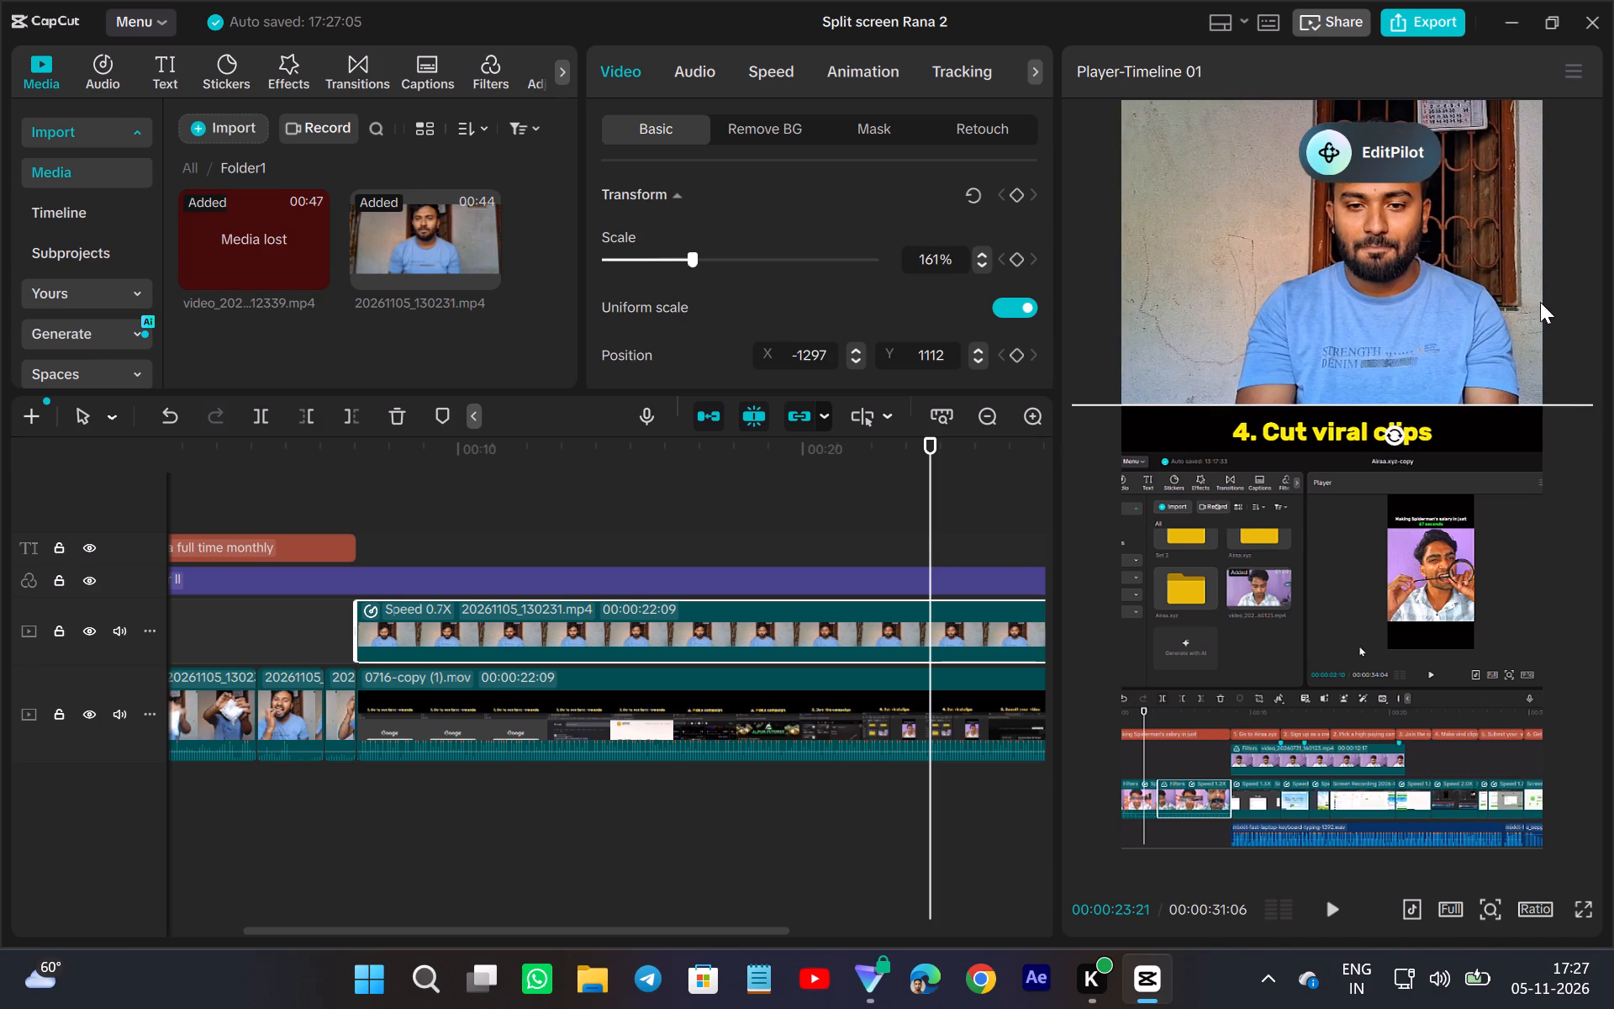
pyautogui.moveTo(1540, 302); pyautogui.dragTo(1506, 300)
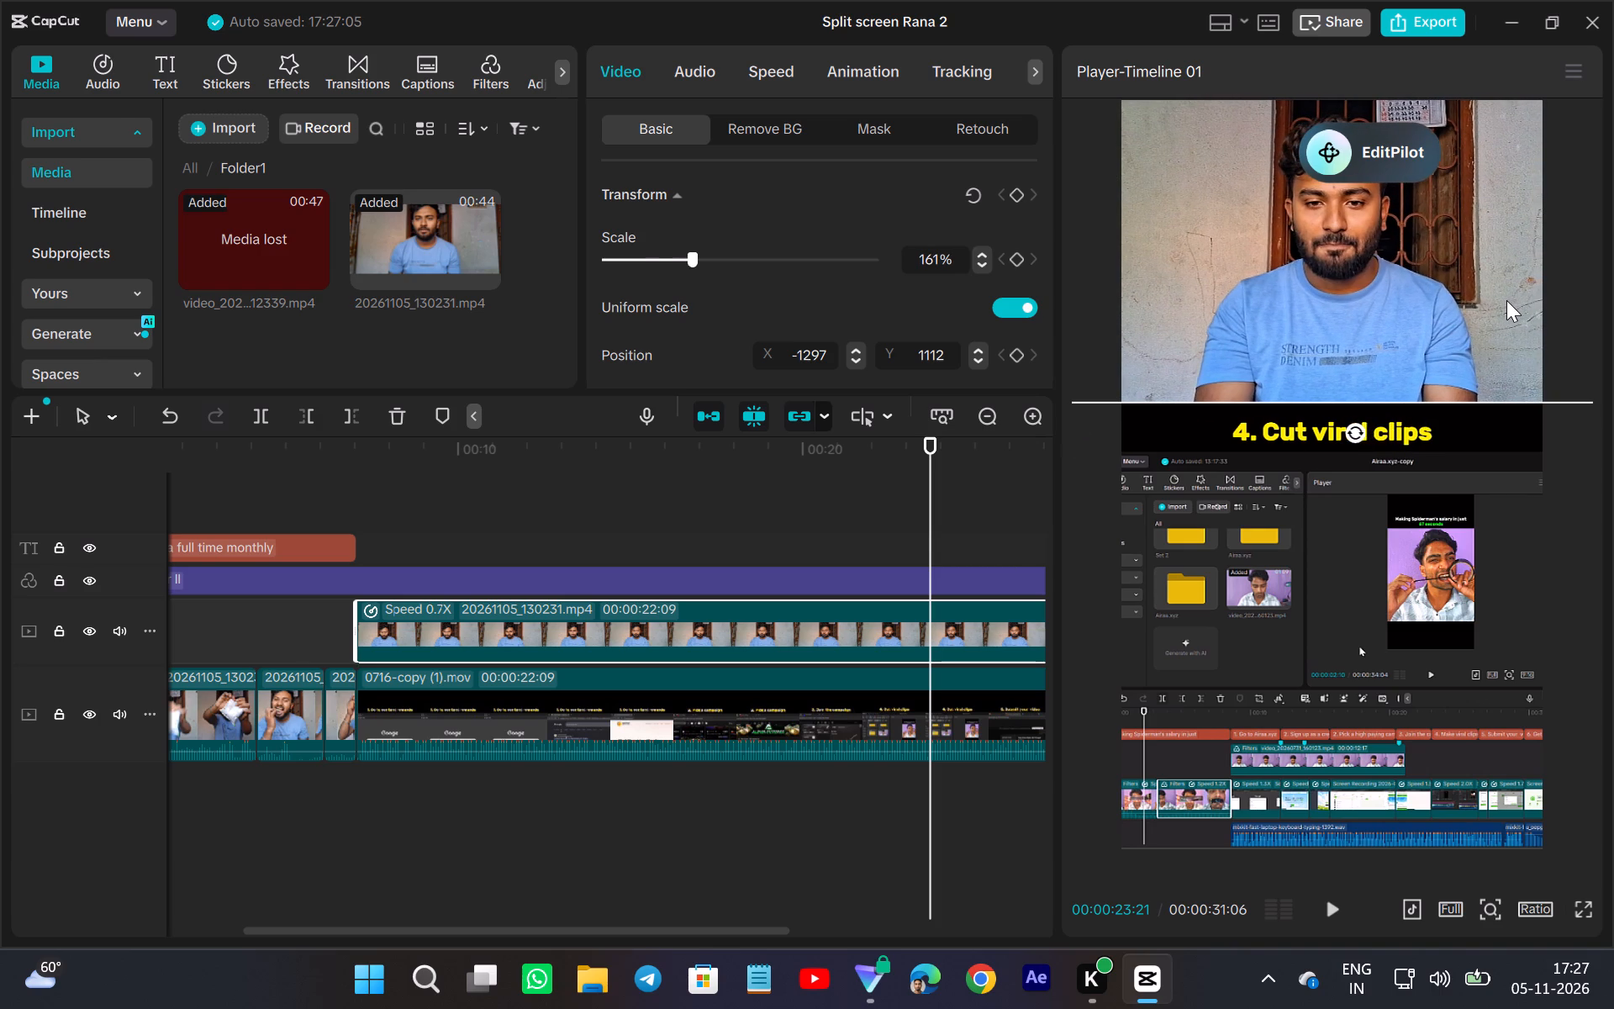
pyautogui.moveTo(1506, 300); pyautogui.dragTo(1504, 300)
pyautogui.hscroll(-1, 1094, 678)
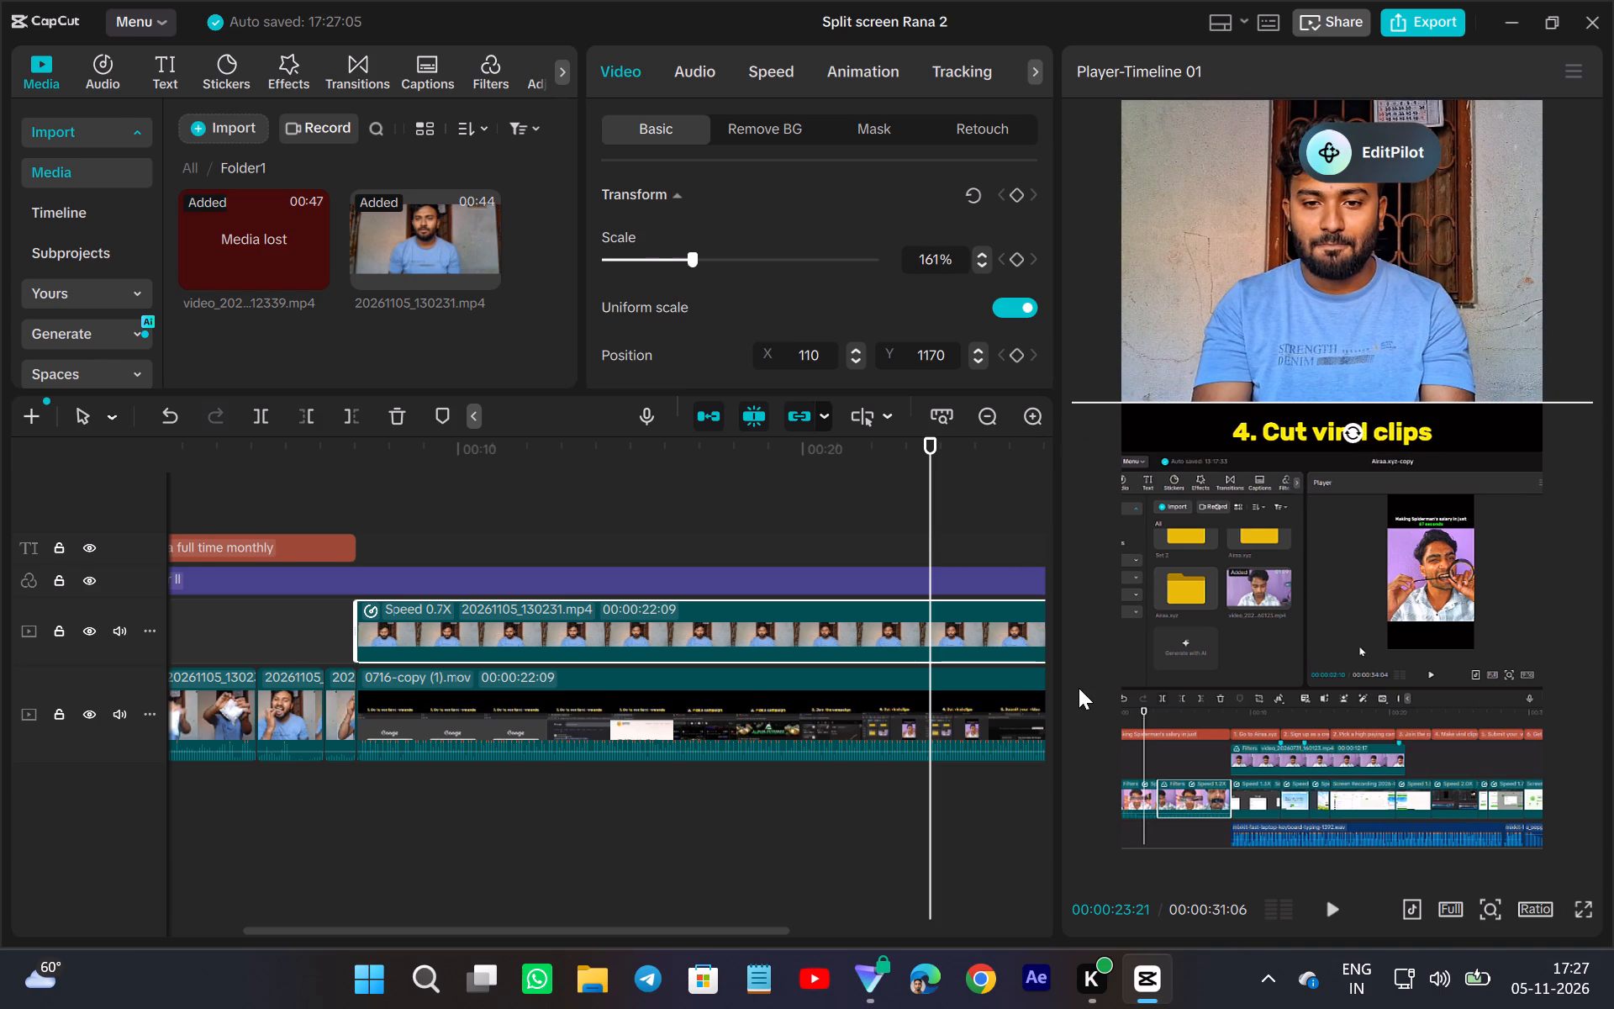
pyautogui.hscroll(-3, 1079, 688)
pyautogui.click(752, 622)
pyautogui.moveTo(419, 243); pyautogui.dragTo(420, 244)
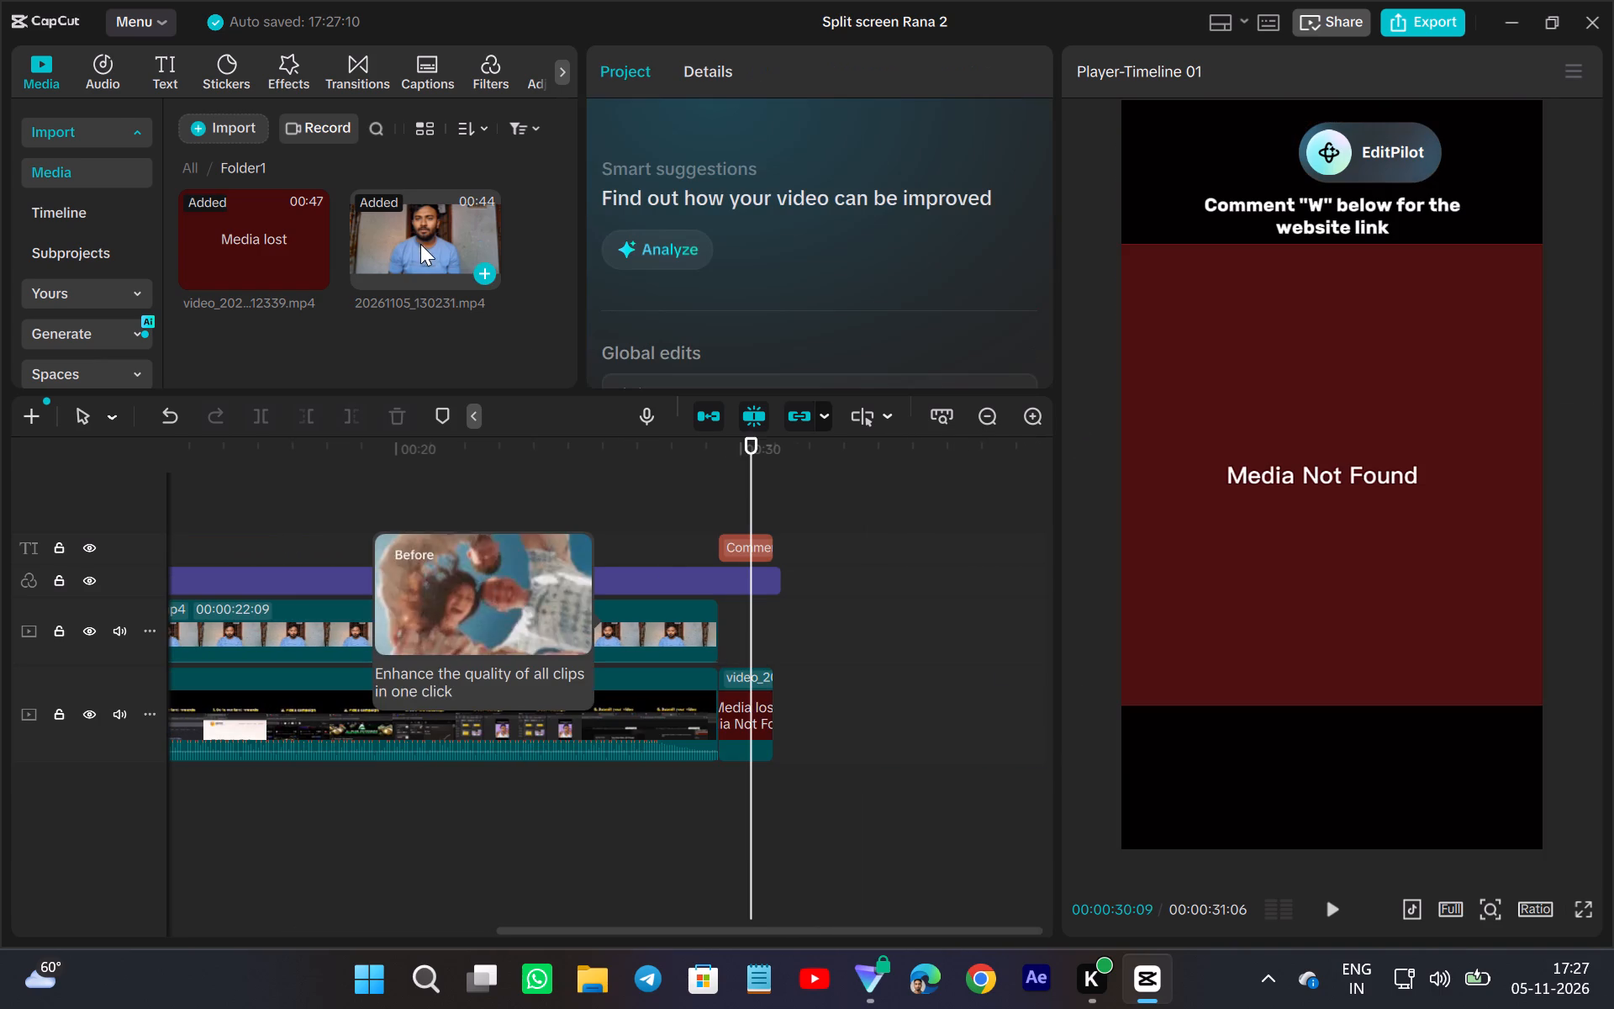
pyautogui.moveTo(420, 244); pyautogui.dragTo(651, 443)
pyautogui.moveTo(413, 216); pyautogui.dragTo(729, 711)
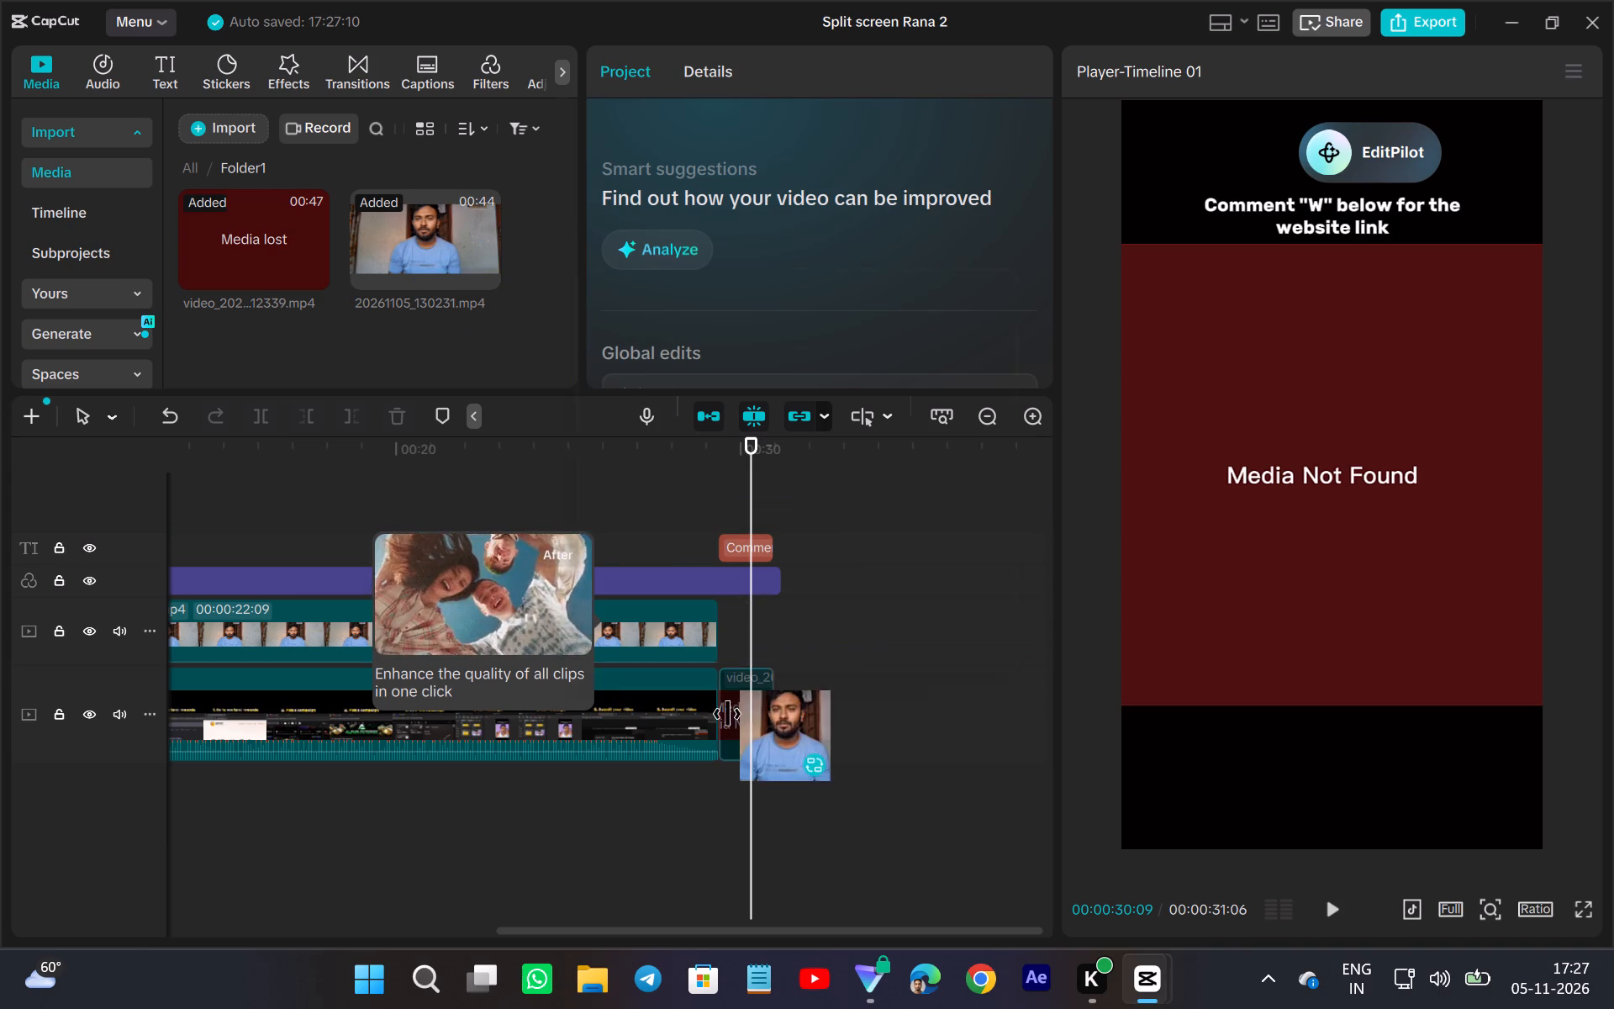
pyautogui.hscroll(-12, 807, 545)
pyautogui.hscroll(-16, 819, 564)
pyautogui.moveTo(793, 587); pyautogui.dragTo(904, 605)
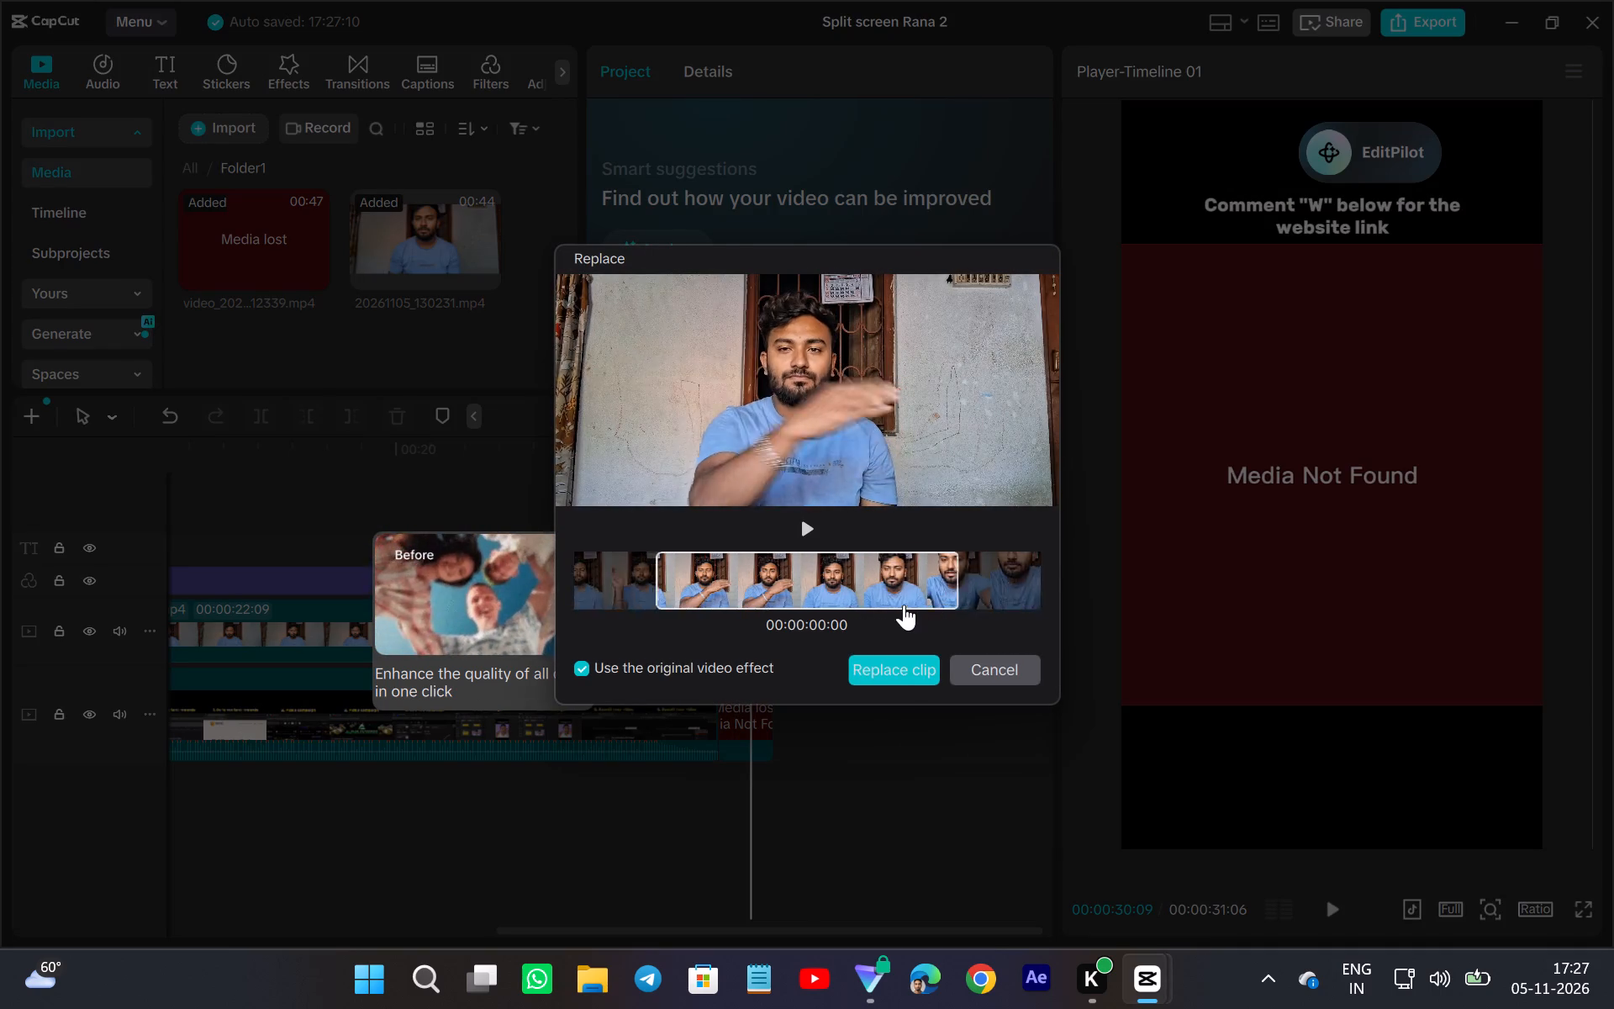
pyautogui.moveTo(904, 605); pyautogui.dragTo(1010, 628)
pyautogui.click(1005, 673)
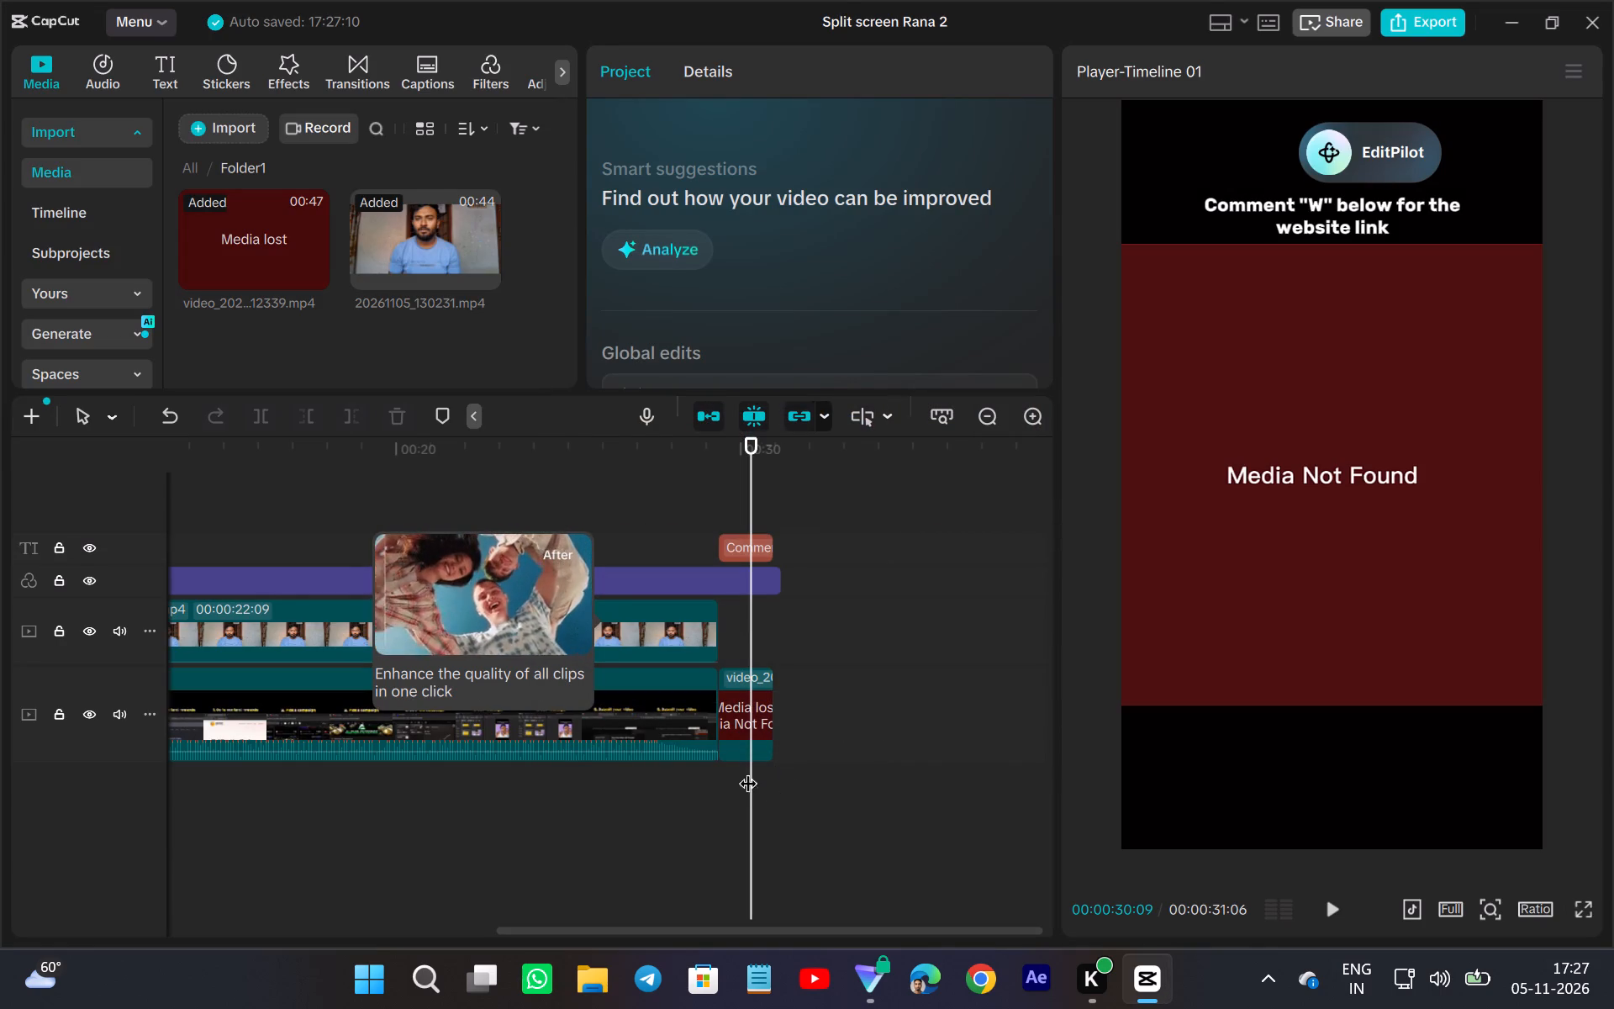
# Replace the lost ending clip under the Comment "W" text with the thumbs-up section of 20261105_130231.mp4, keeping the original video effect.
pyautogui.click(736, 626)
pyautogui.moveTo(431, 214); pyautogui.dragTo(752, 705)
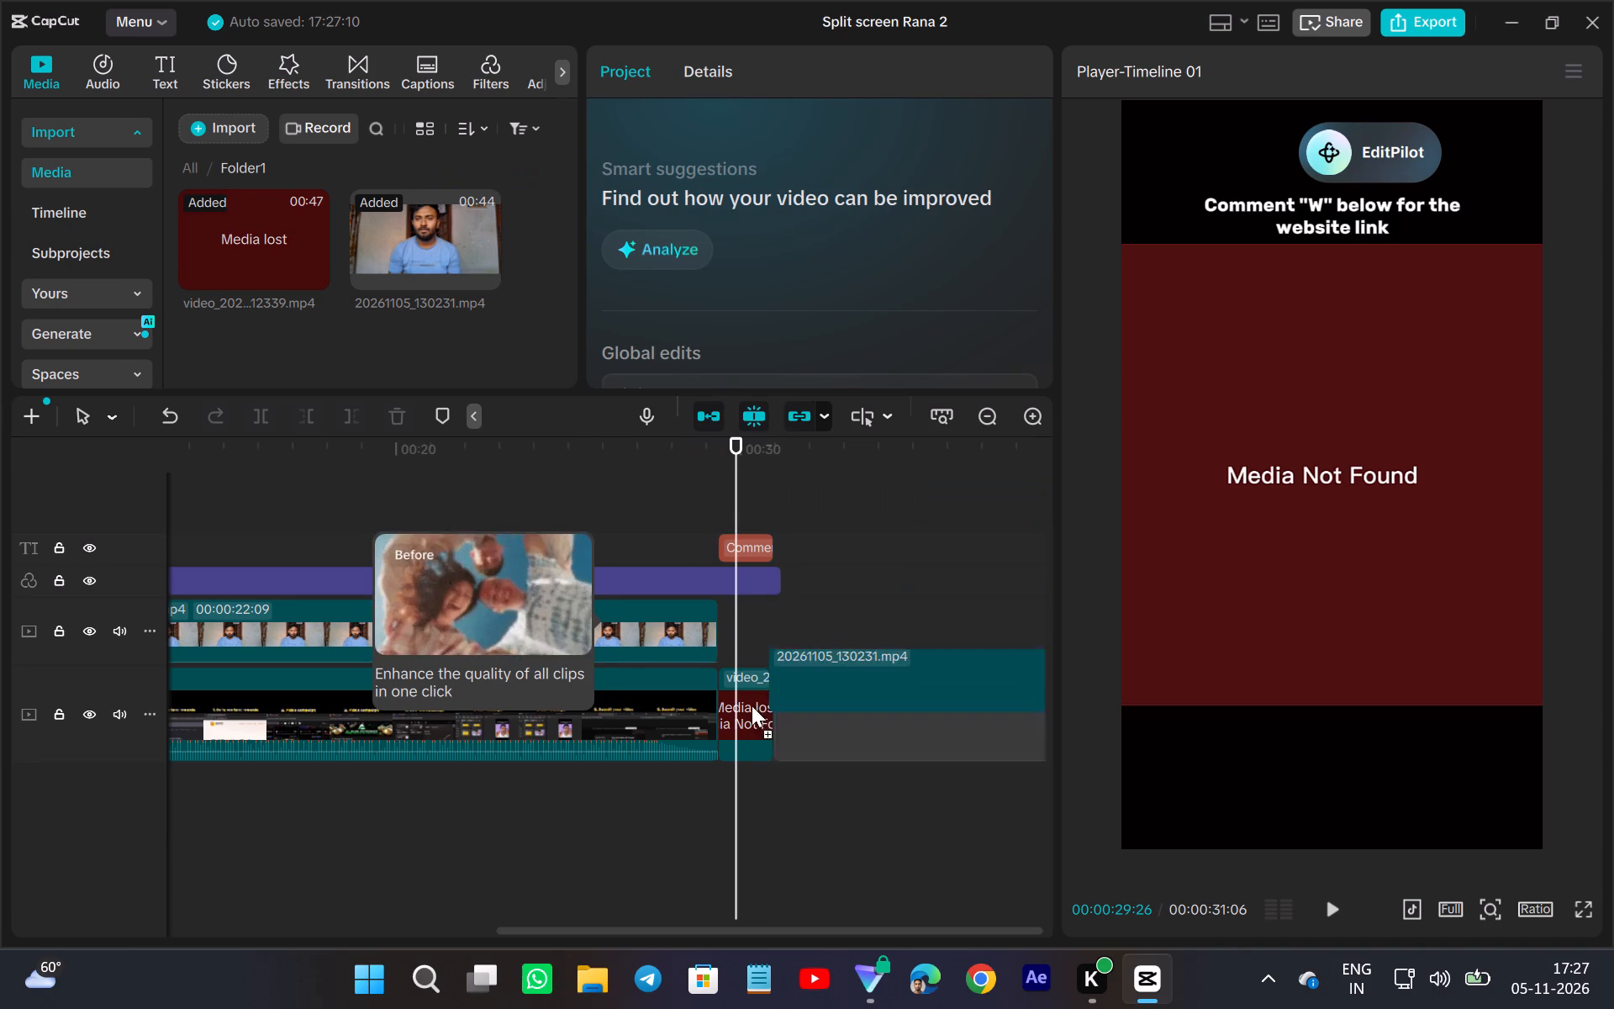
pyautogui.moveTo(752, 705); pyautogui.dragTo(743, 713)
pyautogui.hscroll(-8, 805, 596)
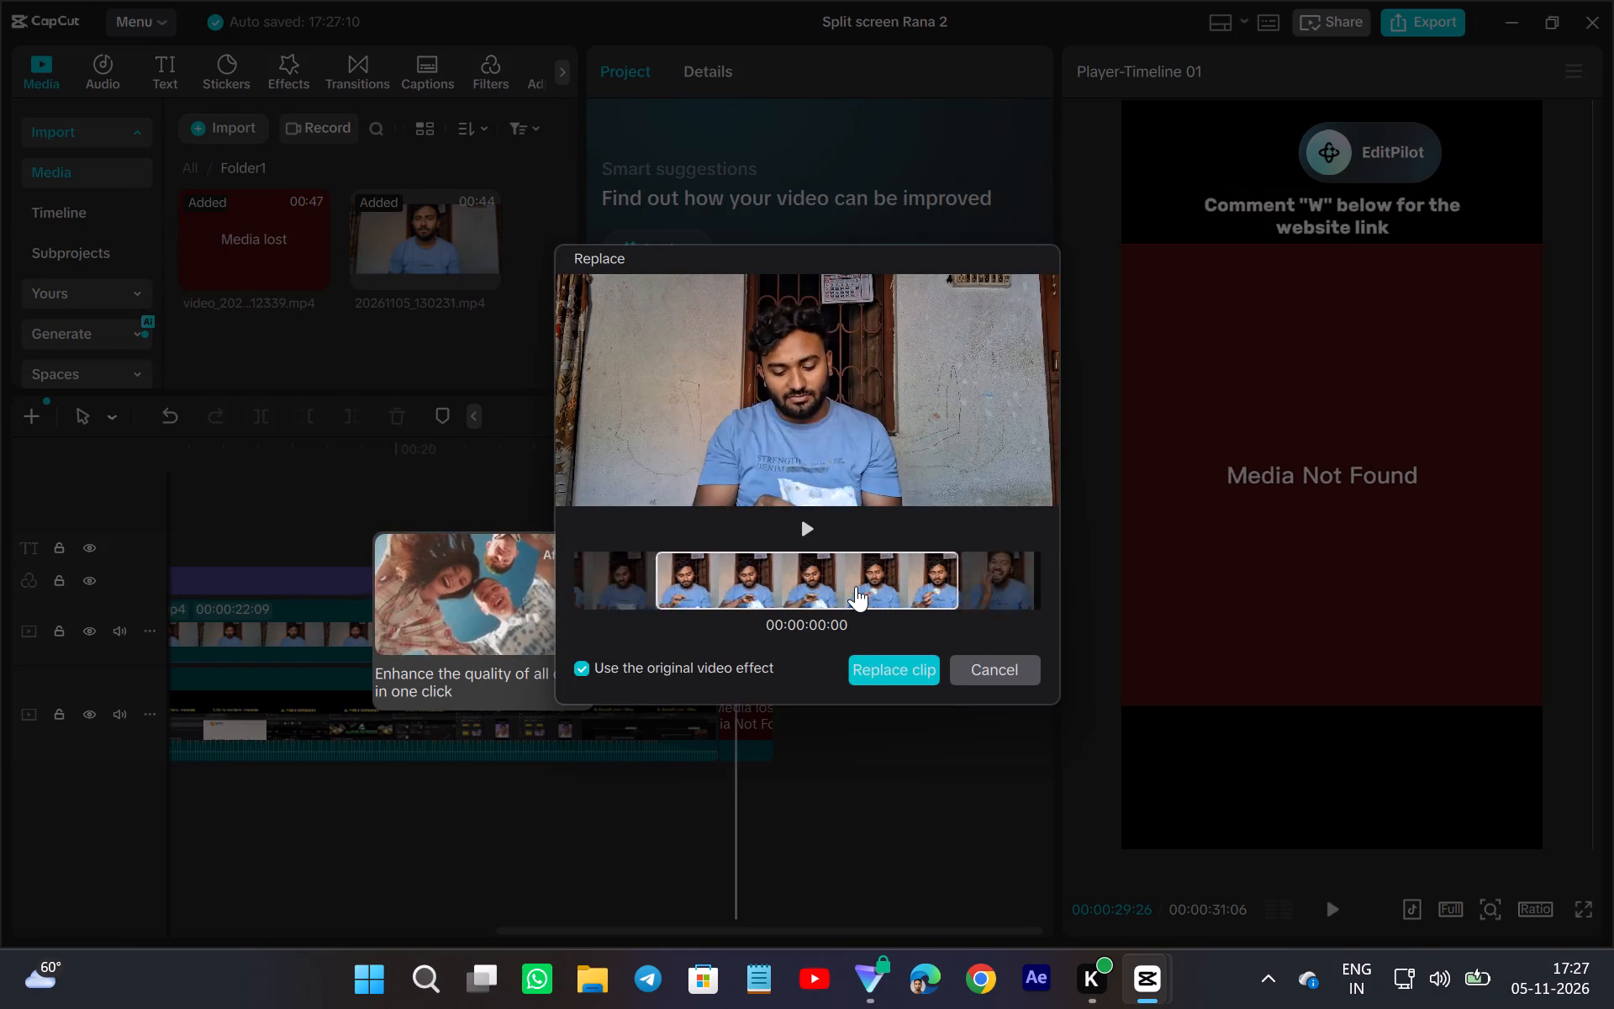
pyautogui.hscroll(-14, 856, 586)
pyautogui.hscroll(1, 856, 586)
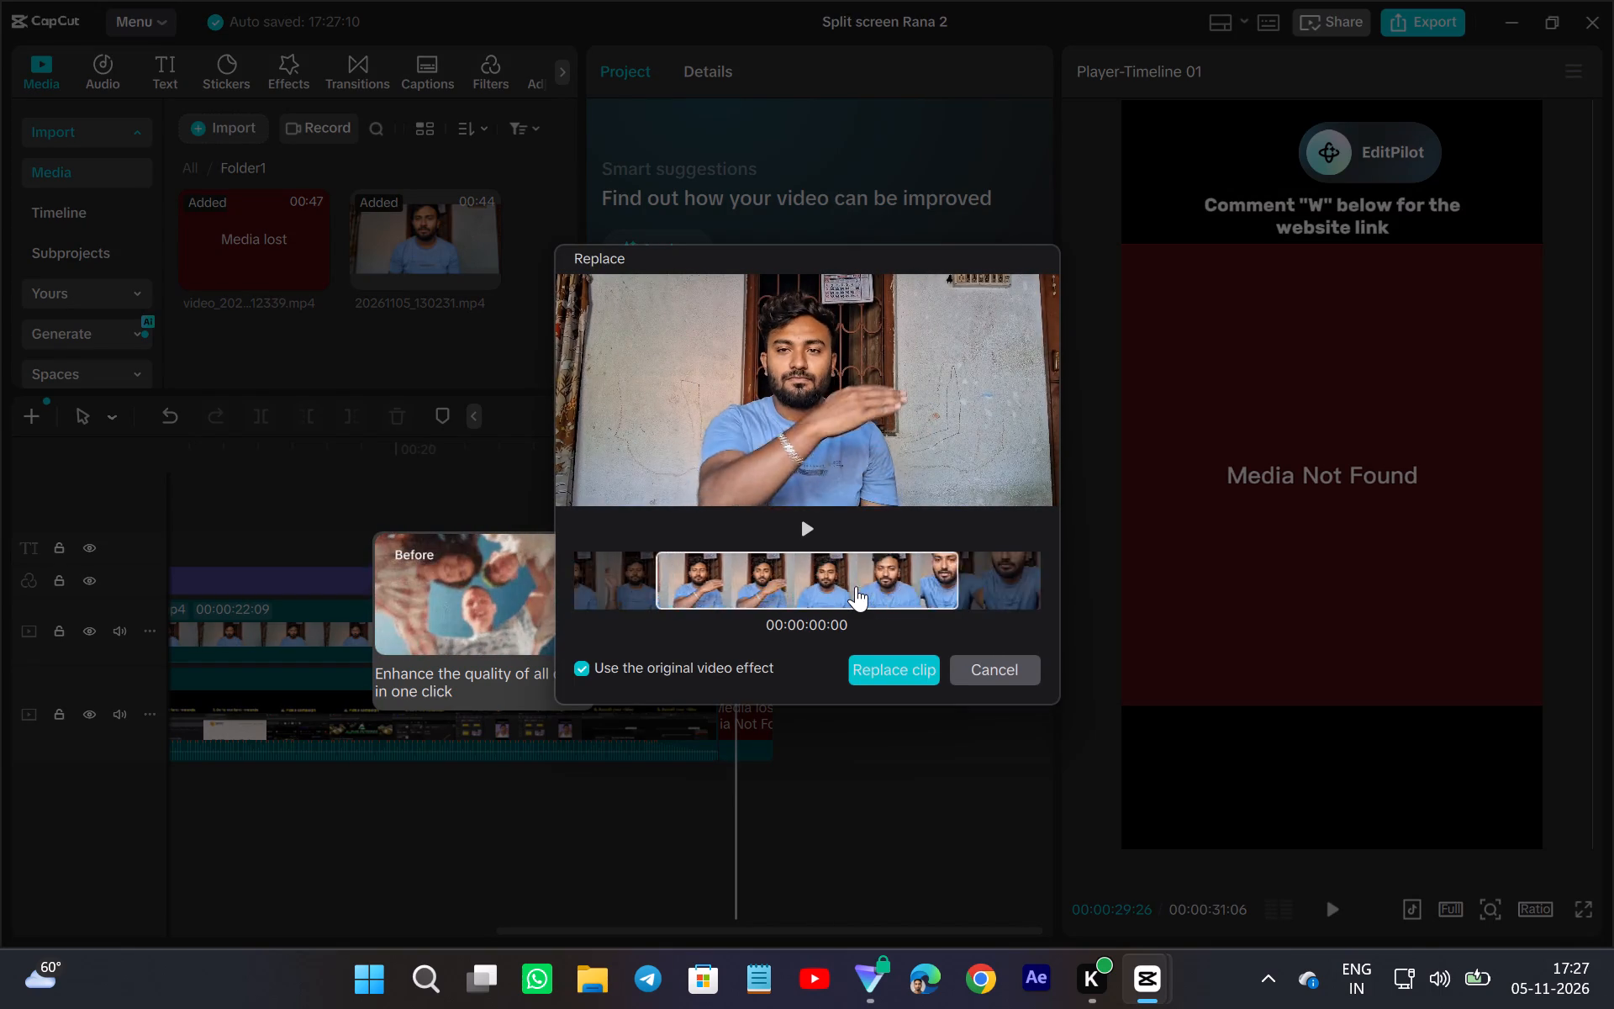
pyautogui.hscroll(2, 856, 586)
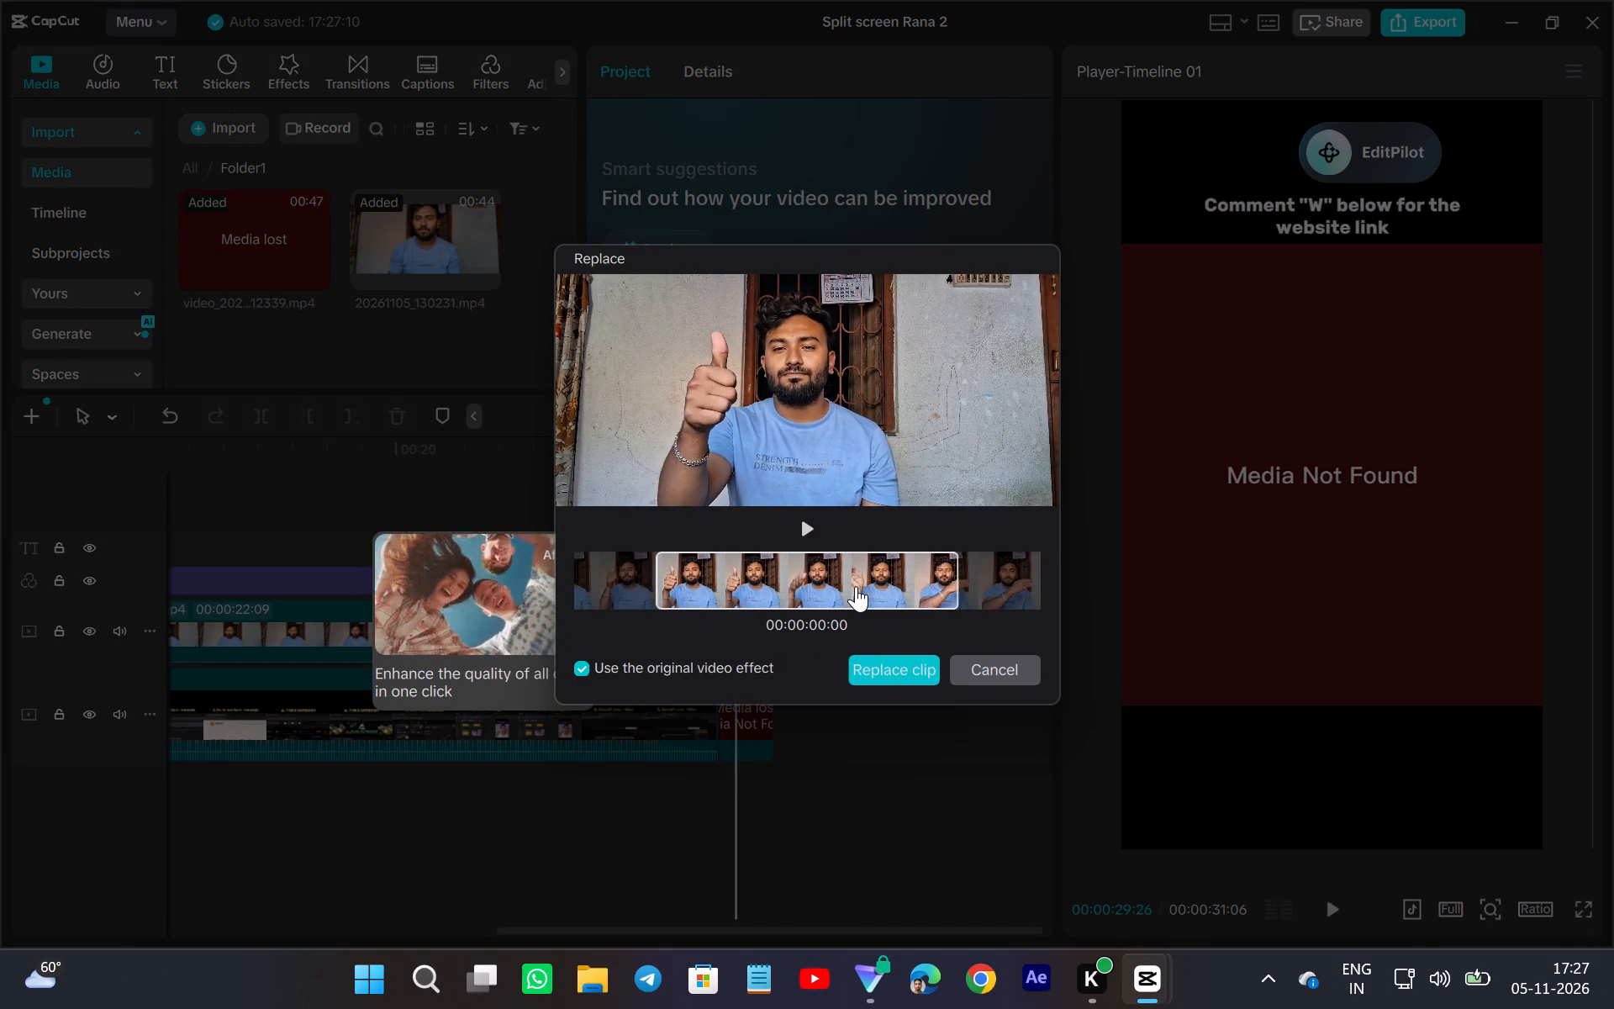
pyautogui.hscroll(1, 856, 586)
pyautogui.moveTo(694, 576); pyautogui.dragTo(736, 584)
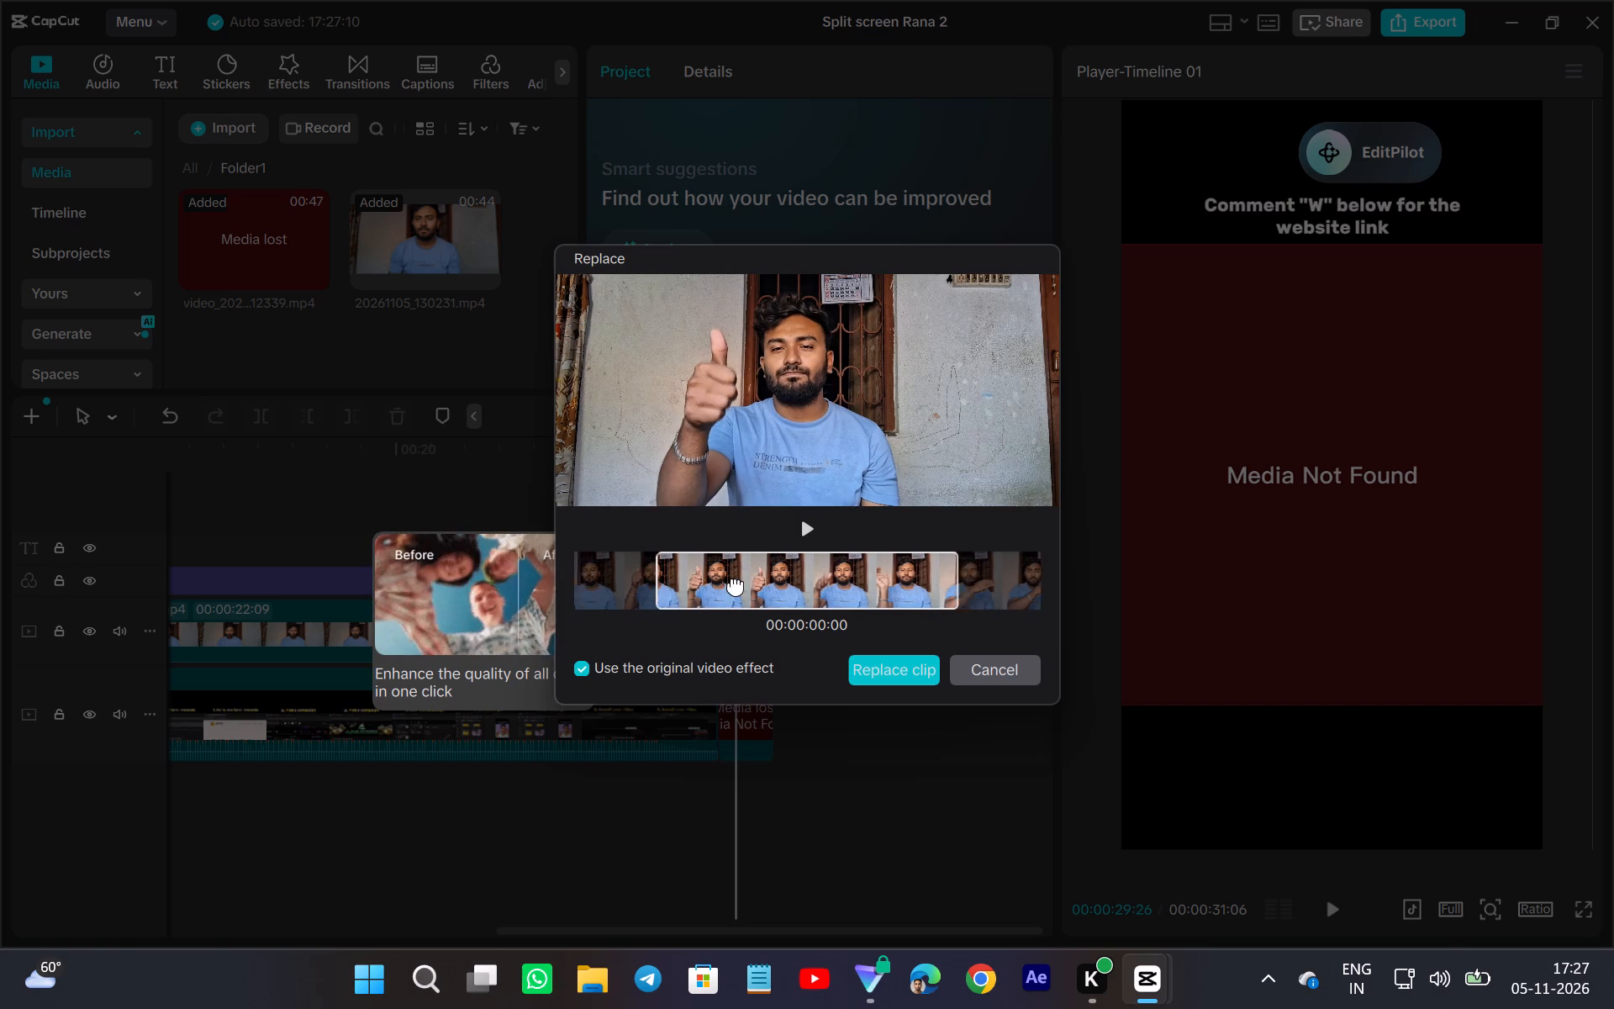
pyautogui.moveTo(736, 584); pyautogui.dragTo(754, 647)
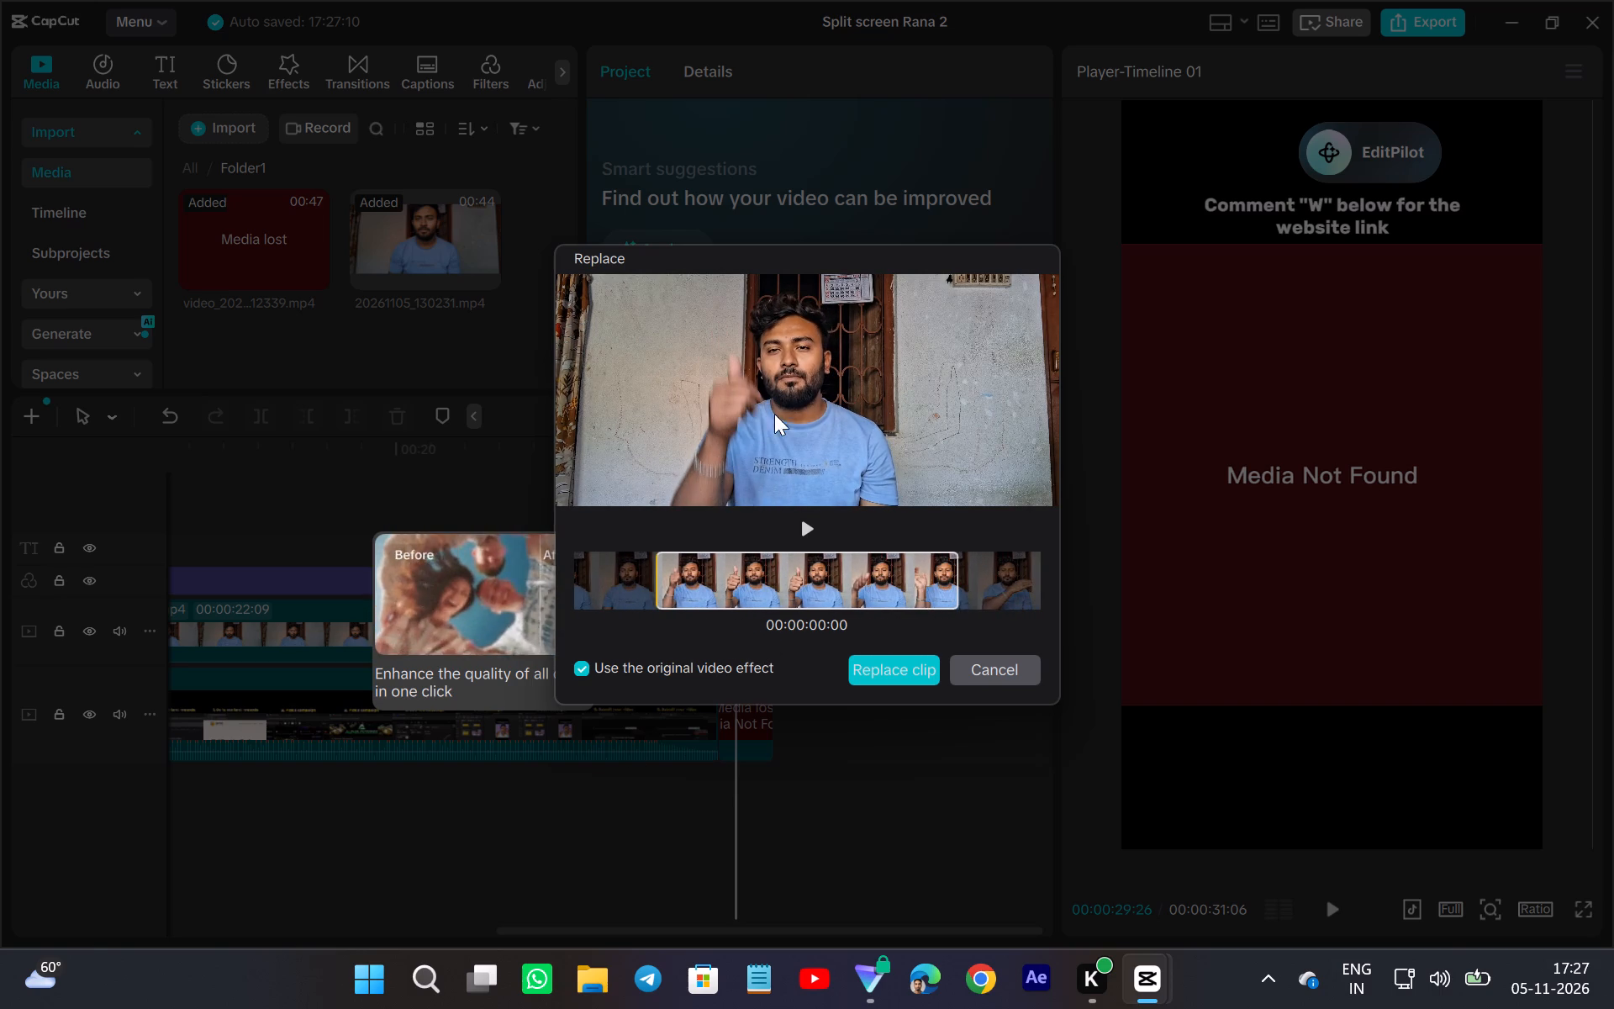
pyautogui.click(810, 517)
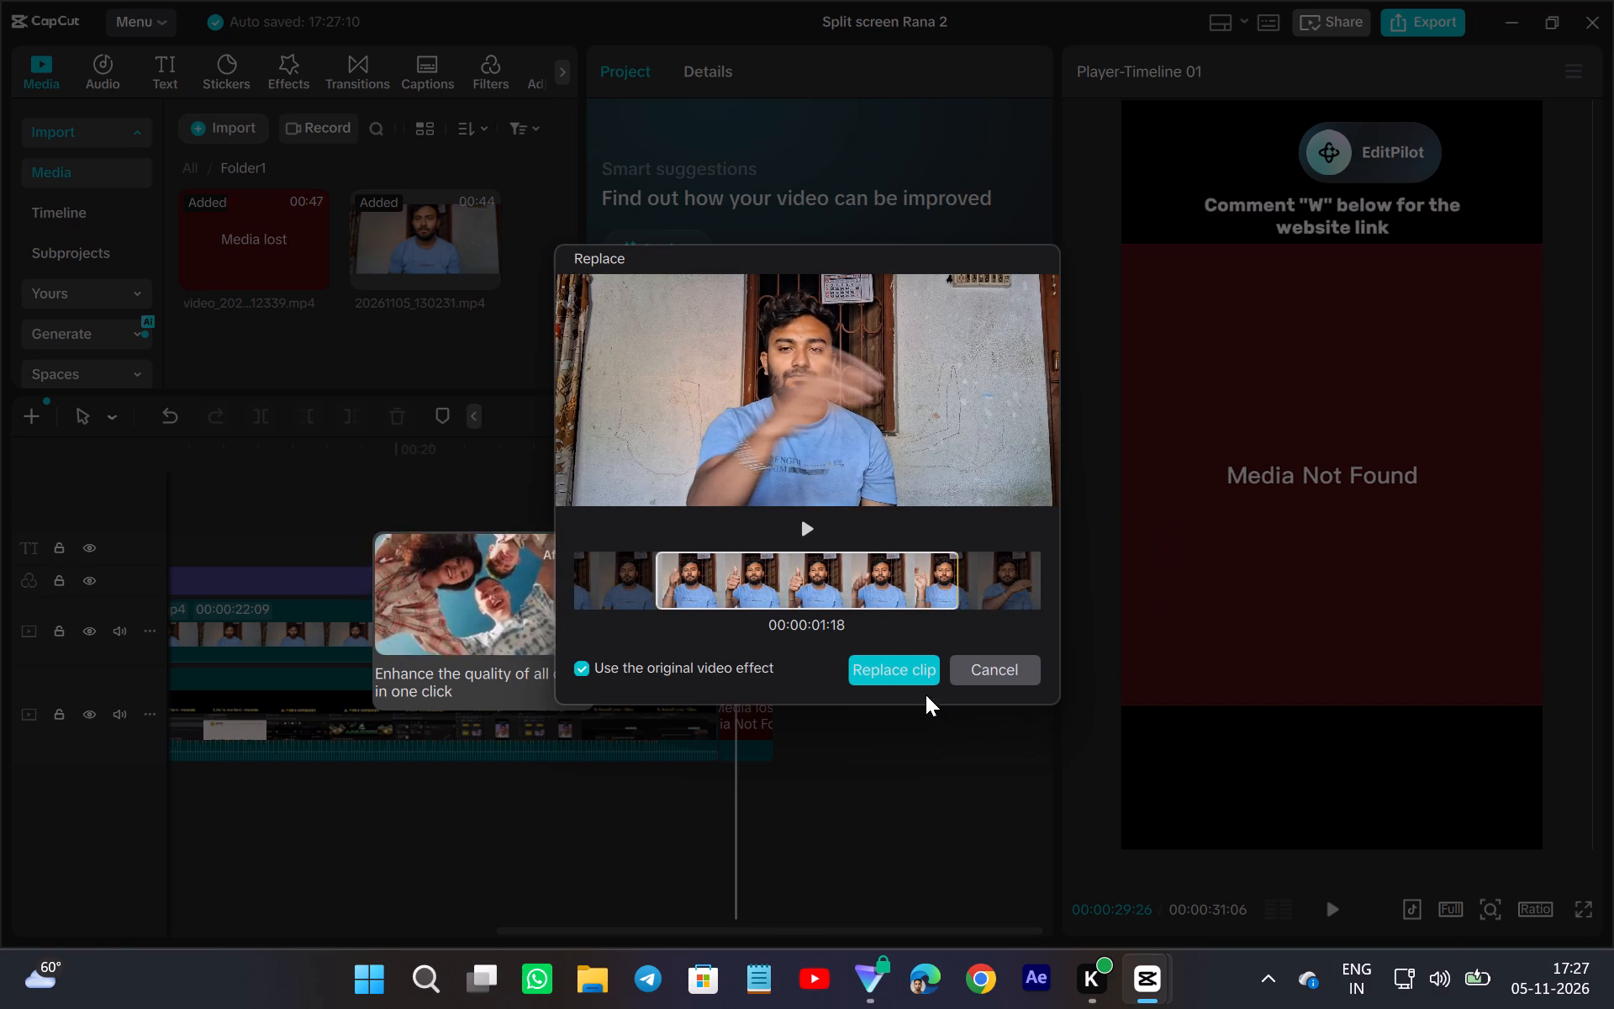
pyautogui.click(899, 683)
# Scale the ending thumbs-up clip to 240%.
pyautogui.click(727, 711)
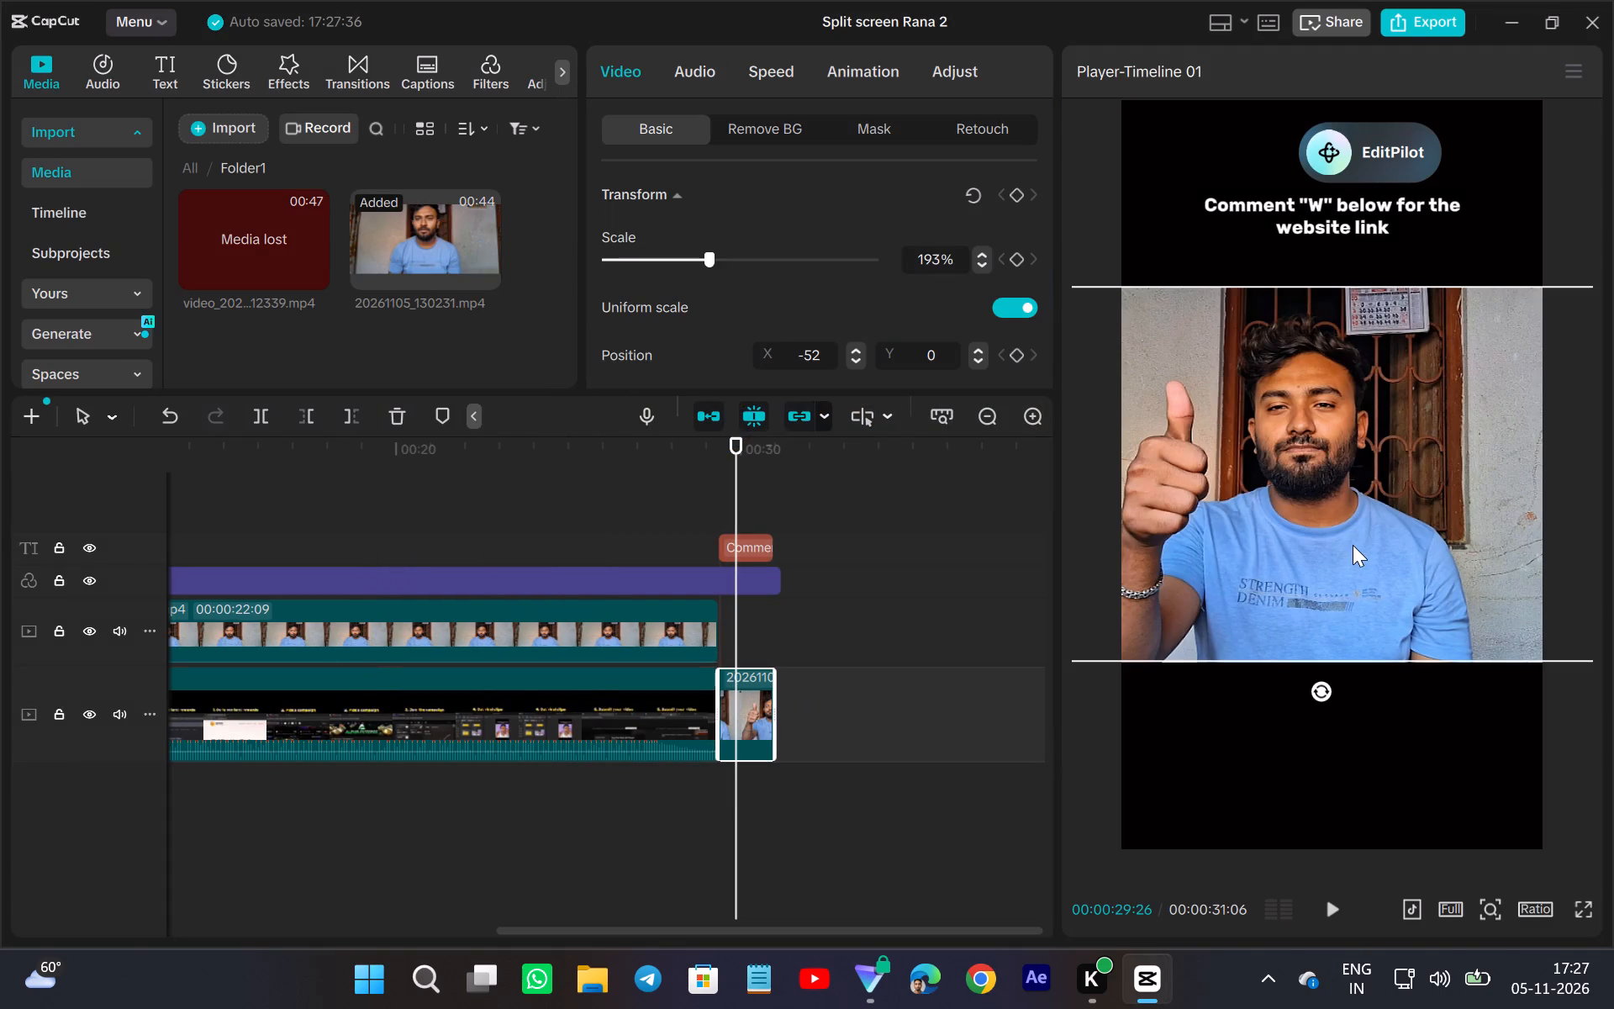
pyautogui.moveTo(713, 262); pyautogui.dragTo(722, 267)
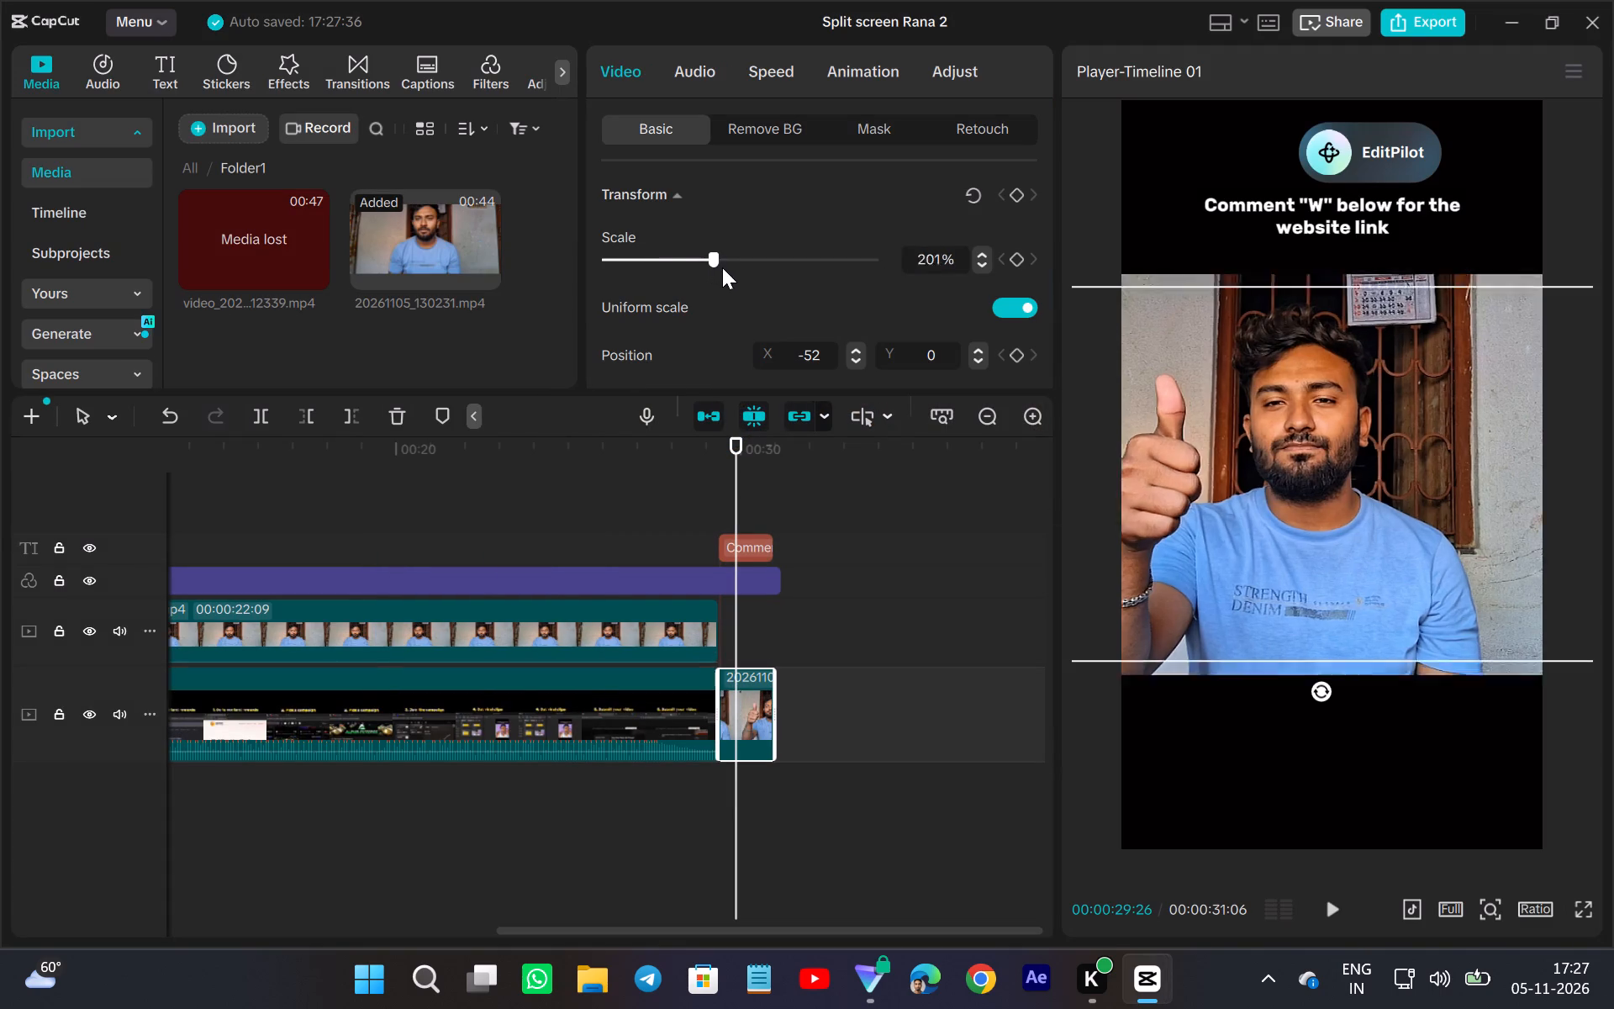
pyautogui.moveTo(722, 267); pyautogui.dragTo(738, 277)
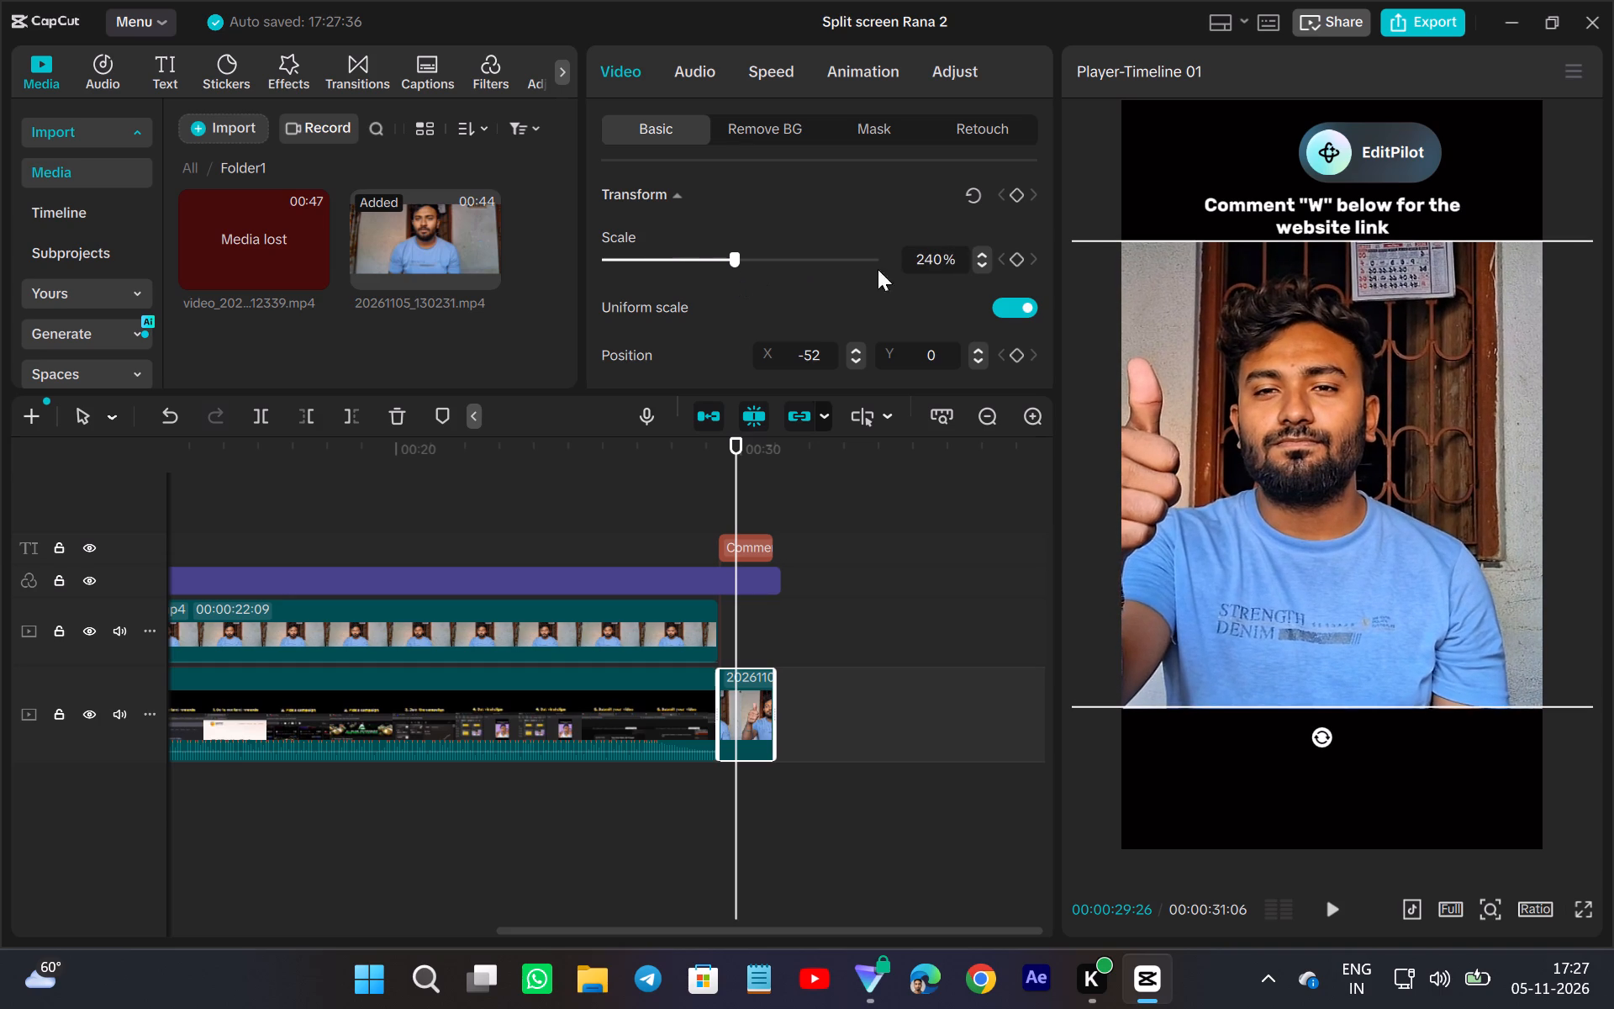
# Reduce the ending thumbs-up clip's scale to 227% and check its framing against the split-screen section before it.
pyautogui.tripleClick(978, 264)
pyautogui.doubleClick(978, 264)
pyautogui.click(978, 264)
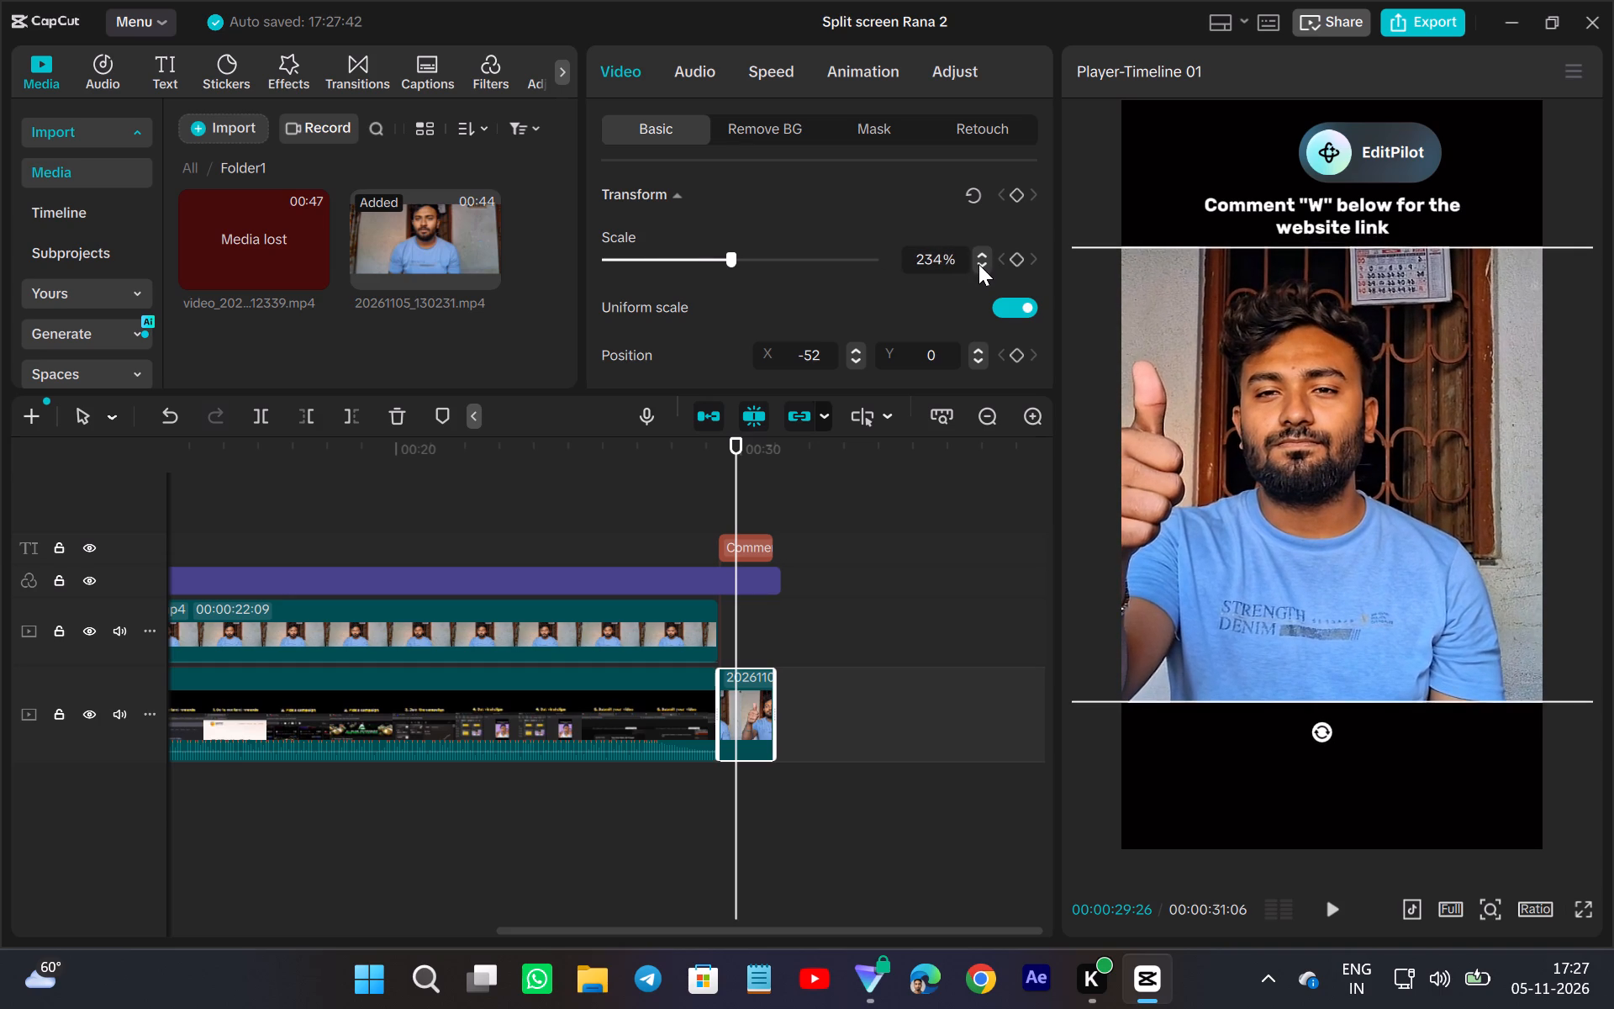
pyautogui.tripleClick(978, 264)
pyautogui.doubleClick(978, 264)
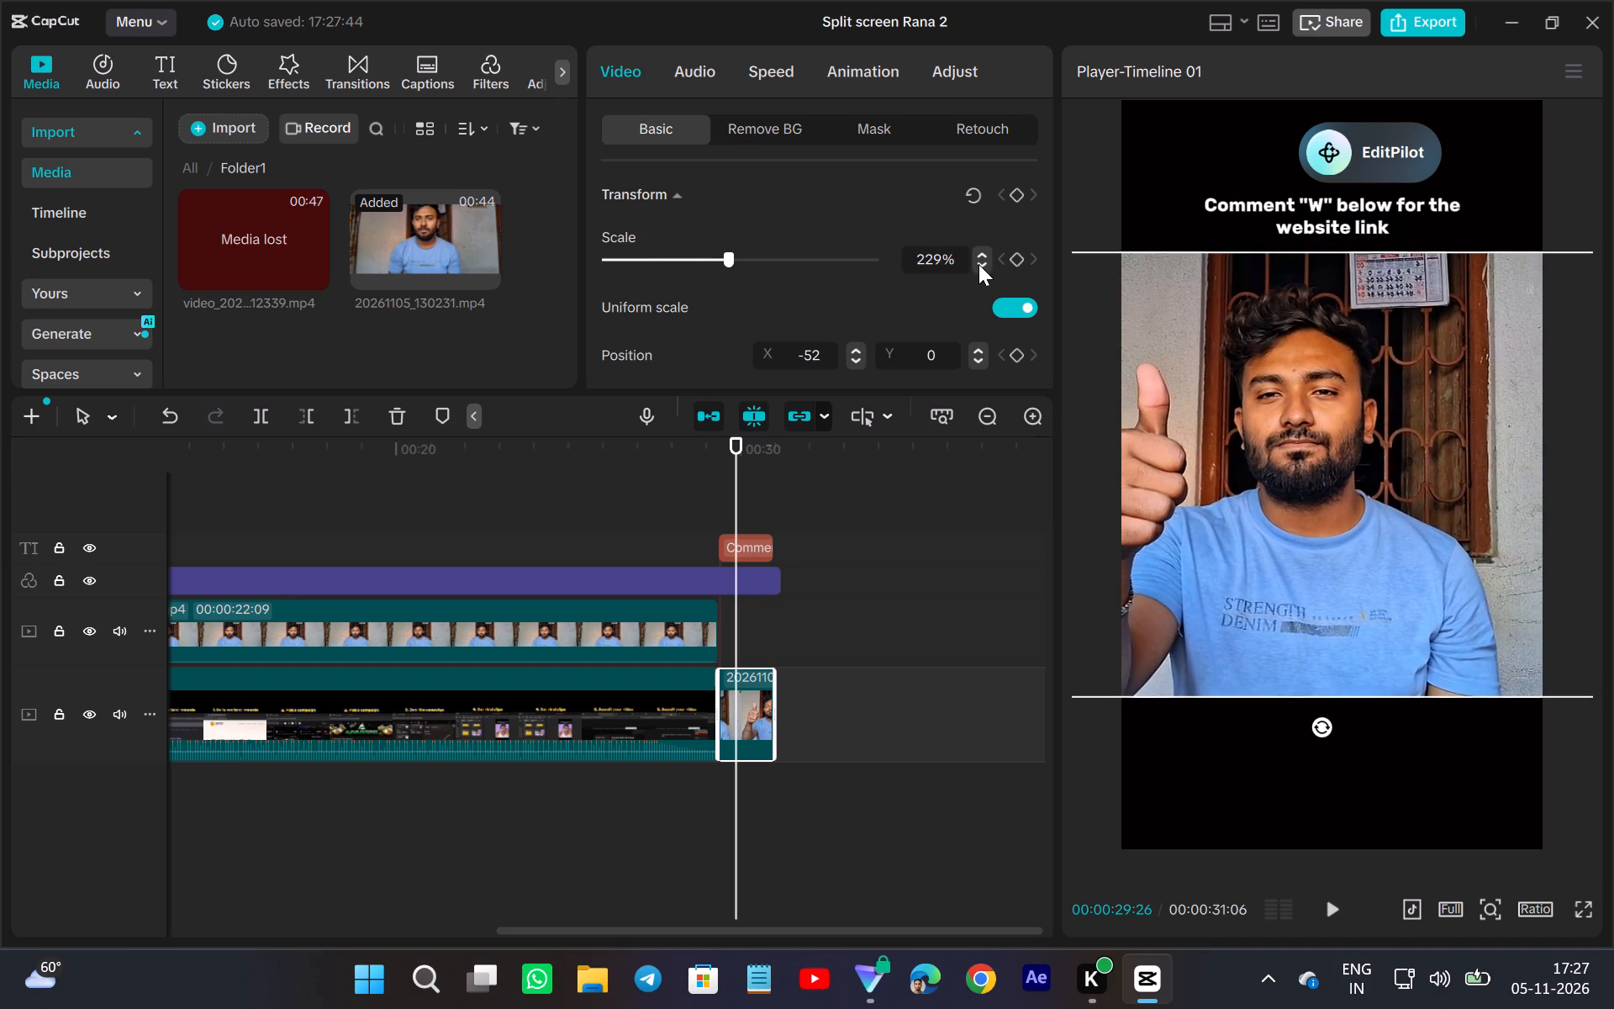
pyautogui.click(978, 264)
pyautogui.click(978, 264)
pyautogui.click(1358, 201)
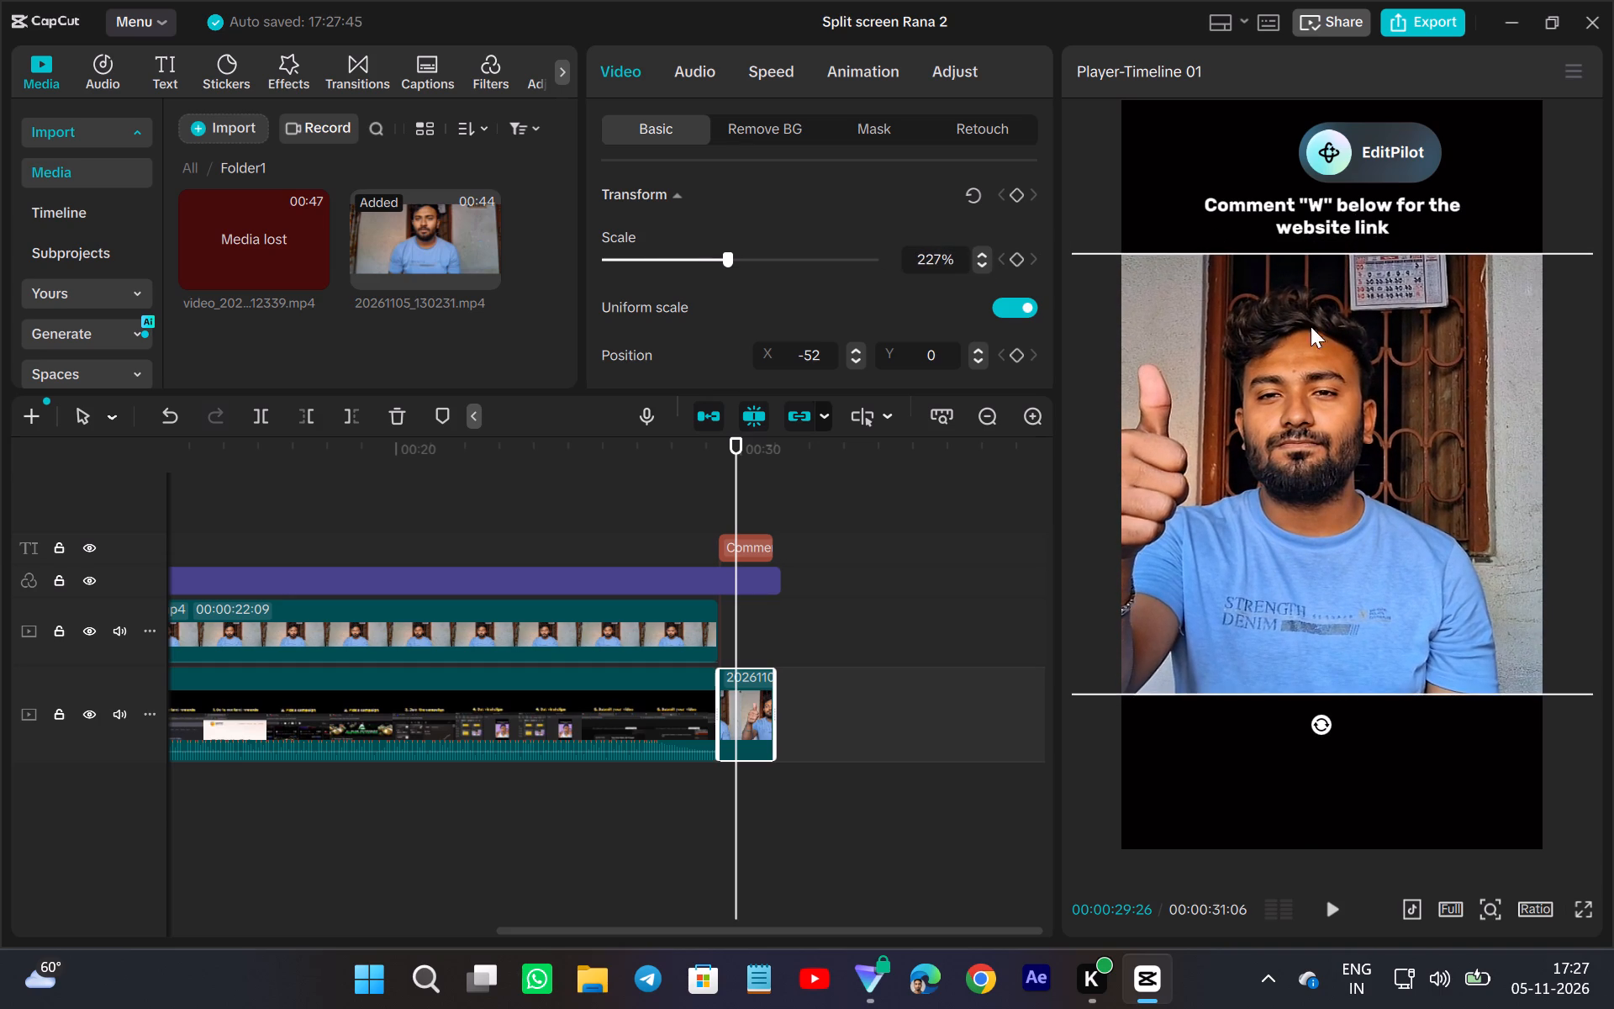
pyautogui.click(683, 539)
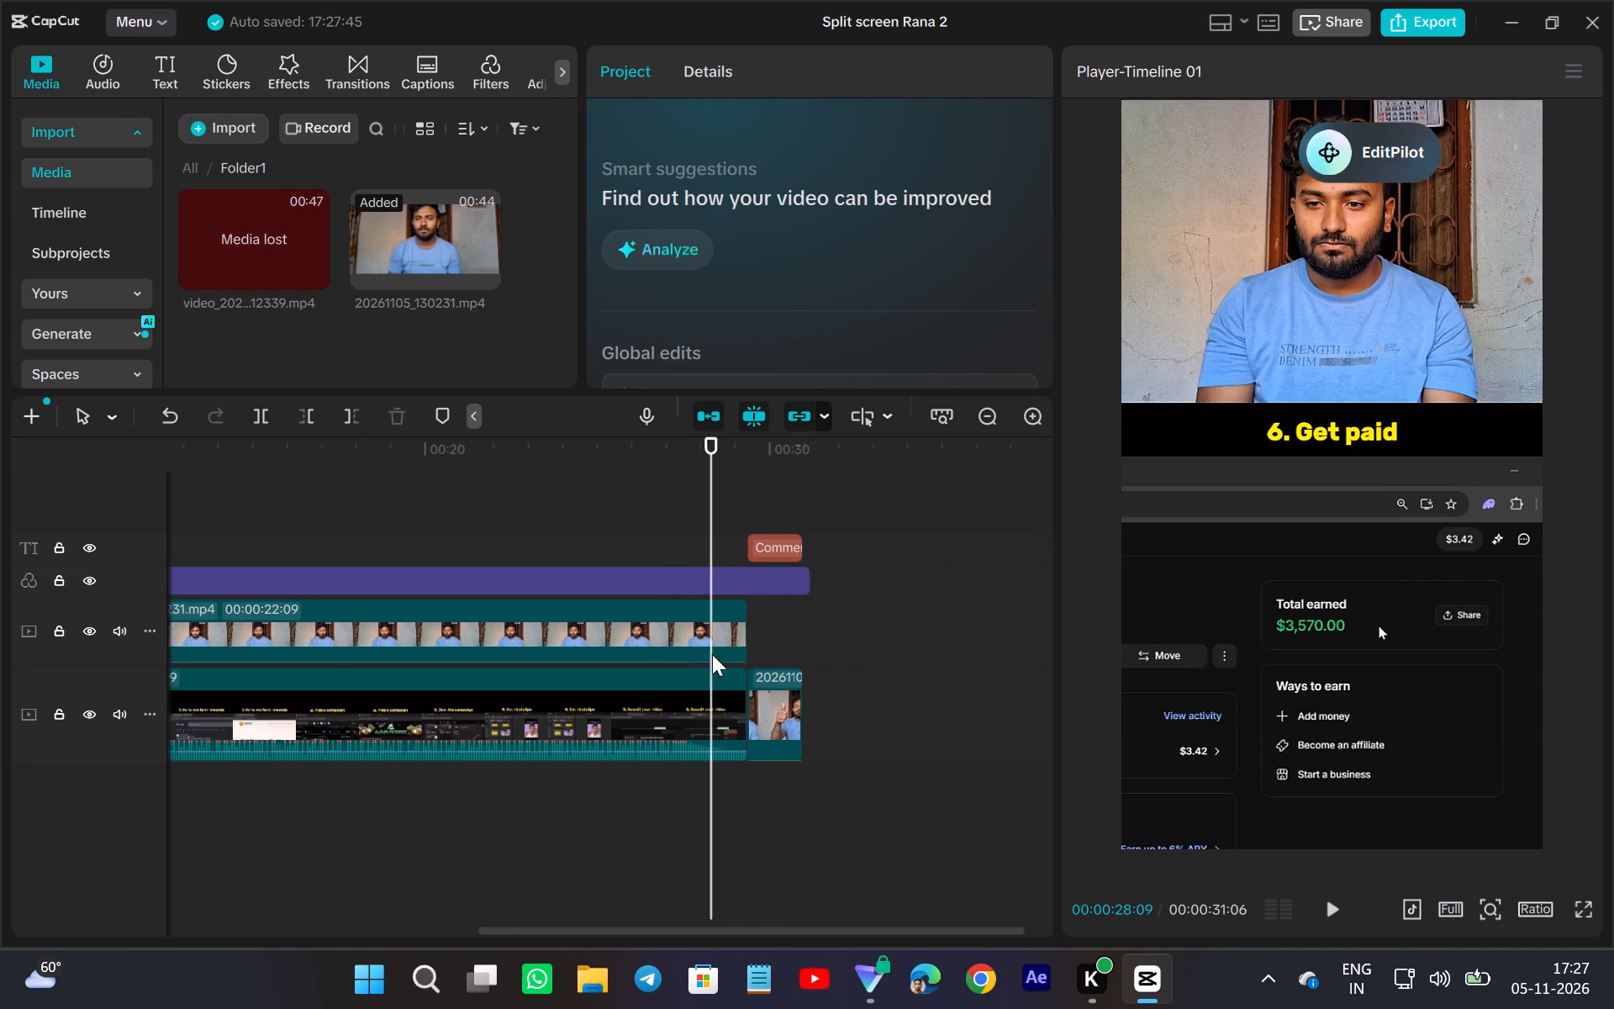
pyautogui.click(778, 630)
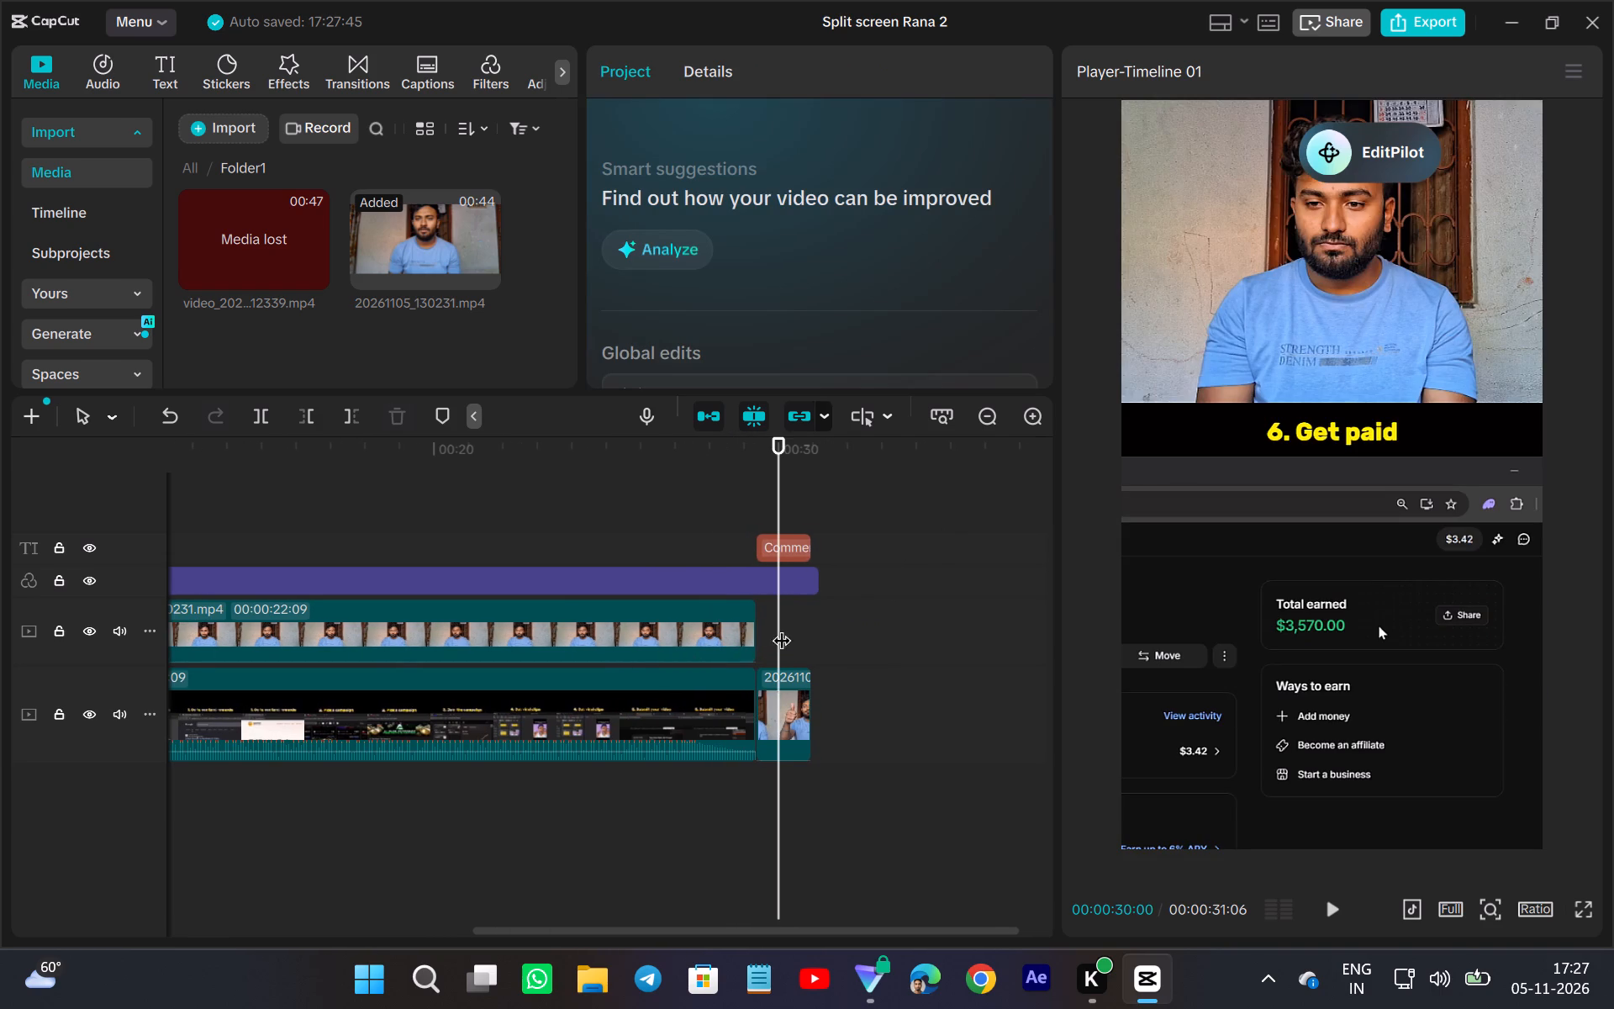
# Set the scale of all four opening 20261105_130231.mp4 clips together to 227%.
pyautogui.hscroll(2, 777, 653)
pyautogui.moveTo(447, 787); pyautogui.dragTo(450, 751)
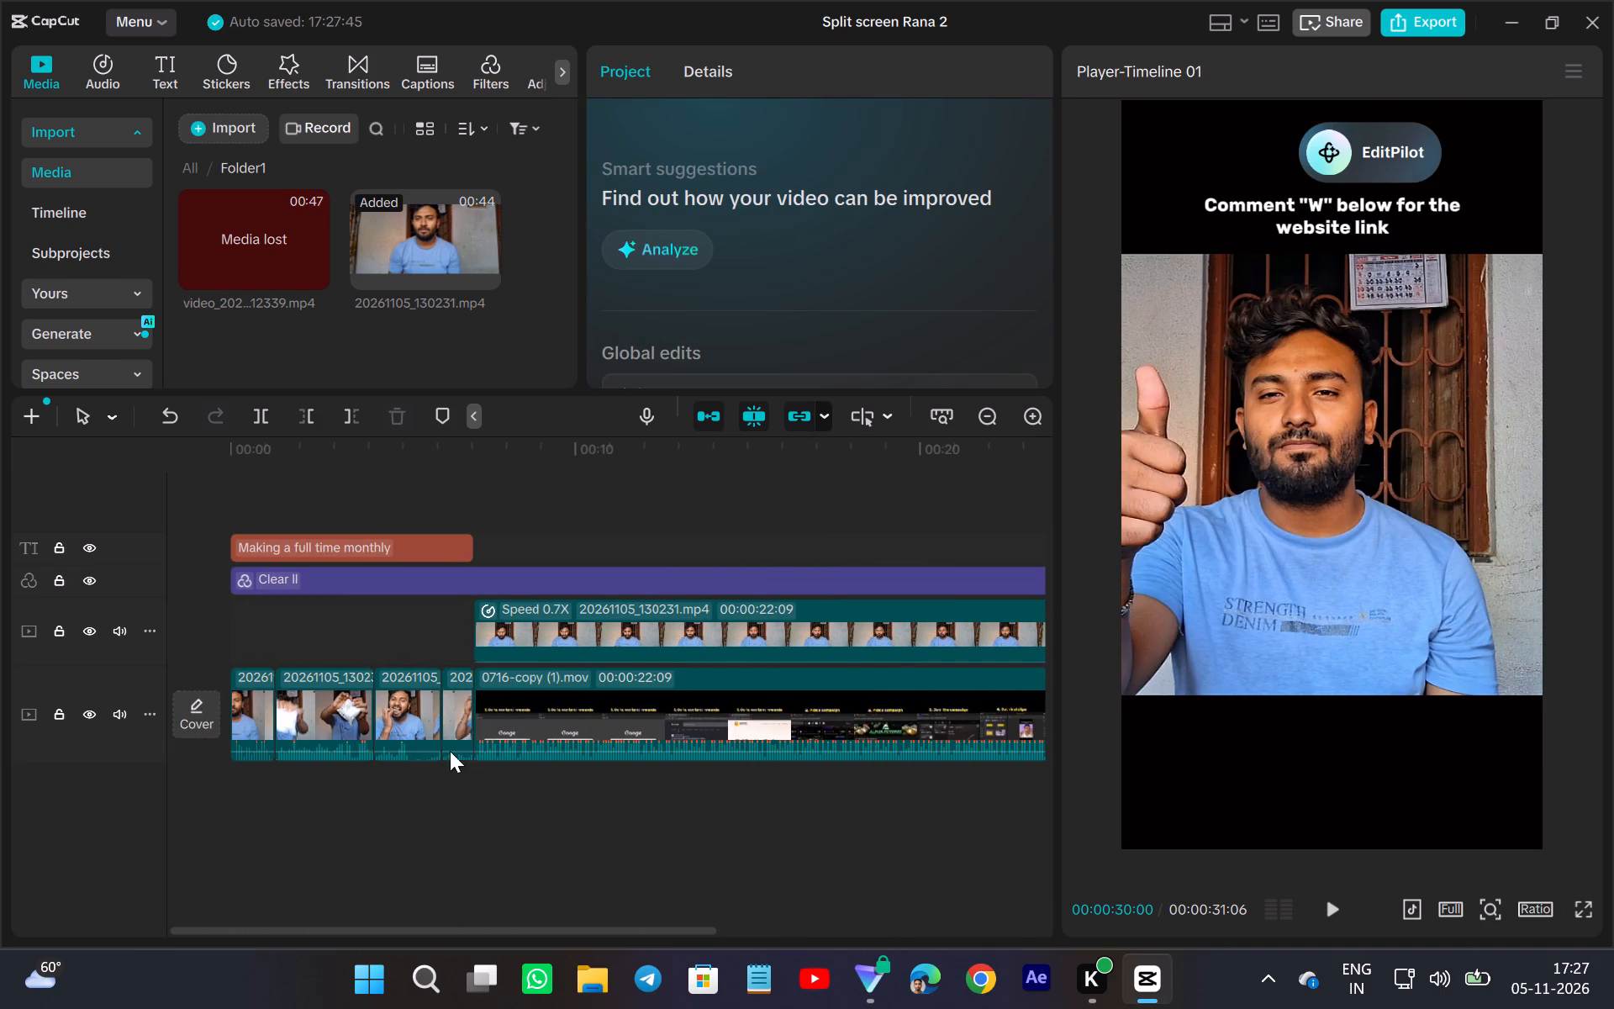
pyautogui.moveTo(450, 751); pyautogui.dragTo(261, 712)
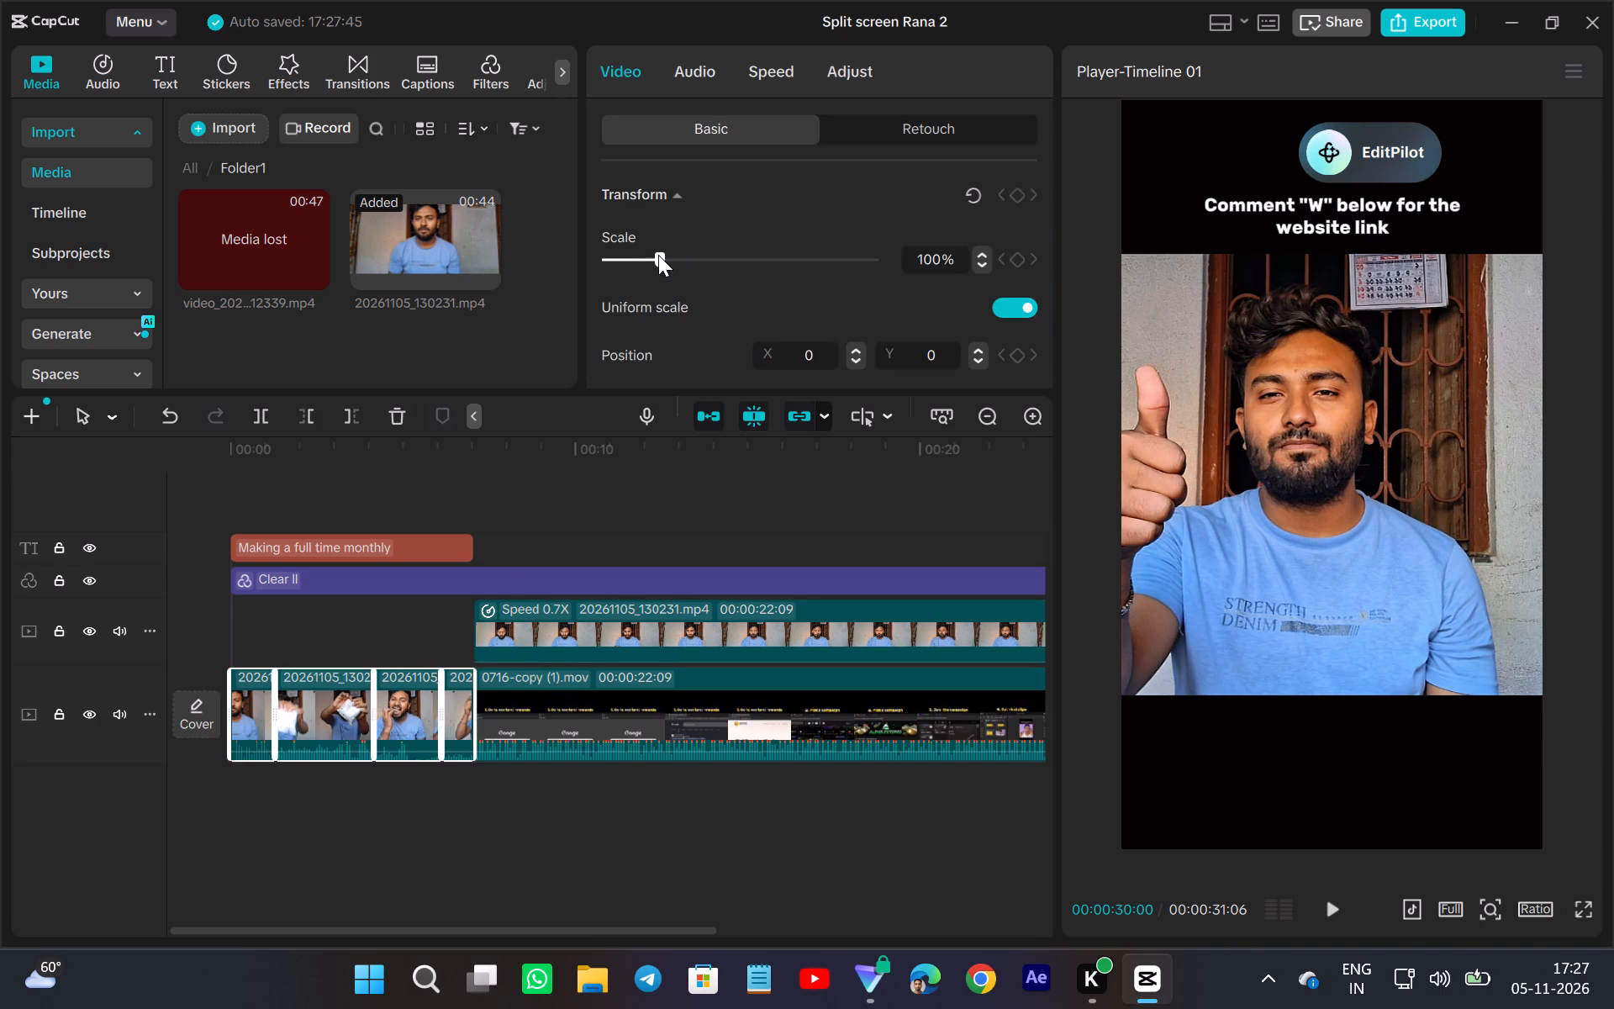
pyautogui.moveTo(660, 255); pyautogui.dragTo(712, 283)
pyautogui.moveTo(712, 283); pyautogui.dragTo(748, 296)
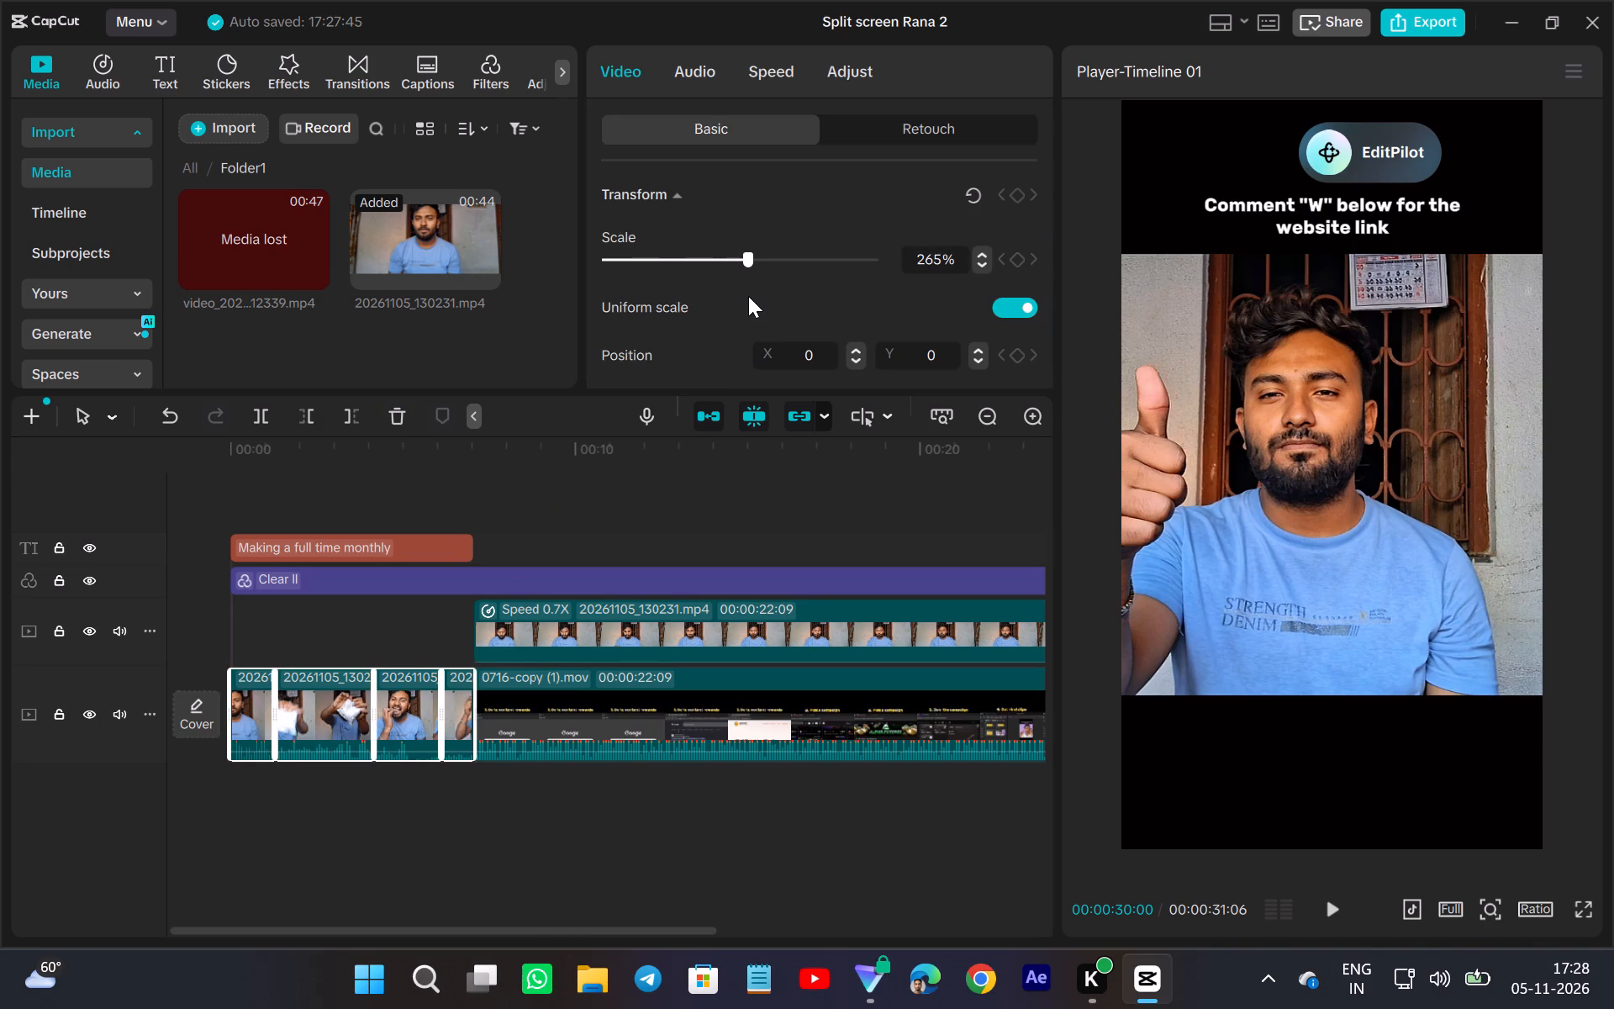
pyautogui.moveTo(748, 296); pyautogui.dragTo(727, 311)
pyautogui.click(980, 257)
# Lower the opening "Making a full time monthly salary" text slightly, centred just above the footage, checking it in full-screen preview.
pyautogui.click(327, 833)
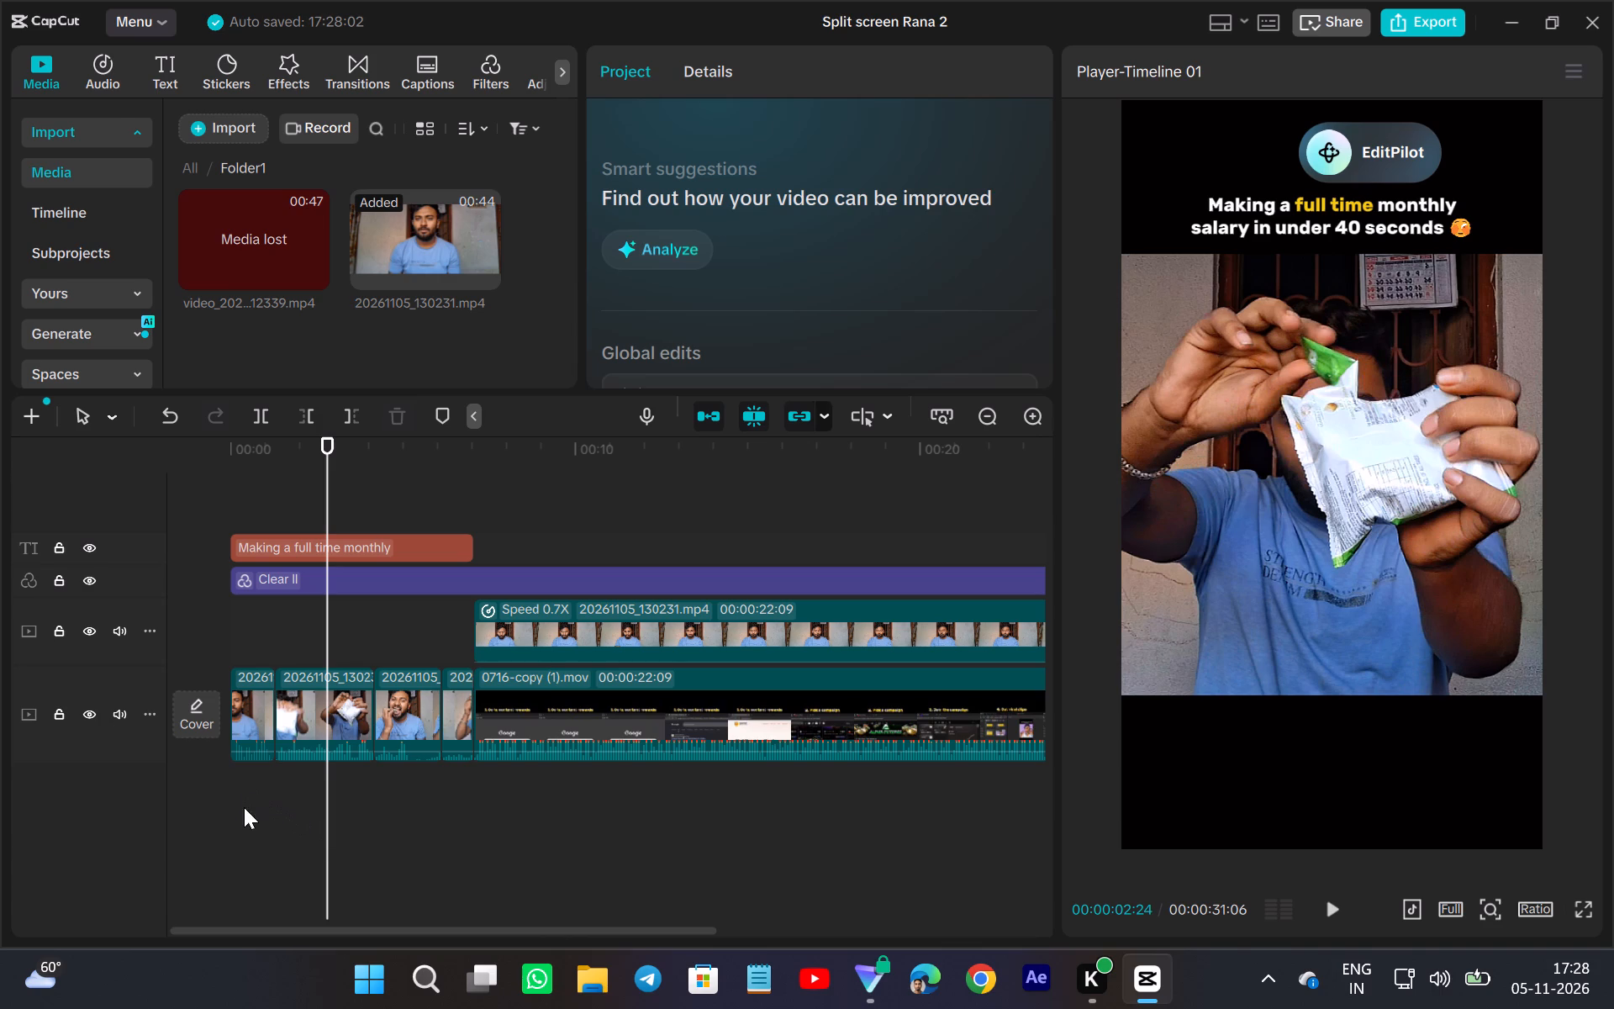
pyautogui.click(256, 787)
pyautogui.click(1353, 219)
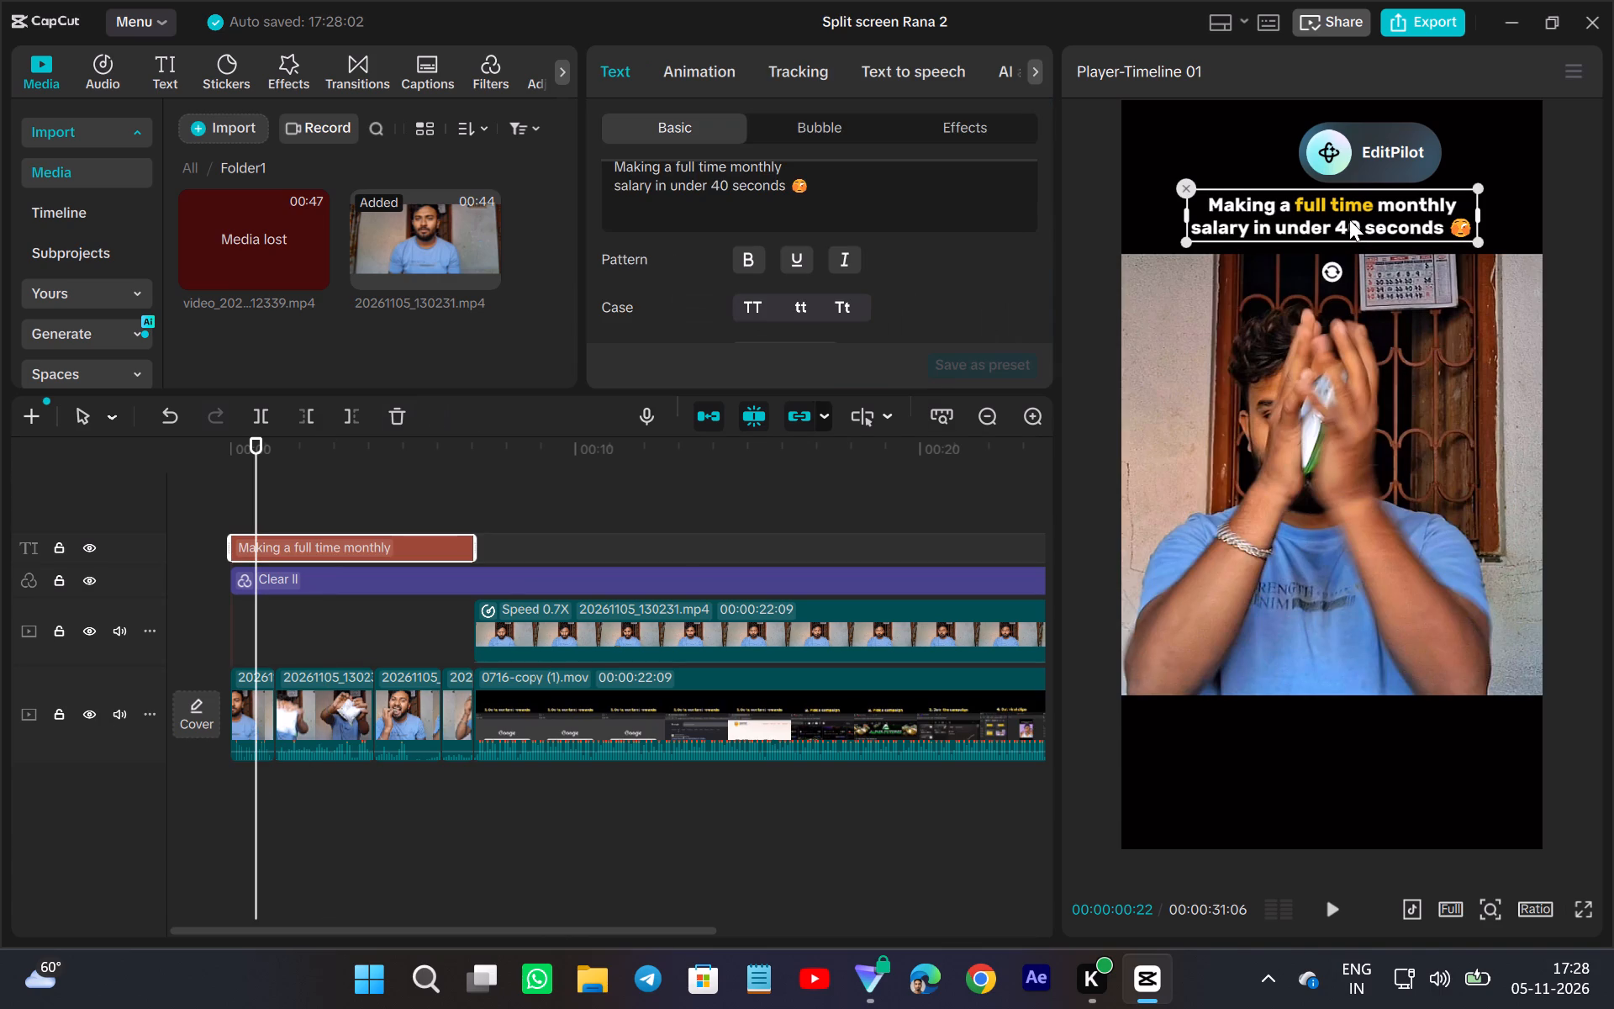
pyautogui.moveTo(1348, 217); pyautogui.dragTo(1343, 230)
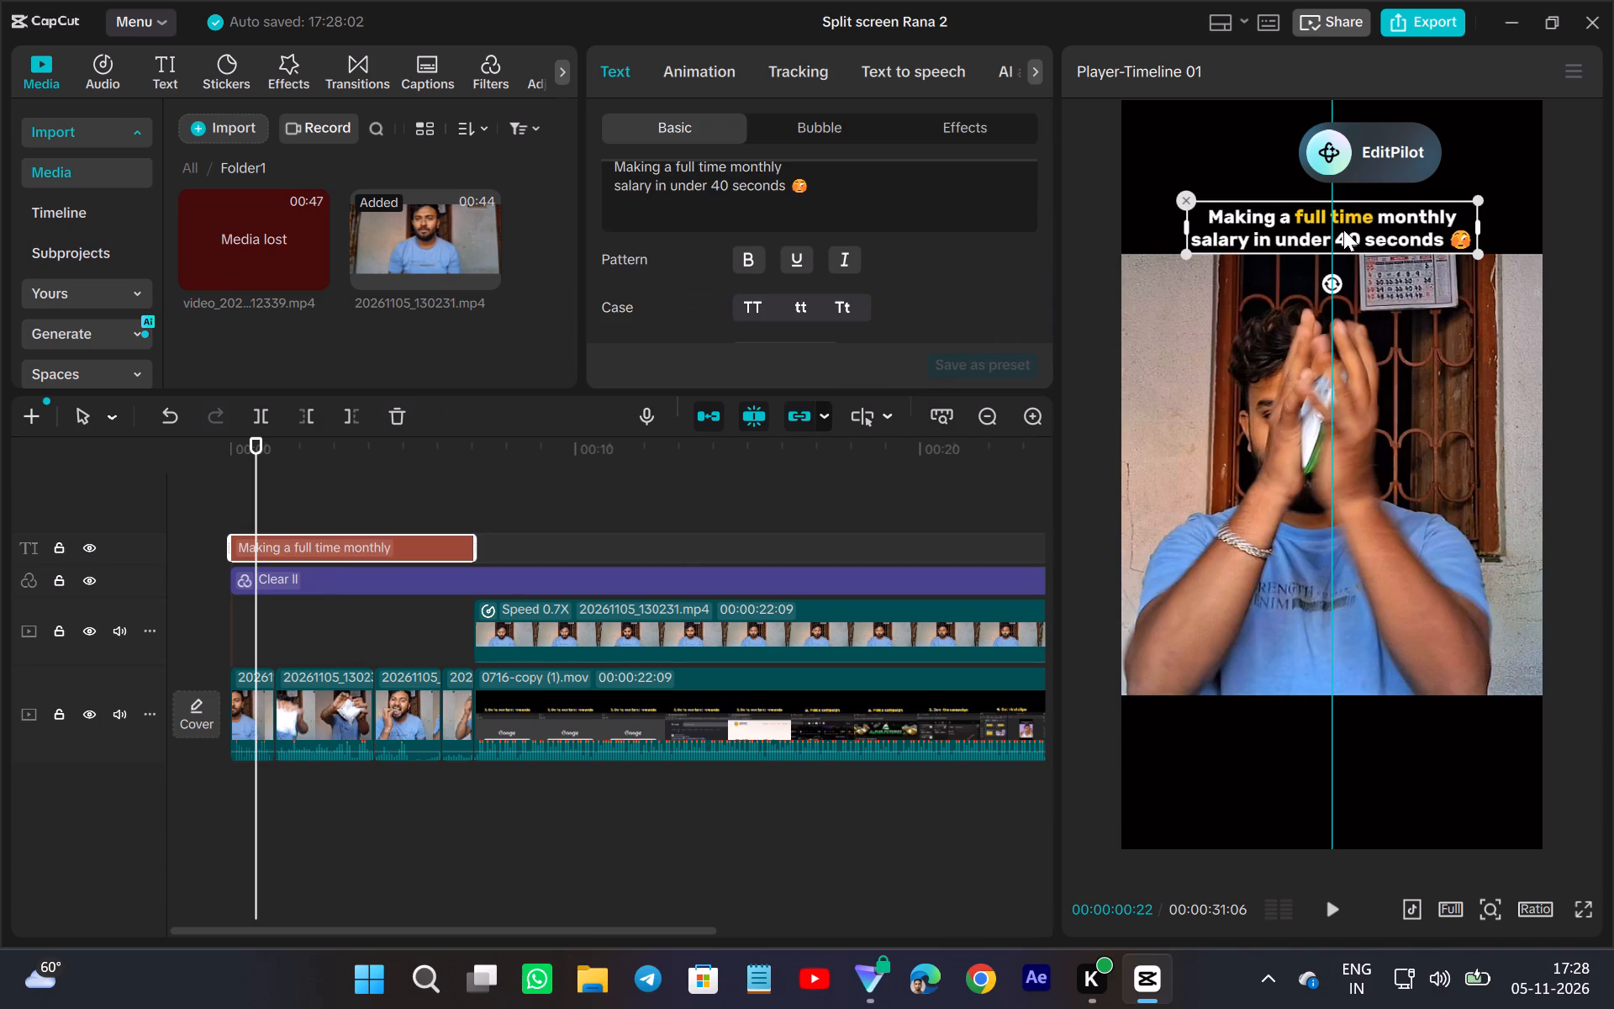
pyautogui.moveTo(1343, 230); pyautogui.dragTo(1342, 229)
pyautogui.click(1580, 915)
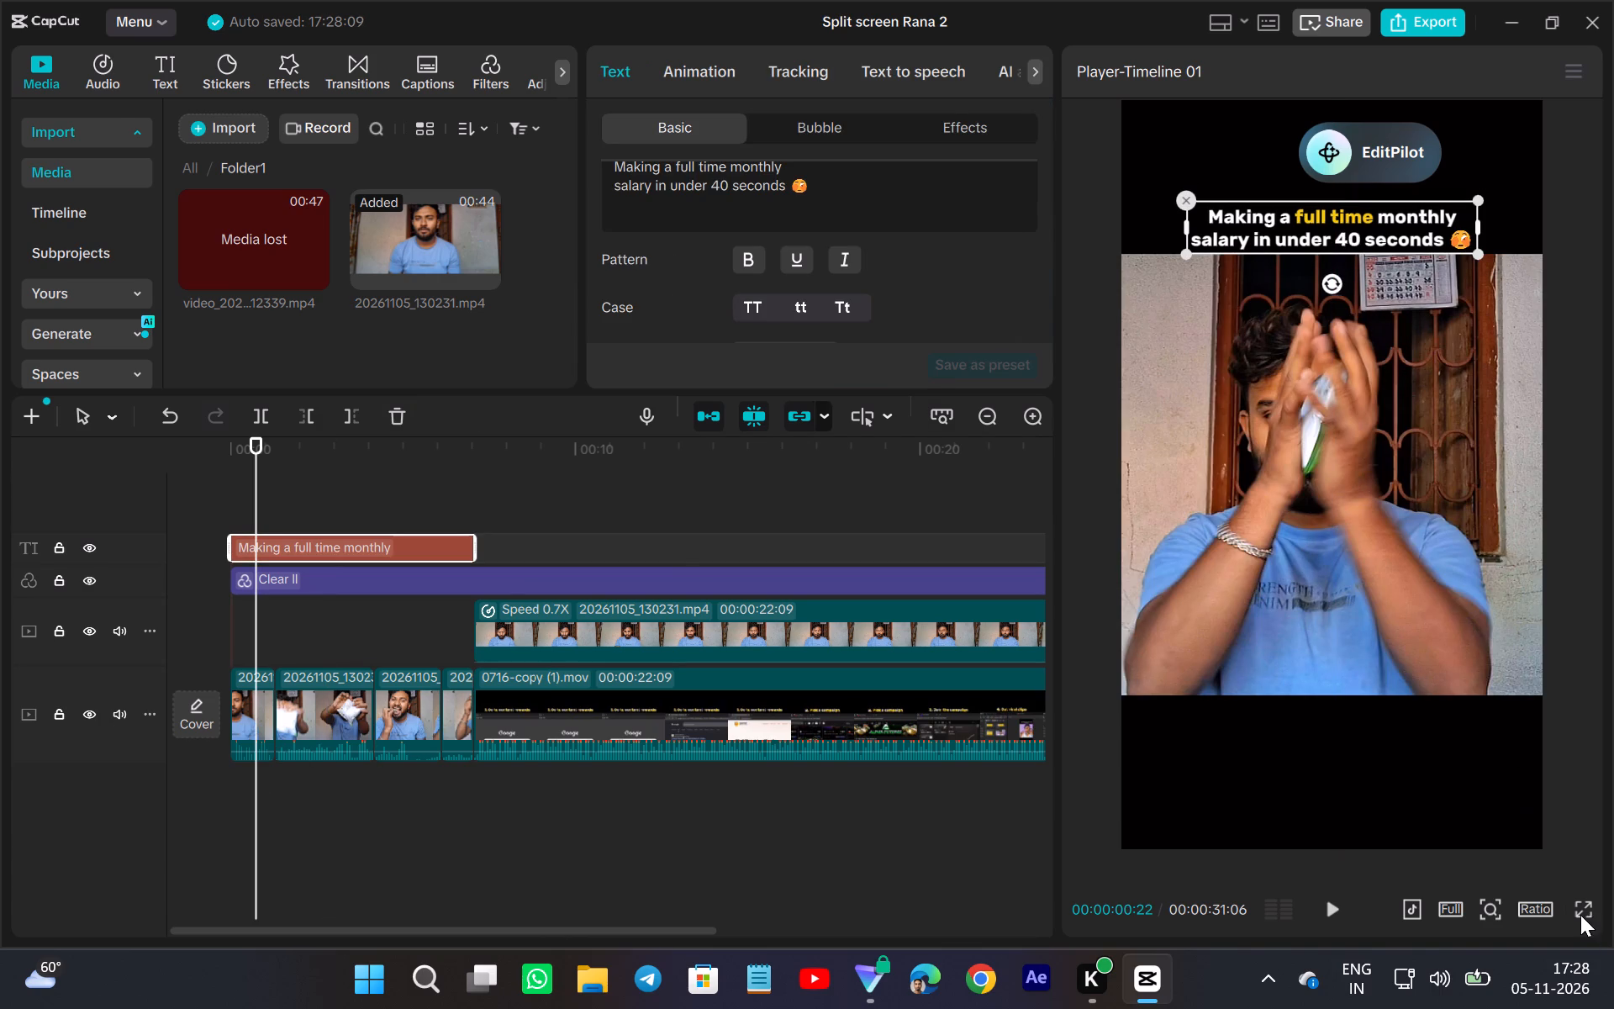
pyautogui.click(1152, 901)
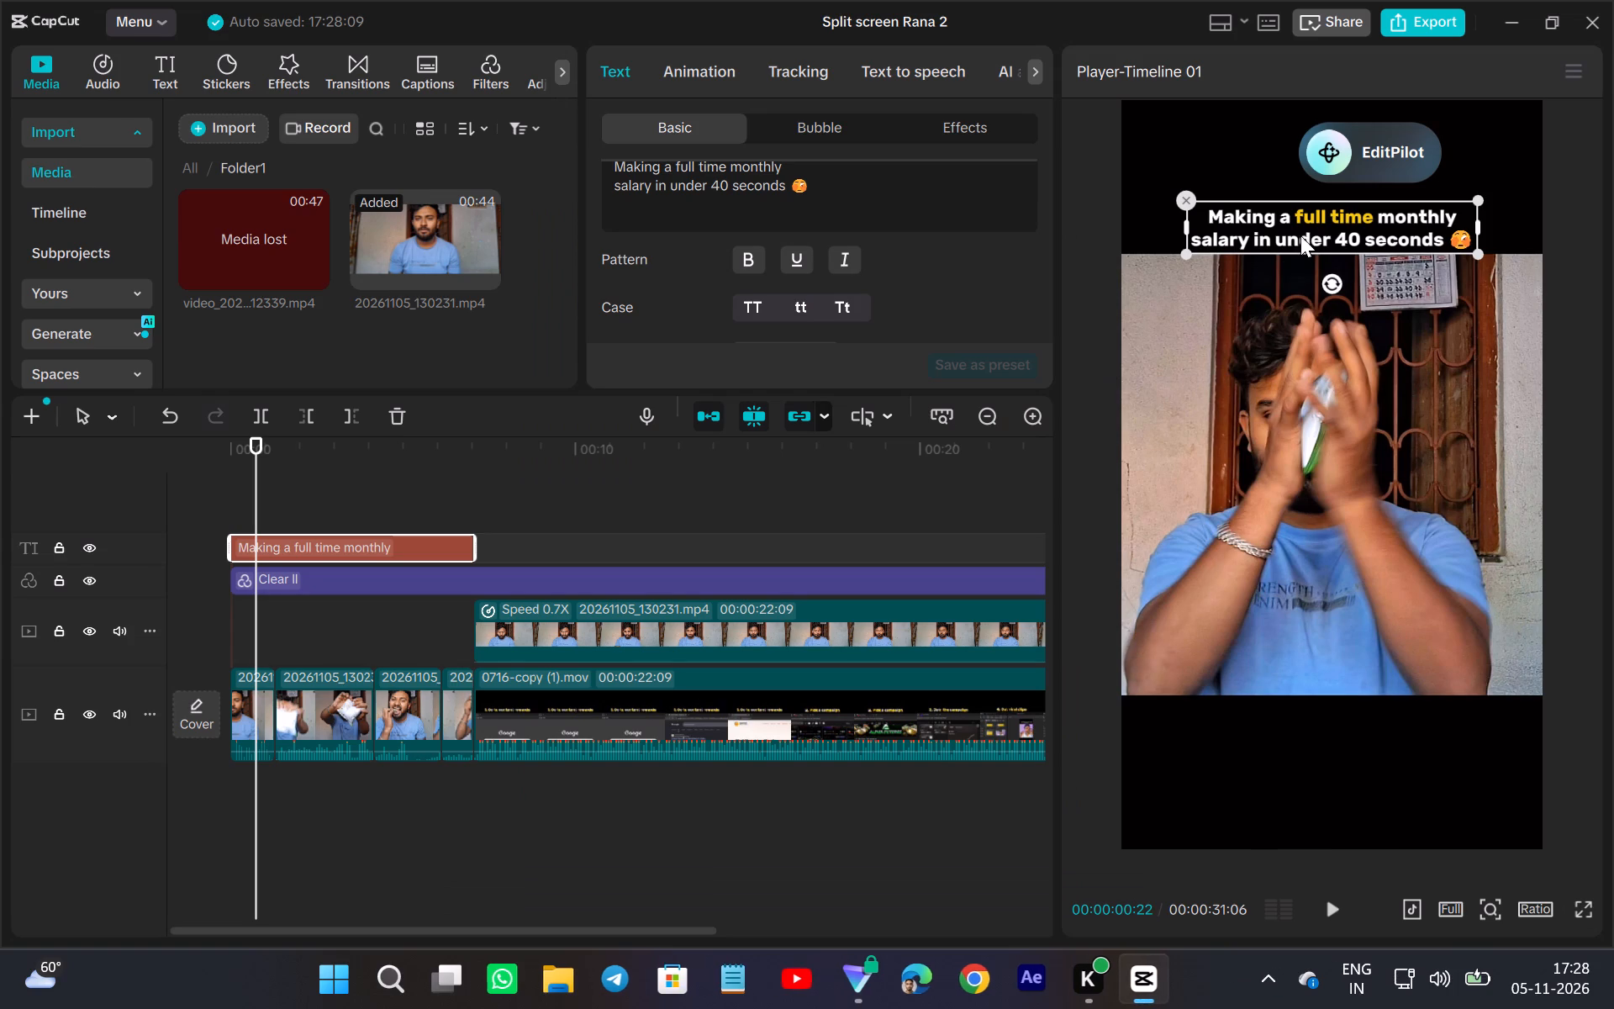
pyautogui.click(1314, 227)
# Lower the ending Comment "W" text slightly, centred just above the footage, and check it in full-screen preview.
pyautogui.hscroll(-1, 928, 652)
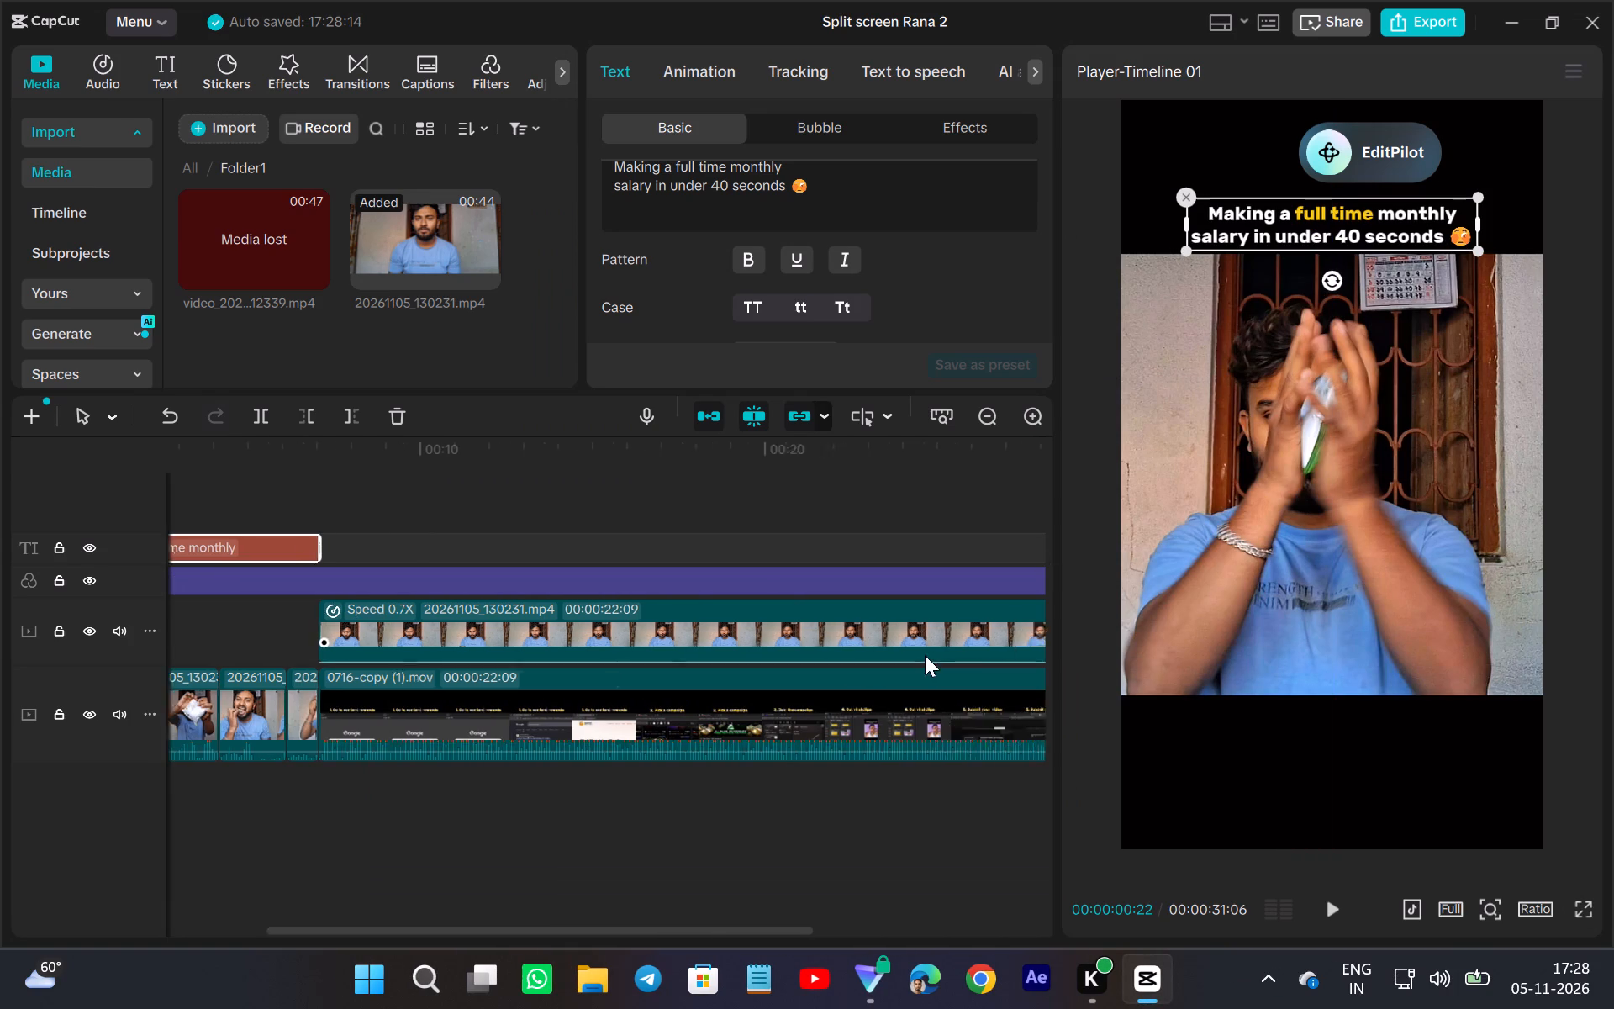
pyautogui.hscroll(-1, 925, 655)
pyautogui.click(753, 627)
pyautogui.click(757, 547)
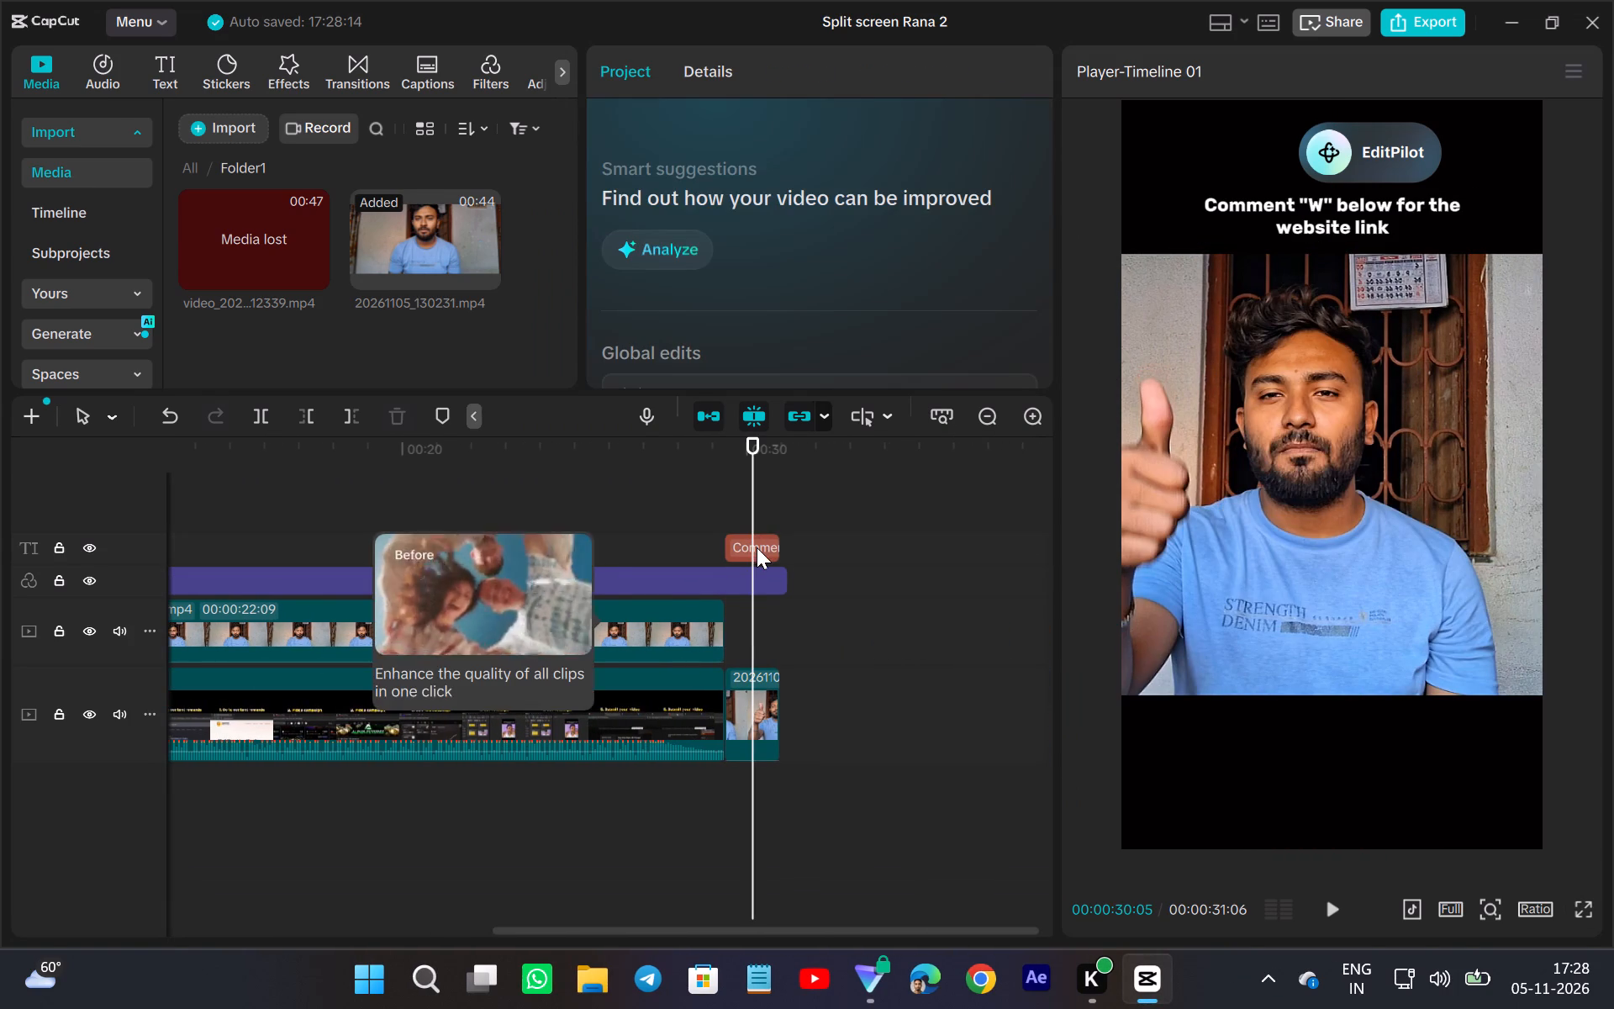
pyautogui.moveTo(1342, 219); pyautogui.dragTo(1344, 231)
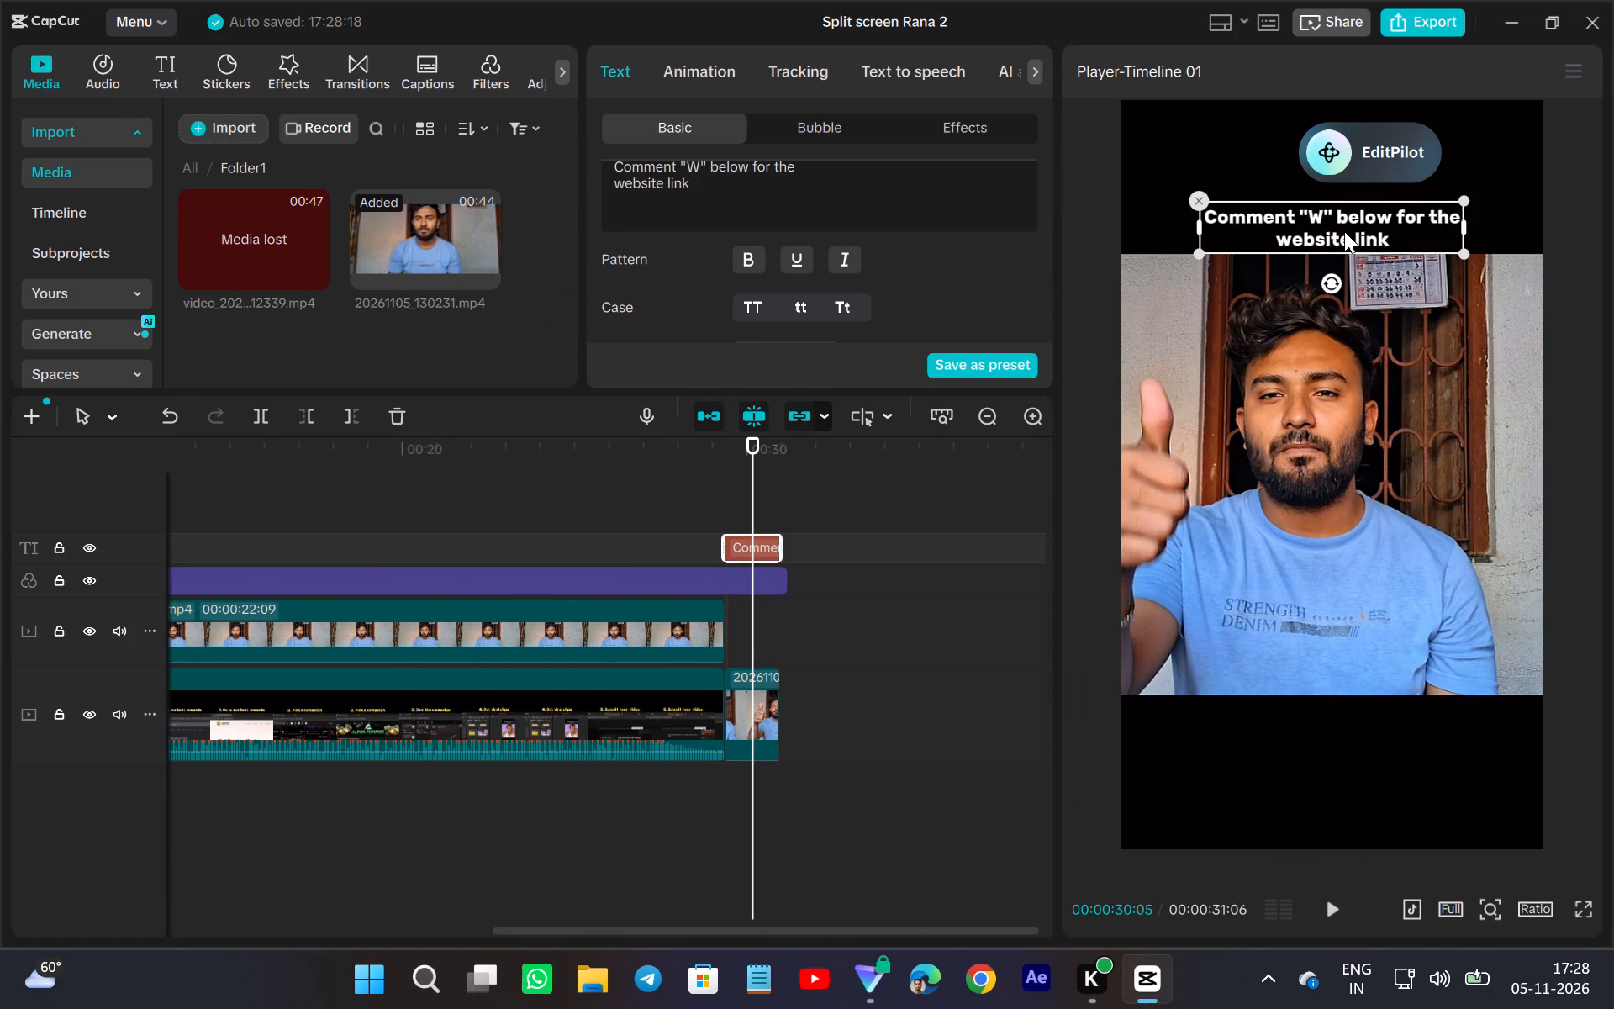
pyautogui.click(1342, 224)
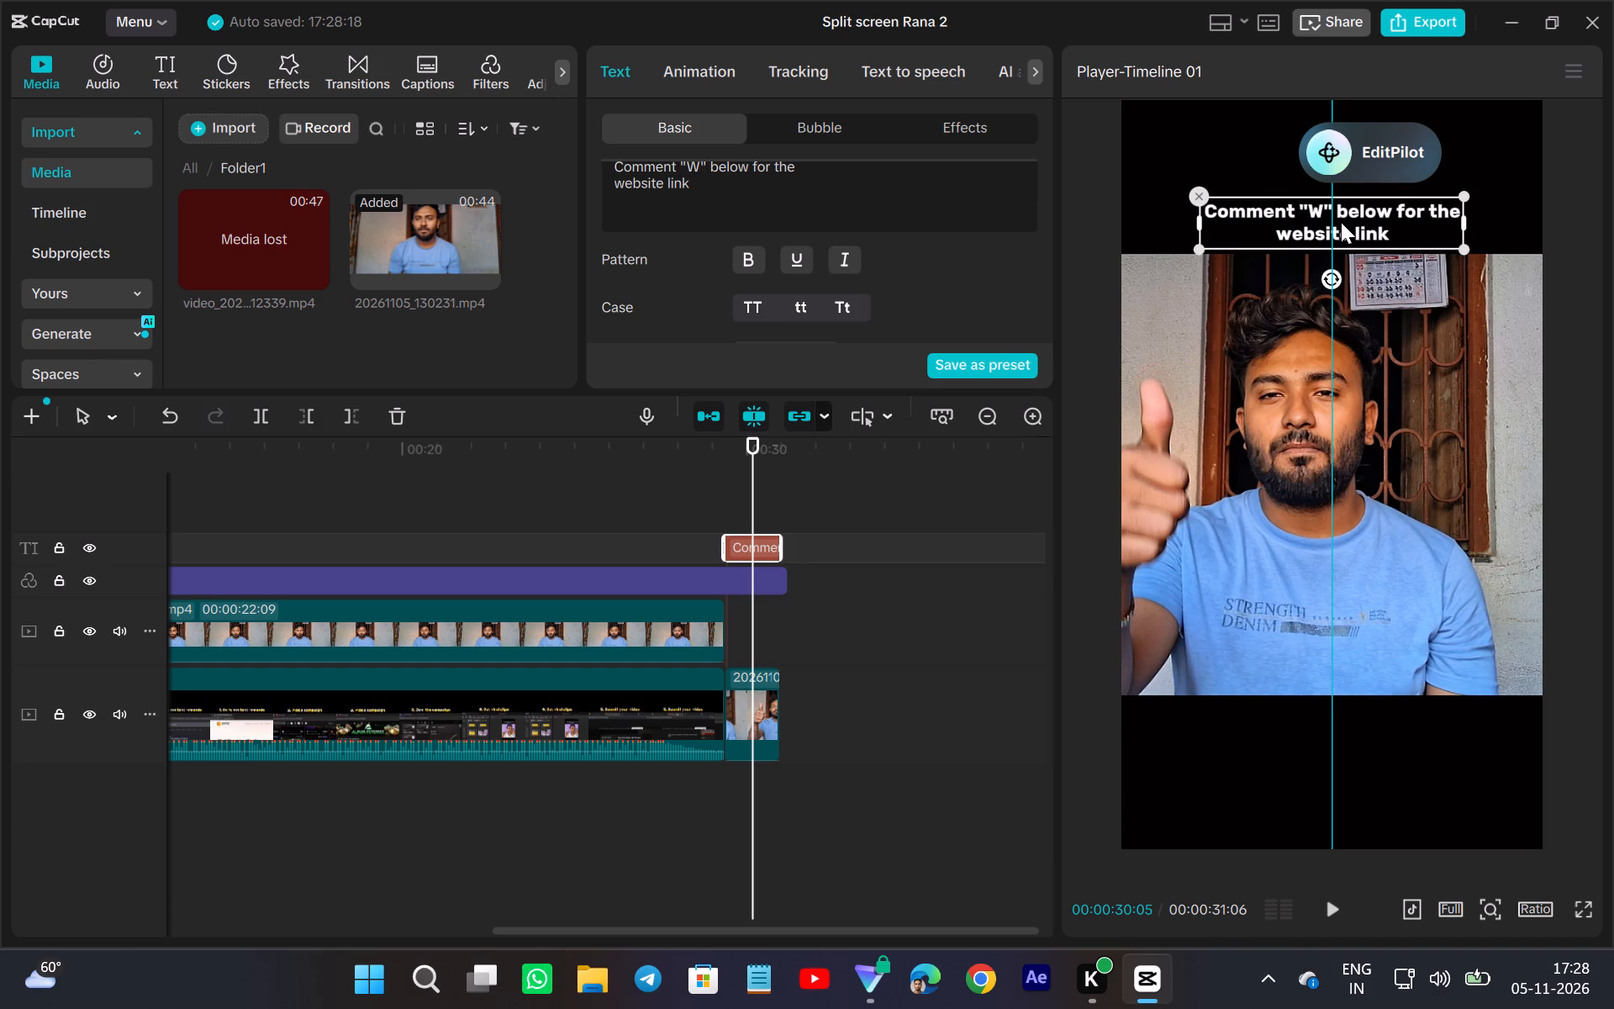
pyautogui.click(1578, 916)
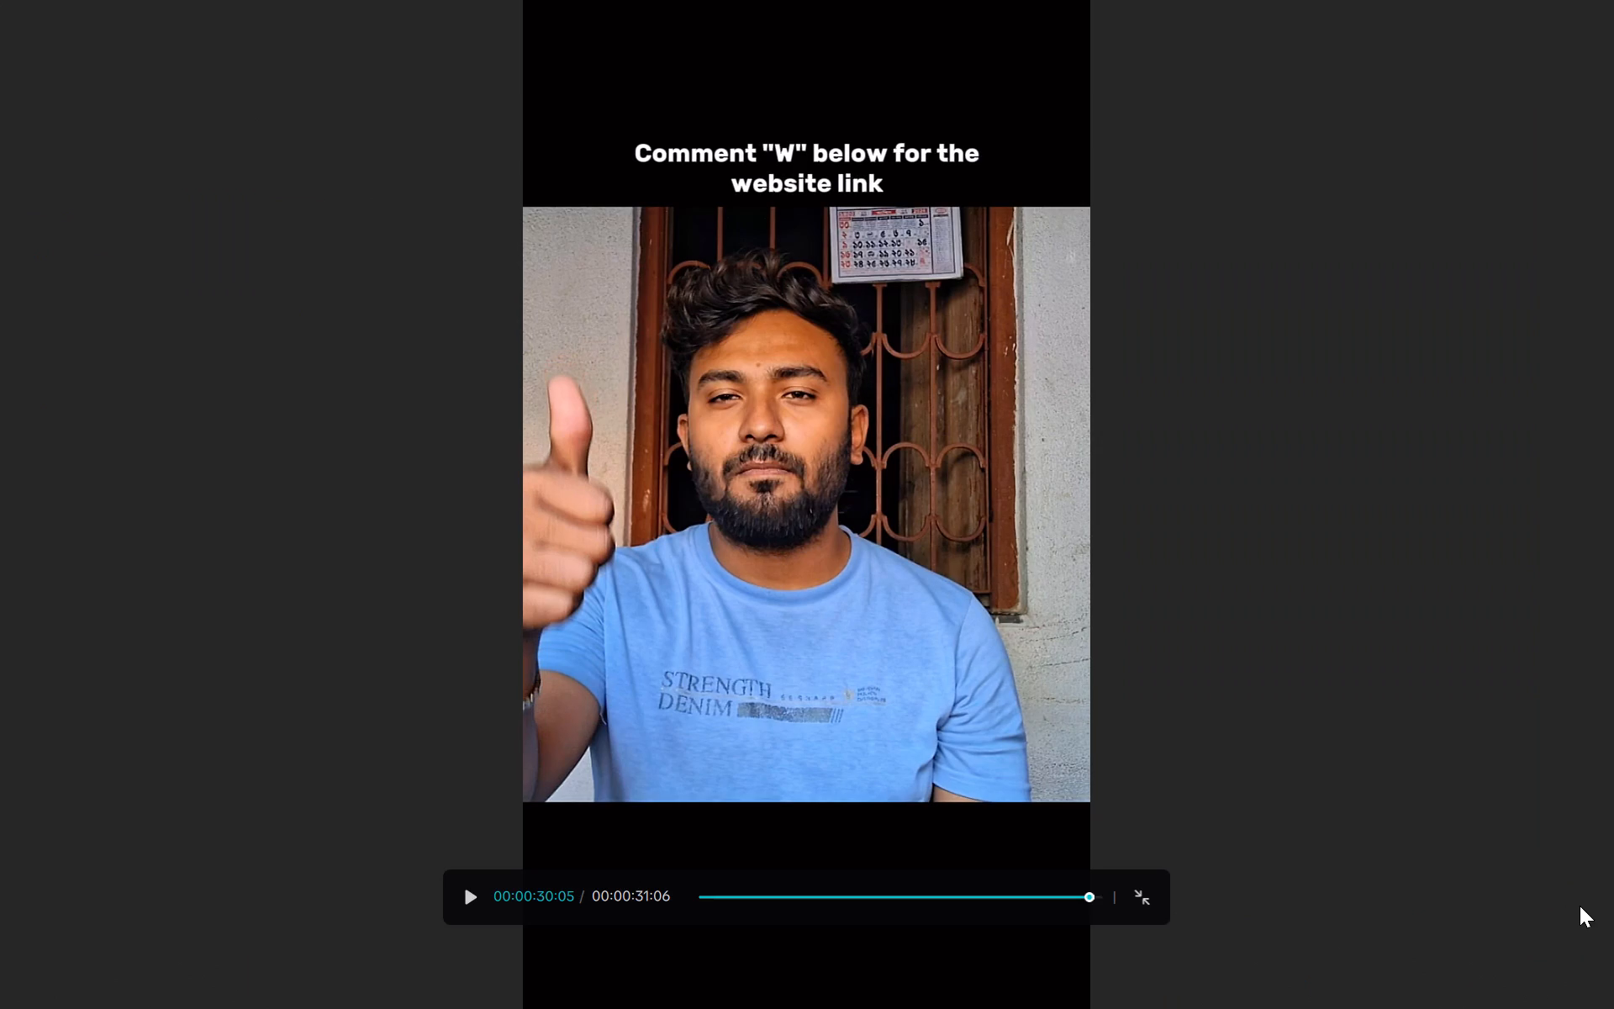
pyautogui.click(1152, 900)
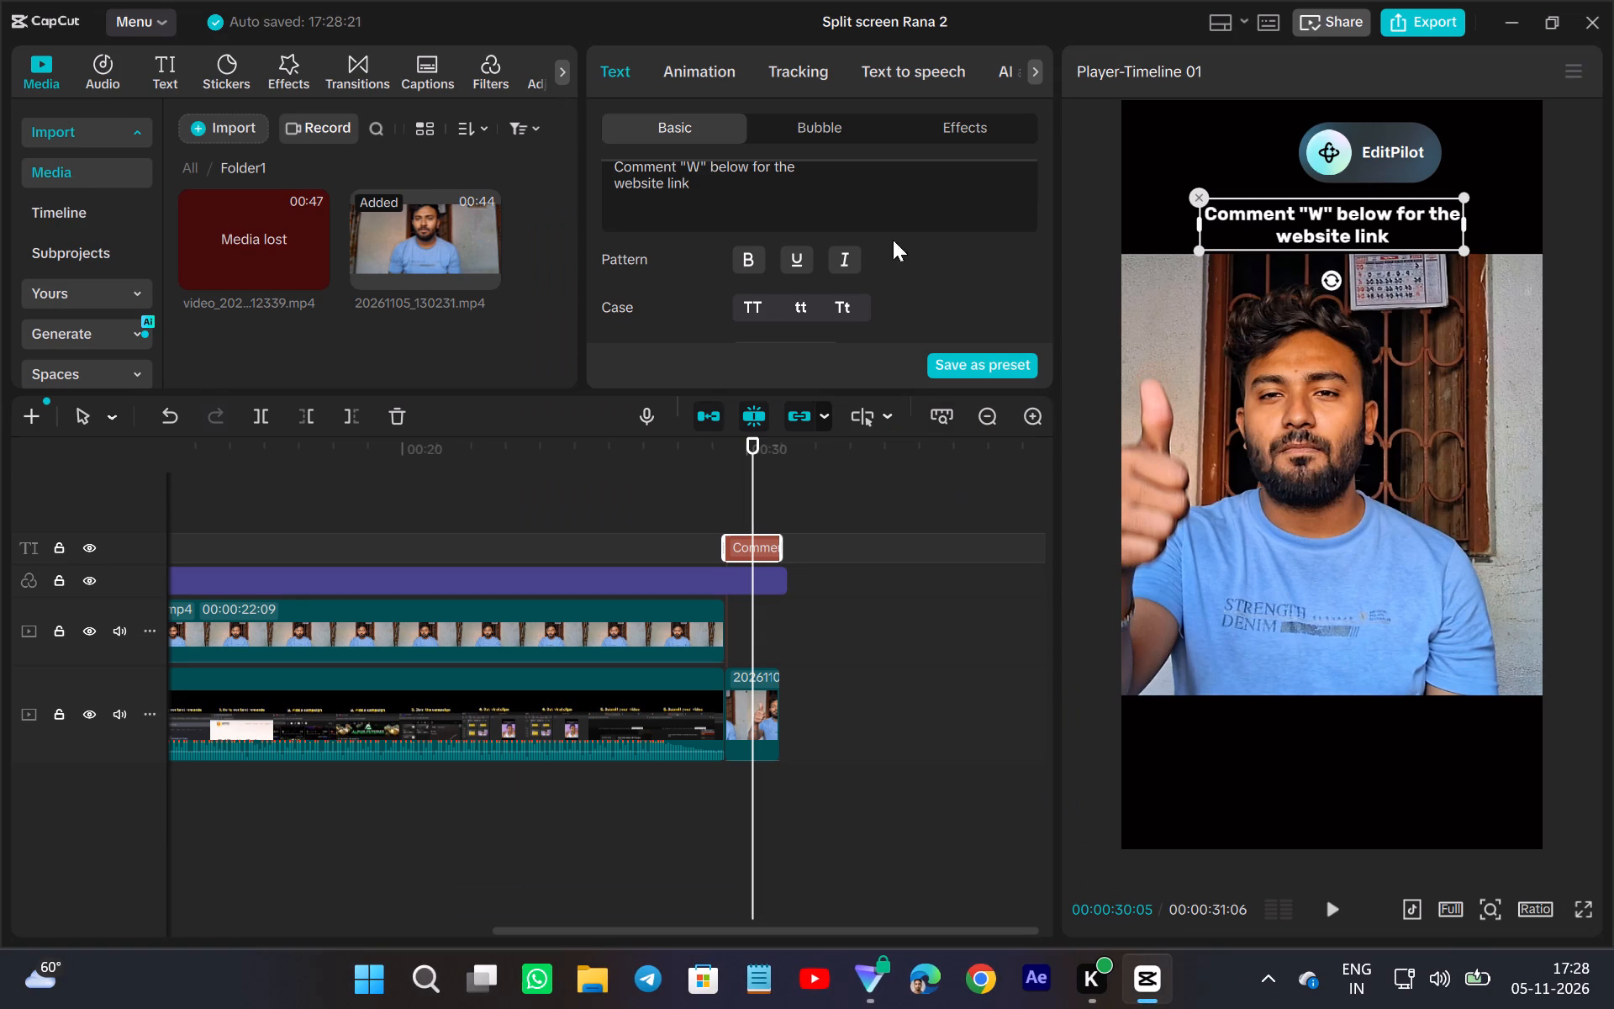
# Colour only the "W" with its quotation marks bright yellow in the ending comment text.
pyautogui.moveTo(683, 166); pyautogui.dragTo(708, 173)
pyautogui.moveTo(708, 173); pyautogui.dragTo(705, 168)
pyautogui.scroll(-2, 815, 390)
pyautogui.click(785, 260)
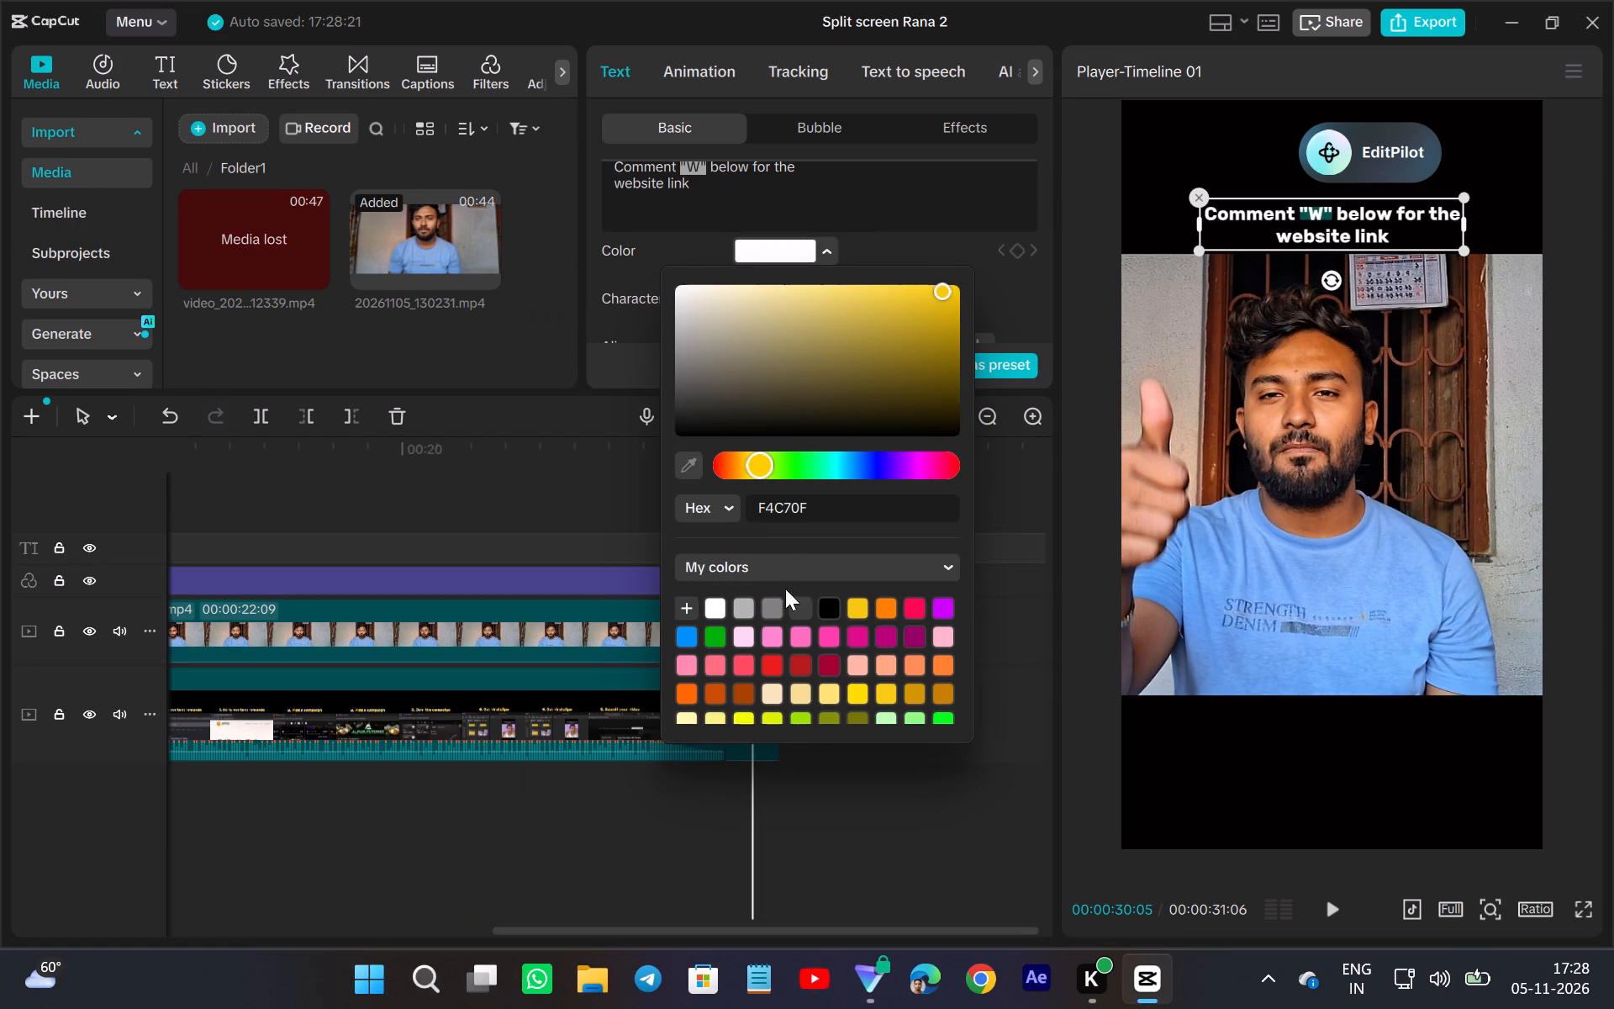
pyautogui.click(853, 610)
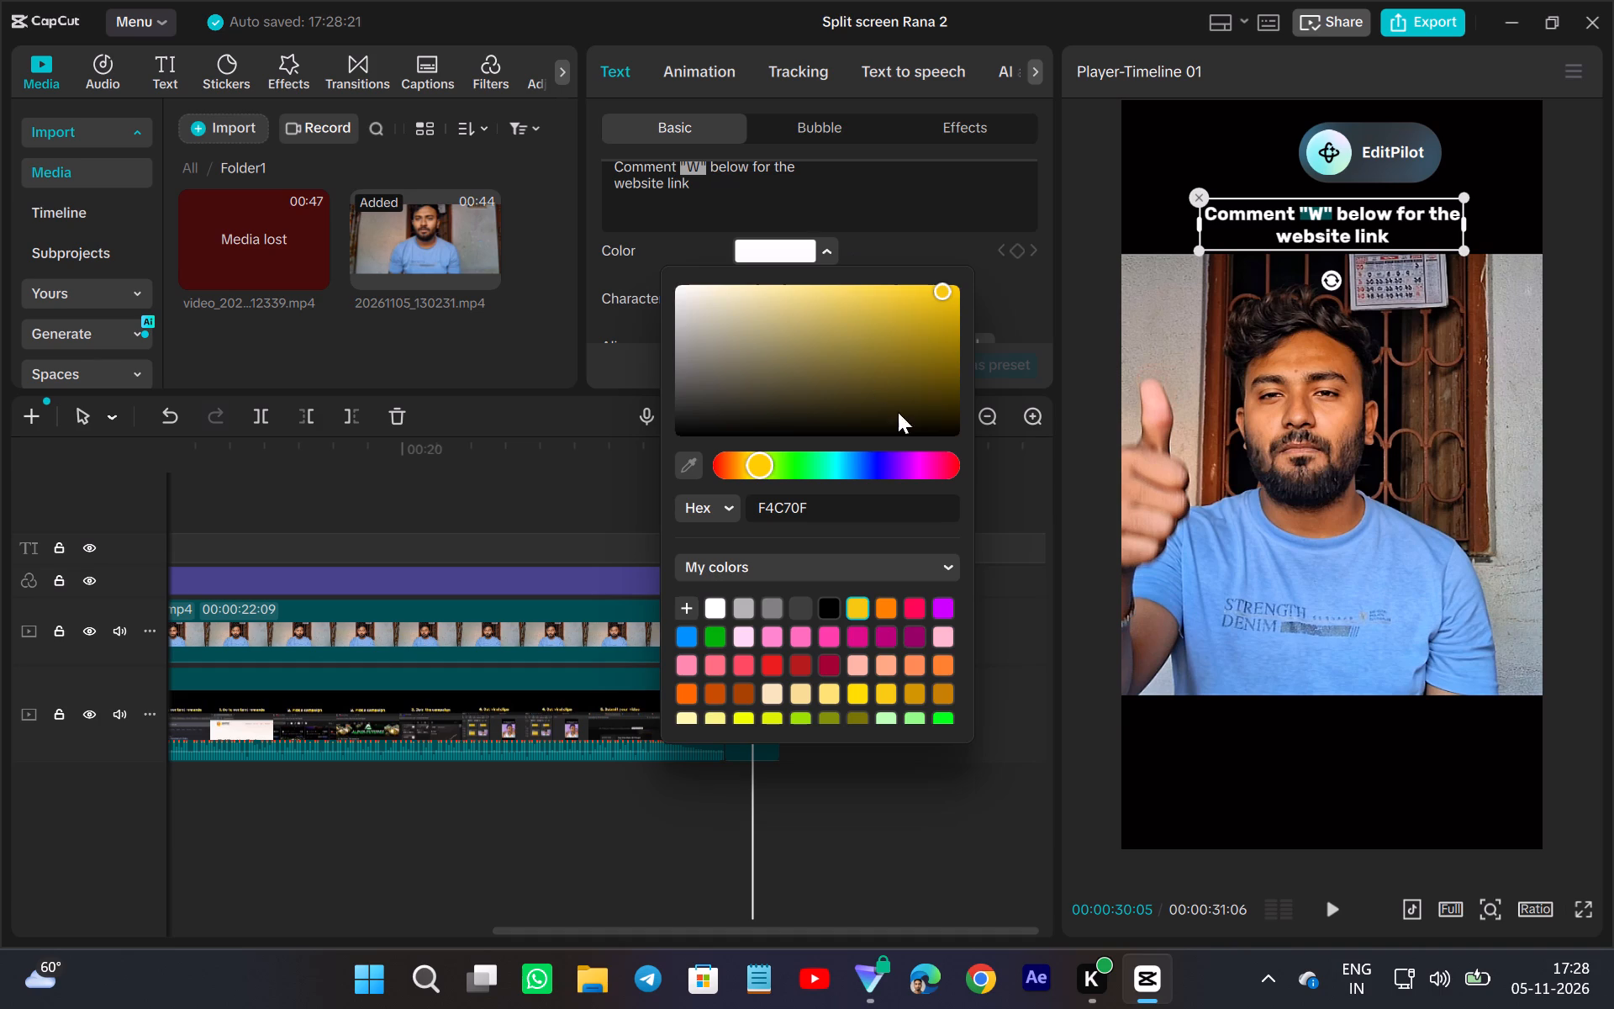
pyautogui.click(935, 294)
pyautogui.moveTo(947, 287); pyautogui.dragTo(941, 287)
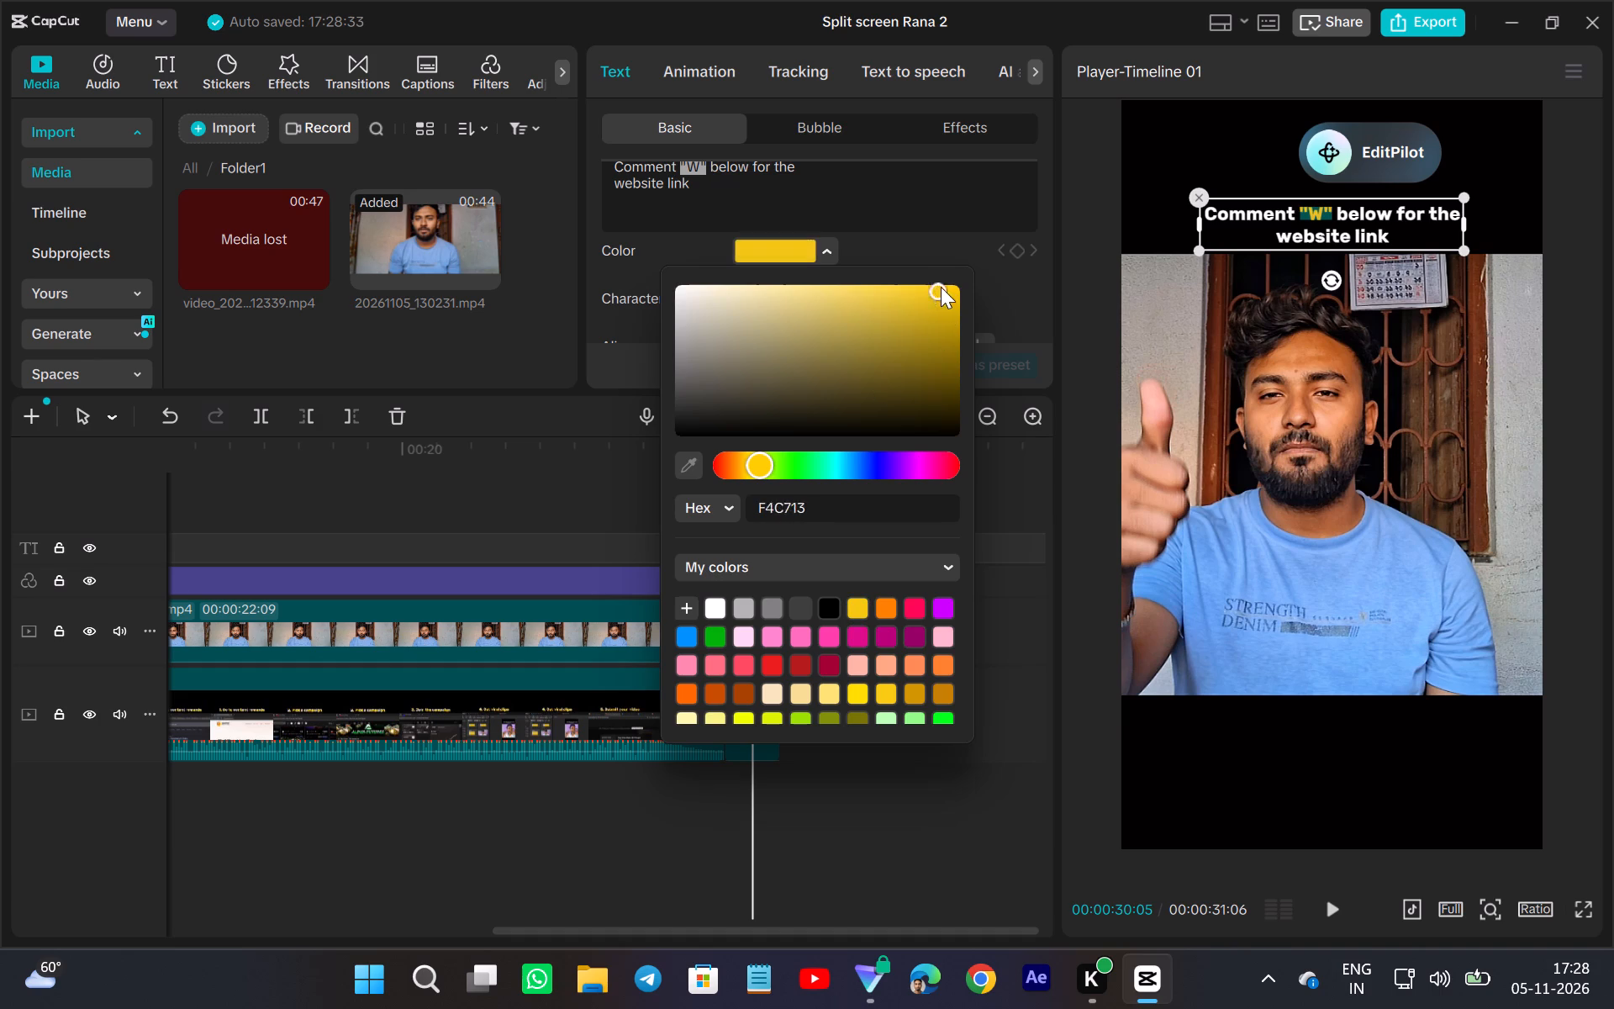
pyautogui.moveTo(941, 287); pyautogui.dragTo(943, 251)
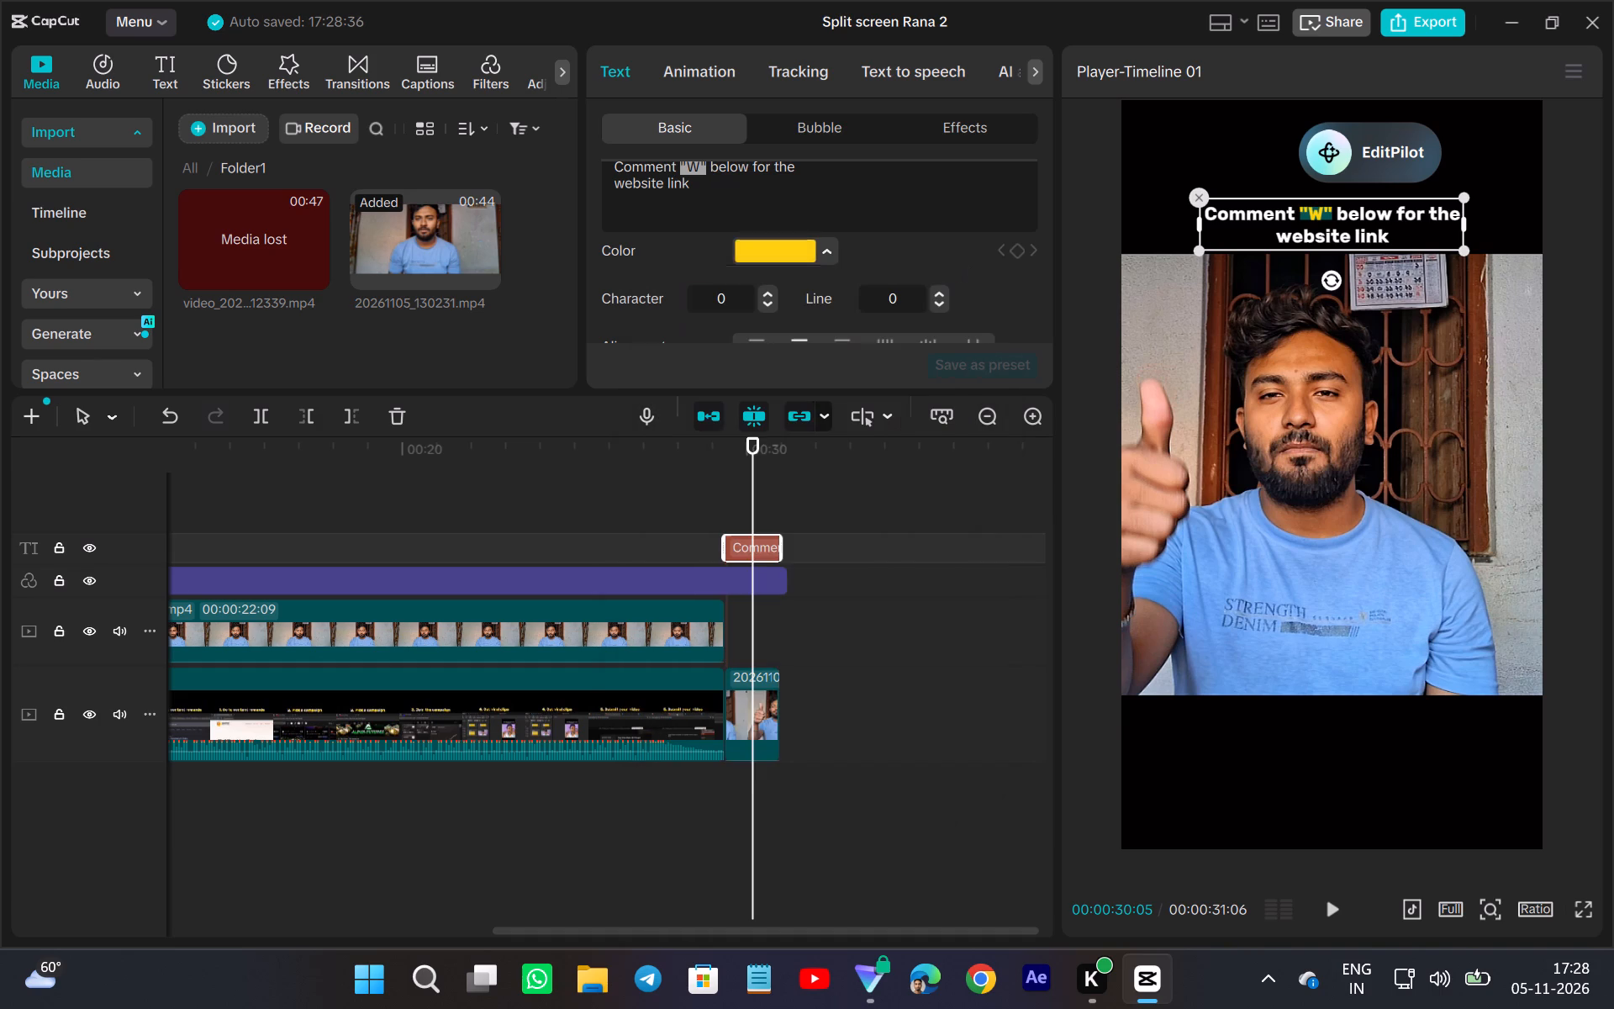
pyautogui.click(803, 190)
# Play the video from the start through the opening clips into the split-screen section to review the edit.
pyautogui.hscroll(1, 1000, 591)
pyautogui.click(392, 510)
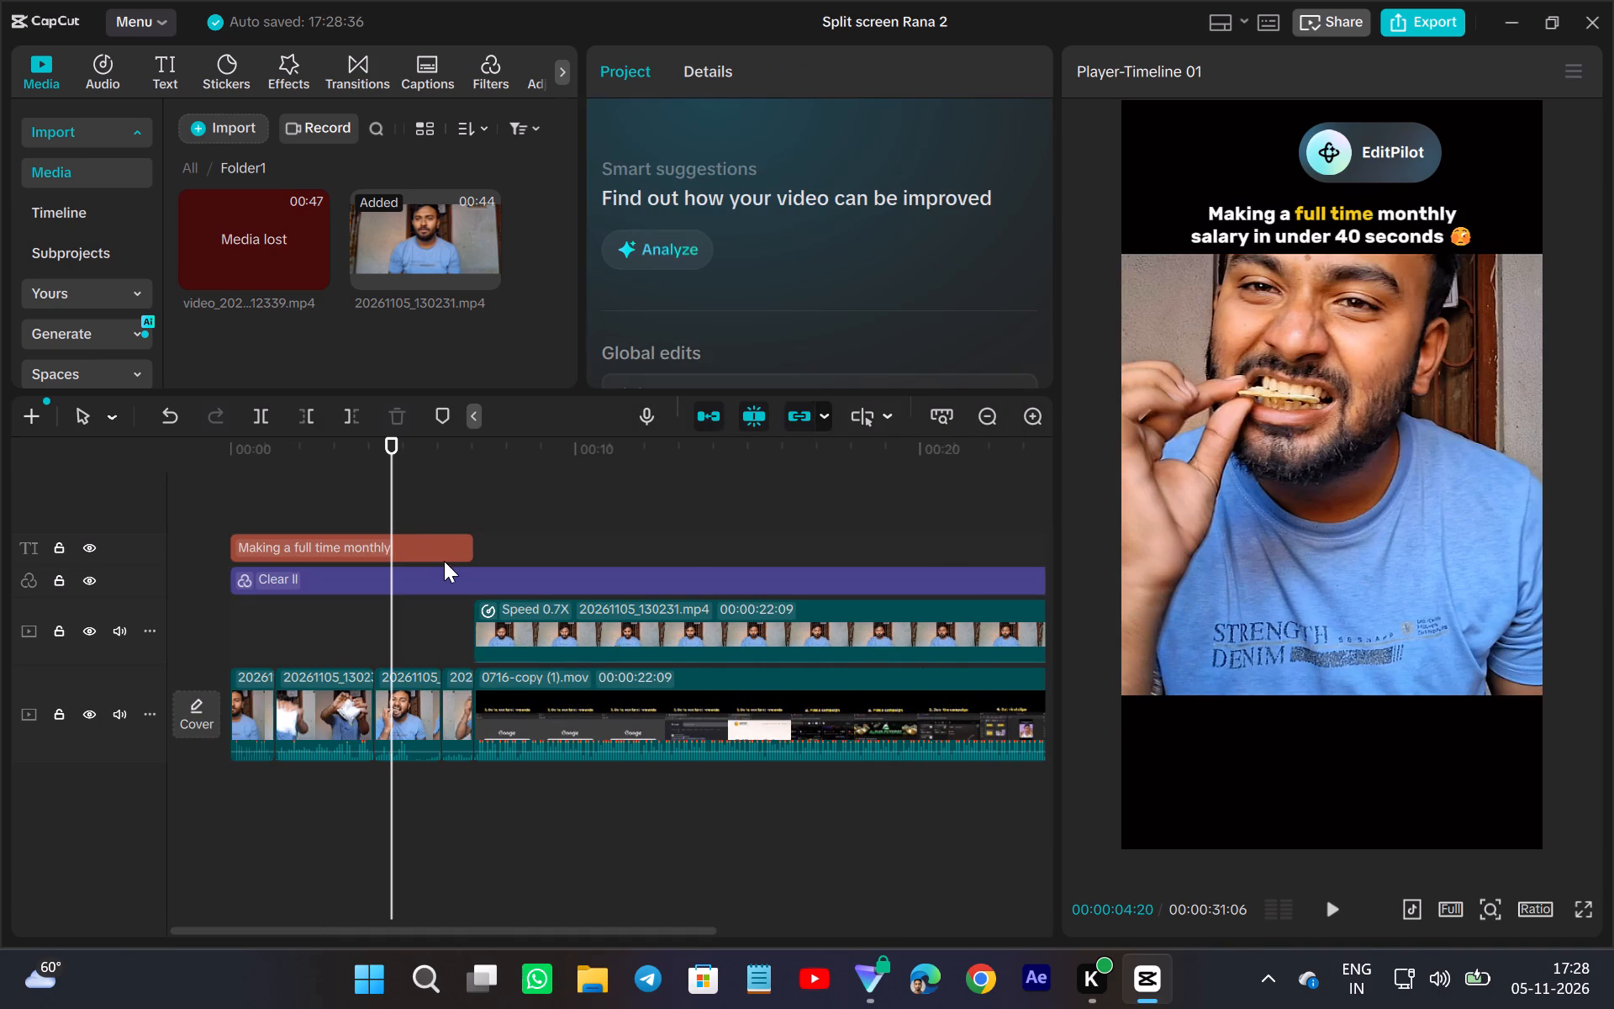
pyautogui.click(203, 784)
pyautogui.click(1337, 907)
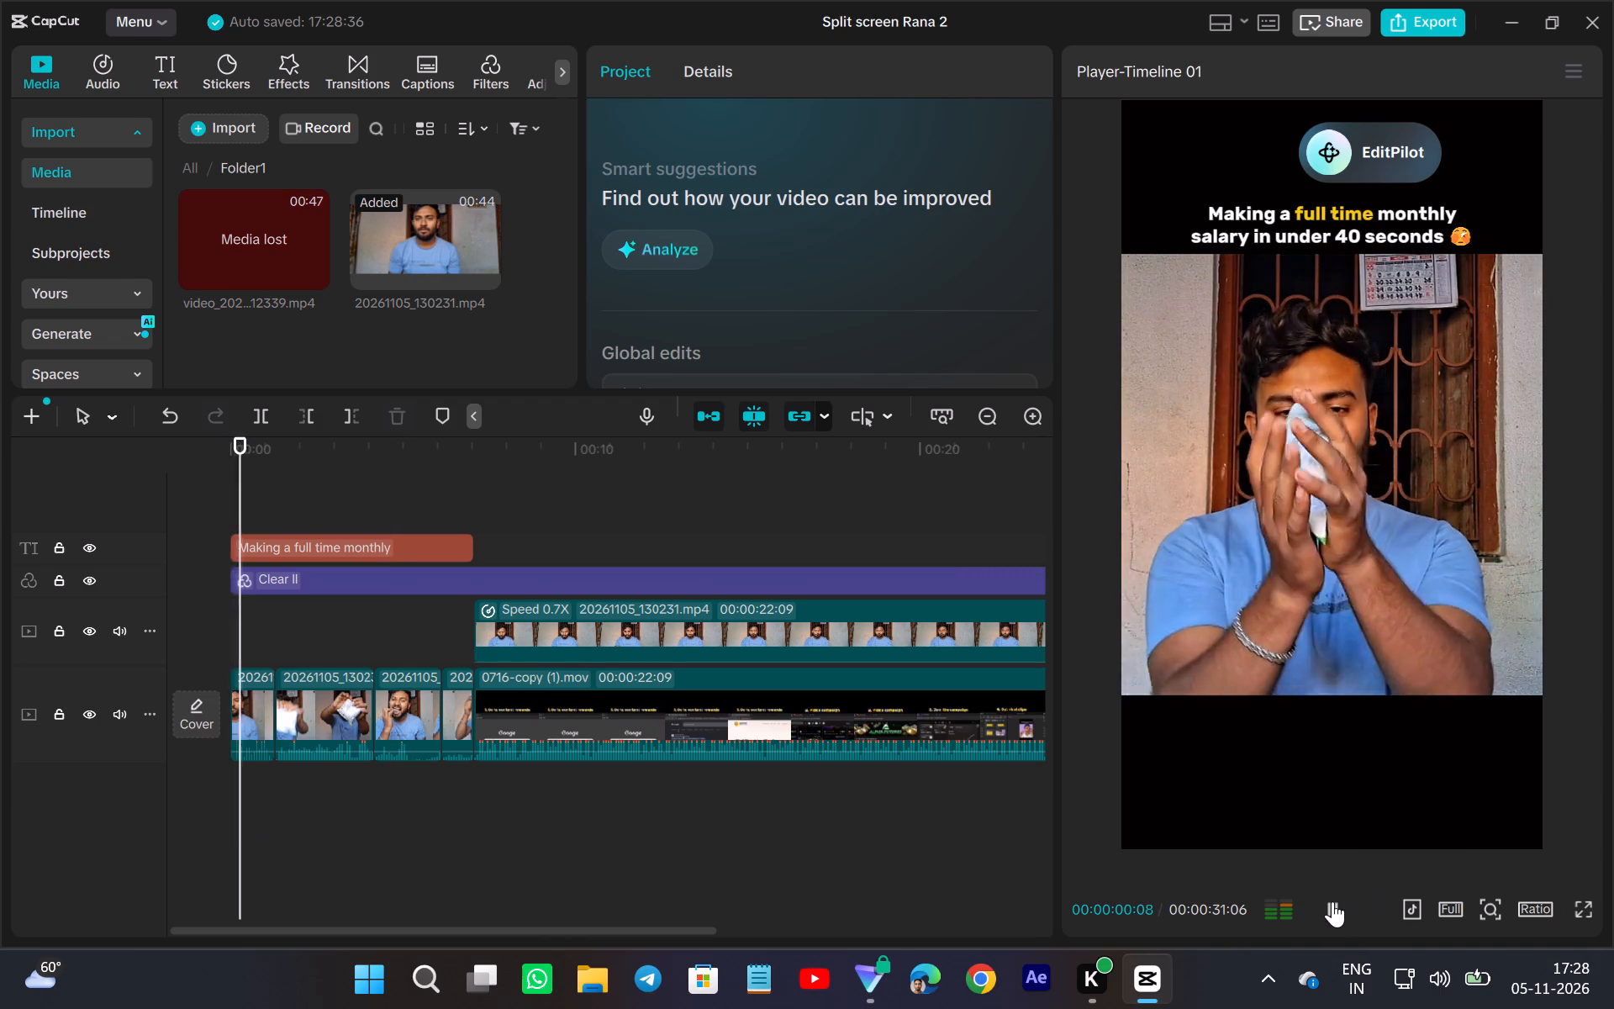
pyautogui.click(724, 799)
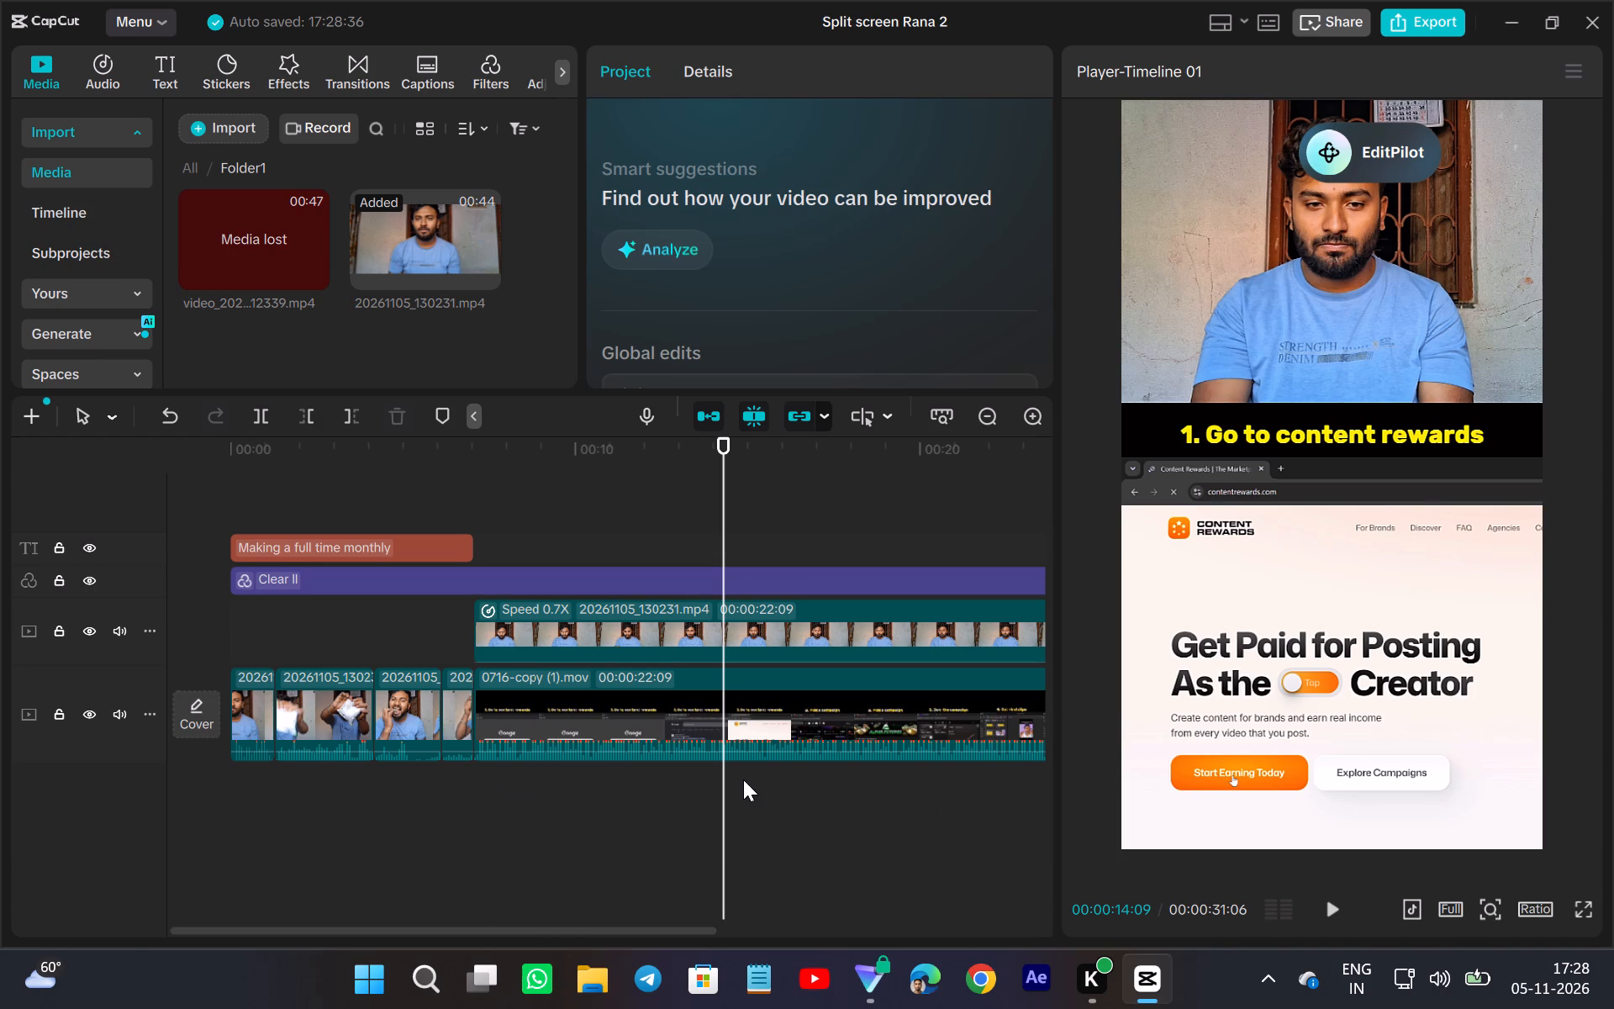
# Delete the lost 47-second video file from the project's Folder1 media.
pyautogui.rightClick(254, 240)
pyautogui.click(376, 304)
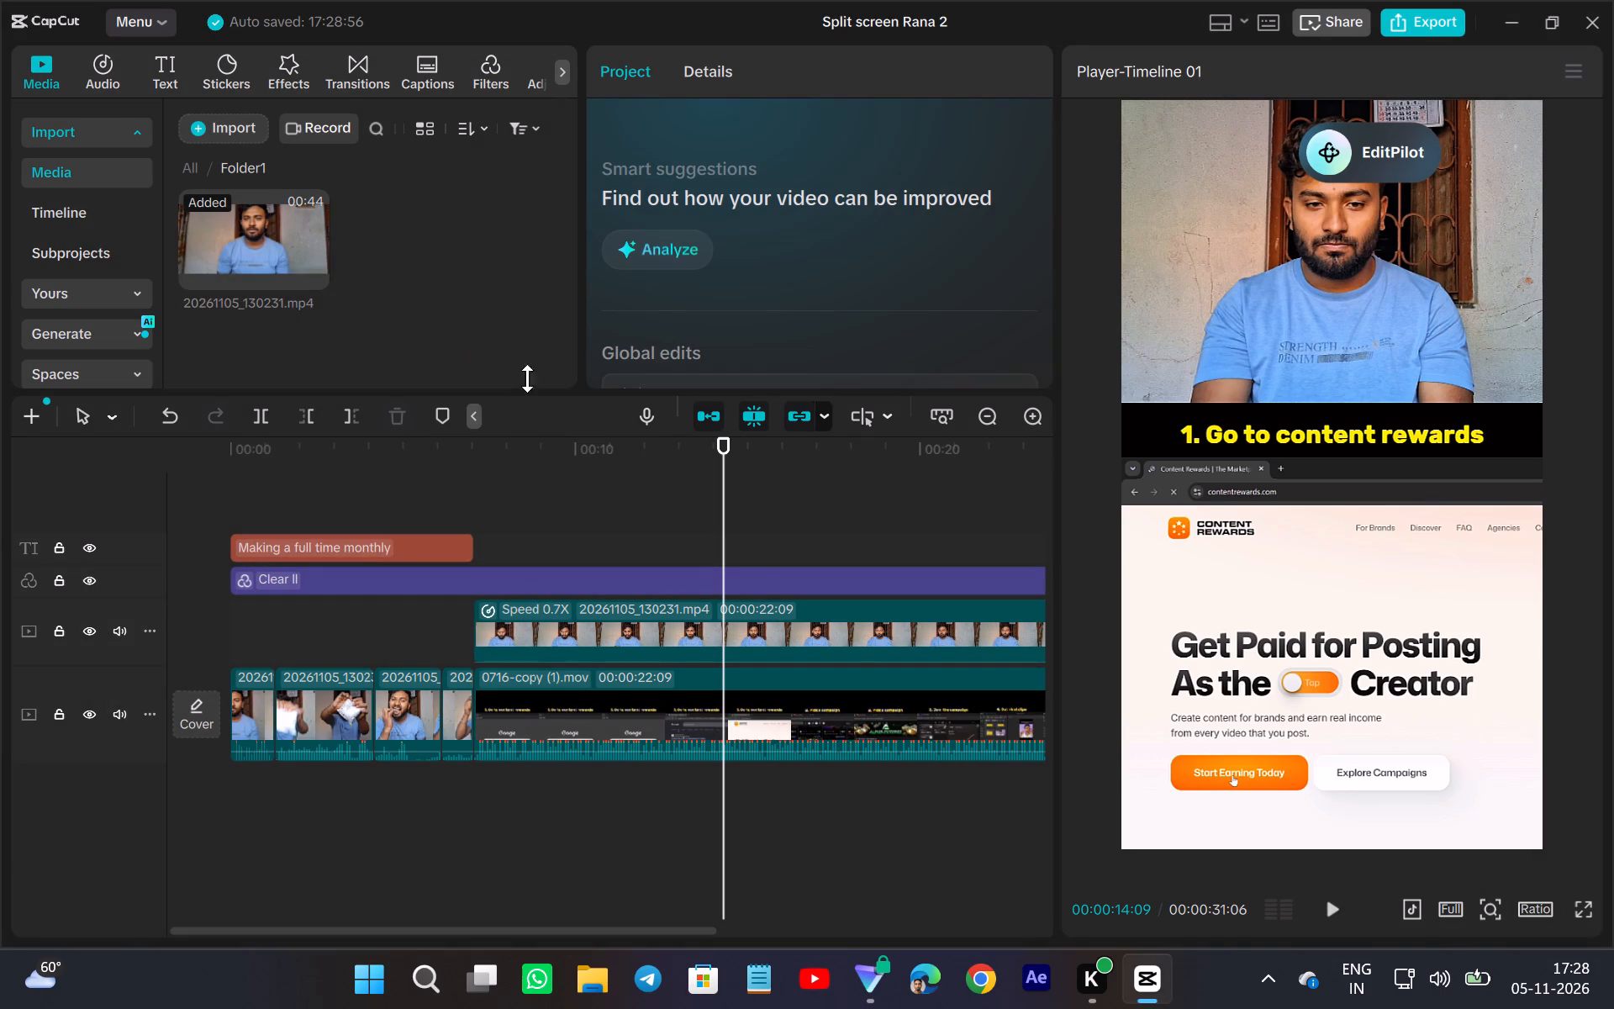
# Shift the ending clip horizontally to X 74, keeping Y at 0, so the raised hand fits in the frame.
pyautogui.hscroll(-1, 824, 782)
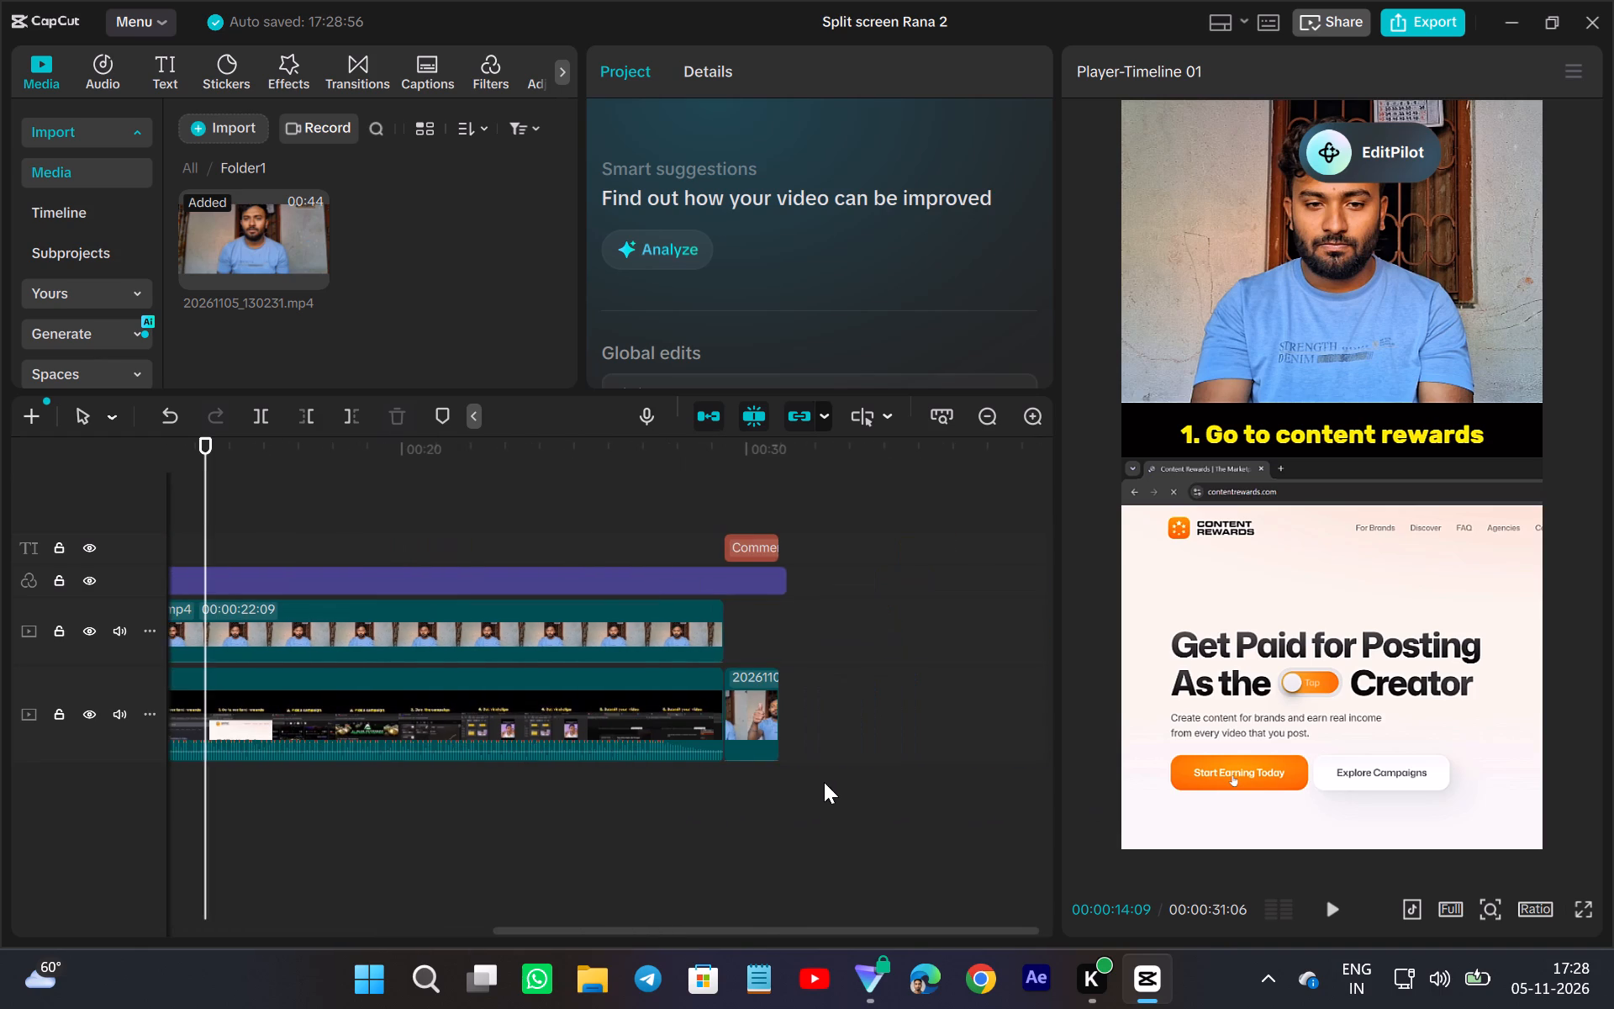
pyautogui.hscroll(-1, 824, 782)
pyautogui.click(784, 622)
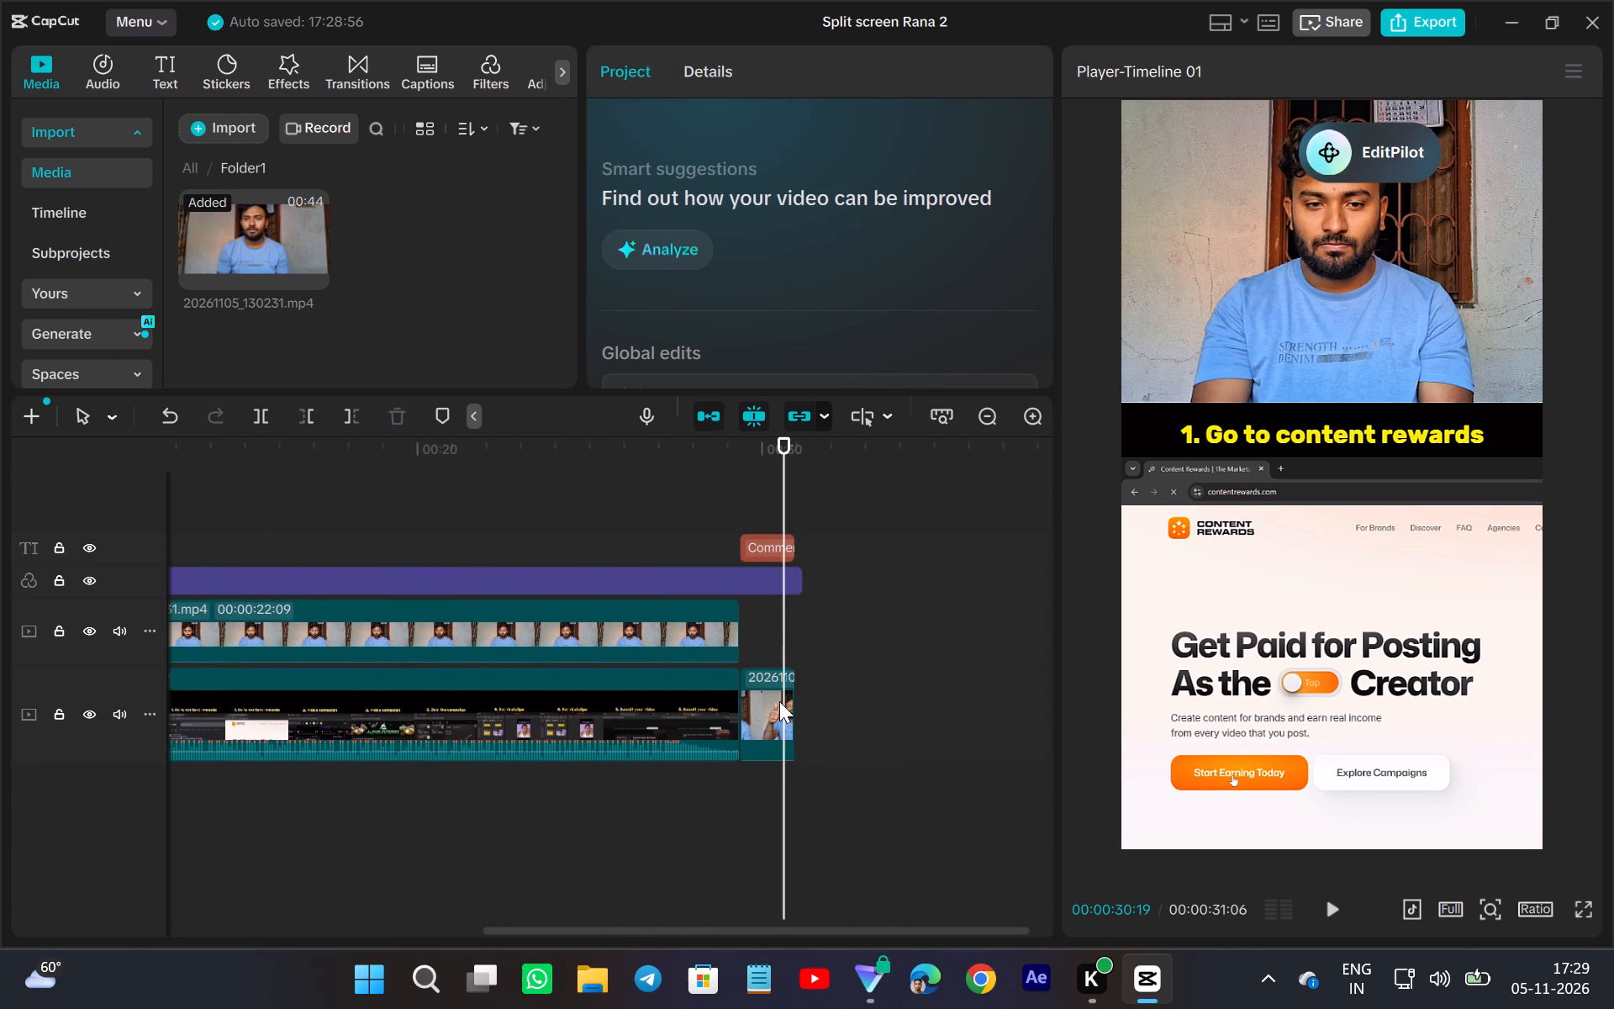
pyautogui.click(779, 701)
pyautogui.moveTo(1200, 556); pyautogui.dragTo(1224, 557)
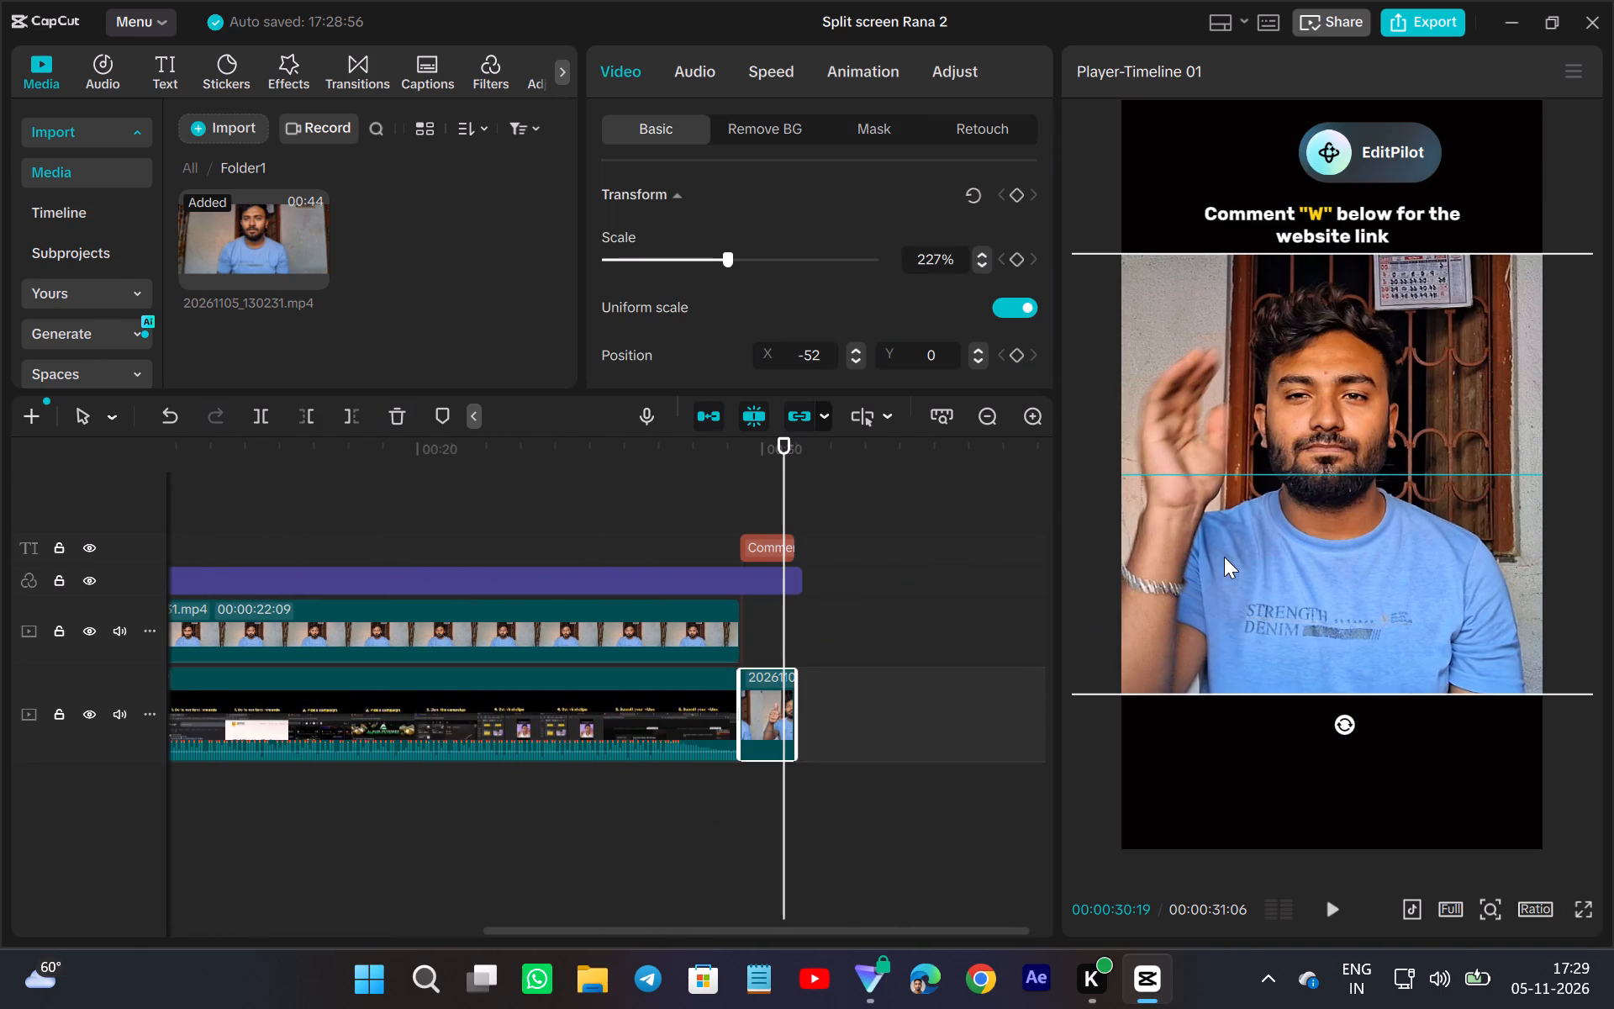
pyautogui.moveTo(1224, 557); pyautogui.dragTo(1226, 558)
pyautogui.click(761, 576)
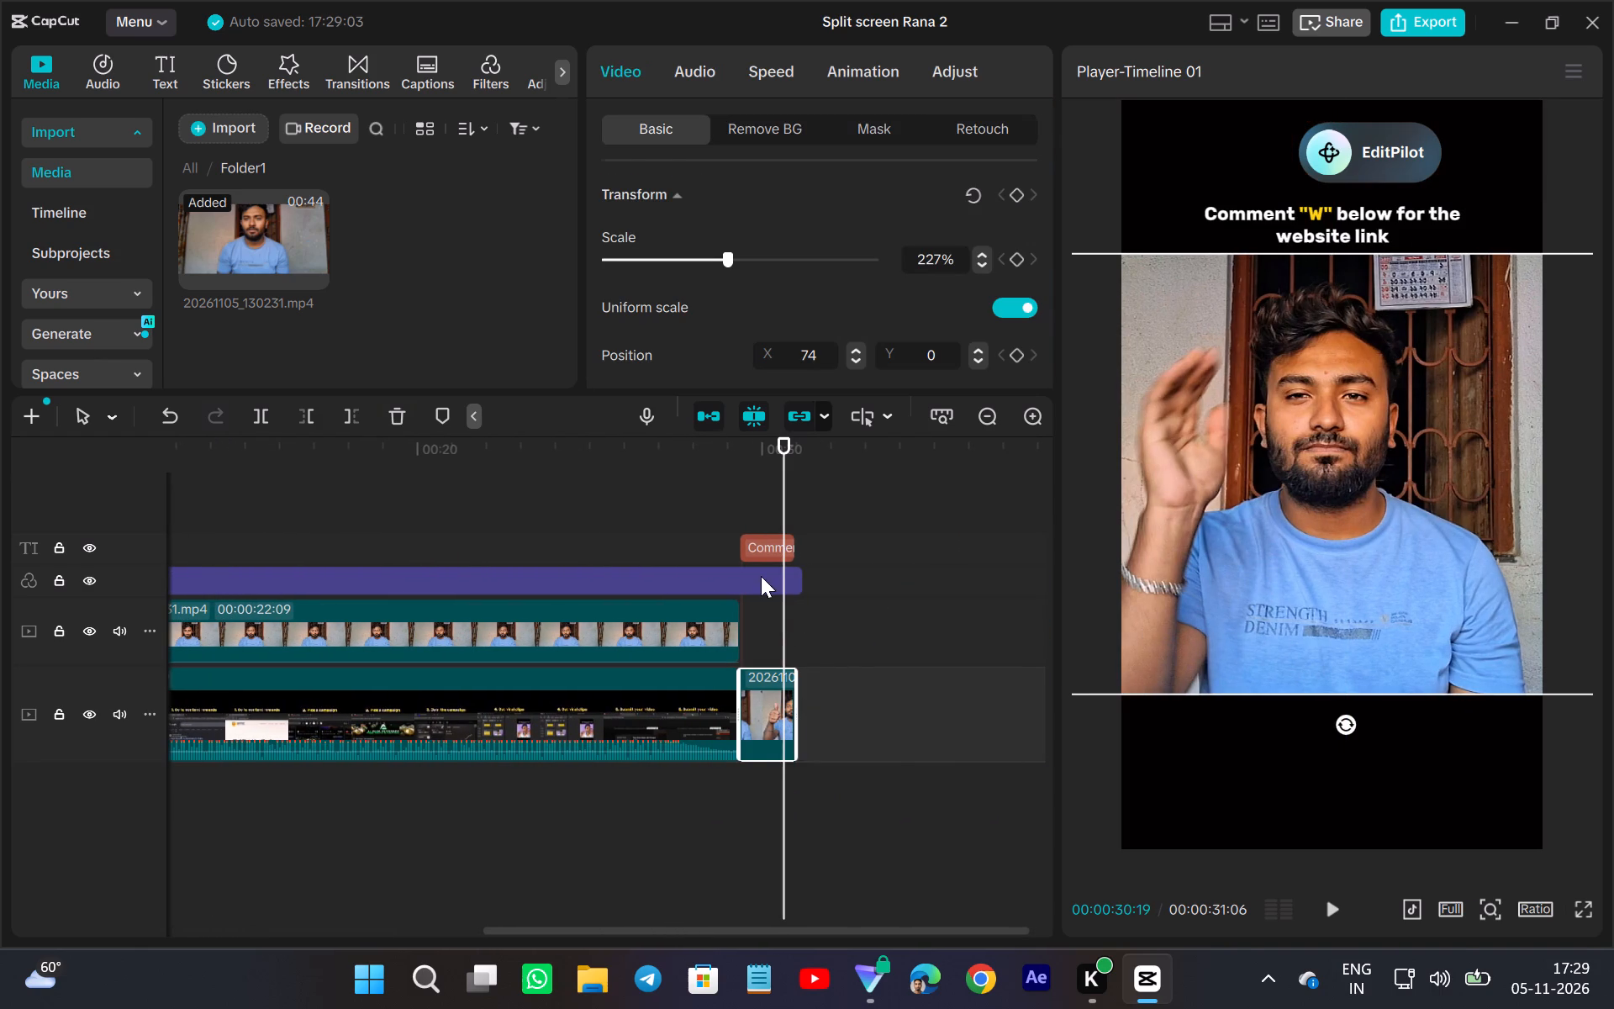
# Trim the end of the Clear II filter so it finishes together with the ending clip.
pyautogui.moveTo(804, 573); pyautogui.dragTo(789, 600)
# Scrub across the opening clips and the start of the split-screen section to check the transition between them.
pyautogui.keyDown('ctrl'); pyautogui.scroll(-2, 637, 646); pyautogui.keyUp('ctrl')
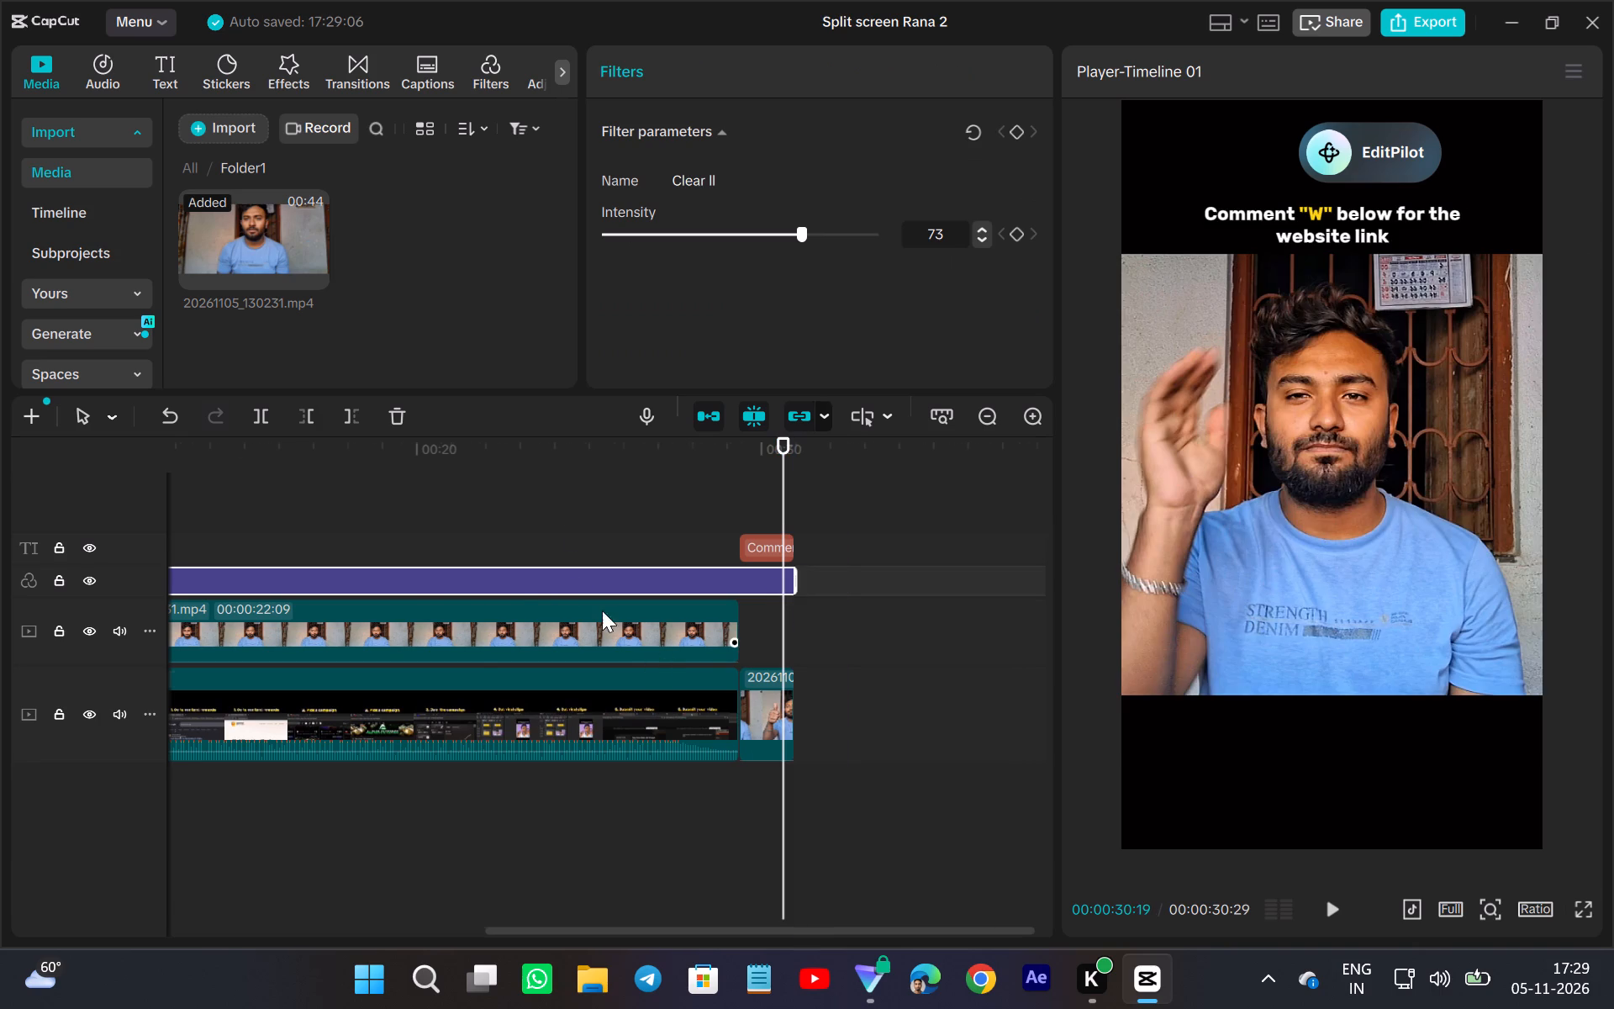
pyautogui.keyDown('ctrl'); pyautogui.scroll(-3, 602, 610); pyautogui.keyUp('ctrl')
pyautogui.click(564, 526)
pyautogui.click(279, 505)
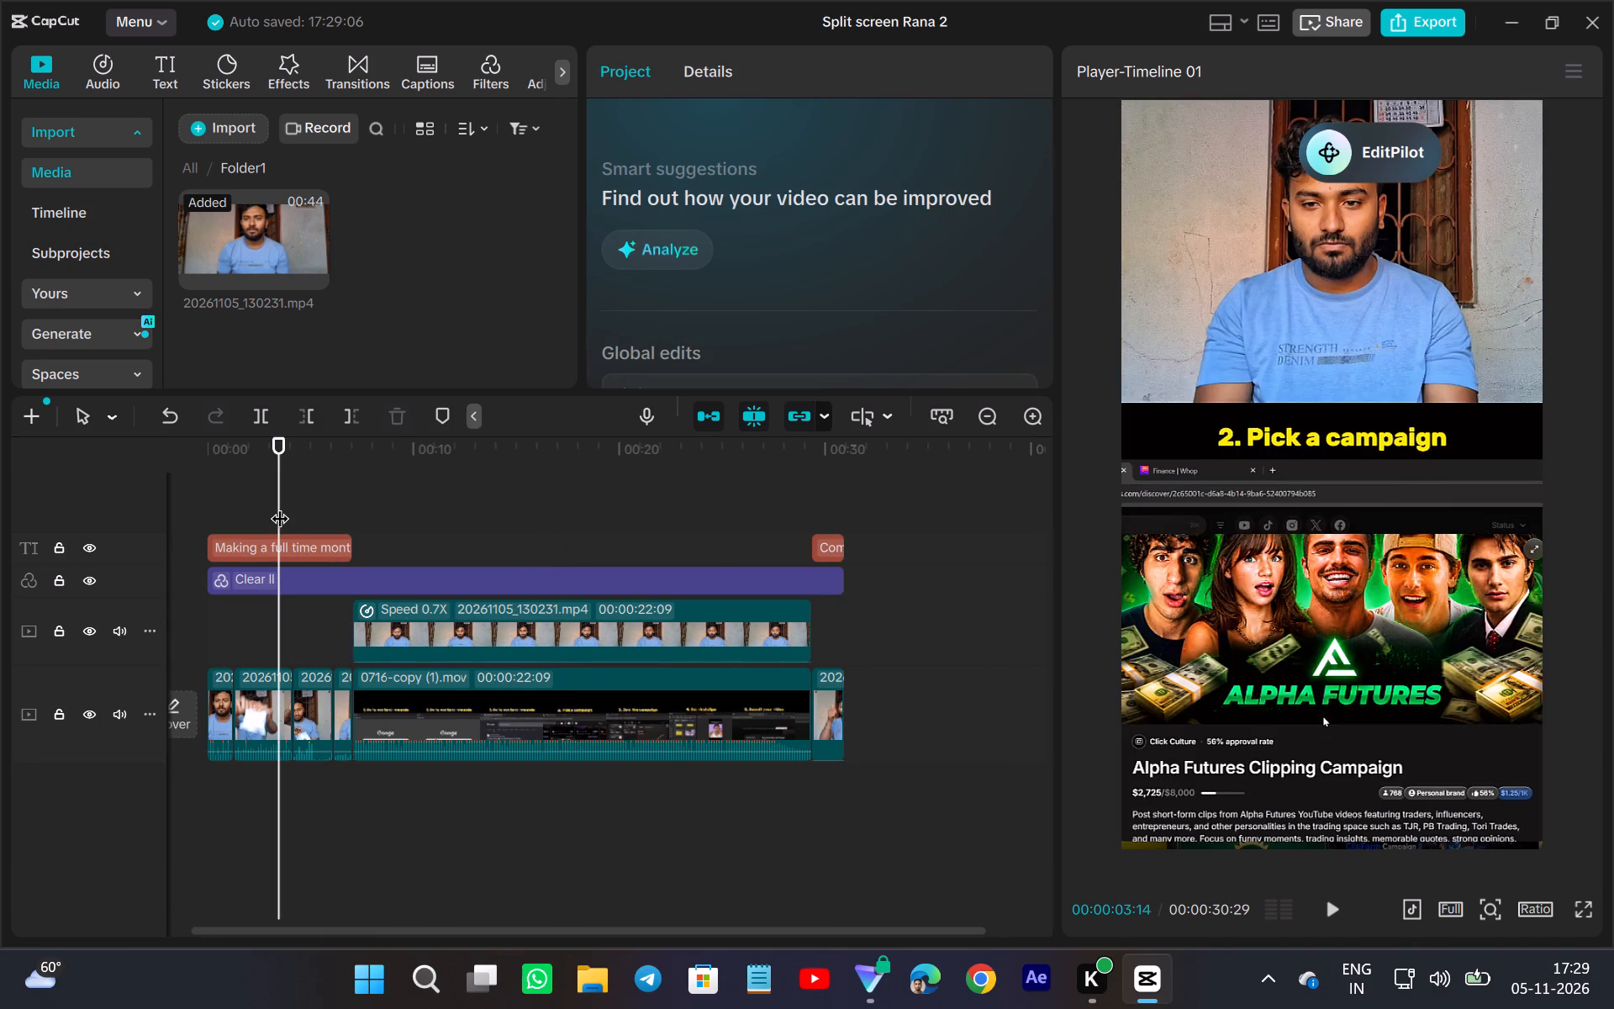
pyautogui.moveTo(279, 505); pyautogui.dragTo(348, 643)
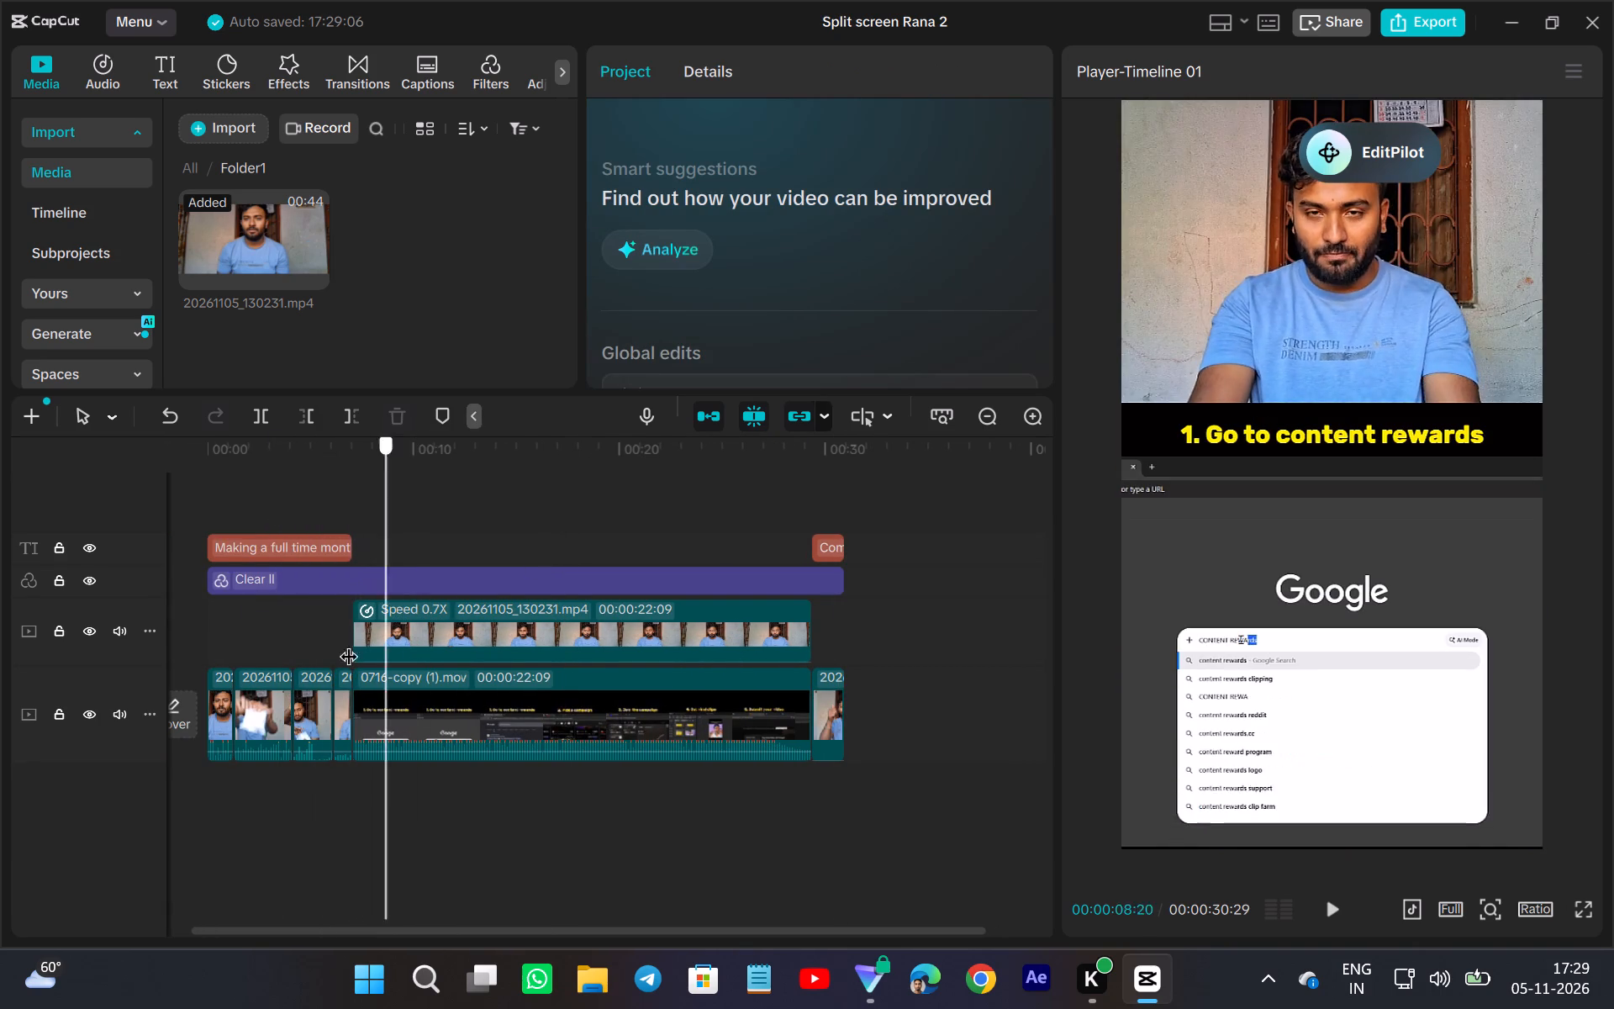
pyautogui.moveTo(348, 643); pyautogui.dragTo(384, 723)
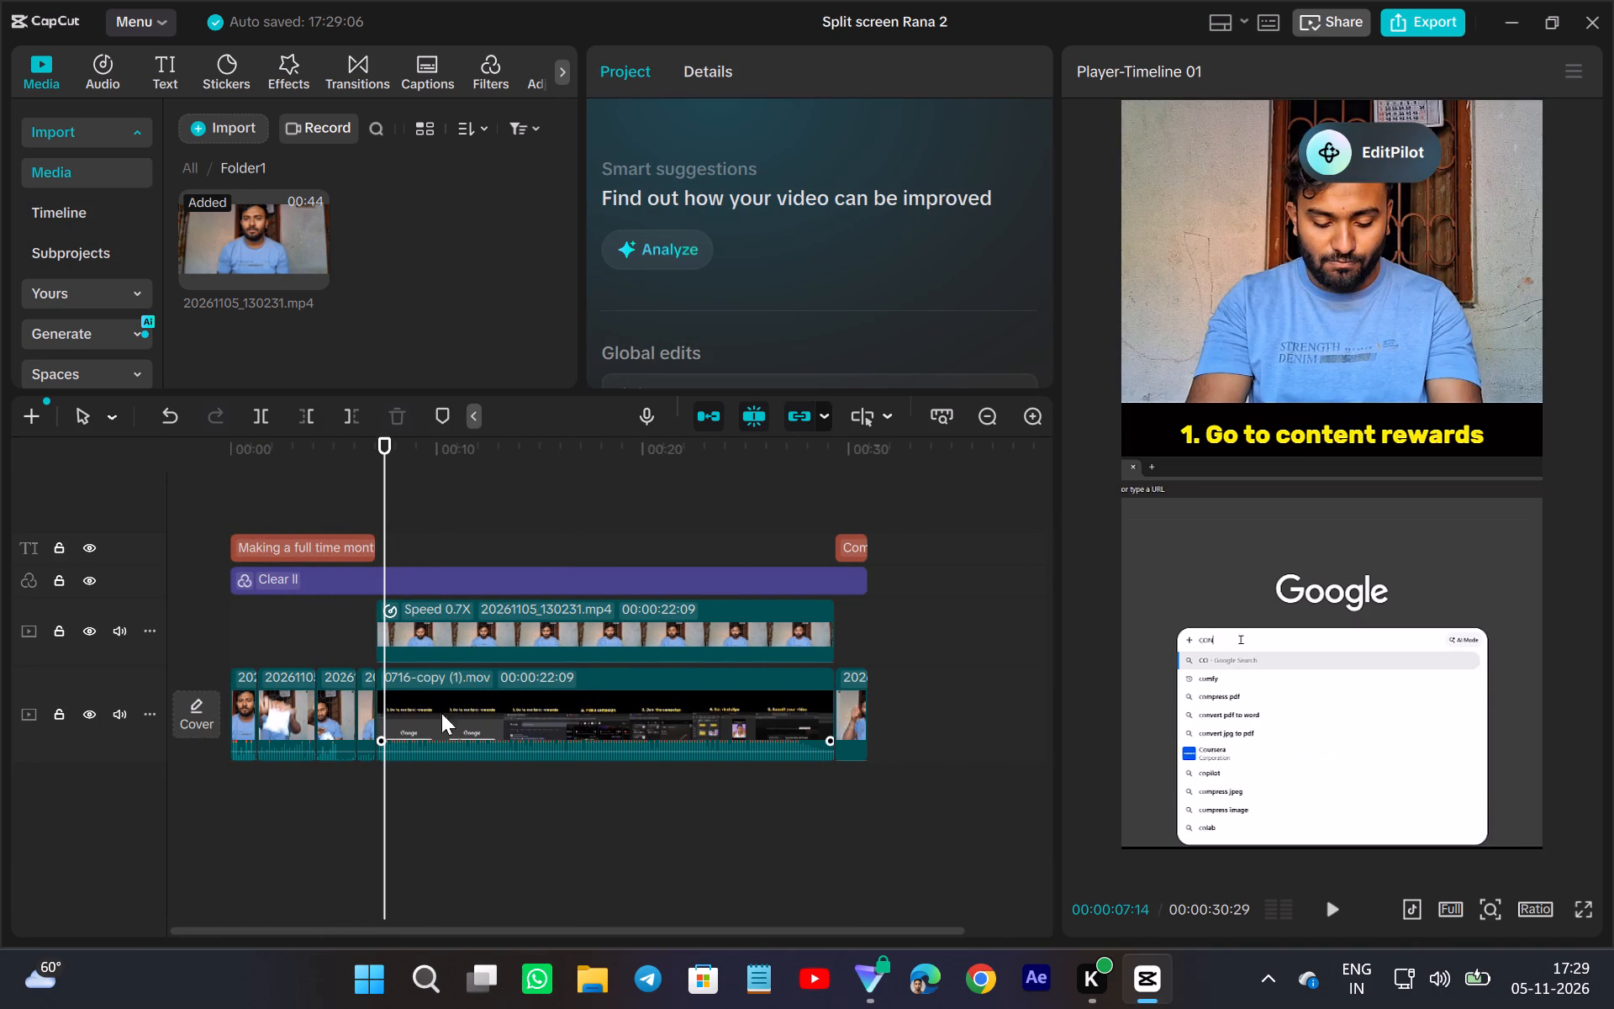
# Export the video as Split screen Rana 2 at 1080P, H.264, mp4 and 30fps, and skip sharing it online.
pyautogui.click(1416, 22)
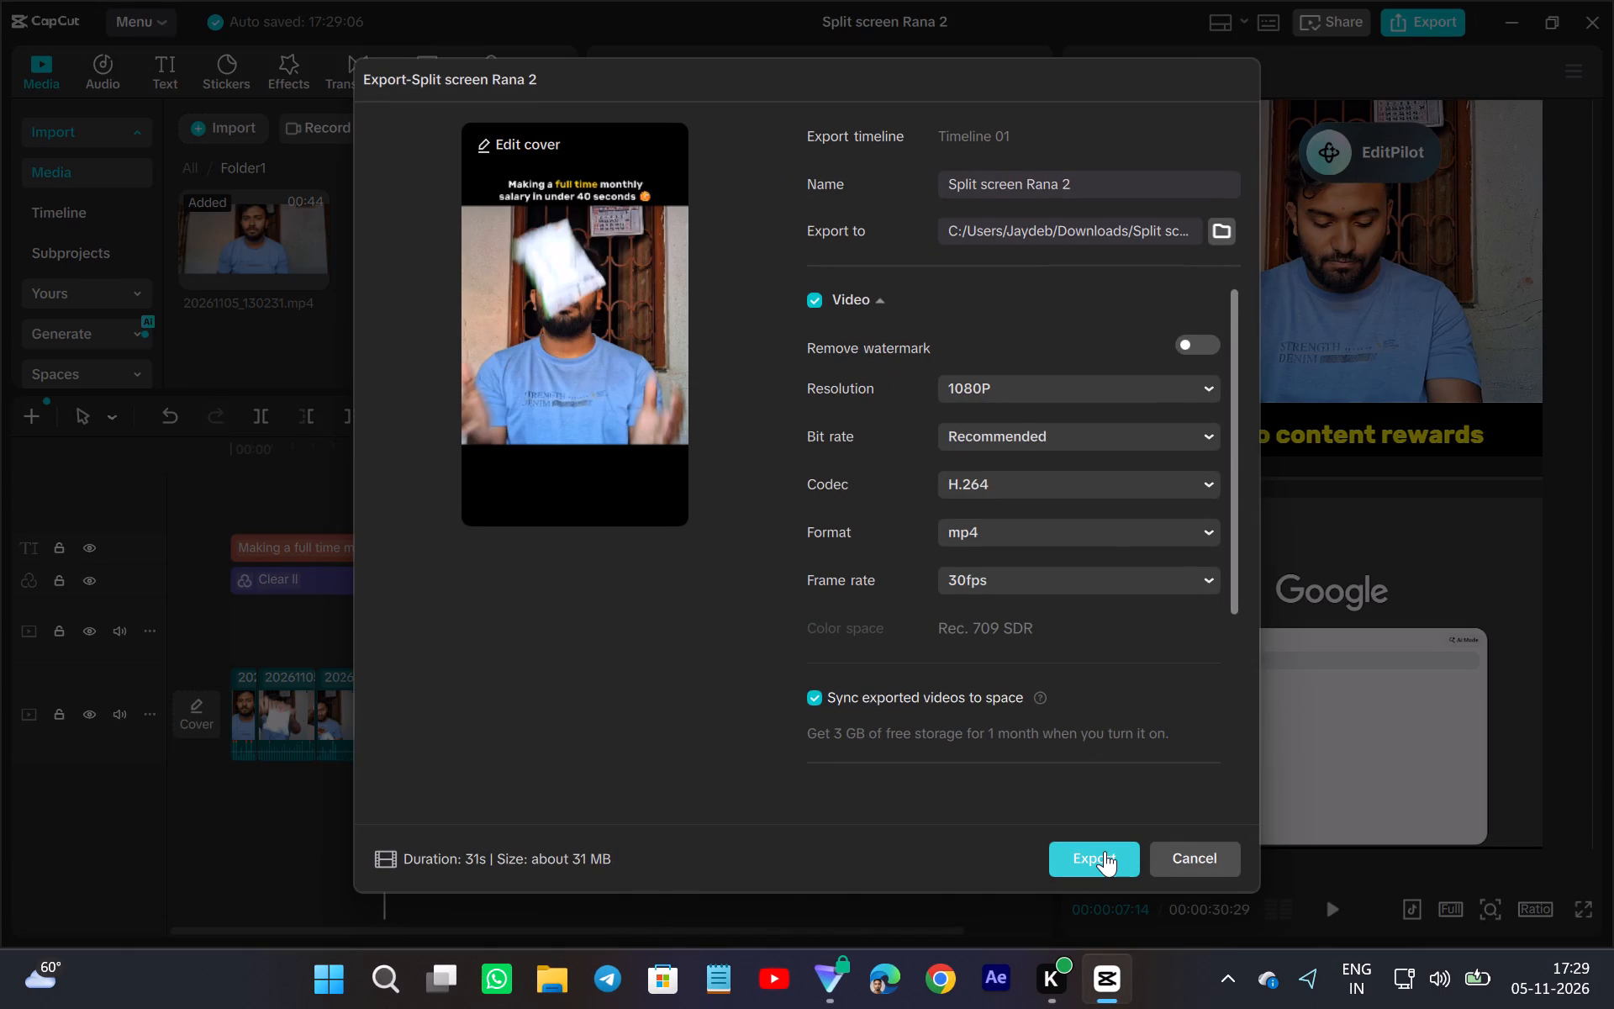
pyautogui.click(1105, 851)
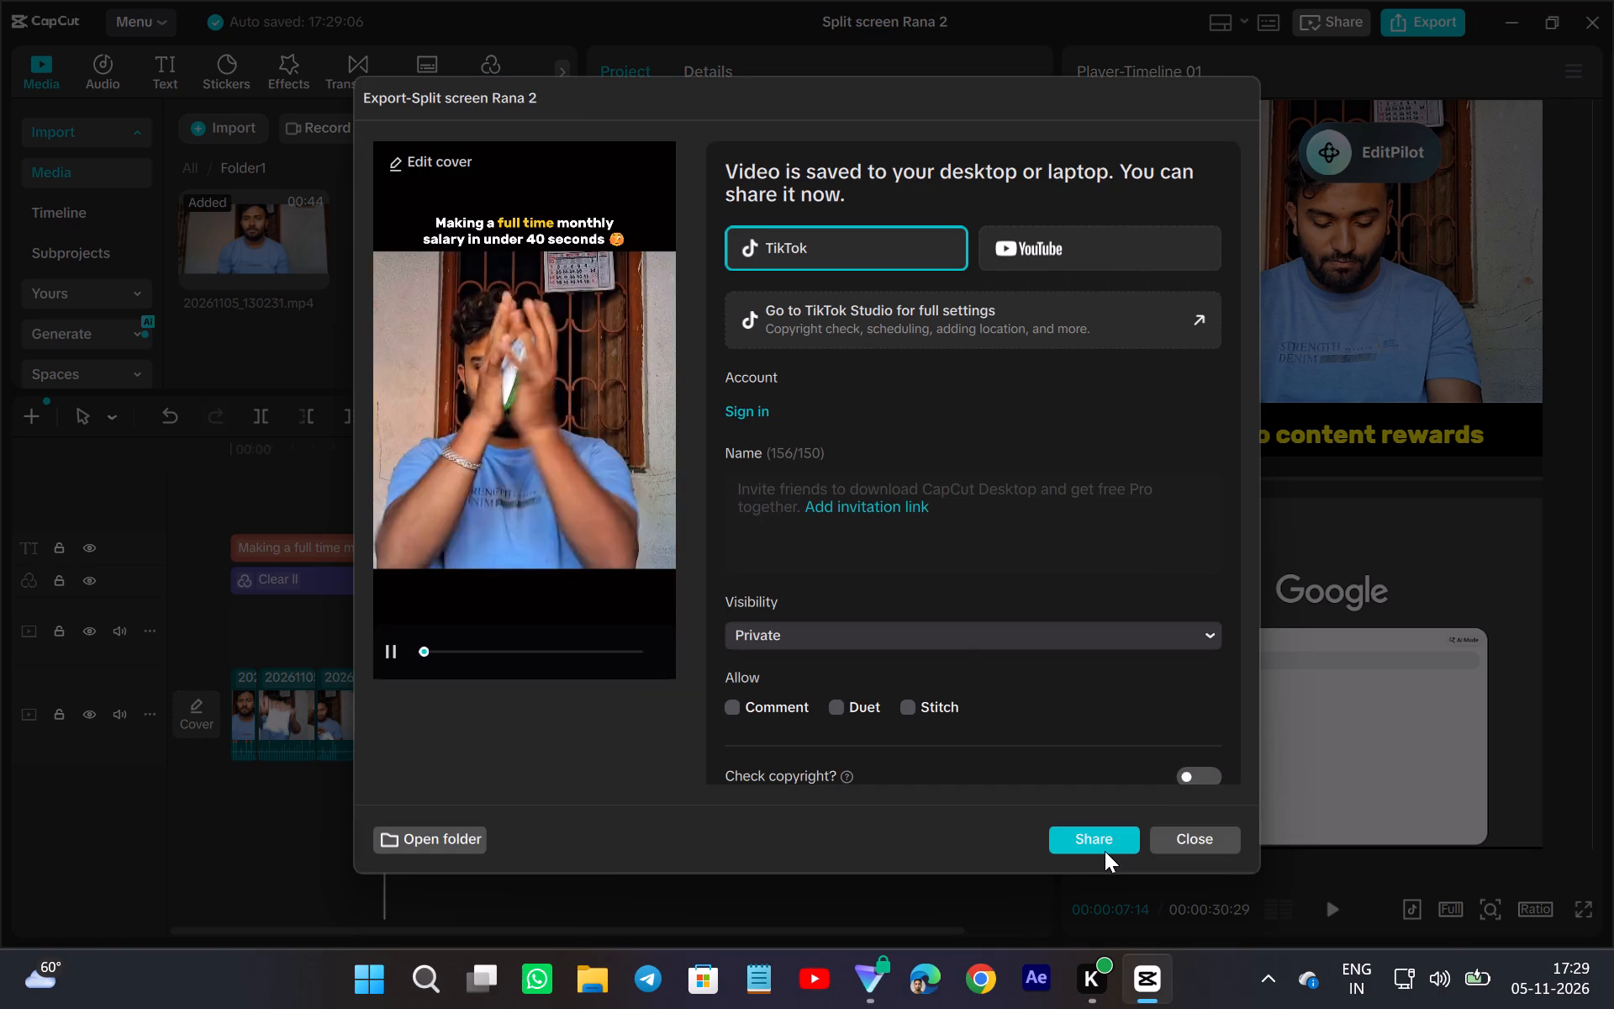
pyautogui.click(1163, 828)
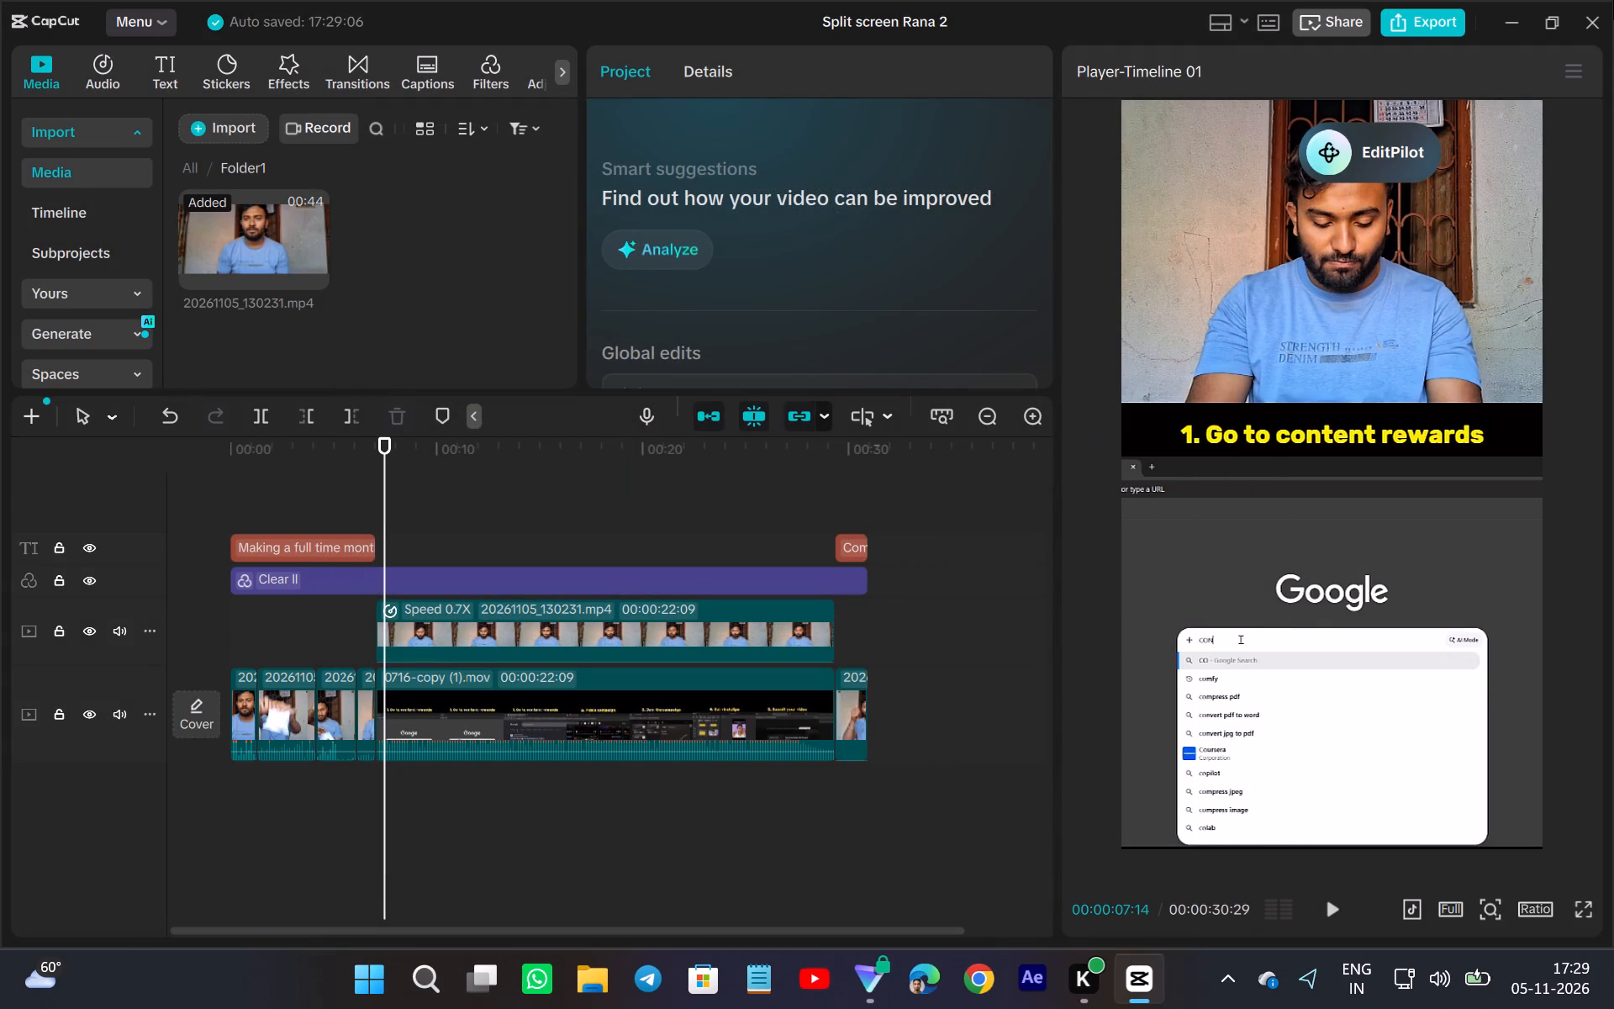
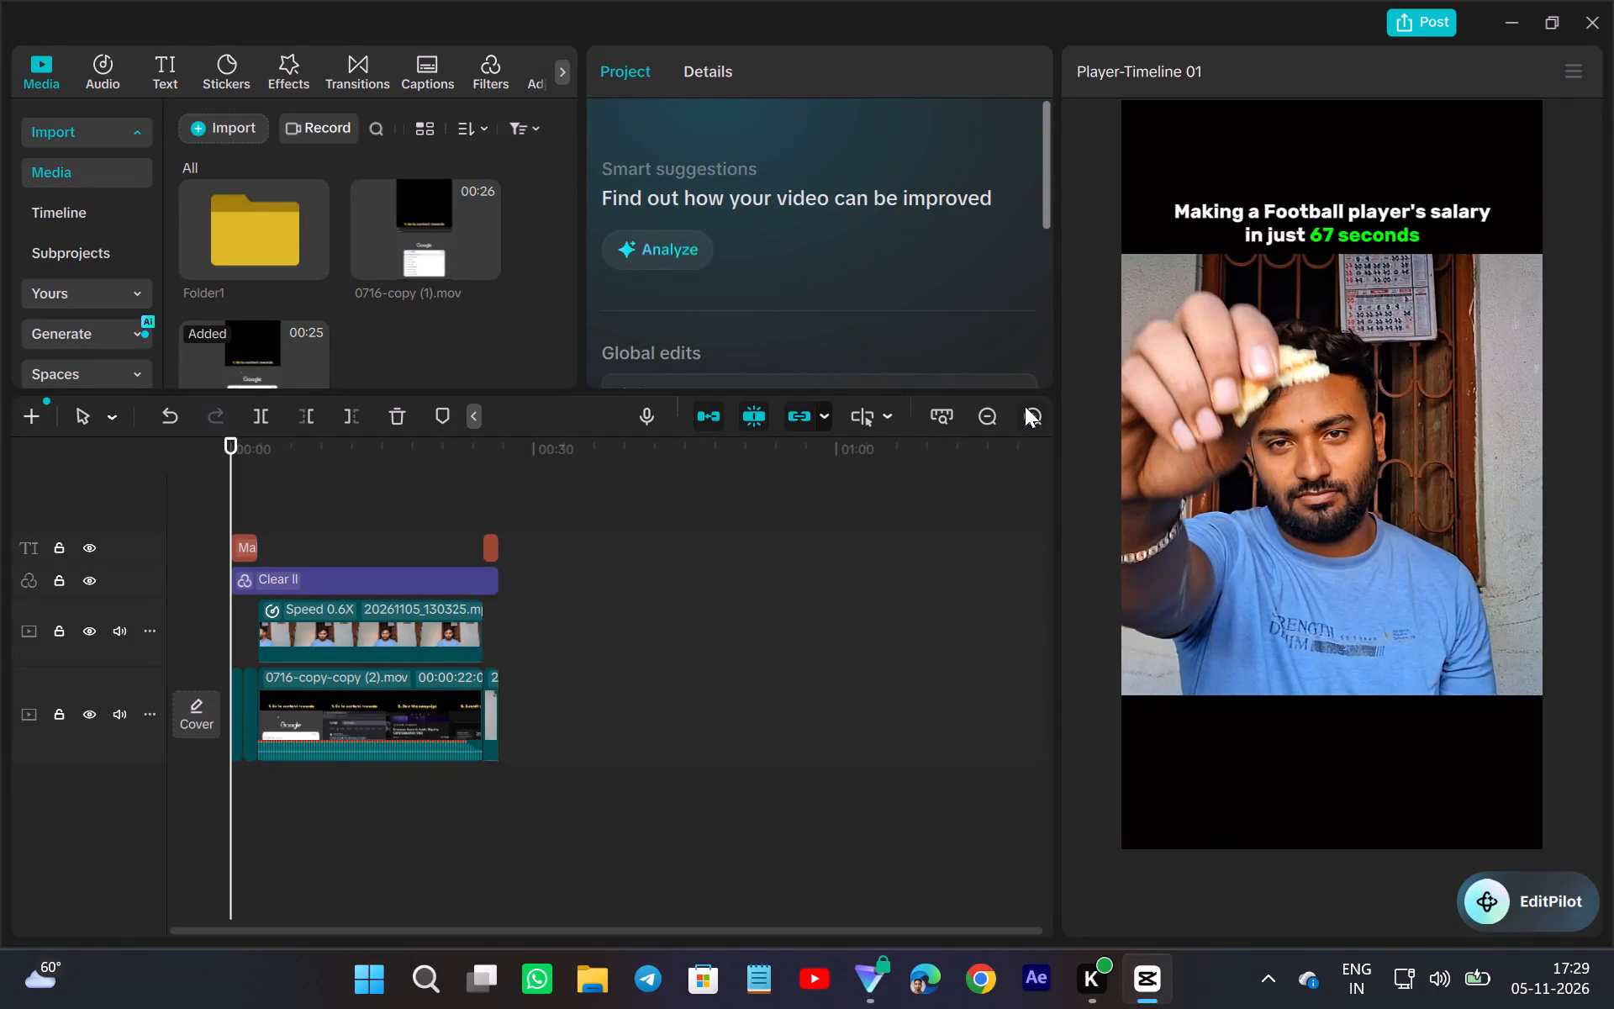
# Shift the first opening clip horizontally to X 110, keeping Y at 0, so the raised hand fits in the frame.
pyautogui.tripleClick(1025, 409)
pyautogui.click(307, 825)
pyautogui.moveTo(308, 820); pyautogui.dragTo(290, 844)
pyautogui.click(298, 717)
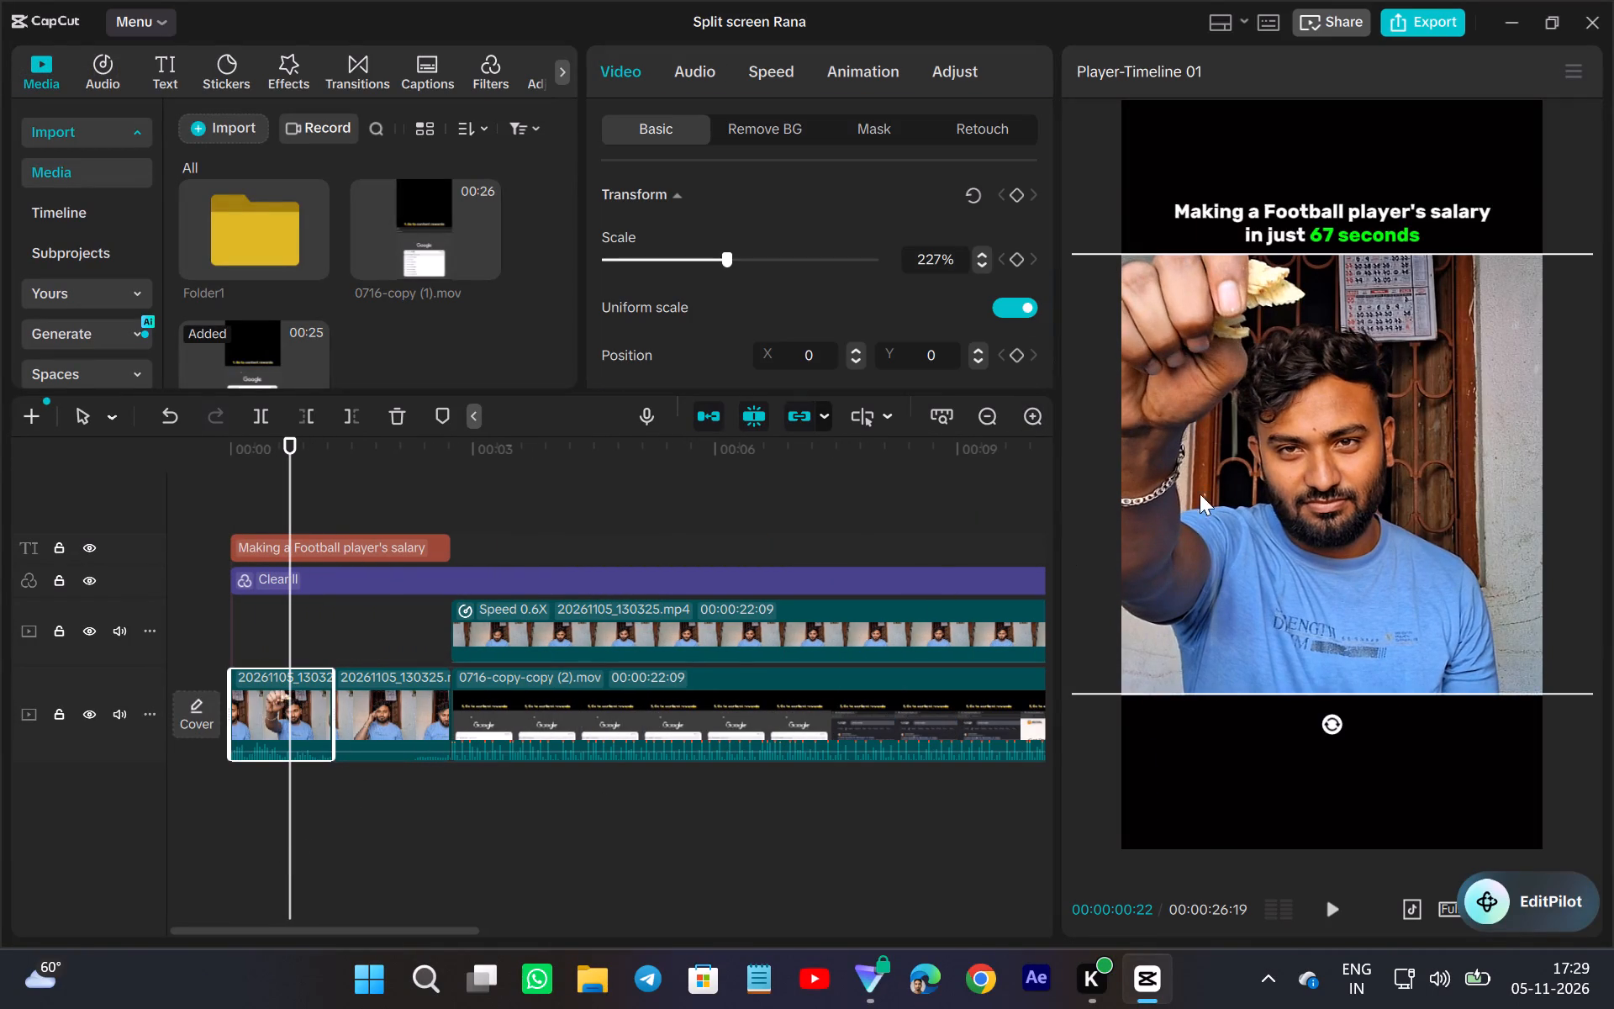
pyautogui.moveTo(1278, 446); pyautogui.dragTo(1300, 452)
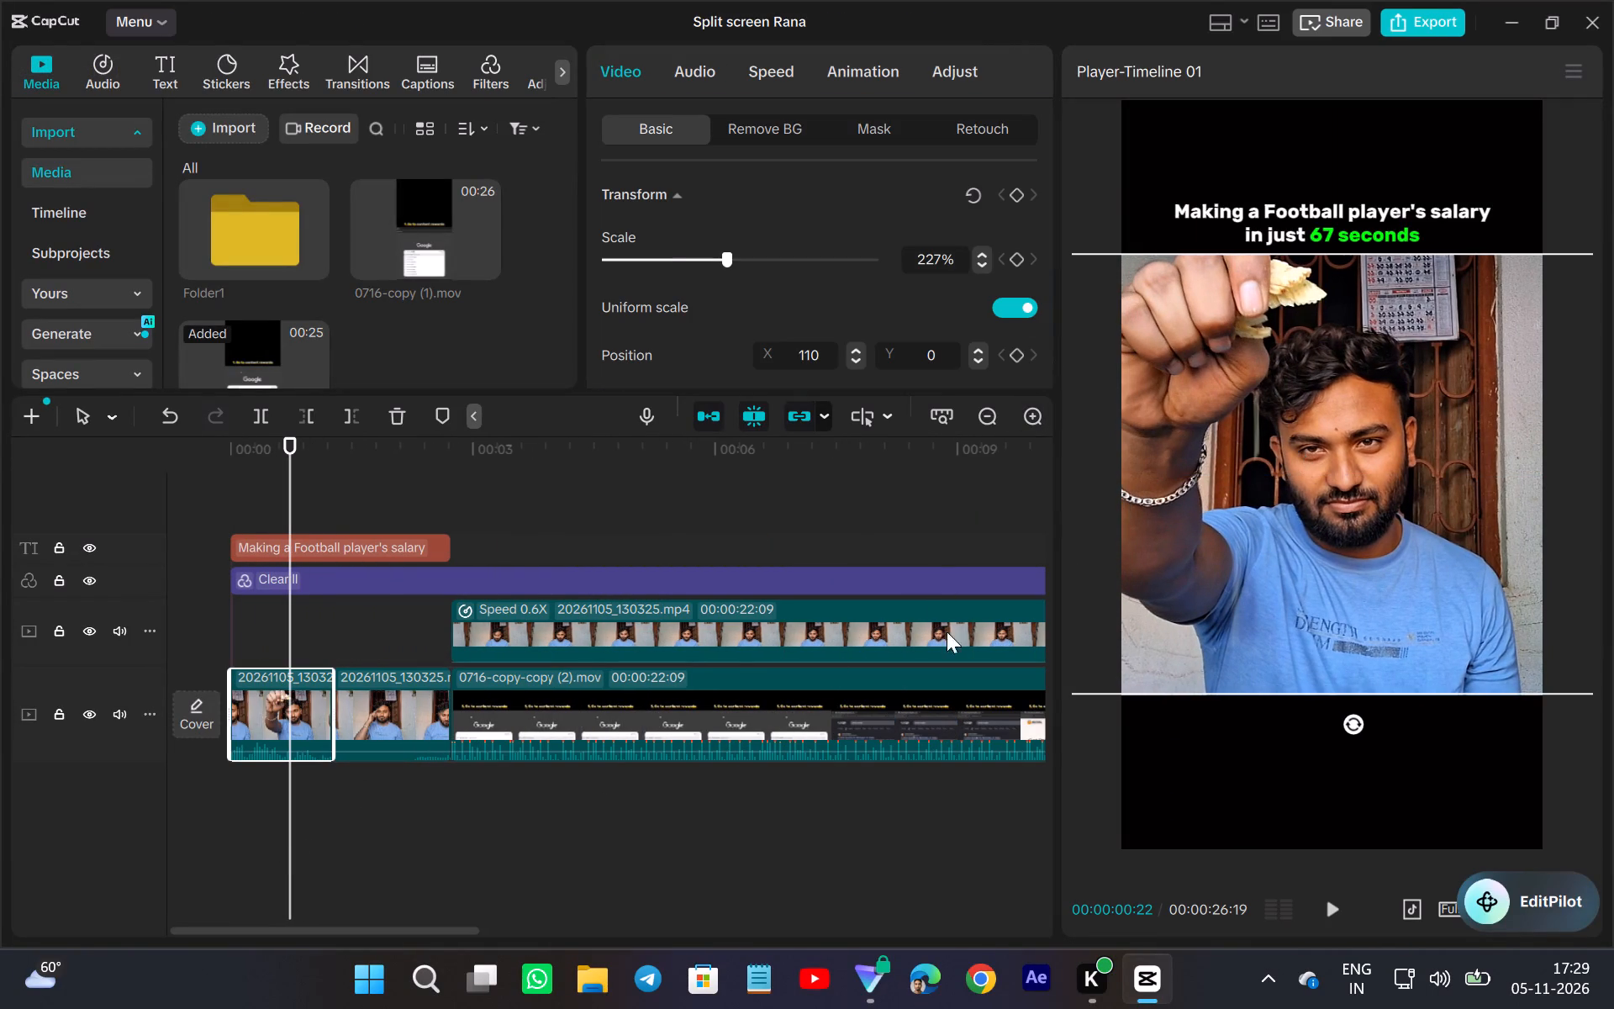
pyautogui.click(390, 771)
pyautogui.click(400, 713)
# Enlarge the overlay clip in the split-screen section to 156% and reposition it to X 68, Y 1232, centring the man in the upper half.
pyautogui.click(616, 875)
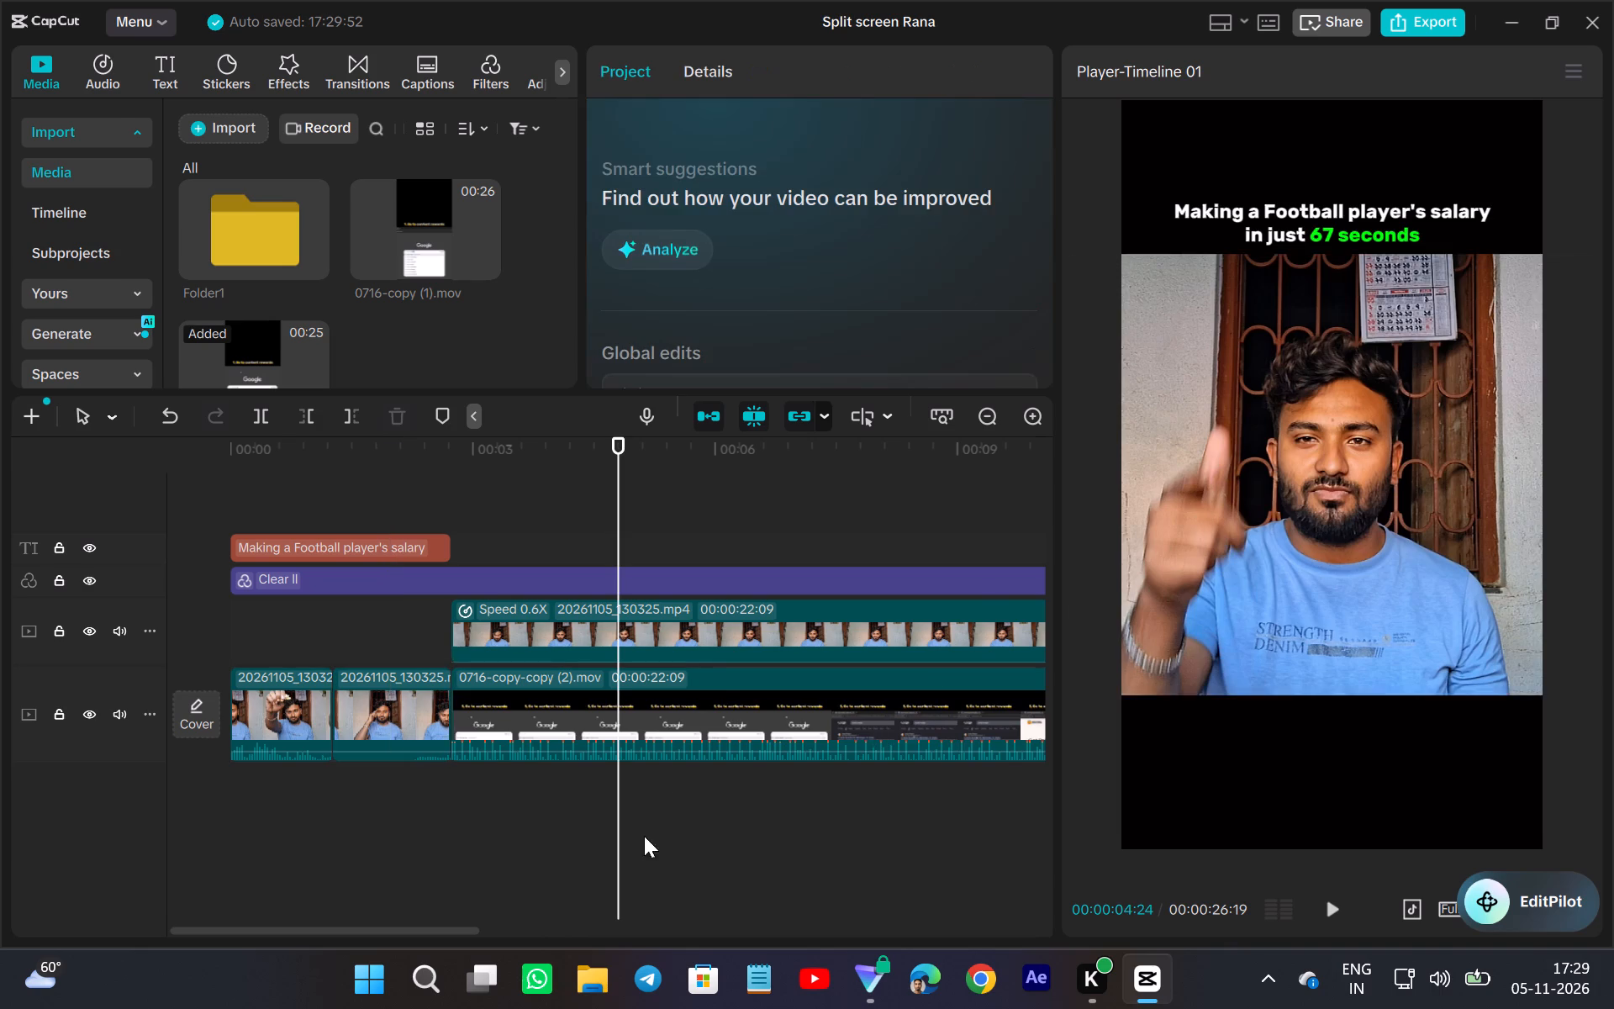
pyautogui.click(740, 625)
pyautogui.moveTo(1567, 357); pyautogui.dragTo(1603, 499)
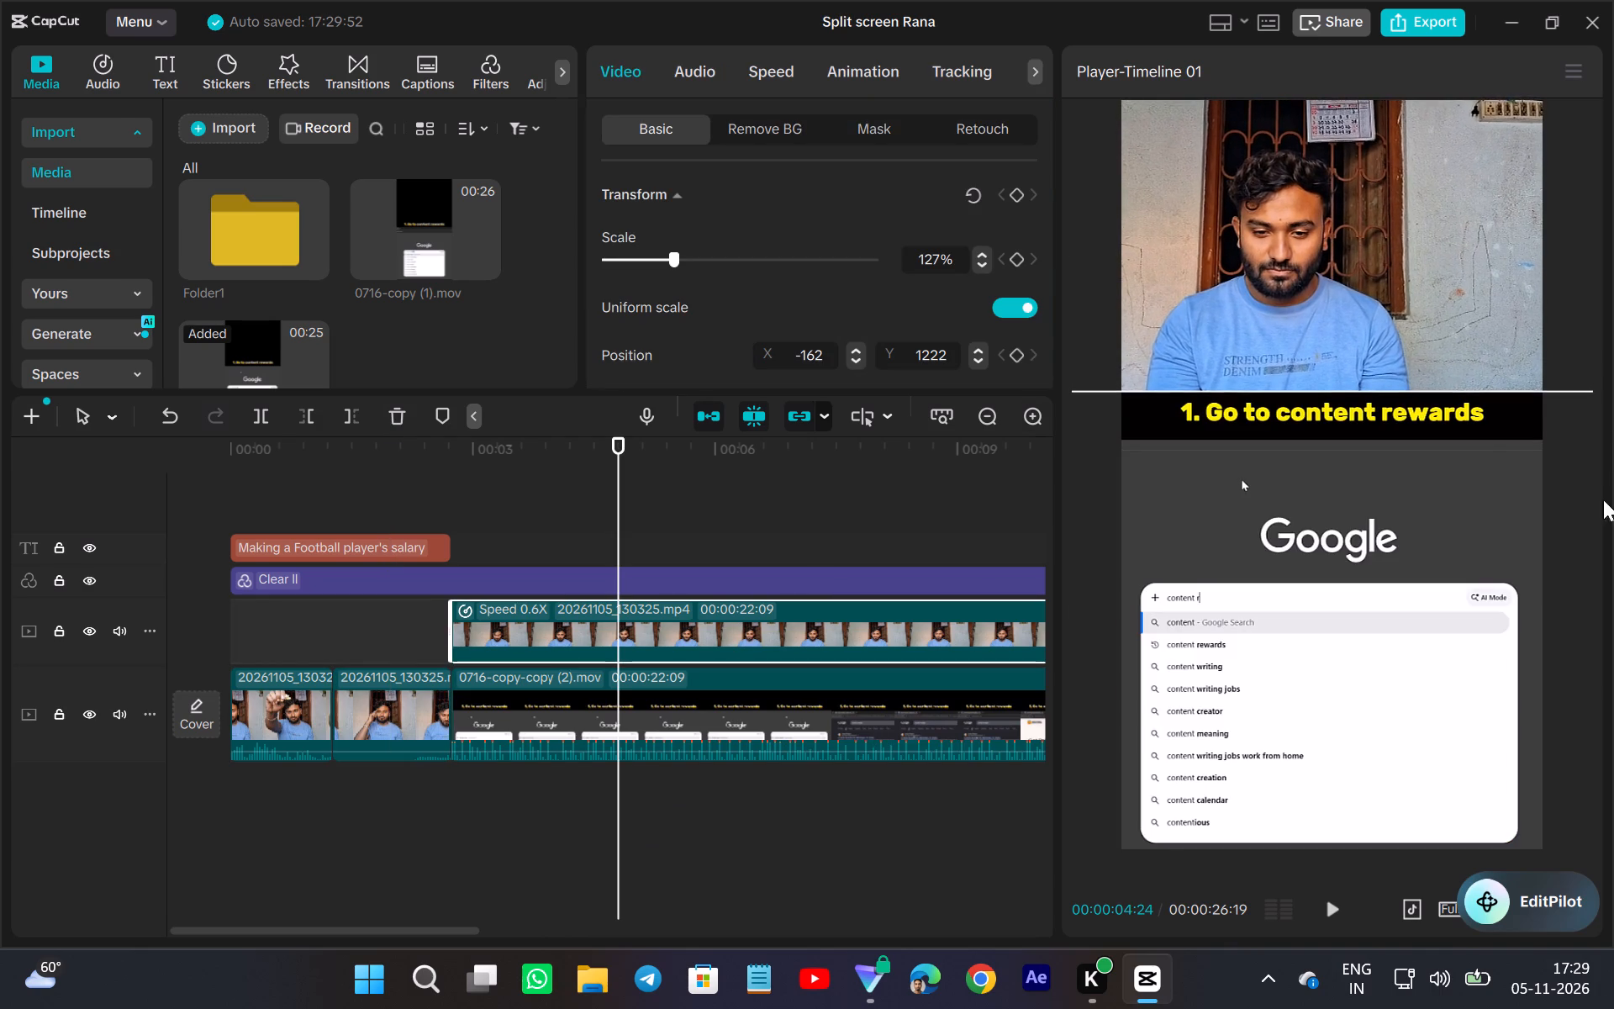
pyautogui.moveTo(1603, 499); pyautogui.dragTo(1595, 498)
pyautogui.moveTo(1329, 303); pyautogui.dragTo(1378, 301)
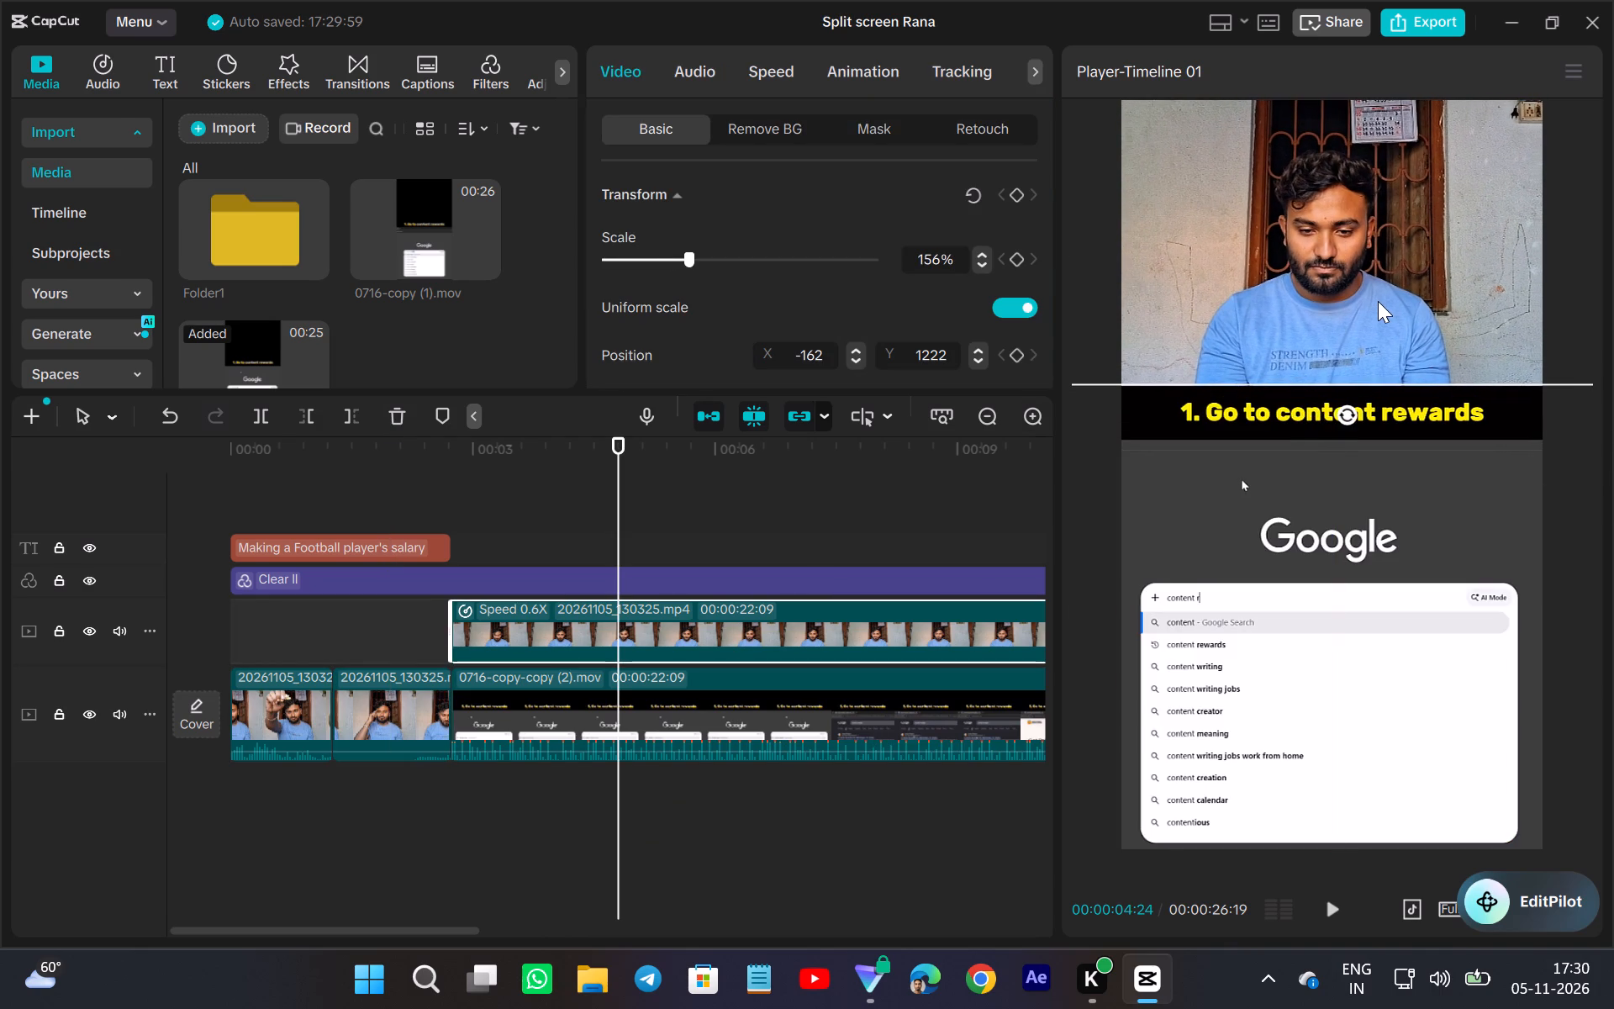
pyautogui.moveTo(1378, 301); pyautogui.dragTo(1374, 301)
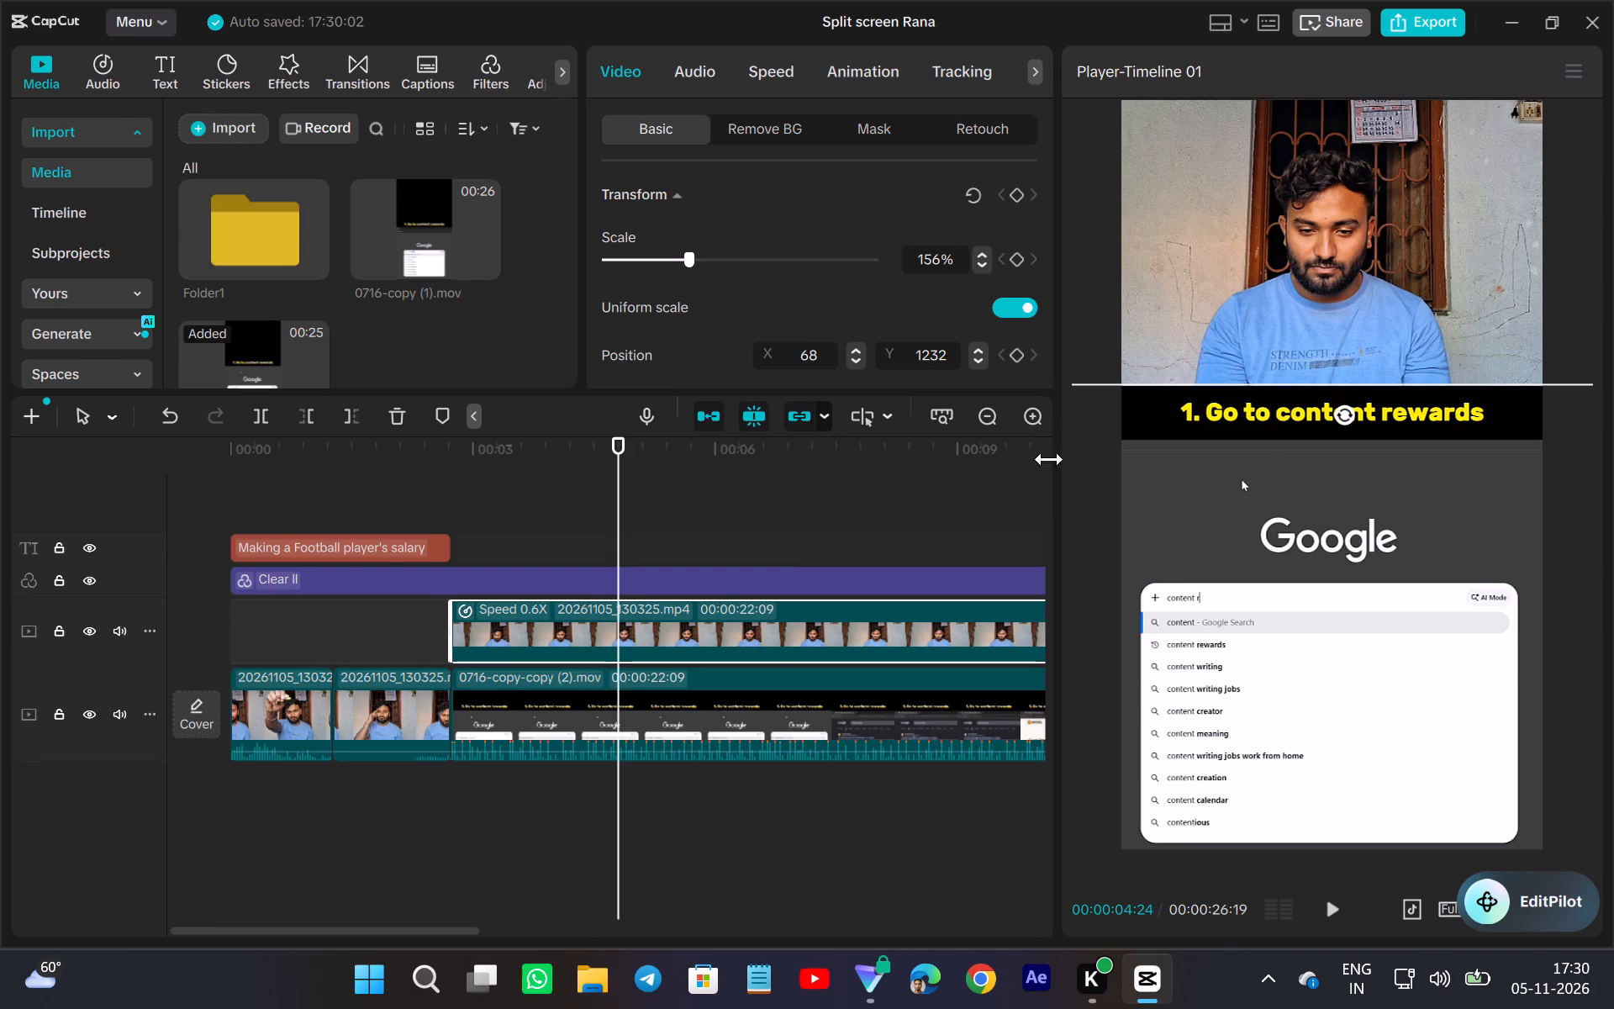
# Scrub through the ending clip with the Comment "W" caption to check its framing up to the last frame.
pyautogui.hscroll(-3, 868, 489)
pyautogui.click(736, 627)
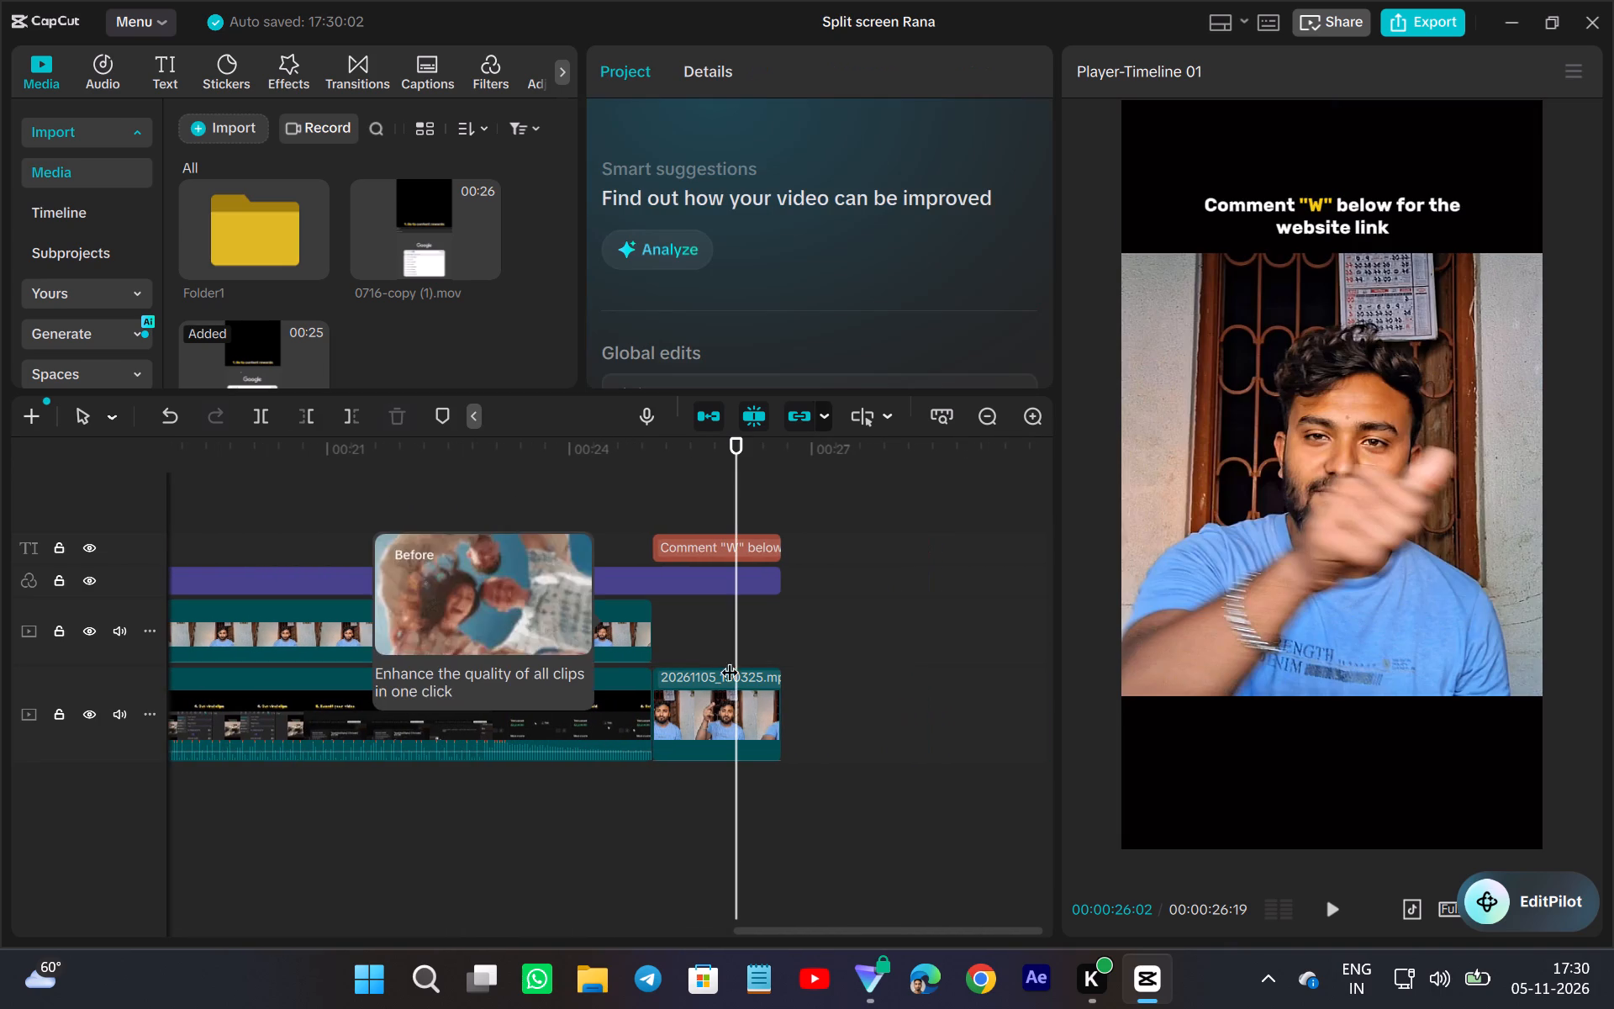
pyautogui.moveTo(733, 626); pyautogui.dragTo(706, 654)
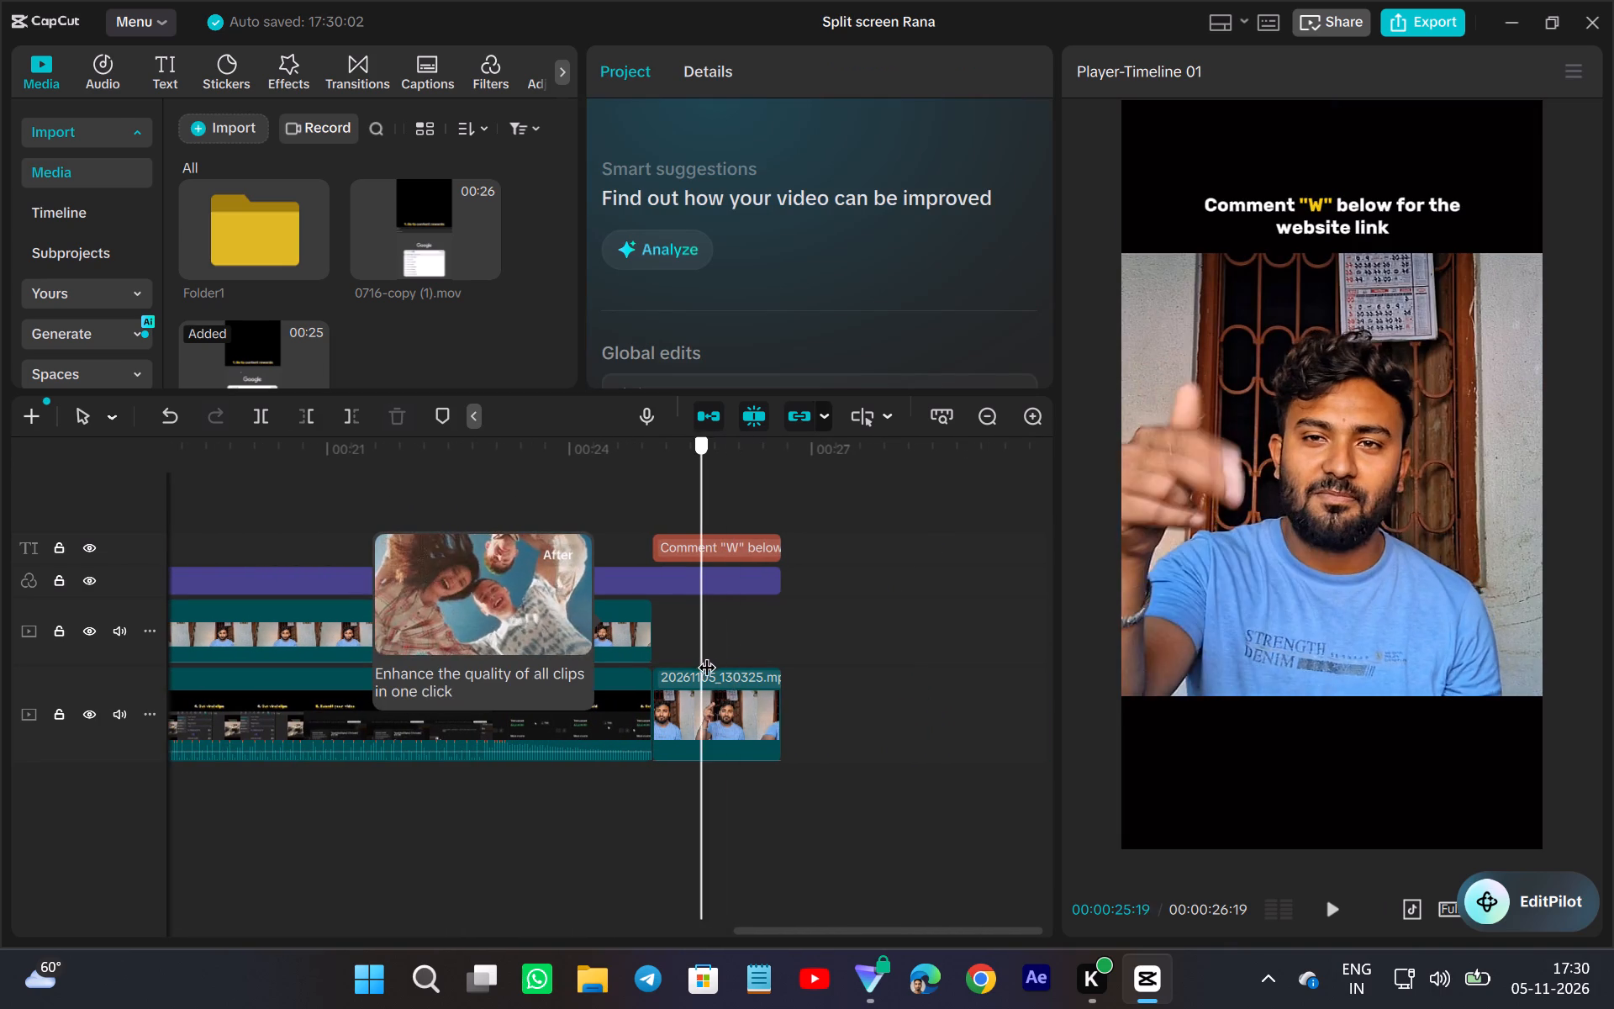
pyautogui.moveTo(706, 654); pyautogui.dragTo(775, 657)
pyautogui.hscroll(1, 1008, 287)
# Export the video as Split screen Rana at 1080P, H.264, mp4 and 30fps, and close the export window when it finishes.
pyautogui.click(1393, 21)
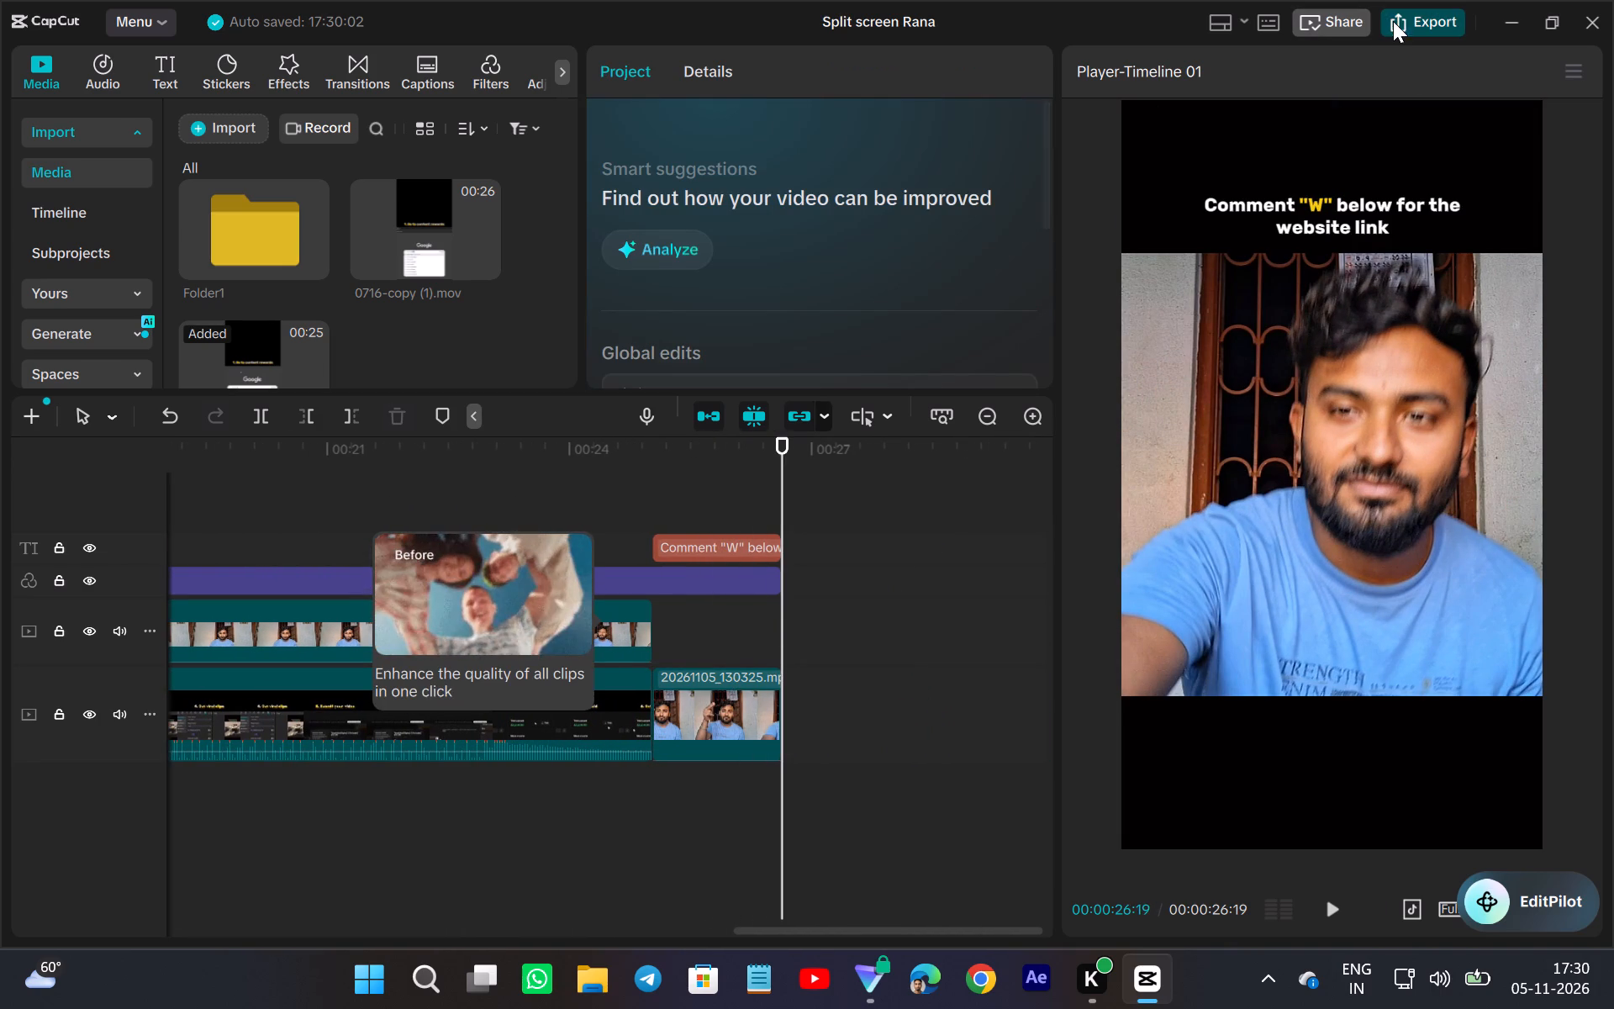
pyautogui.click(1087, 848)
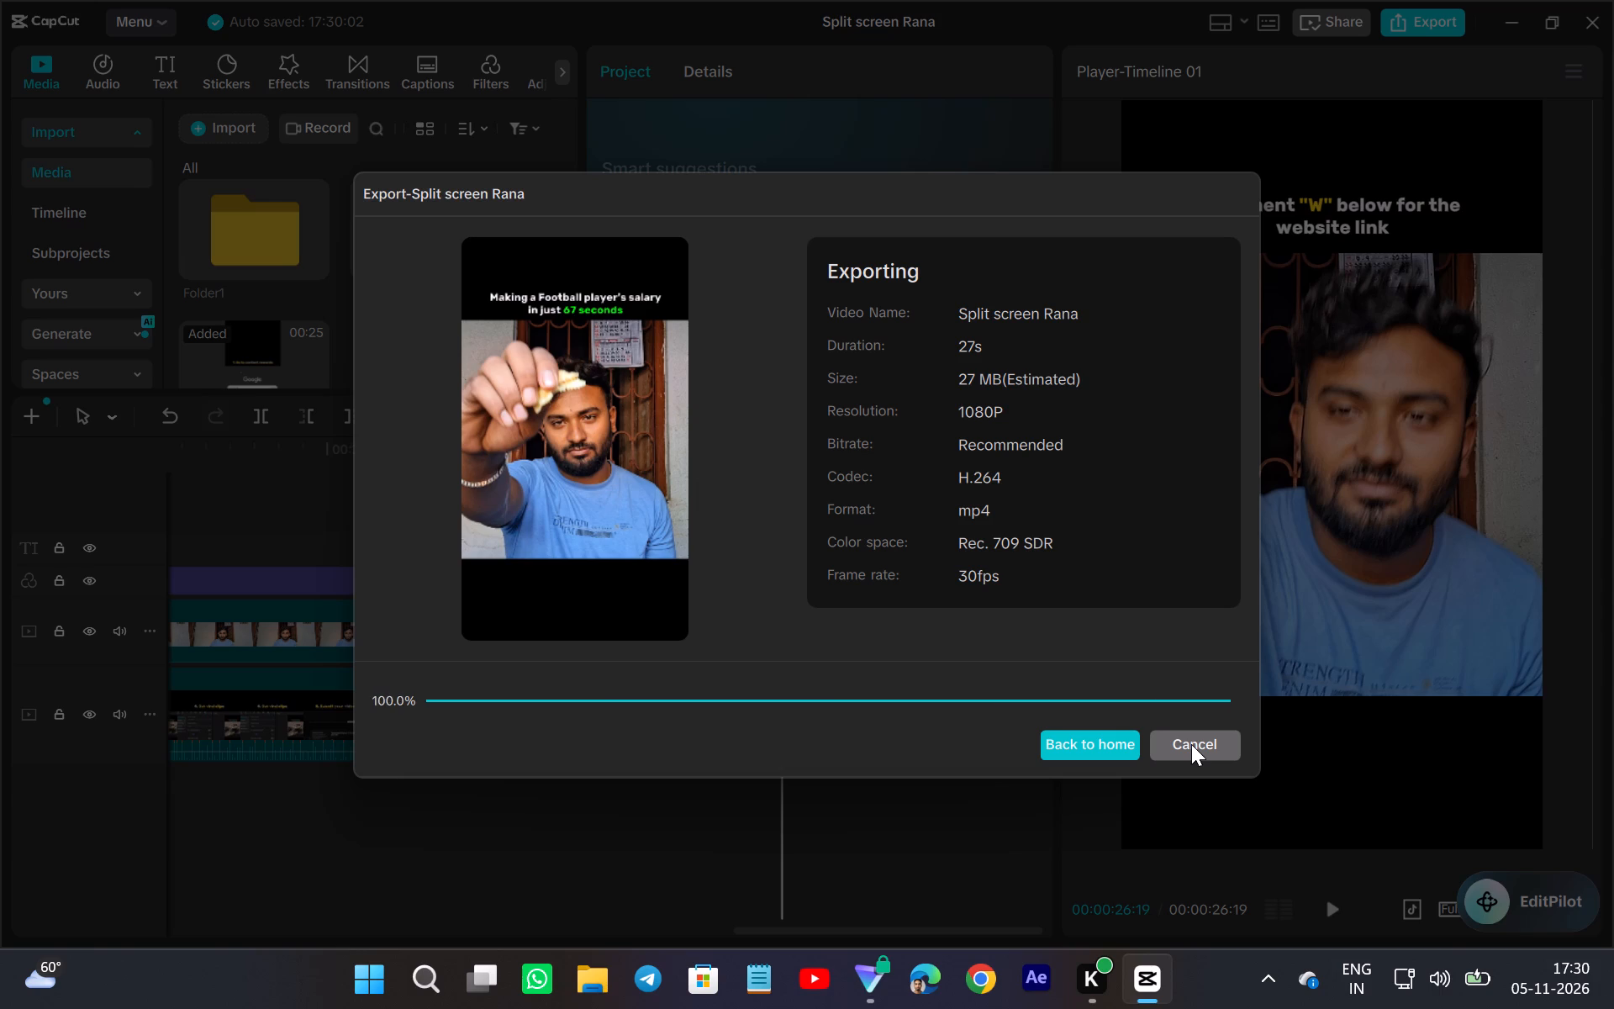
pyautogui.click(1202, 836)
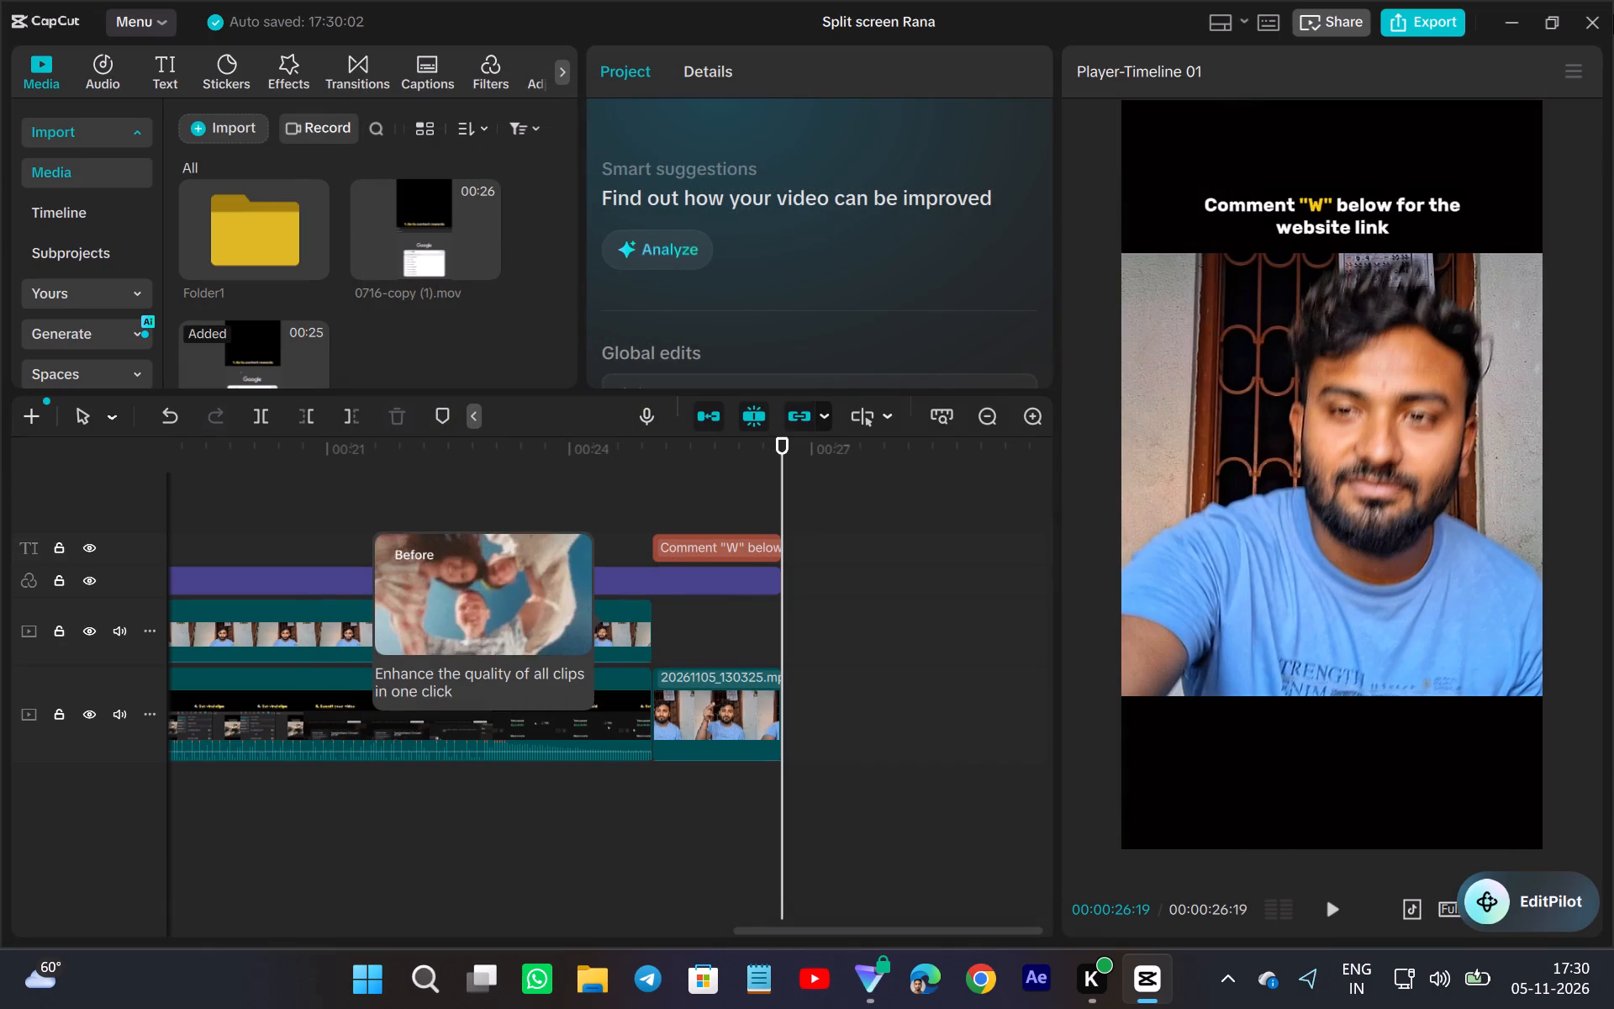
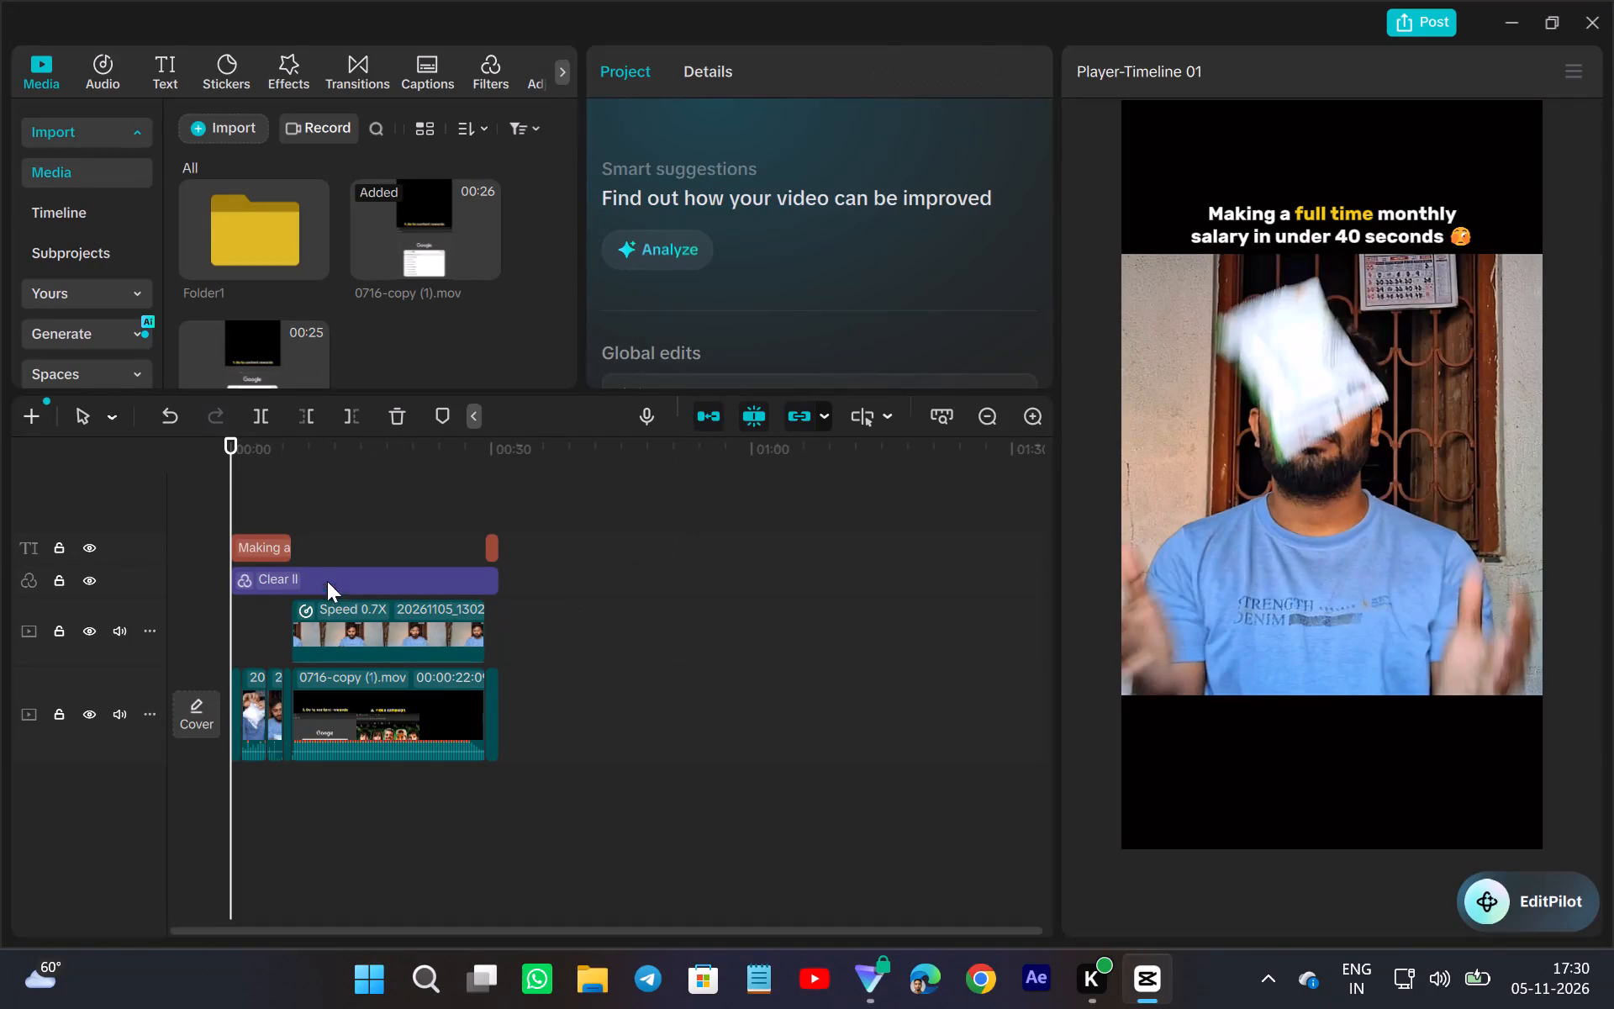
# Copy the full opening caption text "Making a full time monthly salary in under 40 seconds" including its emoji.
pyautogui.click(240, 538)
pyautogui.moveTo(611, 179); pyautogui.dragTo(810, 212)
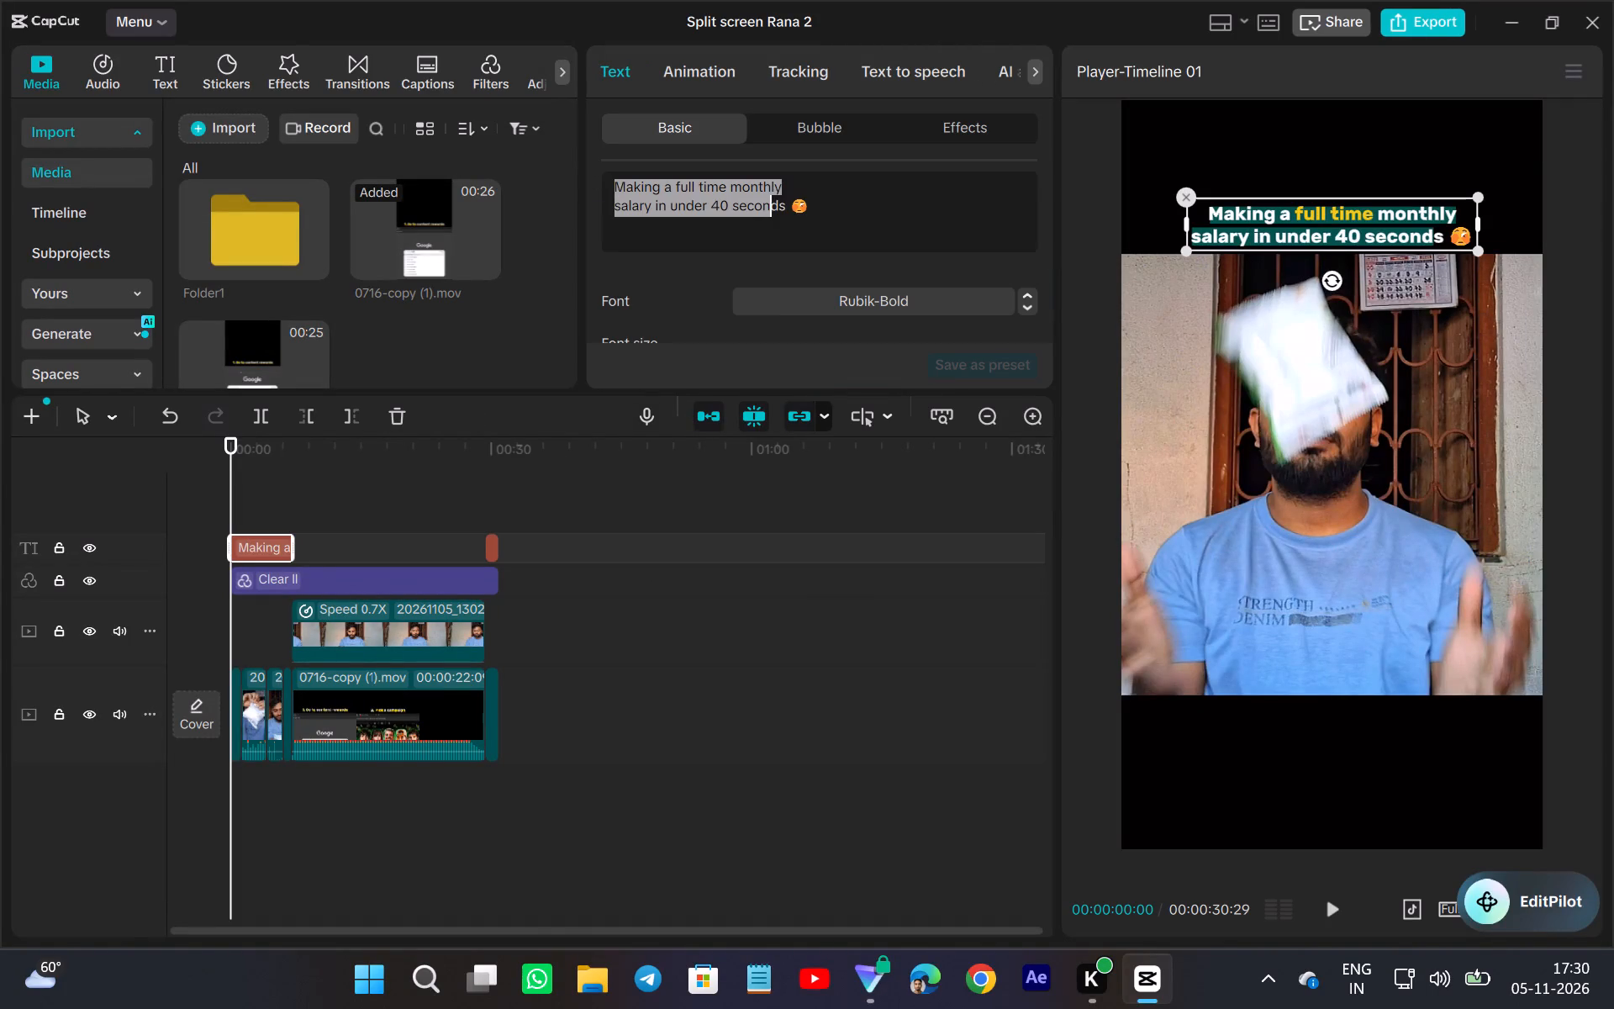
pyautogui.moveTo(810, 212); pyautogui.dragTo(841, 218)
pyautogui.rightClick(768, 209)
pyautogui.click(811, 309)
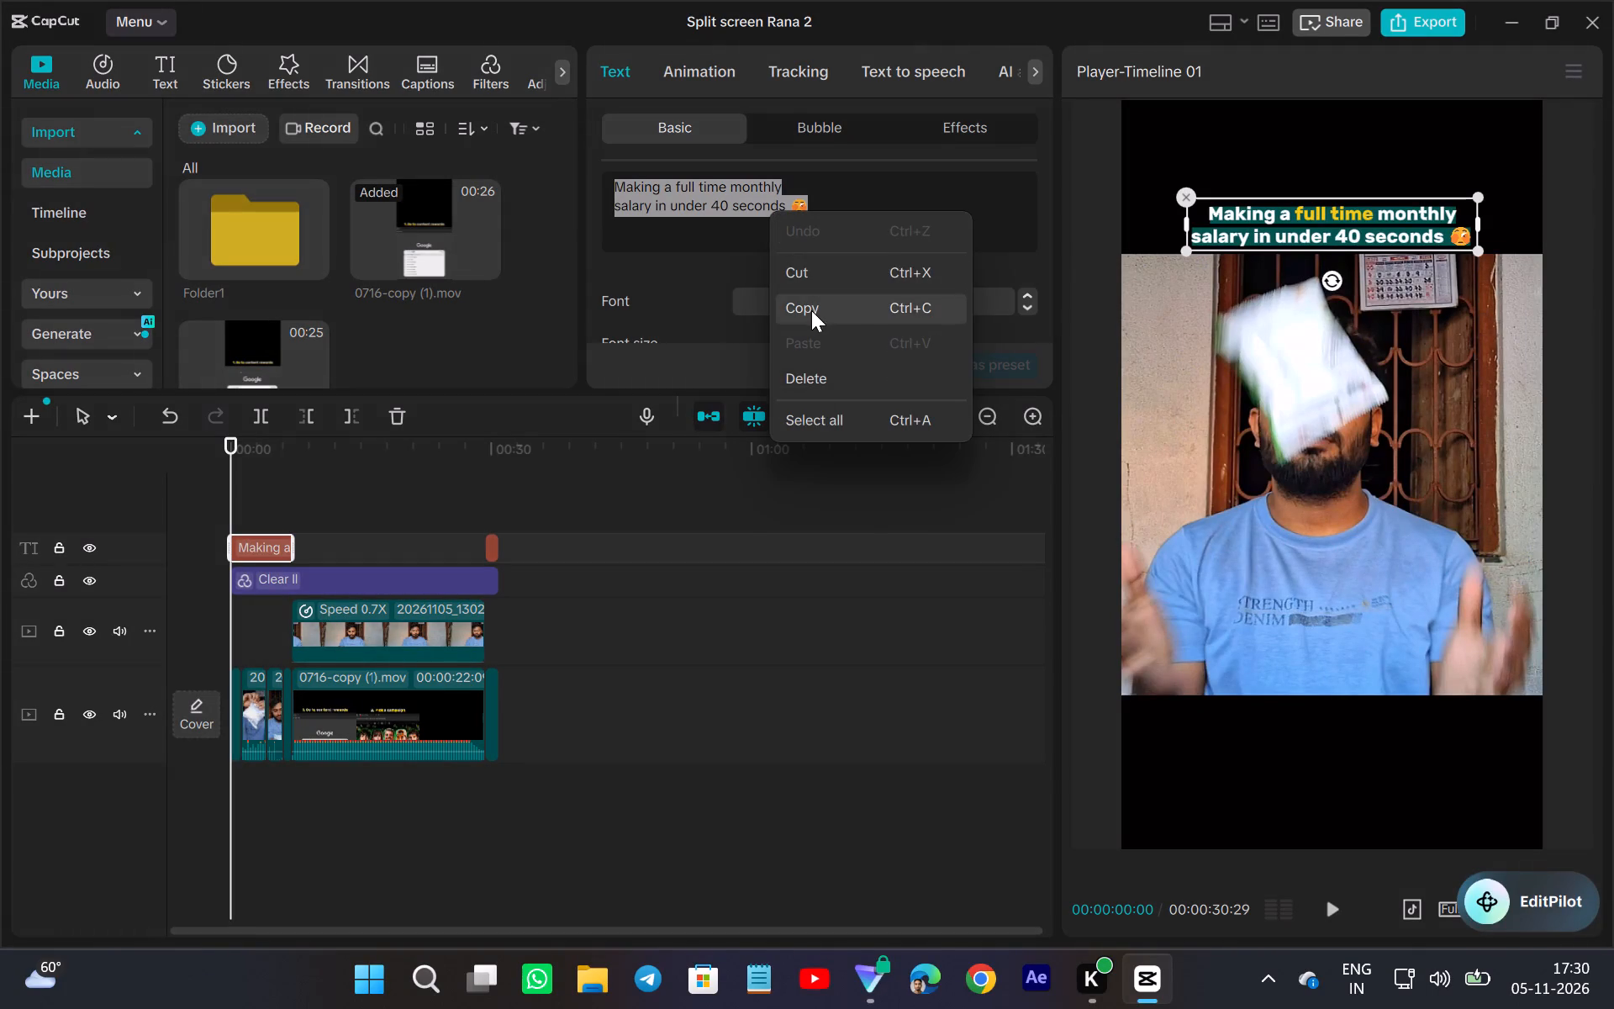
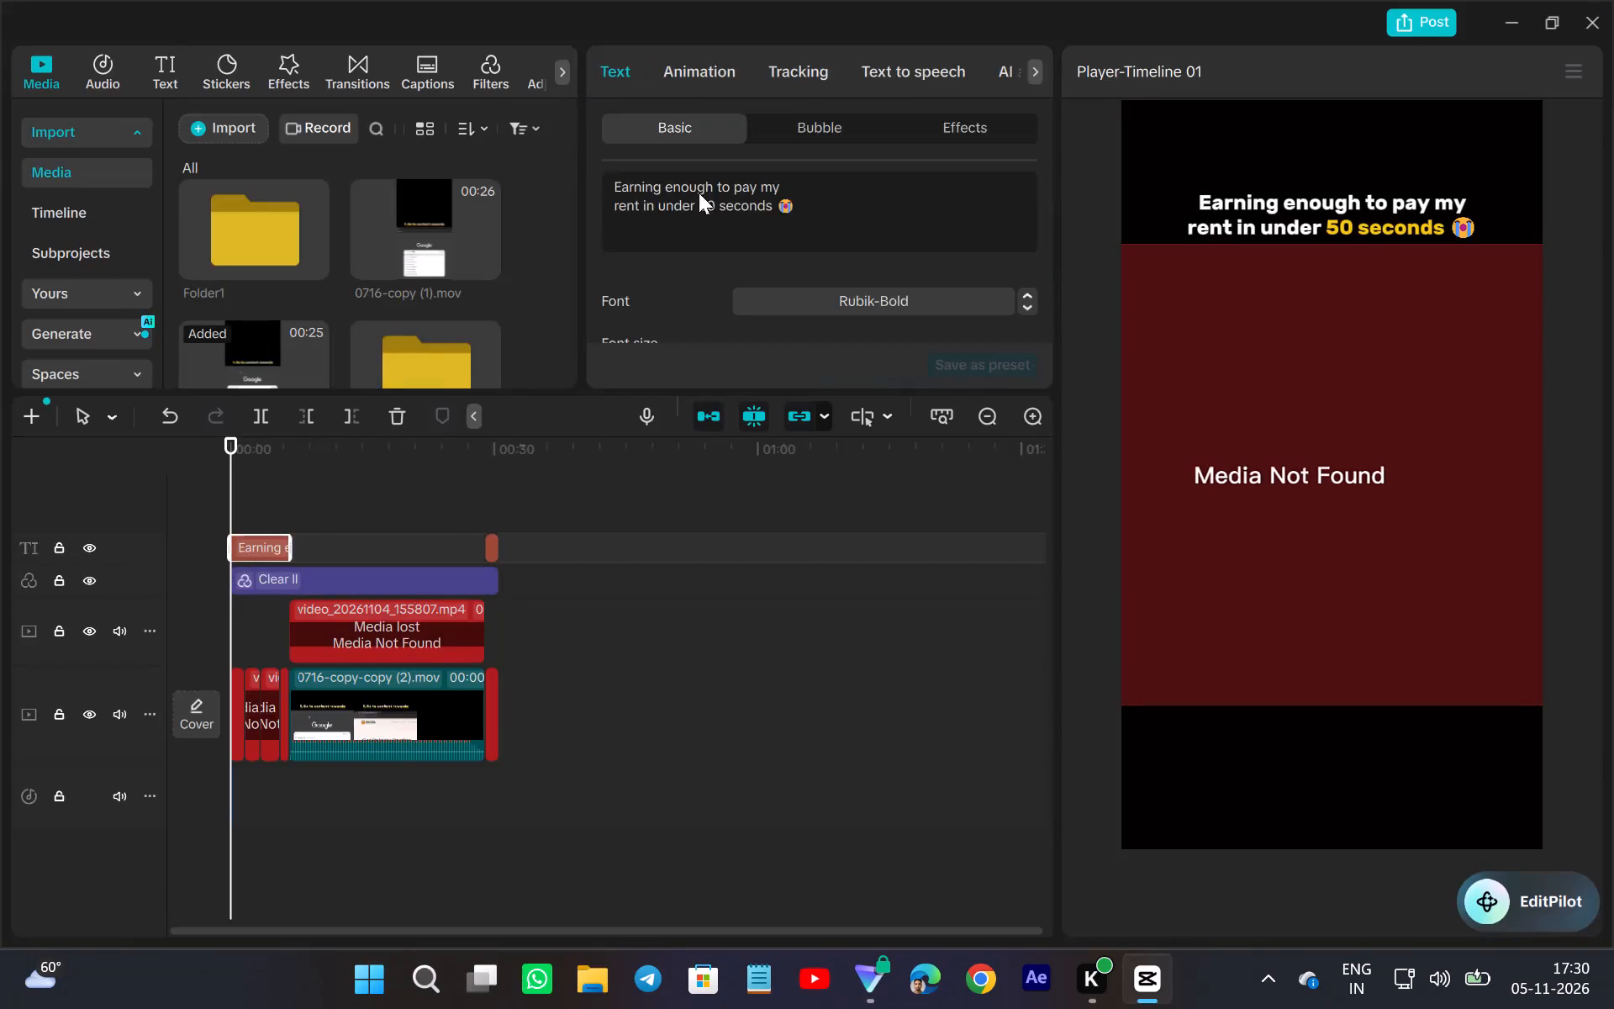
# Replace the opening caption with the copied "Making a full time monthly salary in under 40 seconds" text and delete the leftover characters after its emoji.
pyautogui.click(1098, 716)
pyautogui.moveTo(857, 203); pyautogui.dragTo(595, 151)
pyautogui.rightClick(625, 181)
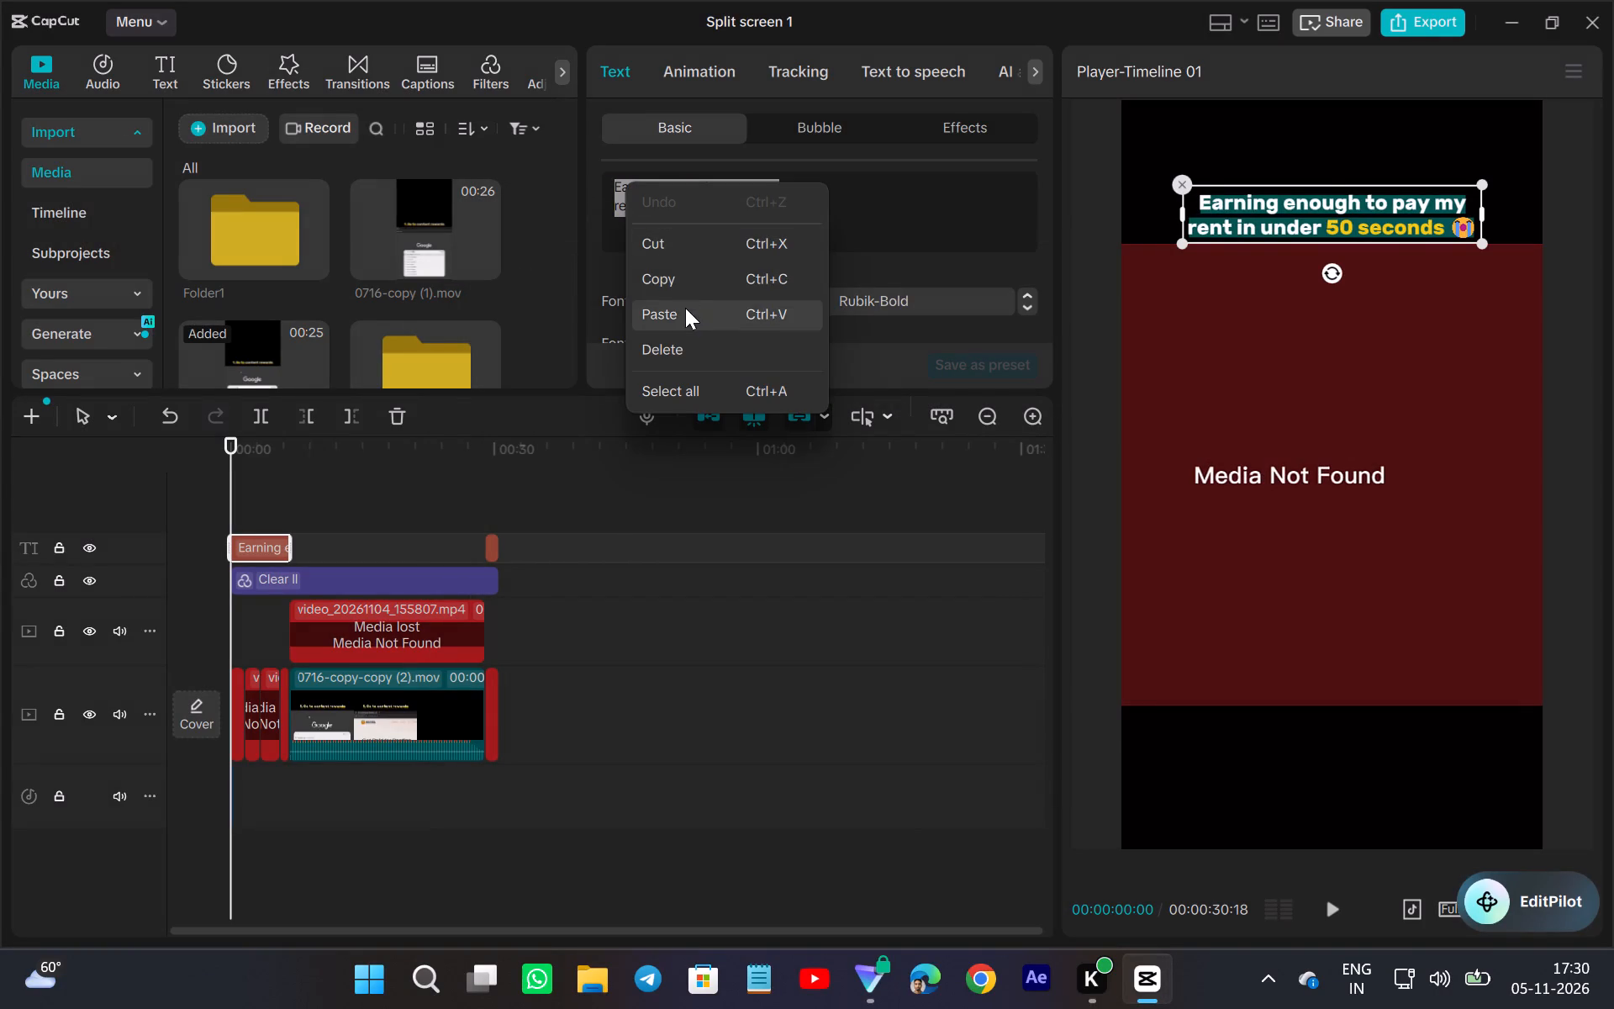
pyautogui.click(685, 308)
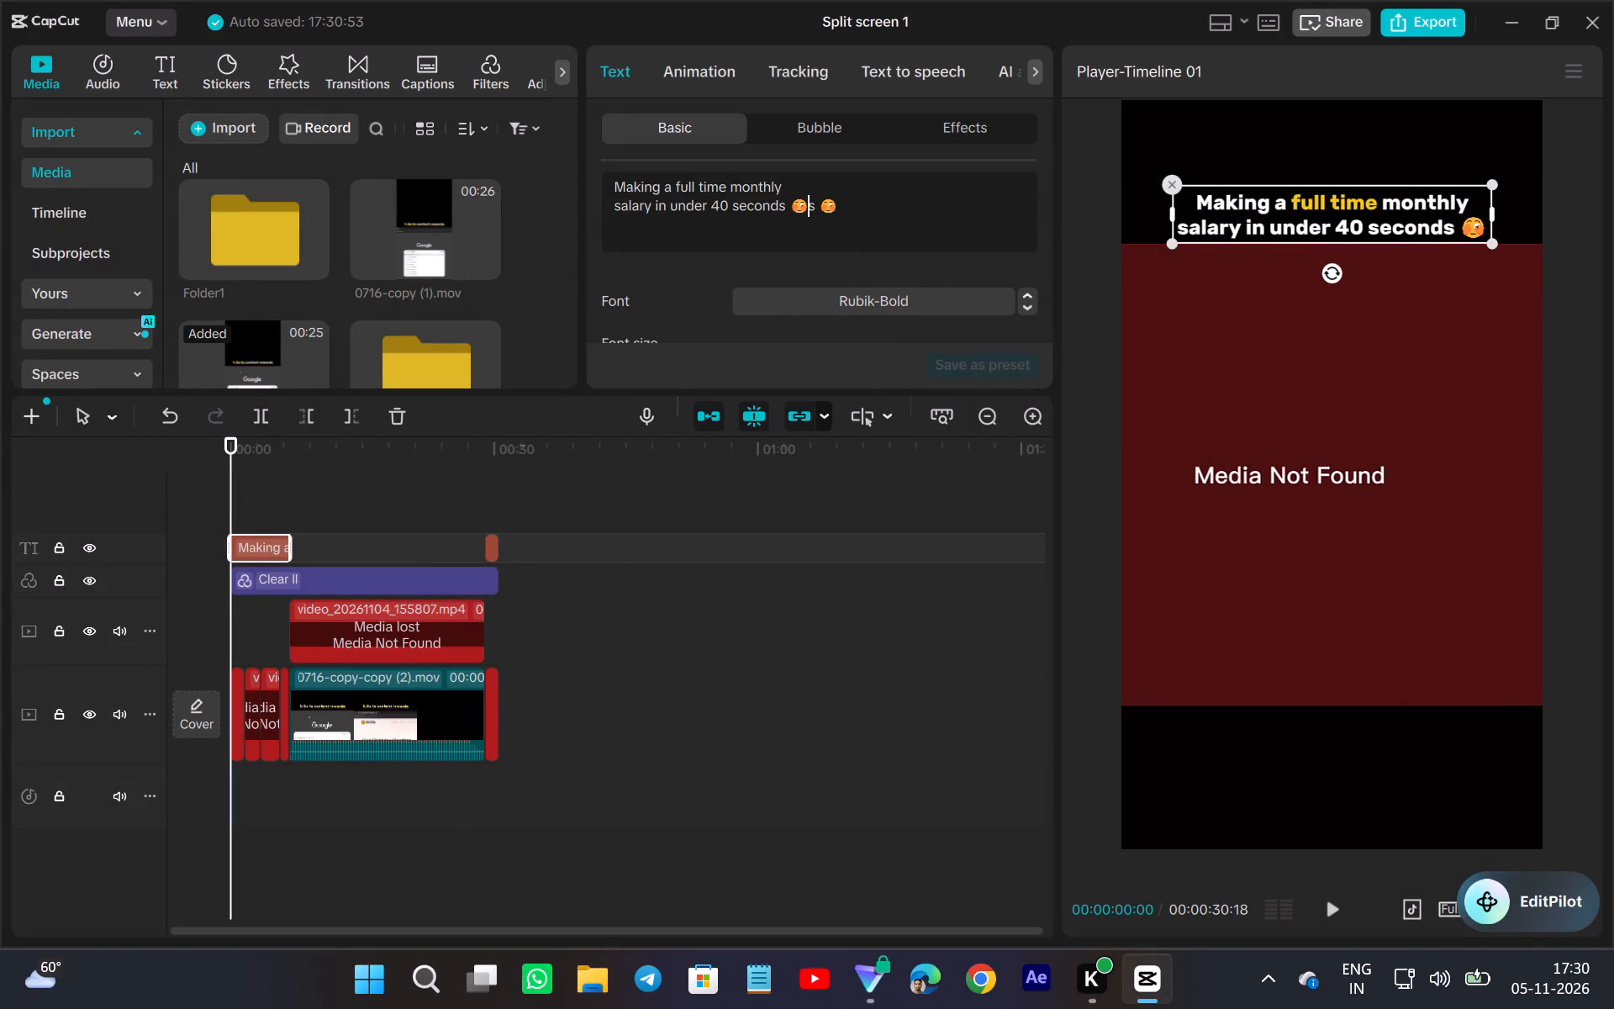
pyautogui.moveTo(809, 208); pyautogui.dragTo(837, 213)
pyautogui.press('BackSpace')
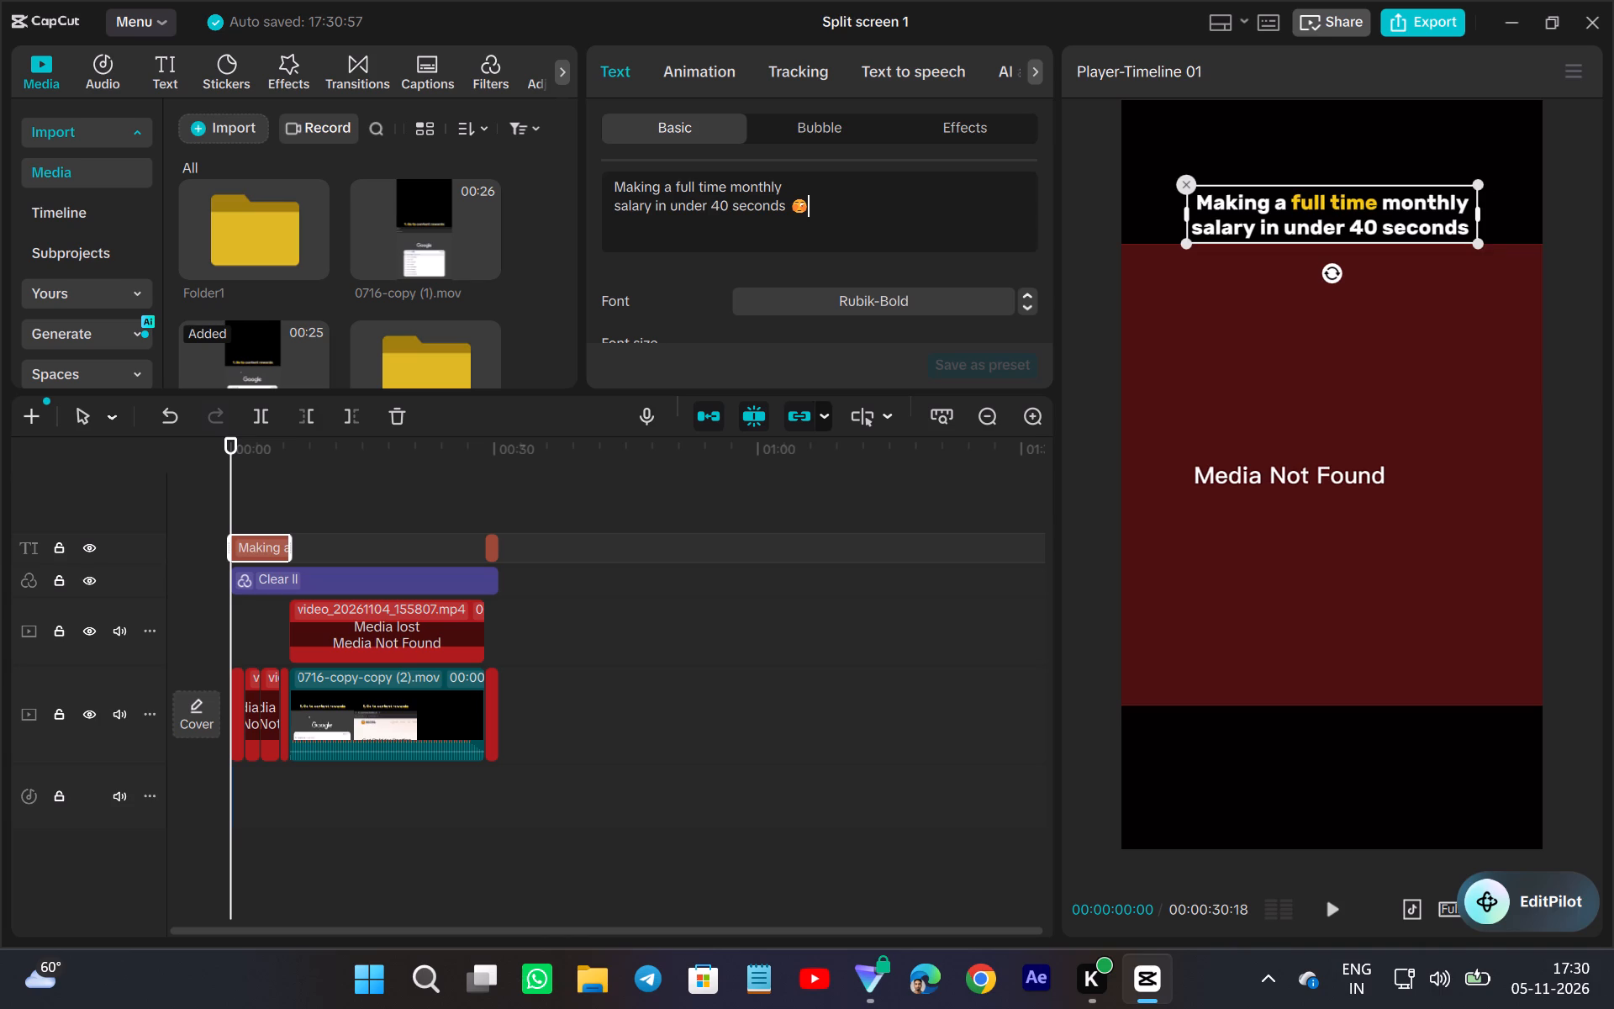
# Delete the emoji and last letters of the opening caption and retype the ending "ds" of "seconds".
pyautogui.click(799, 204)
pyautogui.click(825, 202)
pyautogui.press('BackSpace')
pyautogui.press('BackSpace')
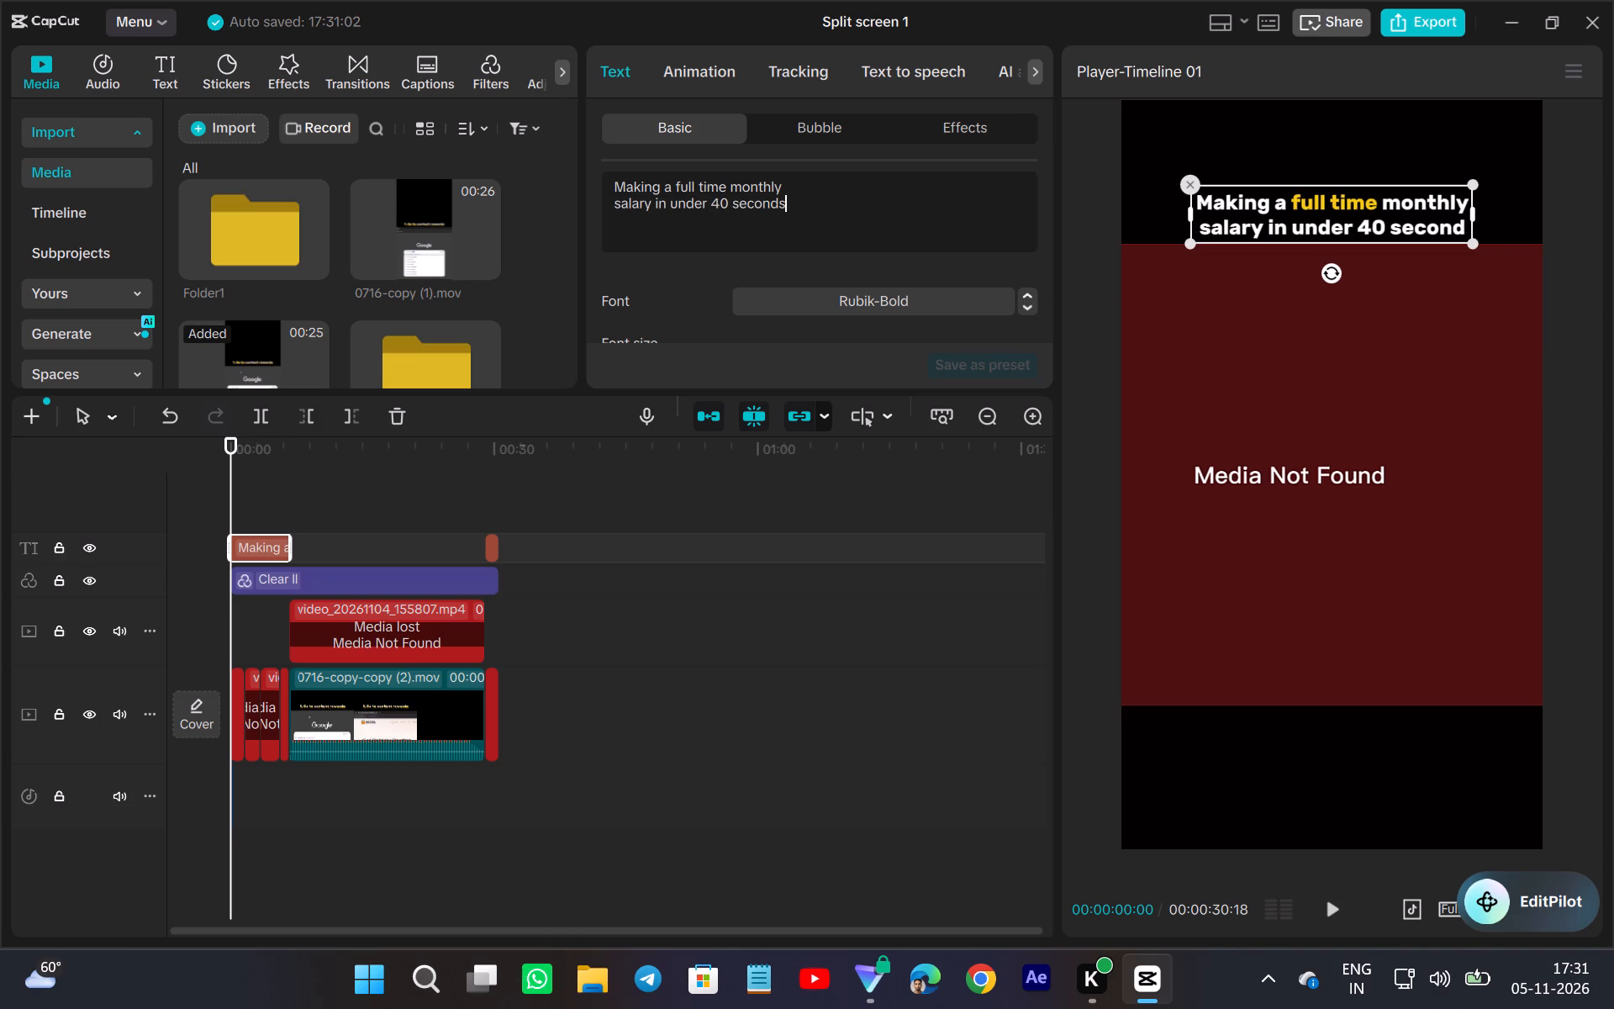
pyautogui.press('BackSpace')
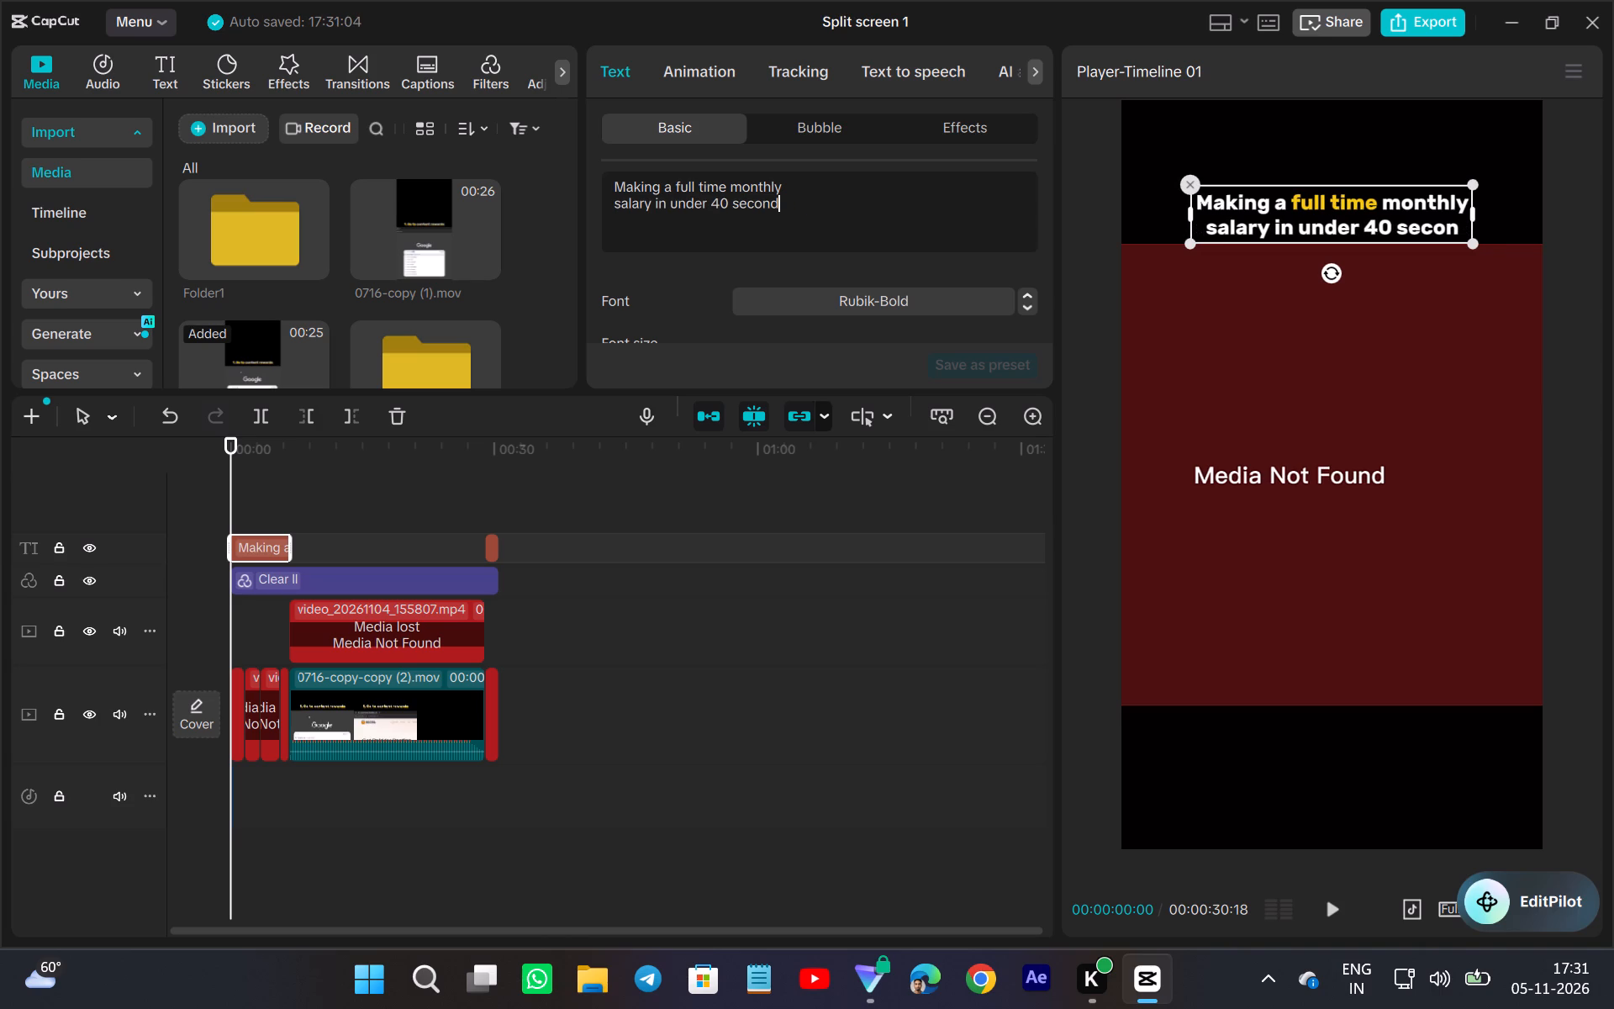
pyautogui.write('ds')
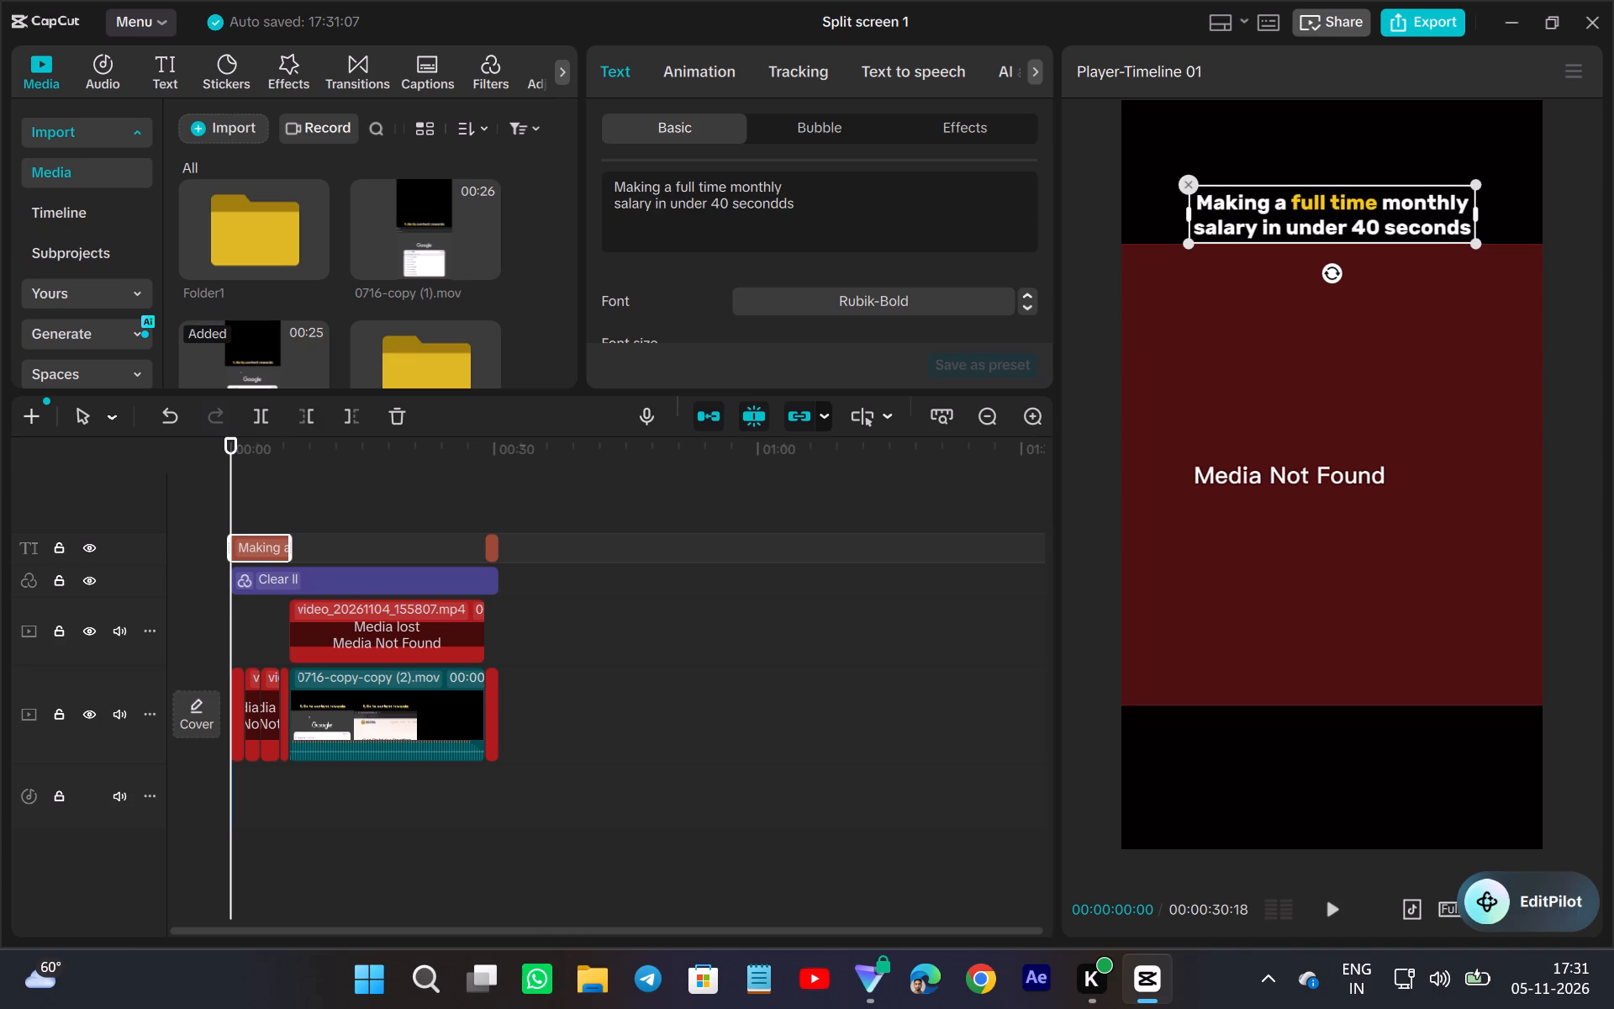
pyautogui.click(873, 235)
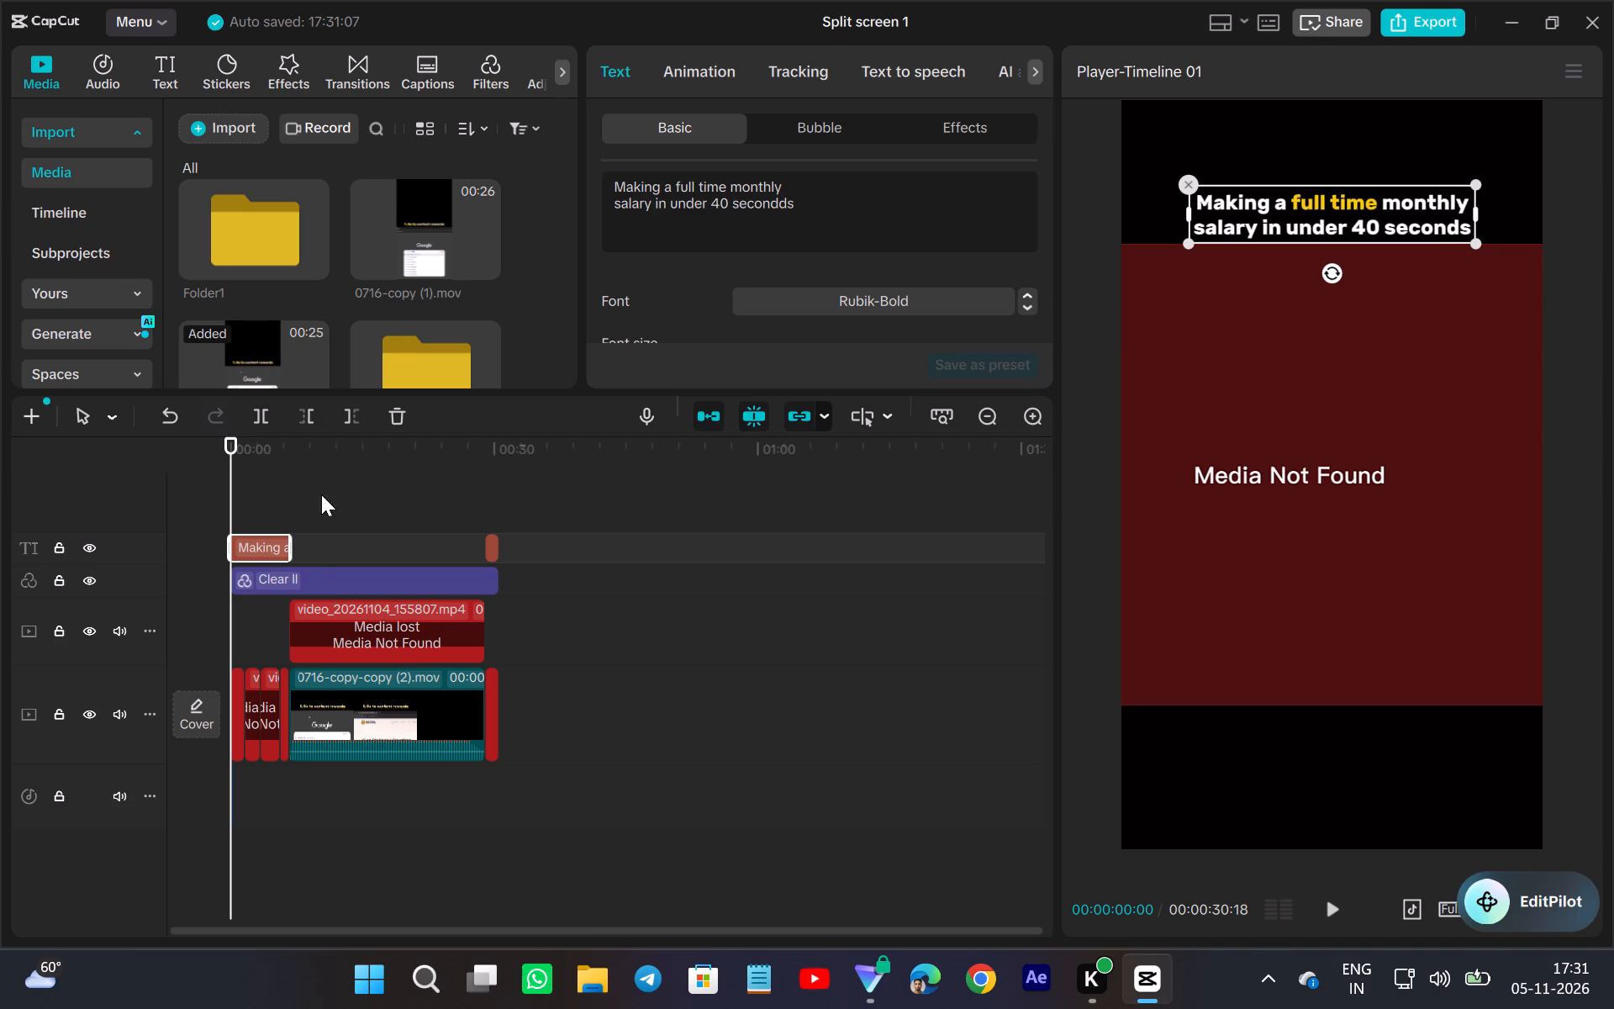
pyautogui.click(321, 494)
pyautogui.click(268, 505)
pyautogui.click(265, 544)
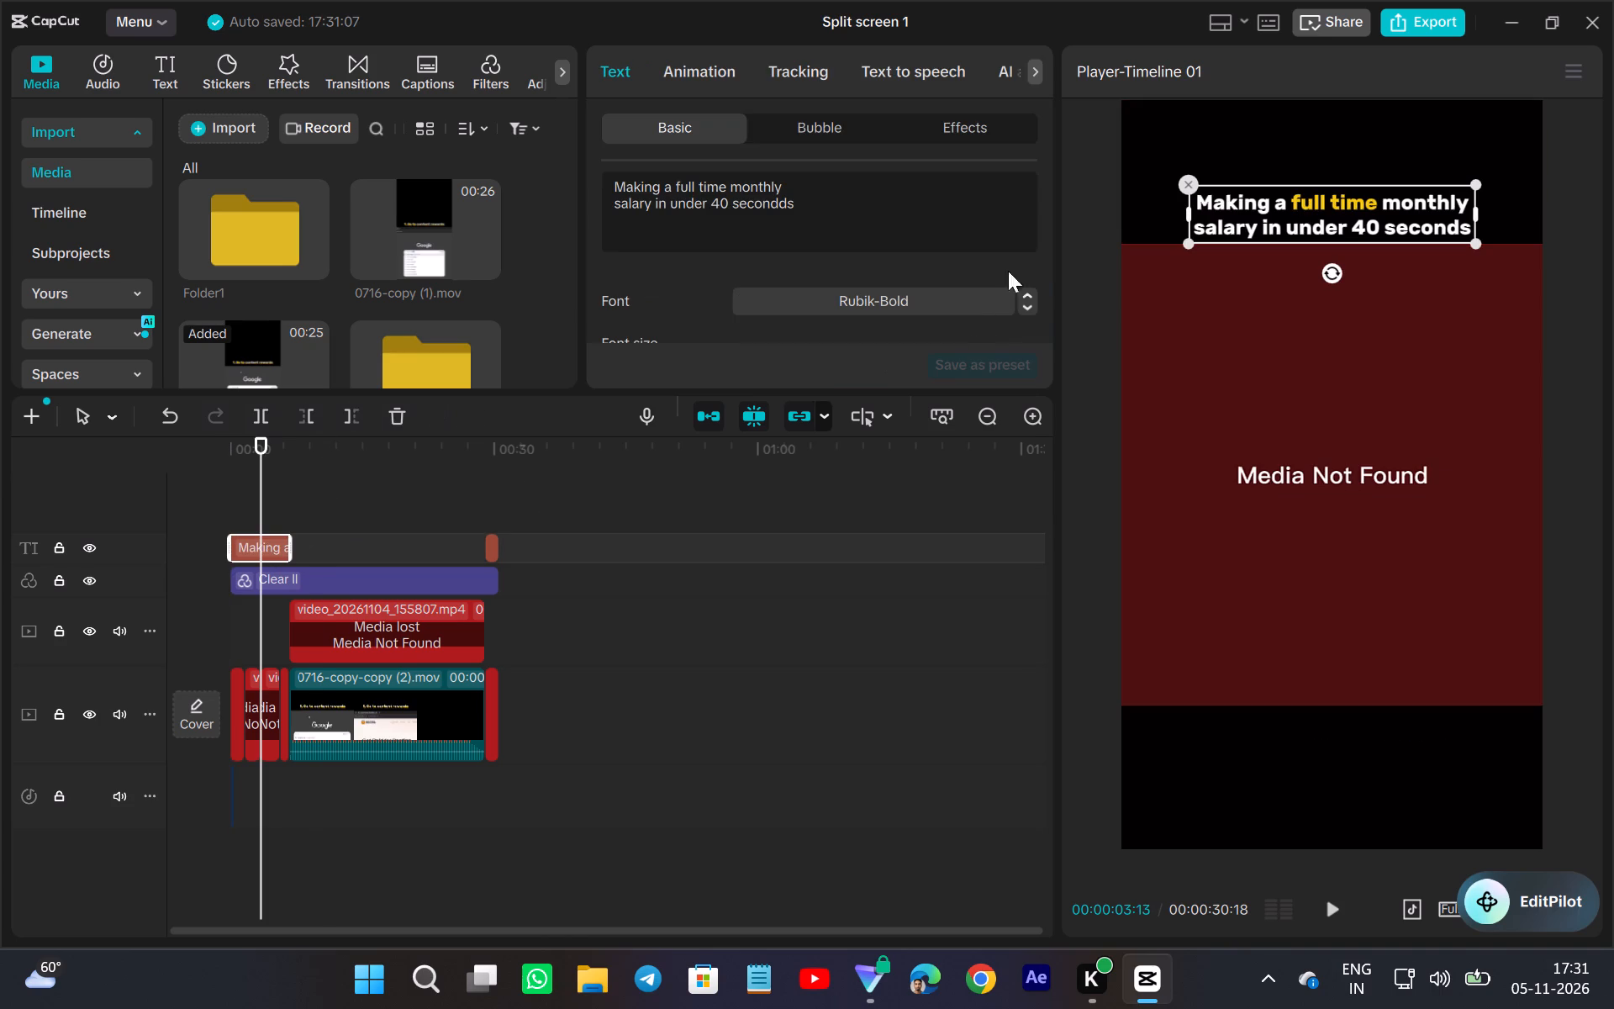
# Retype the final "s" of the opening caption, add a space and append the peeking-face emoji.
pyautogui.click(815, 207)
pyautogui.press('BackSpace')
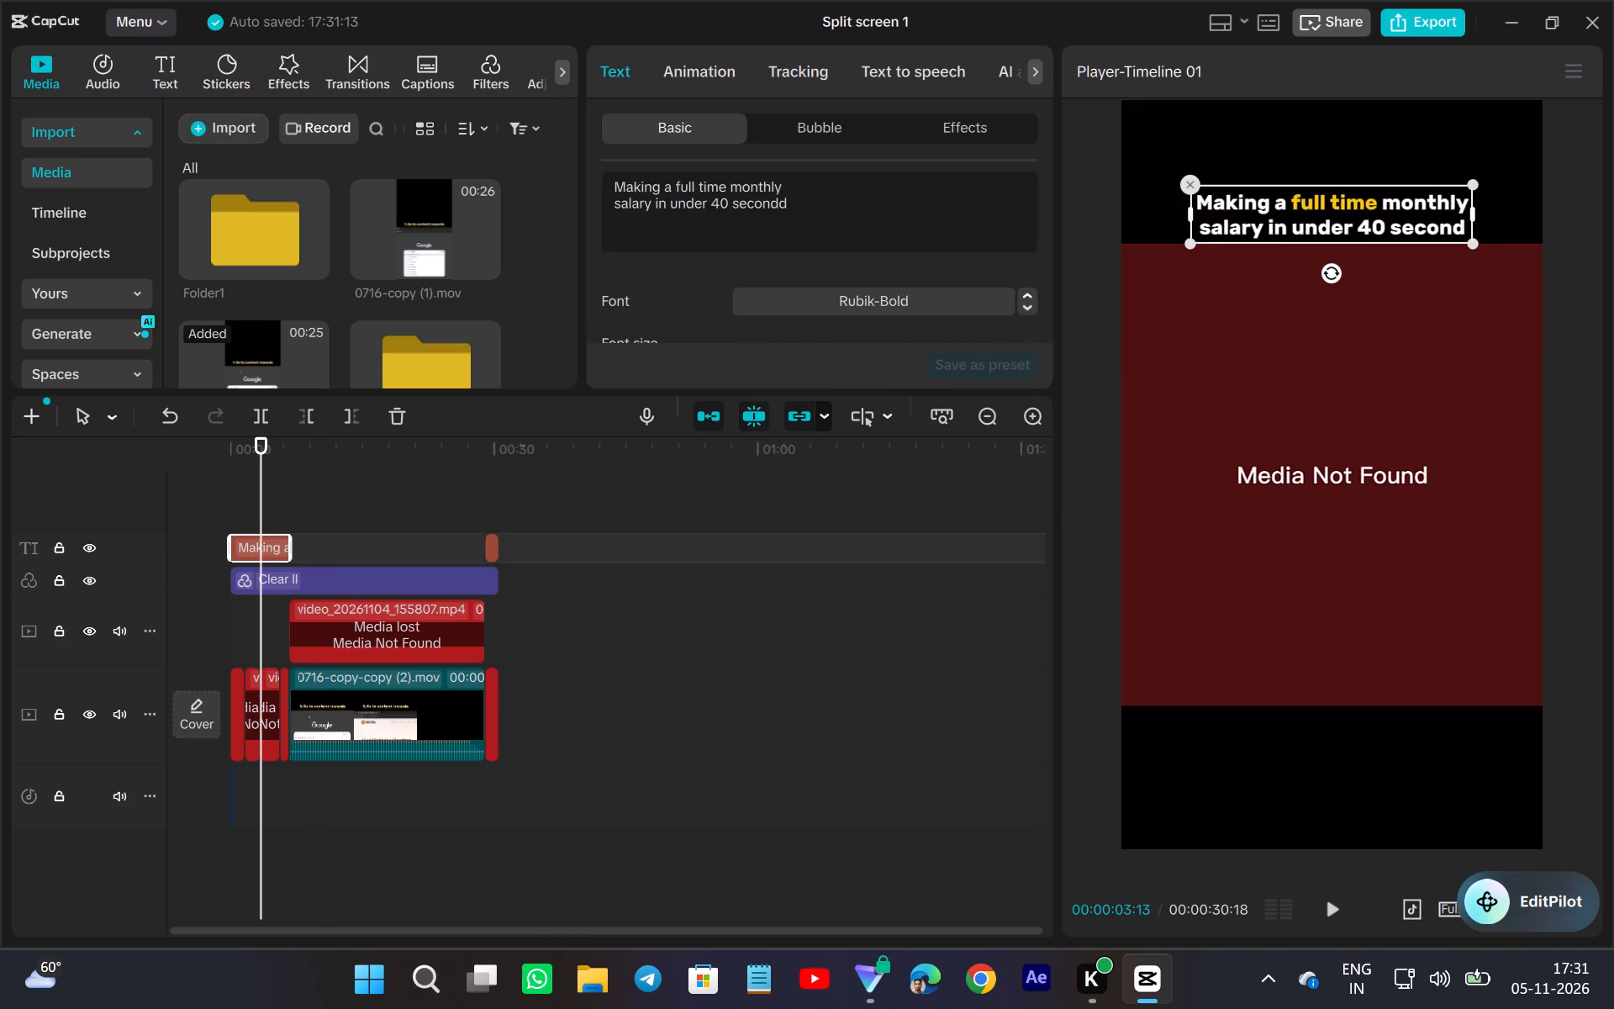
pyautogui.write('s')
pyautogui.press('space')
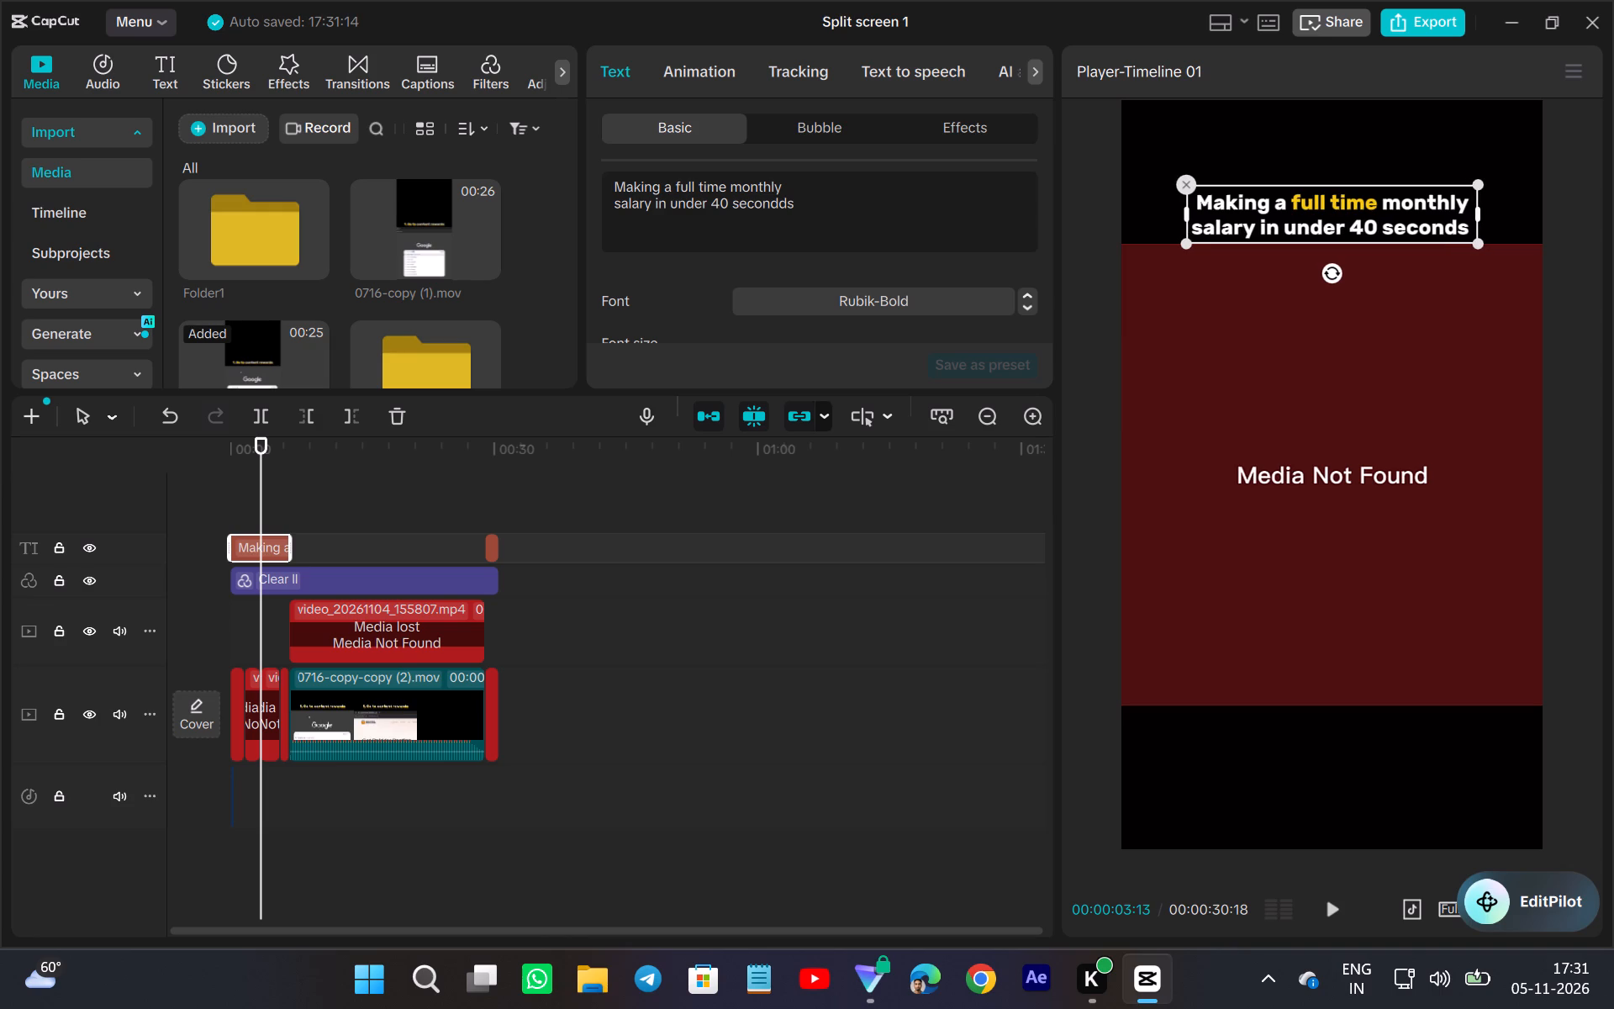
pyautogui.press('super+period')
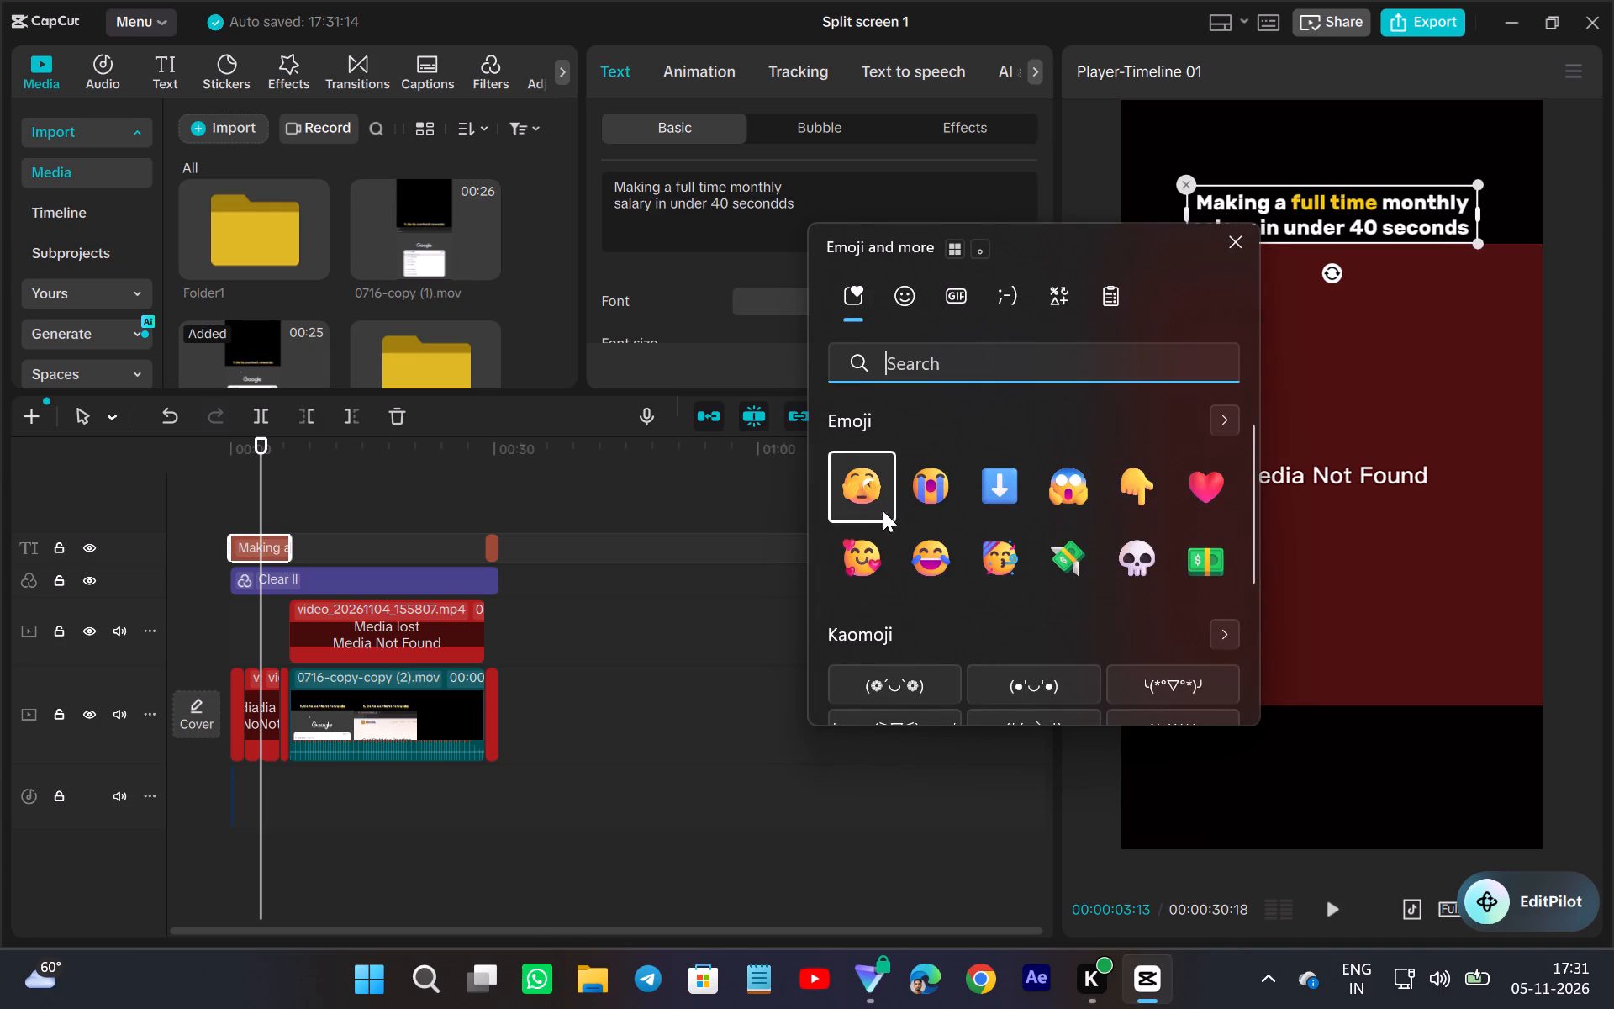
pyautogui.click(868, 495)
pyautogui.click(862, 188)
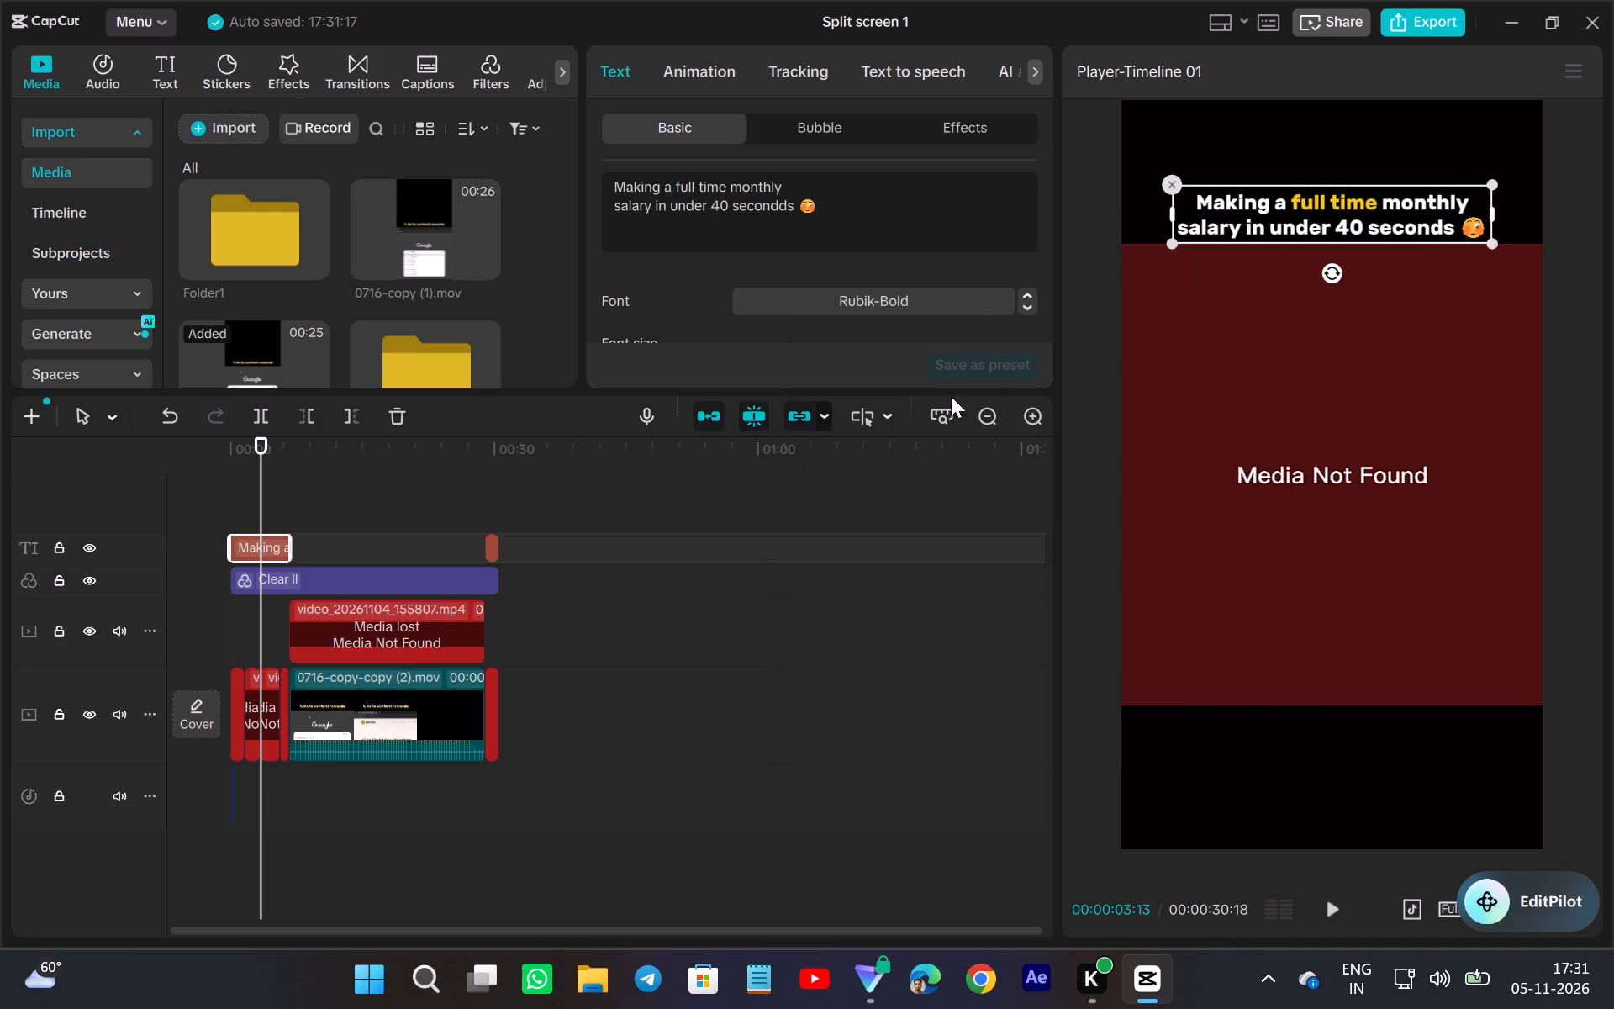
pyautogui.click(332, 526)
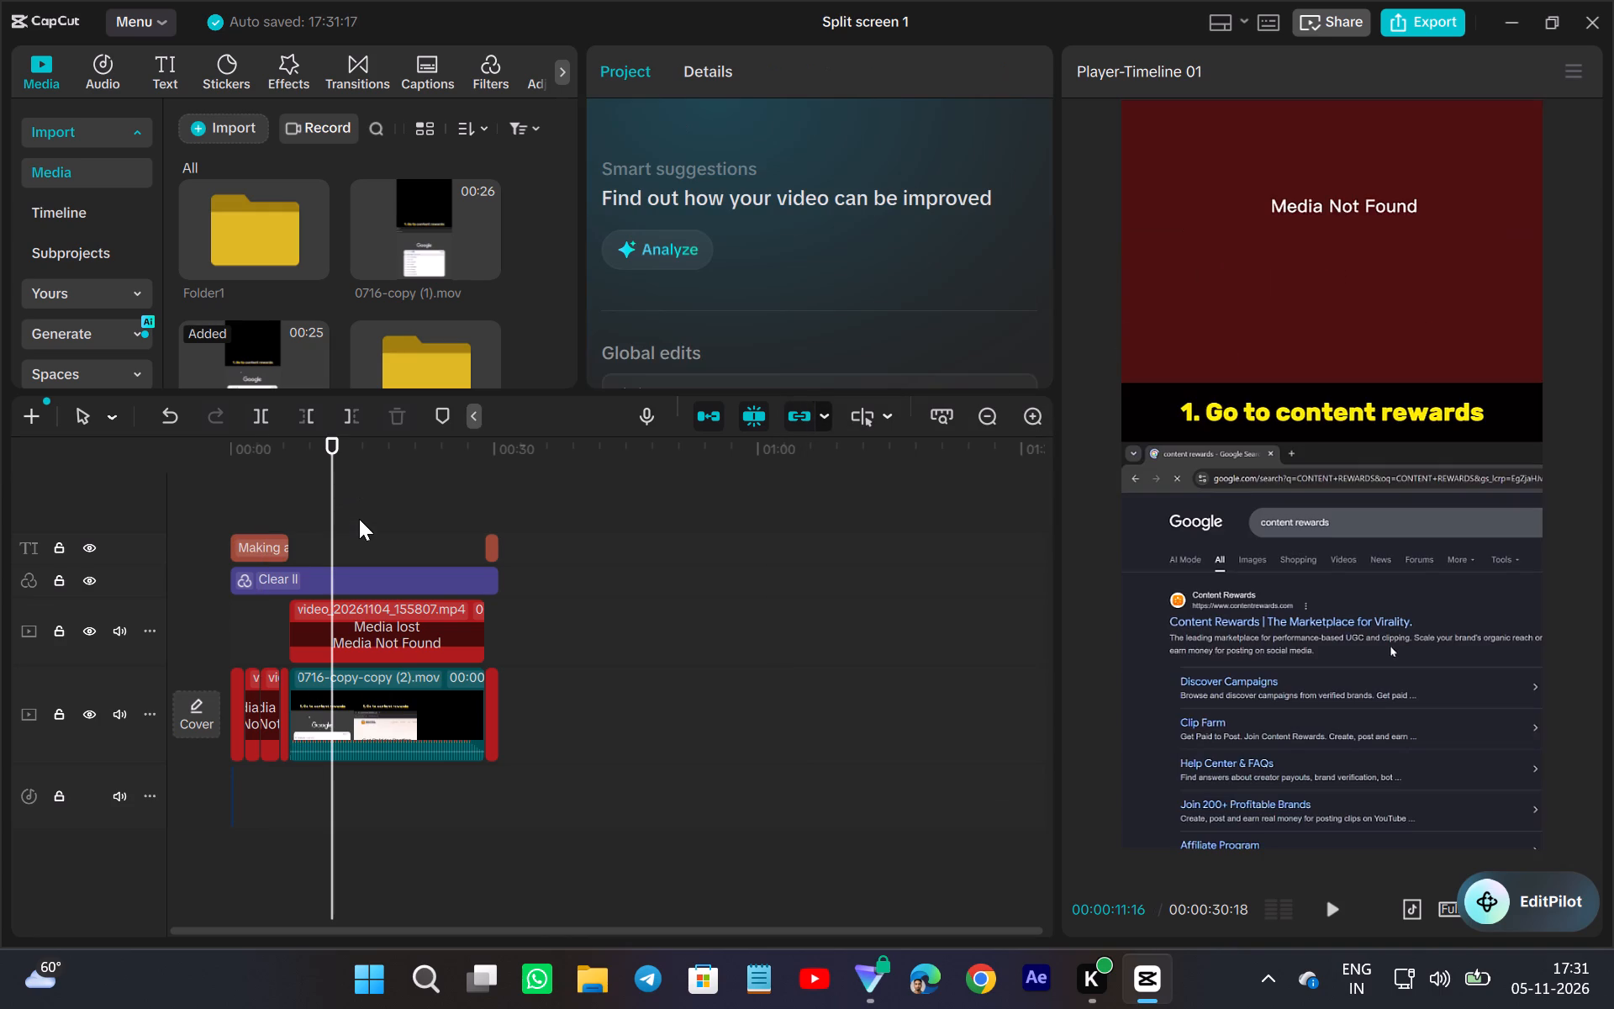
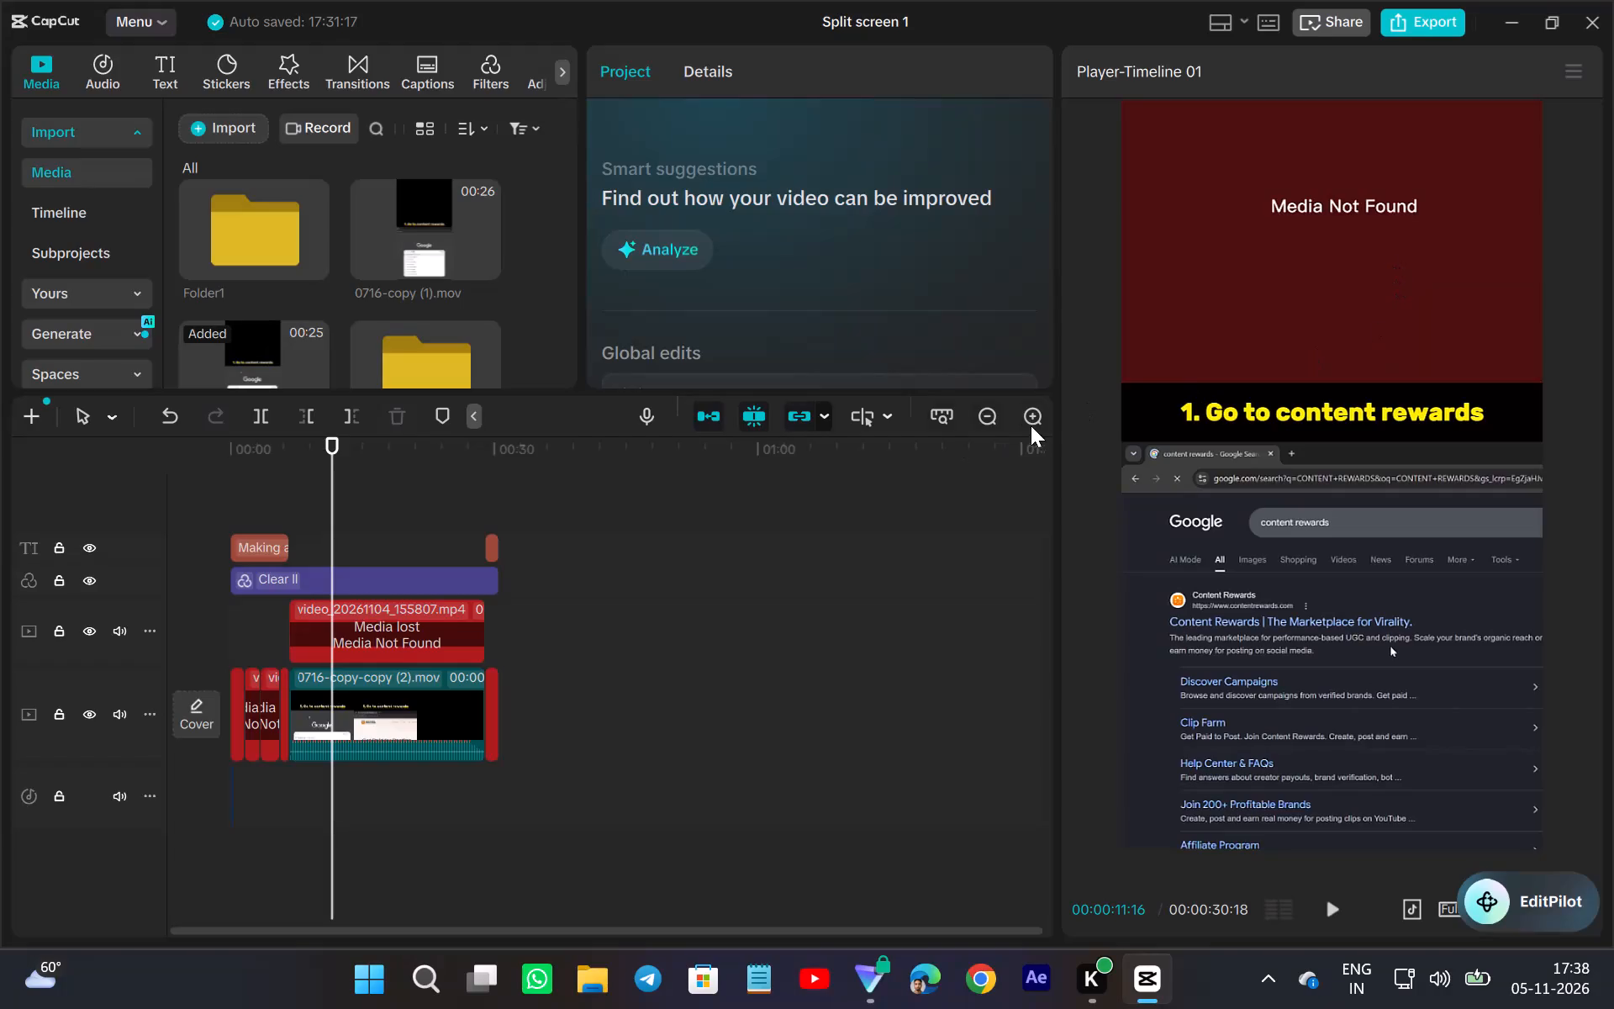
# Combine the four short lost-media clips at the start of the main track into one compound clip.
pyautogui.doubleClick(1032, 423)
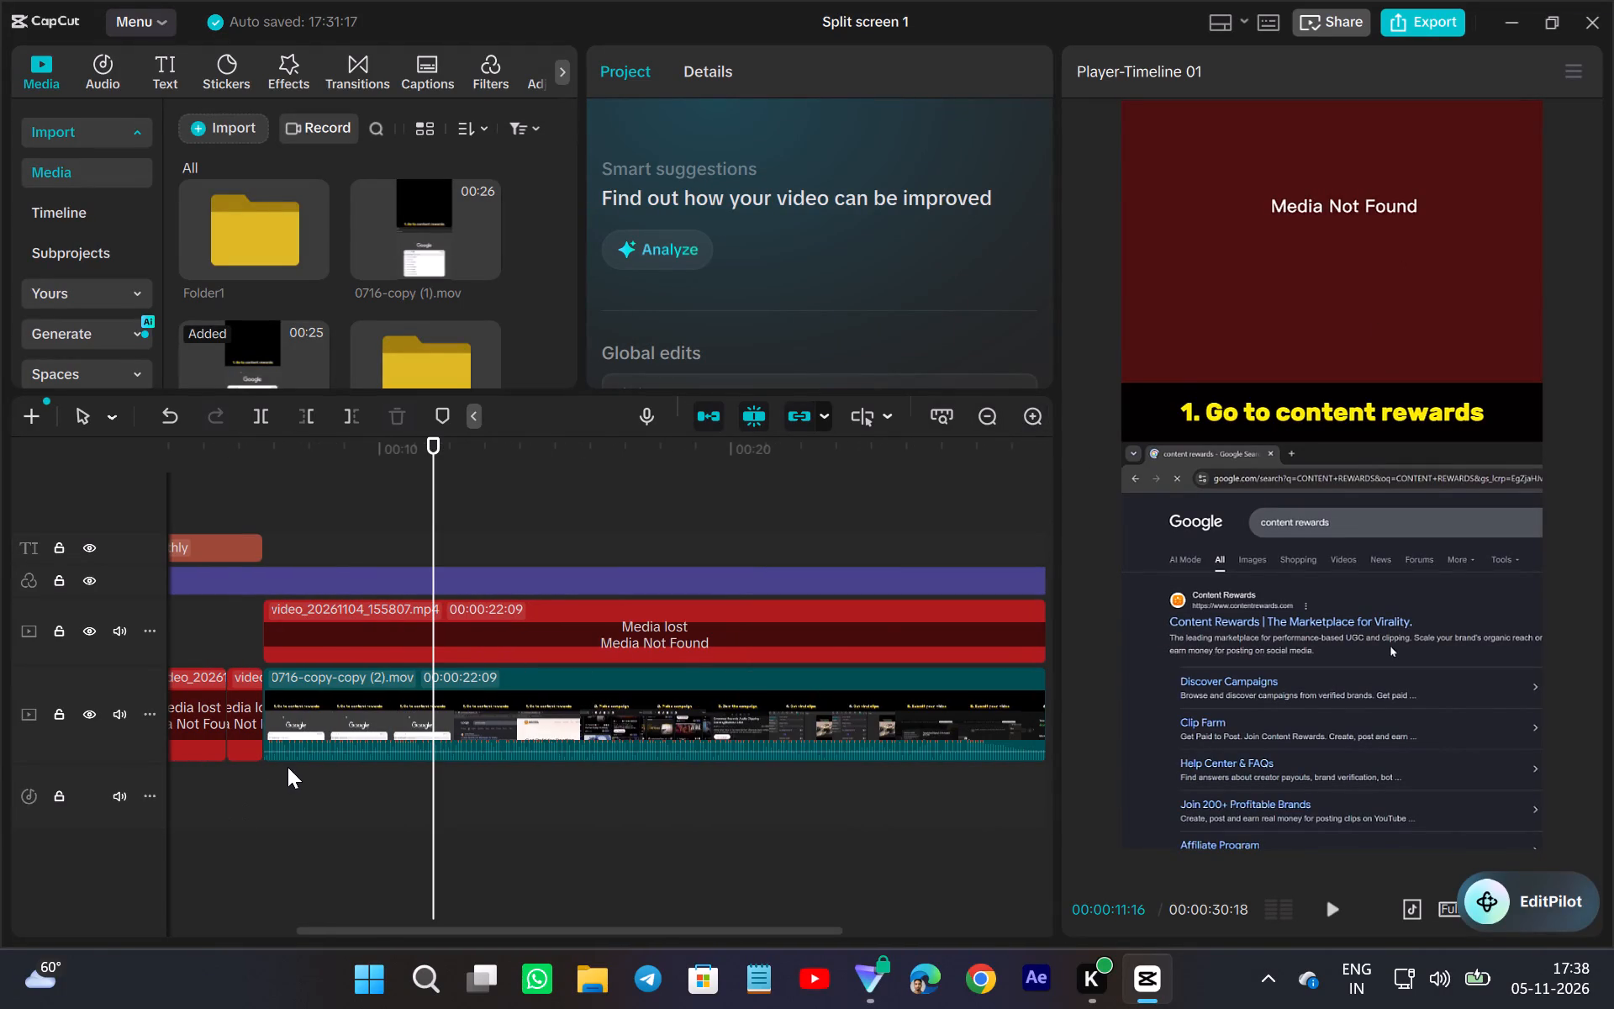
pyautogui.hscroll(20, 287, 767)
pyautogui.hscroll(5, 287, 767)
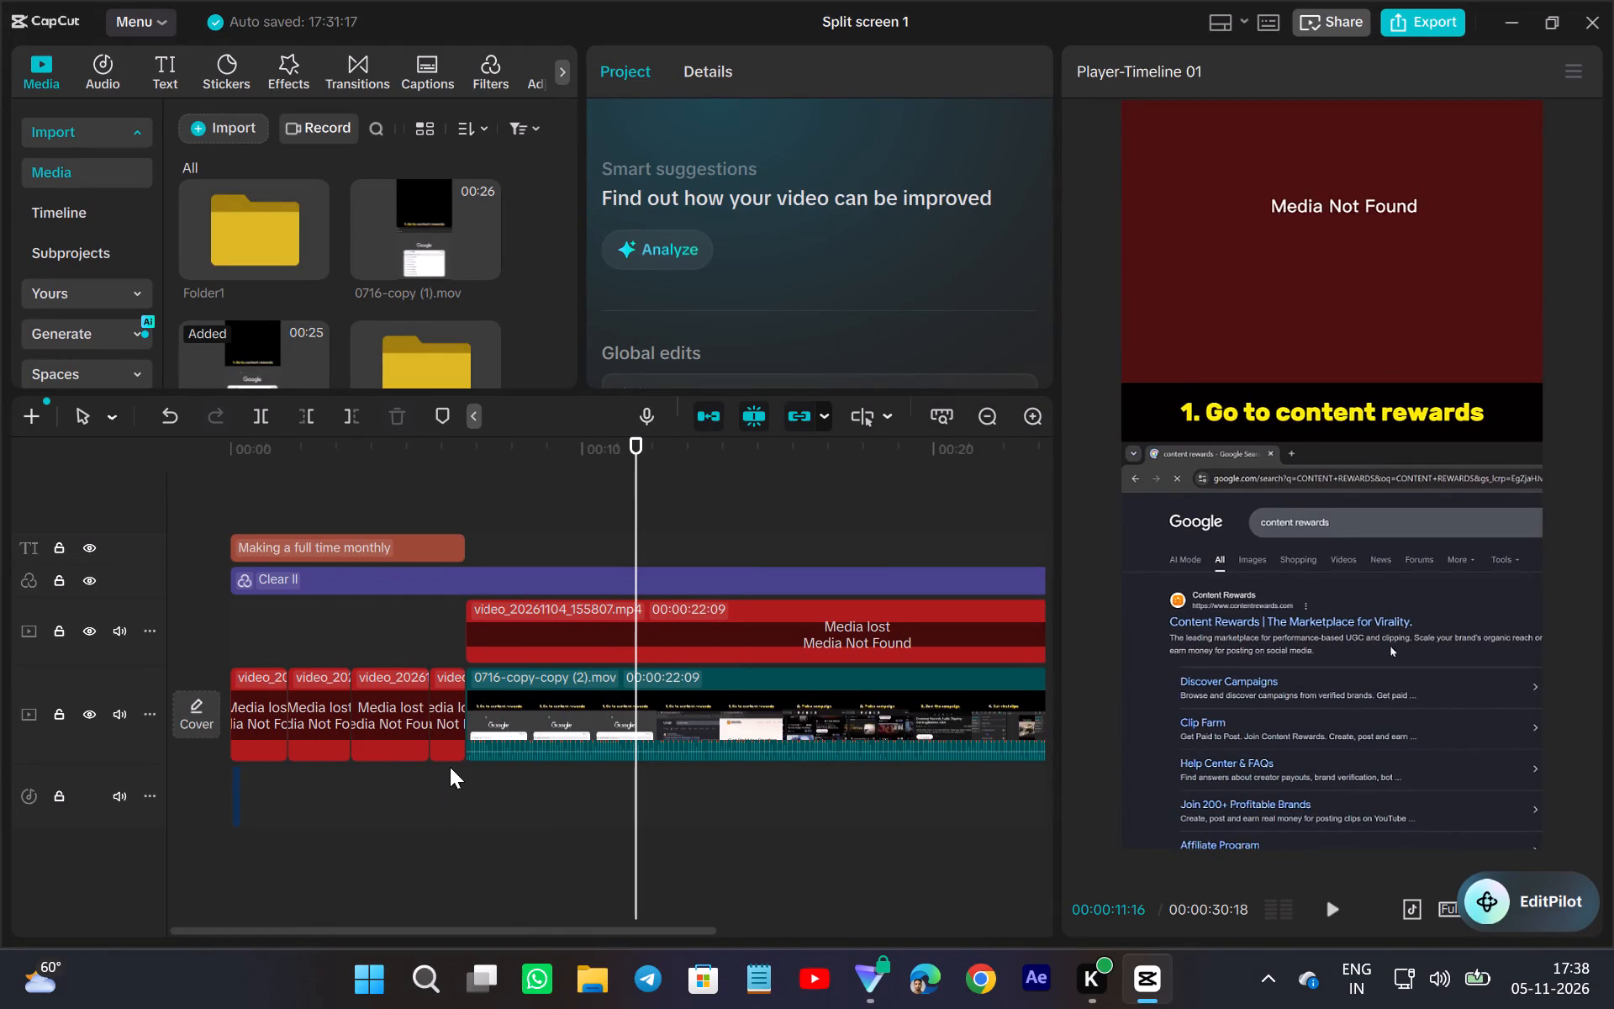
pyautogui.moveTo(450, 767); pyautogui.dragTo(263, 729)
pyautogui.rightClick(310, 707)
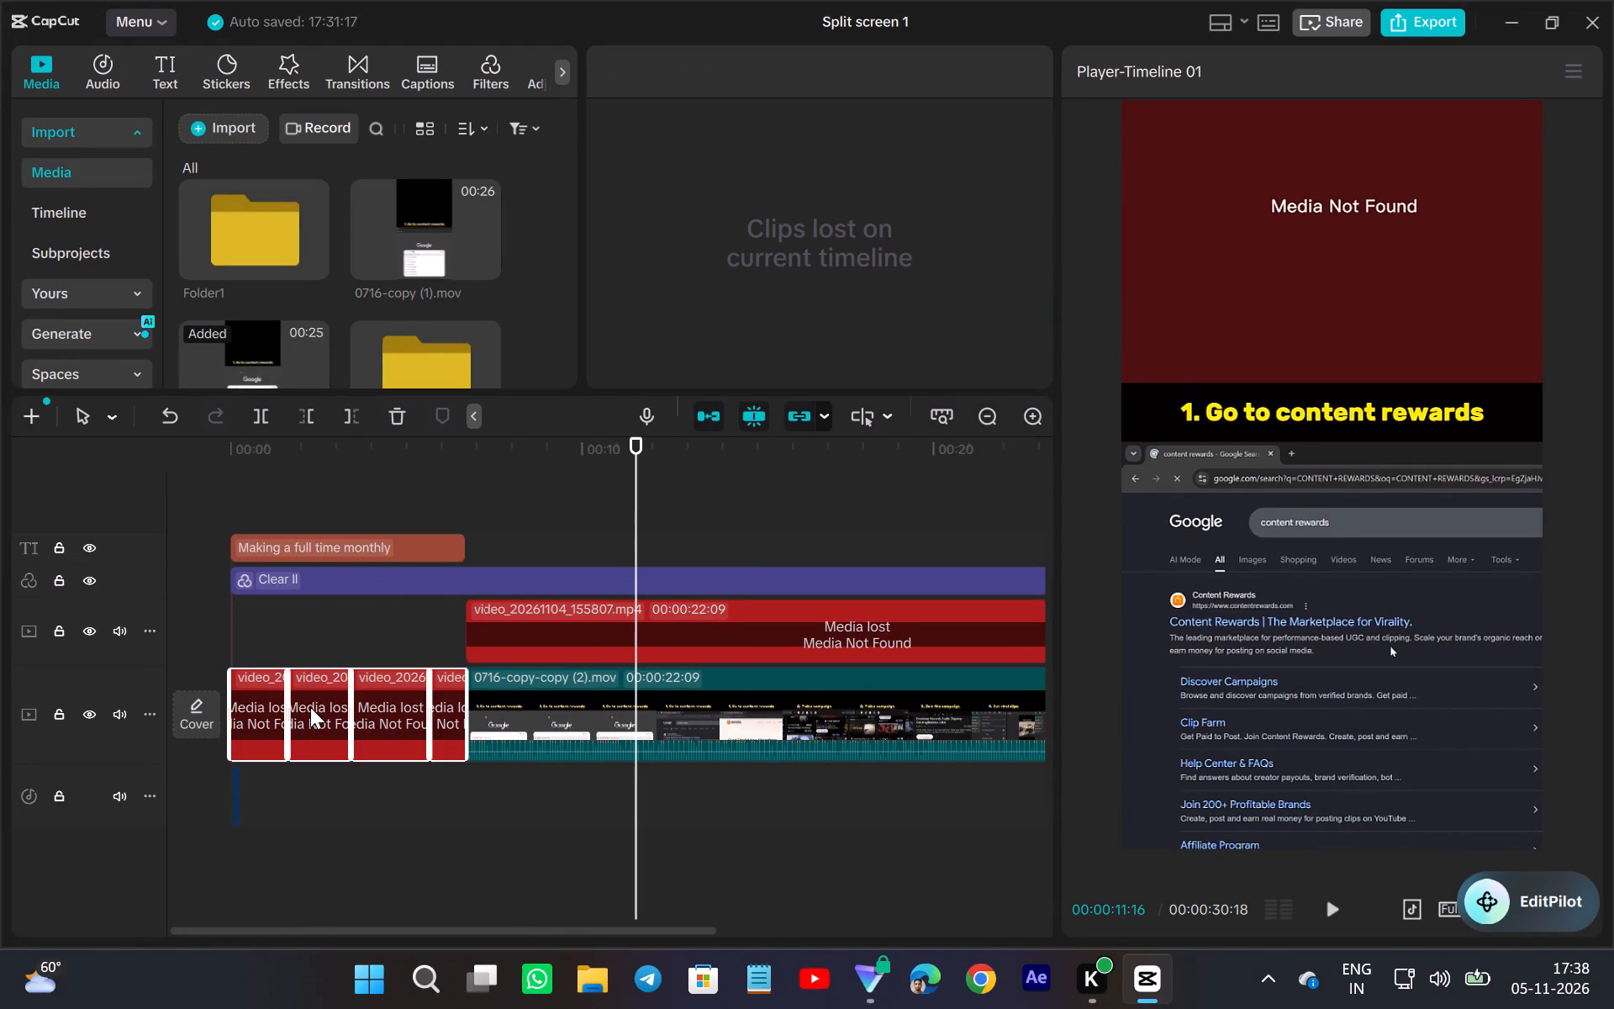
pyautogui.click(430, 570)
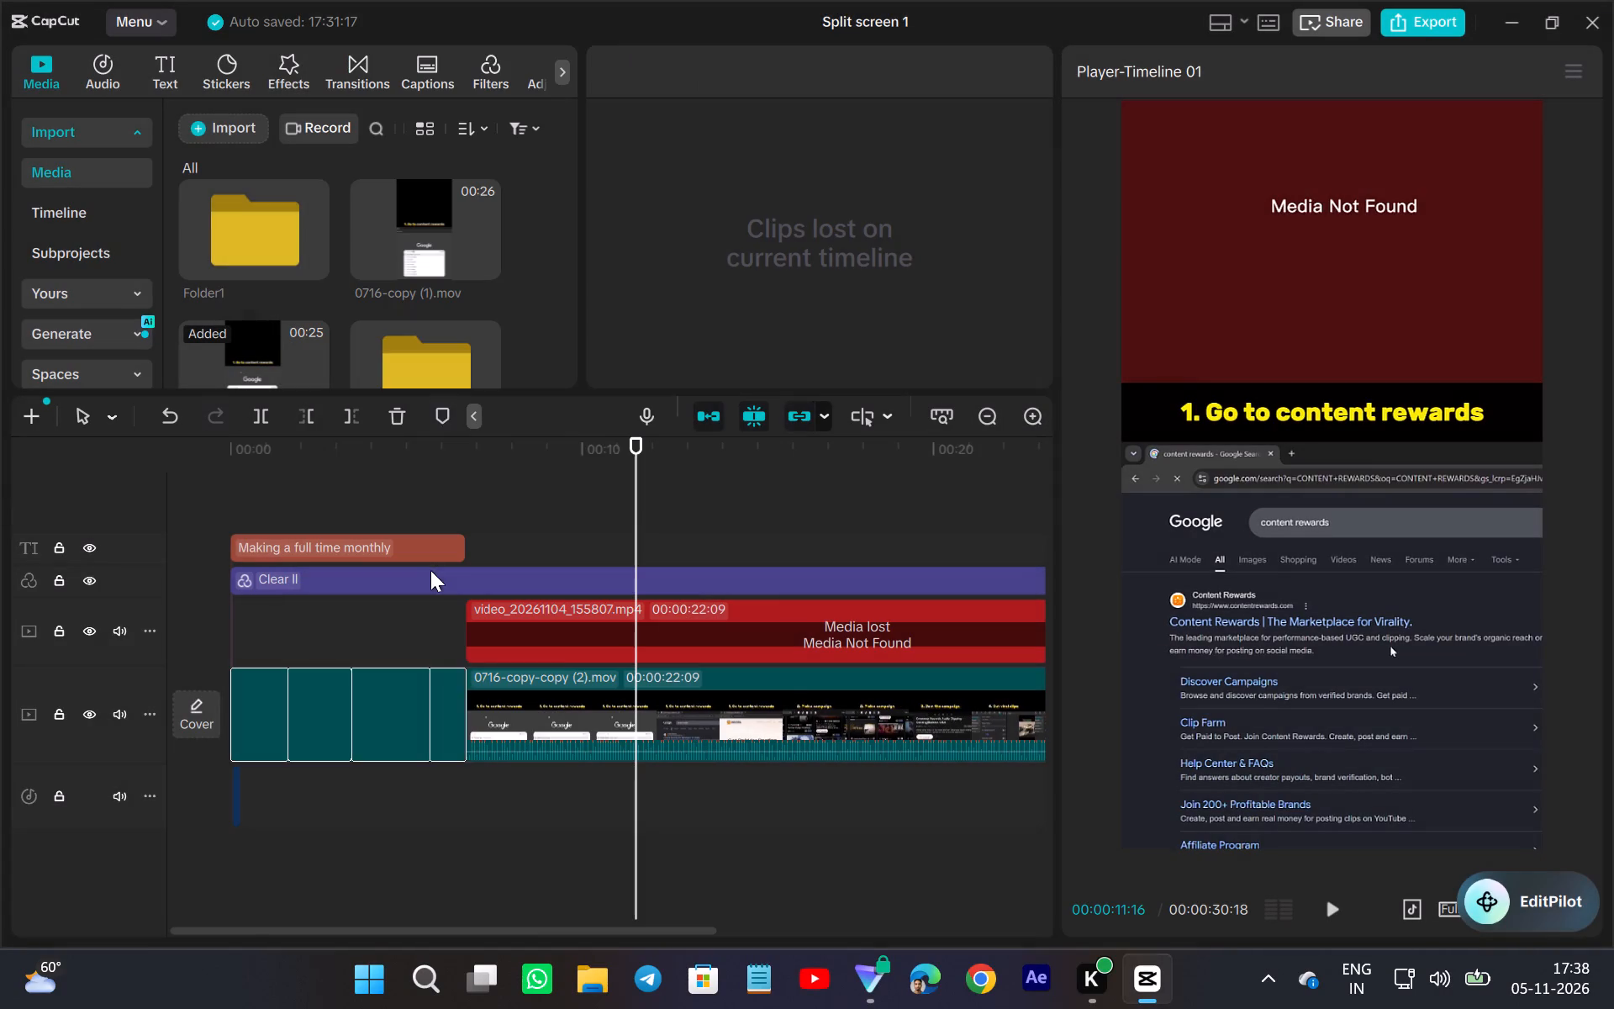
# Delete the unused 01:28 lost-media video from Folder1 in the project media.
pyautogui.doubleClick(418, 355)
pyautogui.click(192, 172)
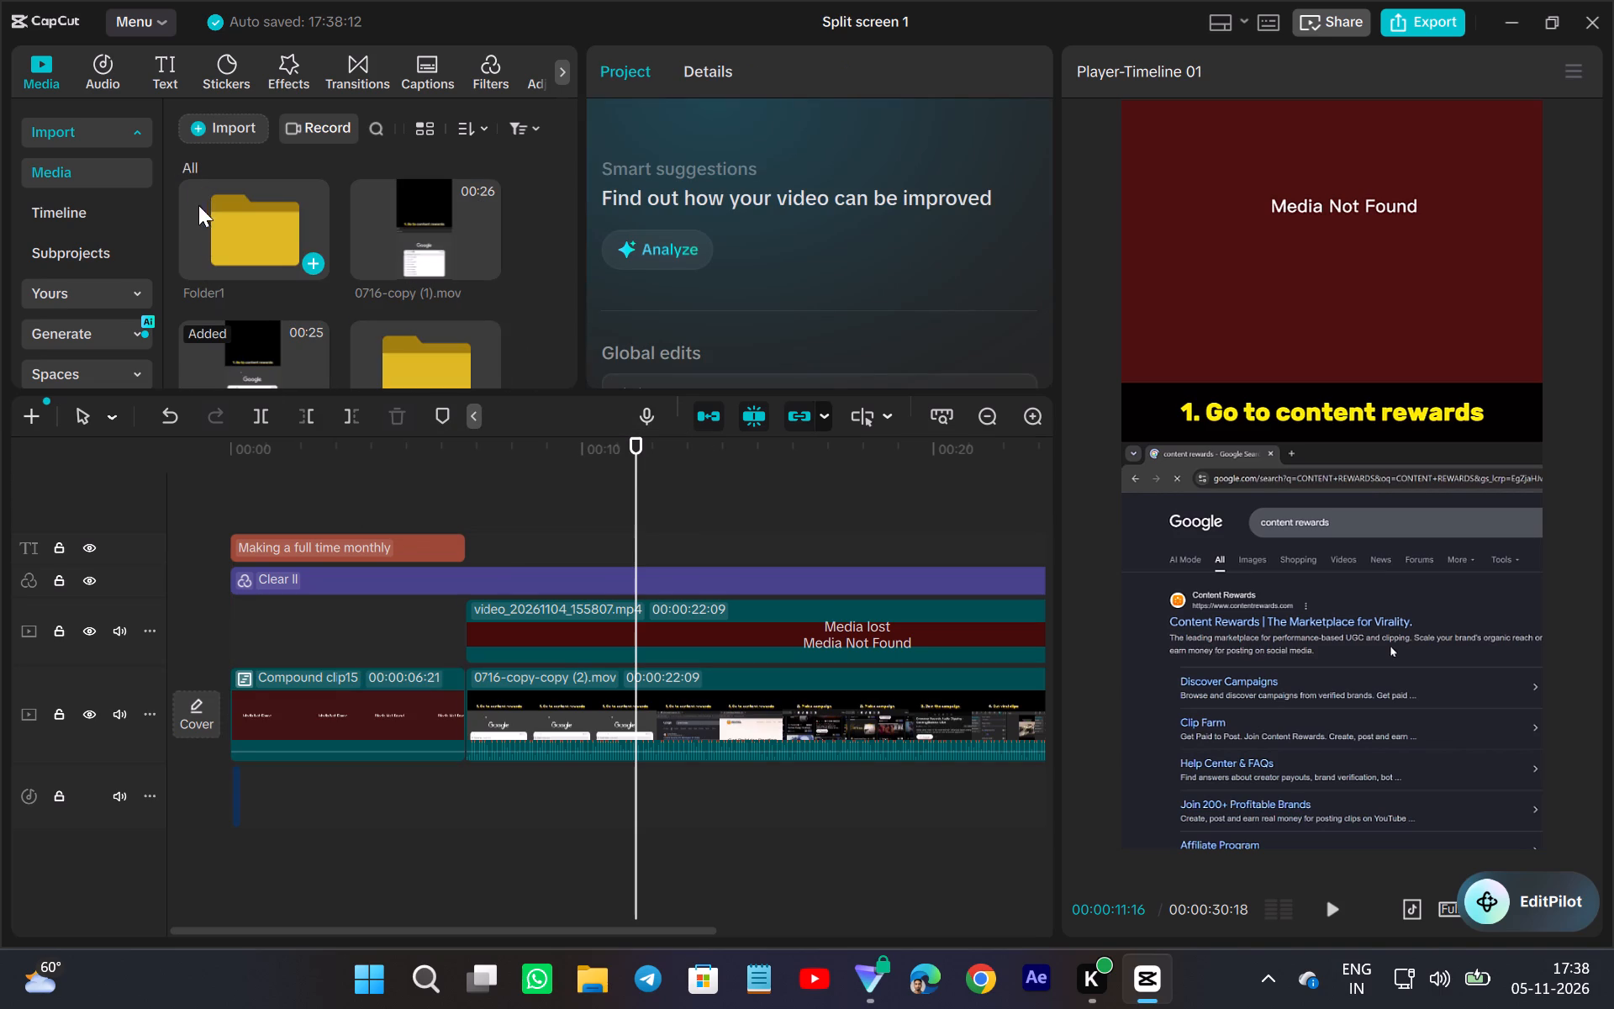
pyautogui.doubleClick(256, 219)
pyautogui.rightClick(268, 240)
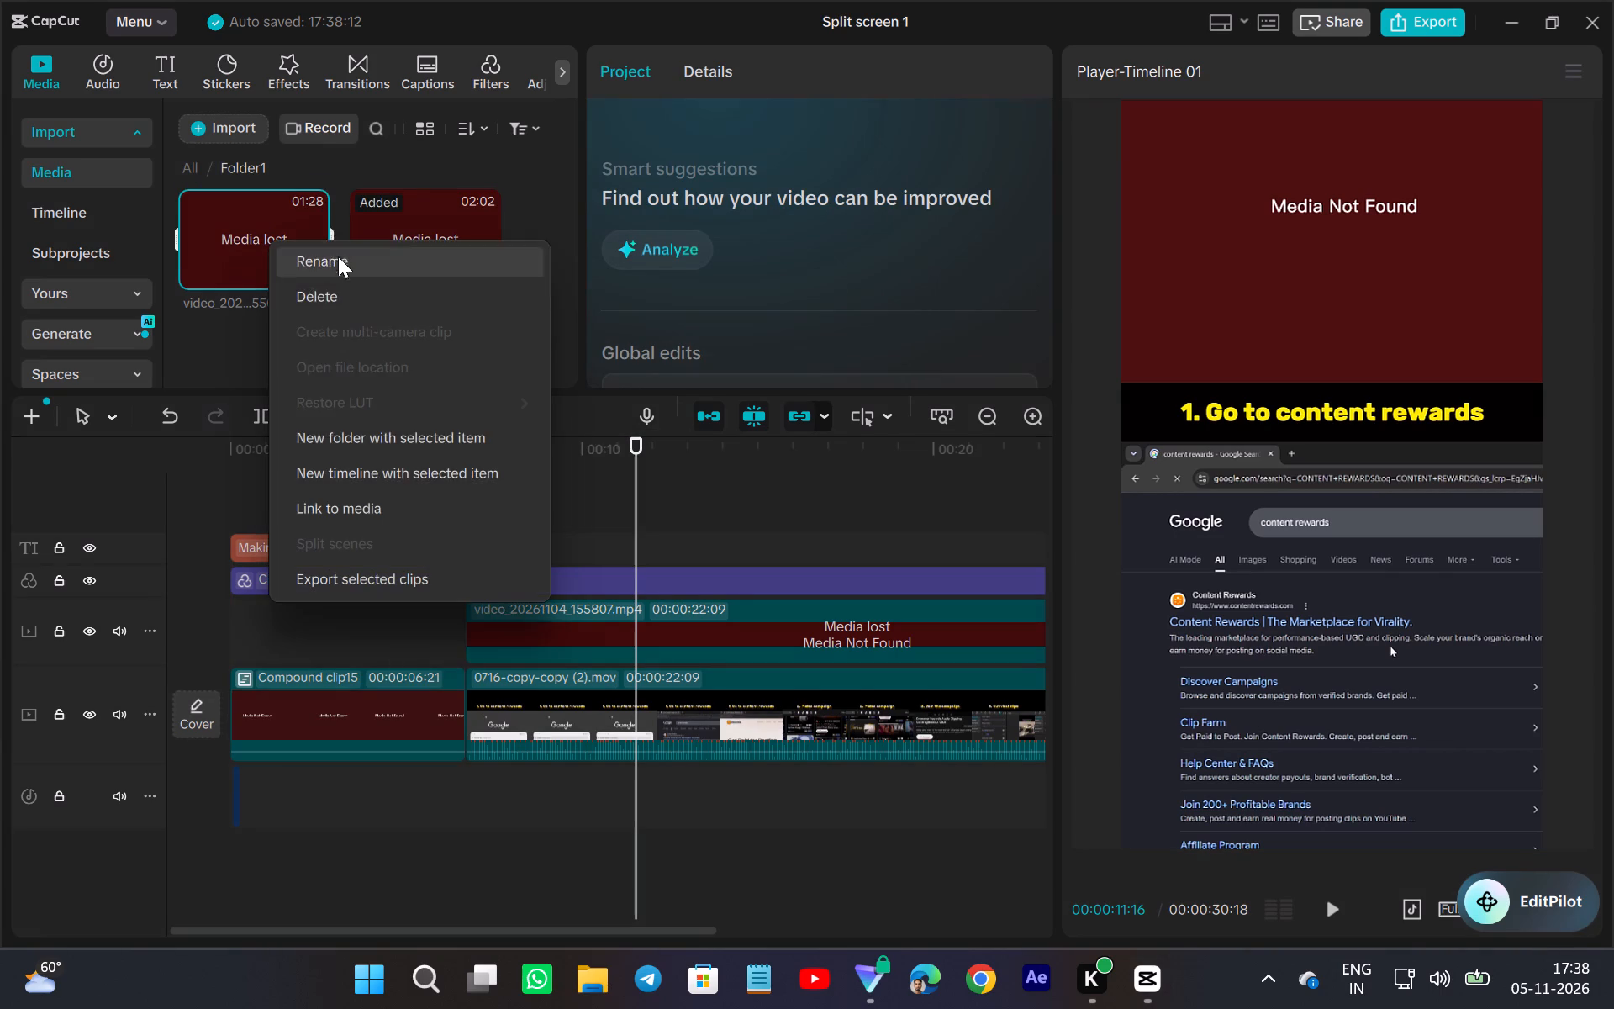
pyautogui.click(333, 290)
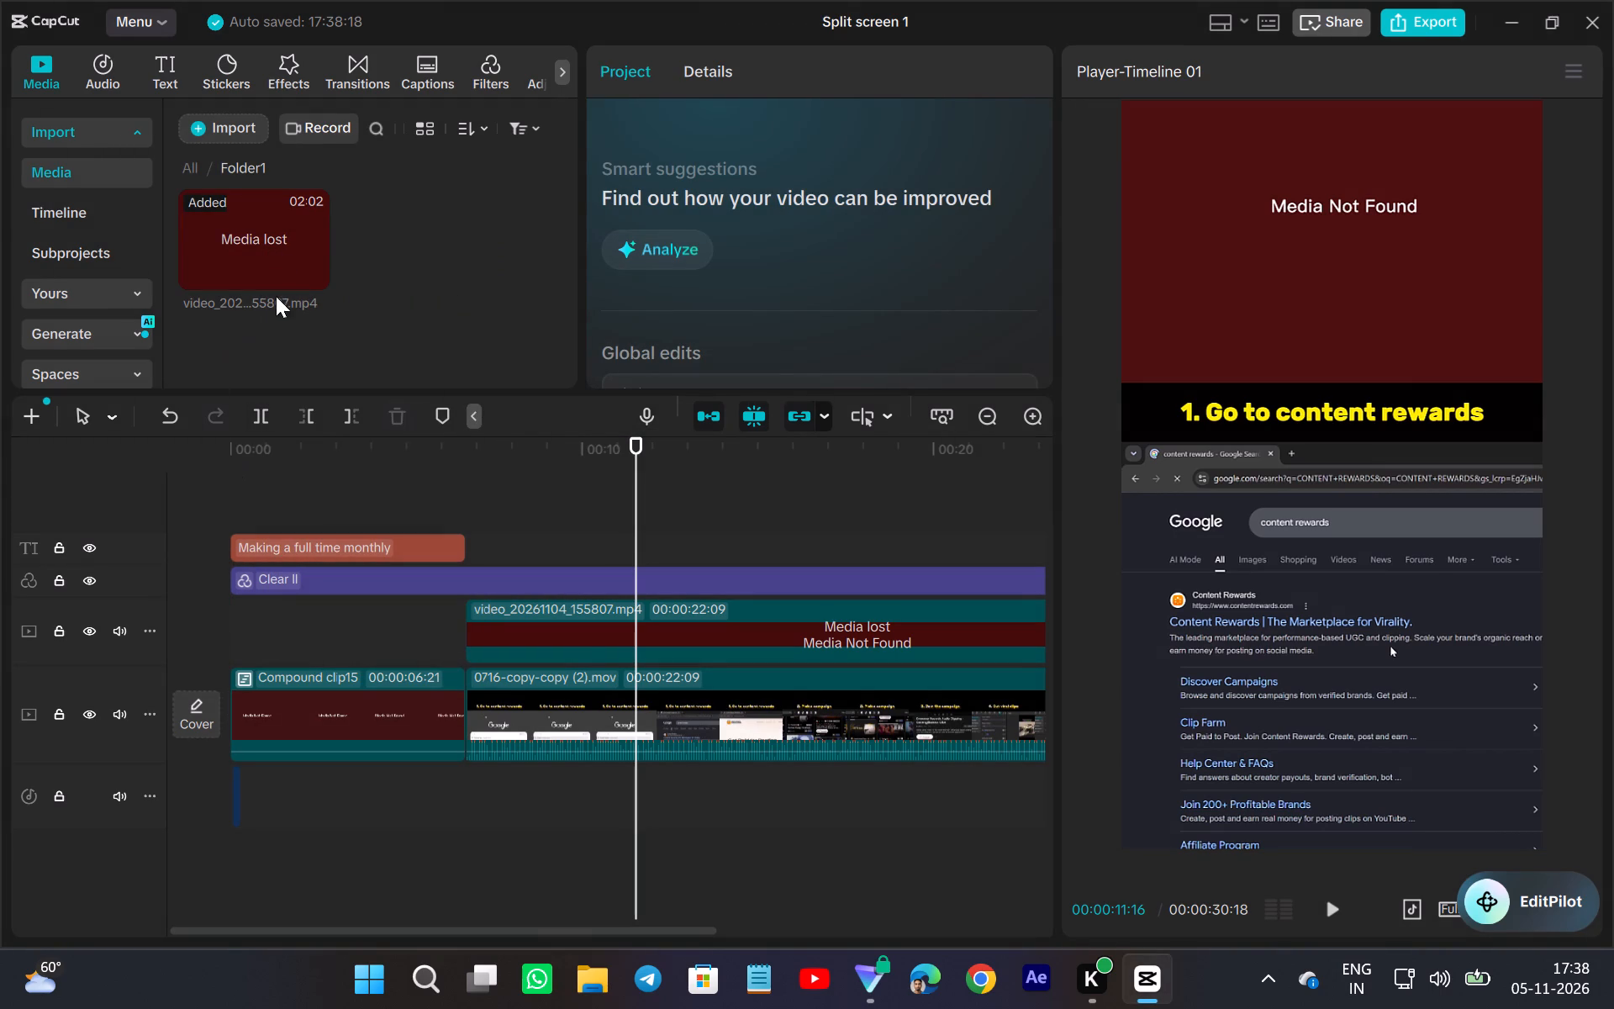
# Import video_20261105_153142.mp4 from the Mobile Devices folder in Downloads into Folder1.
pyautogui.click(238, 116)
pyautogui.click(241, 165)
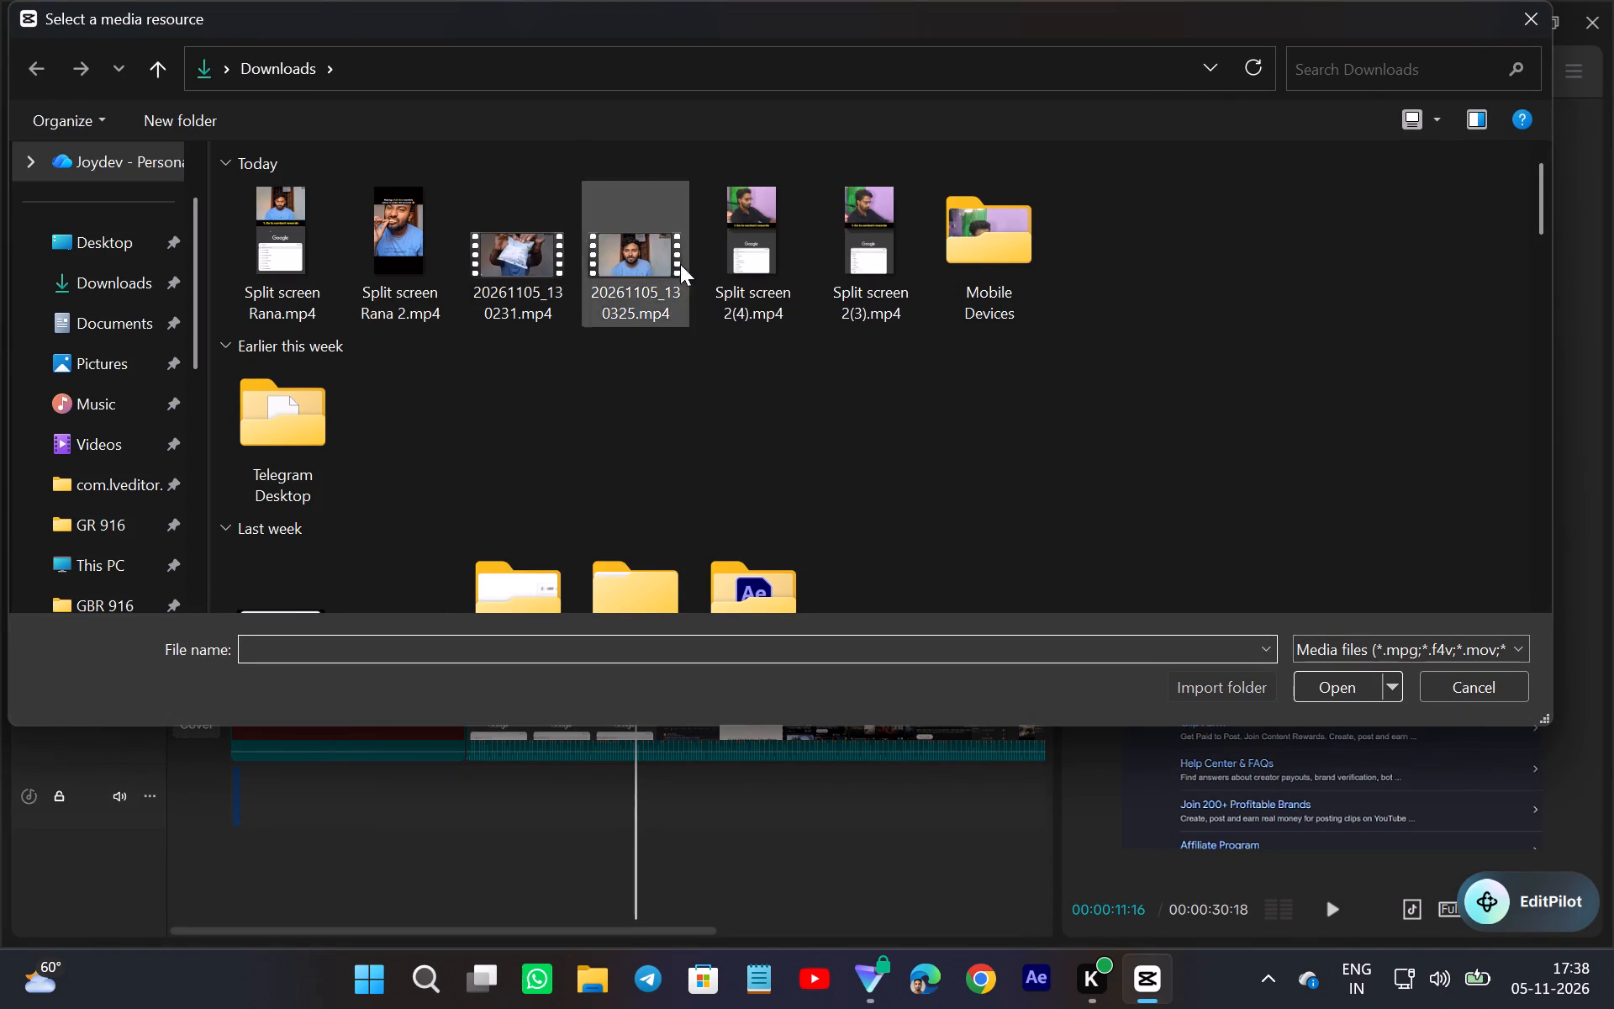
pyautogui.doubleClick(973, 261)
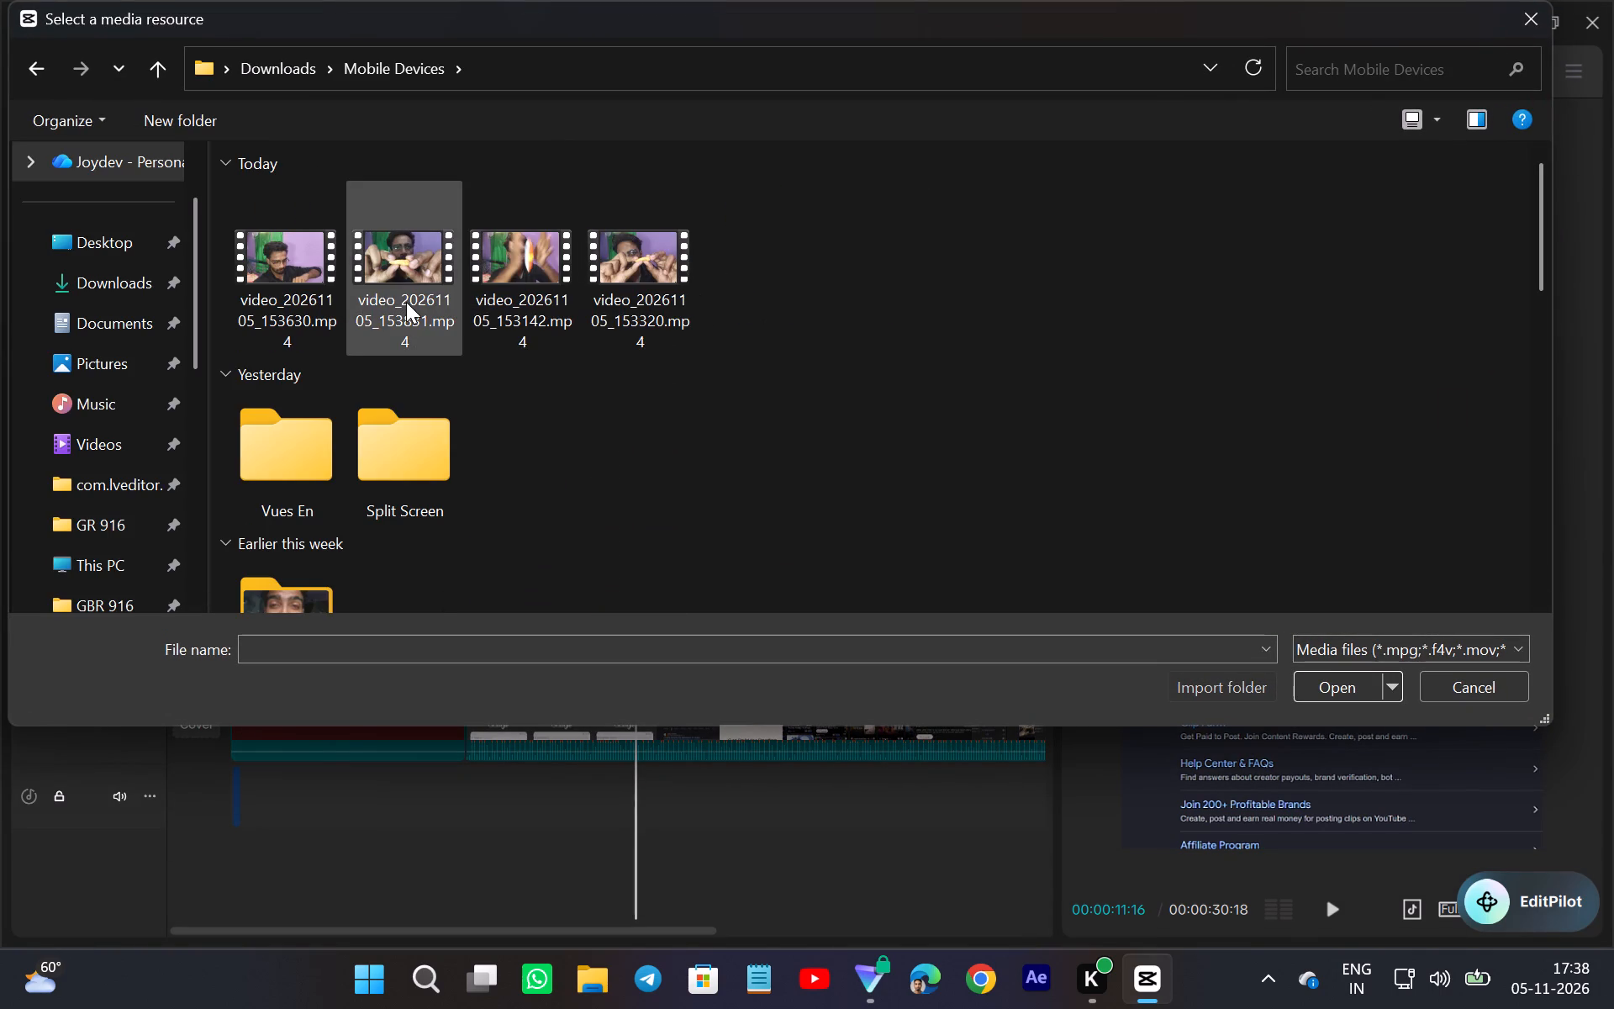
pyautogui.click(535, 280)
pyautogui.click(1337, 682)
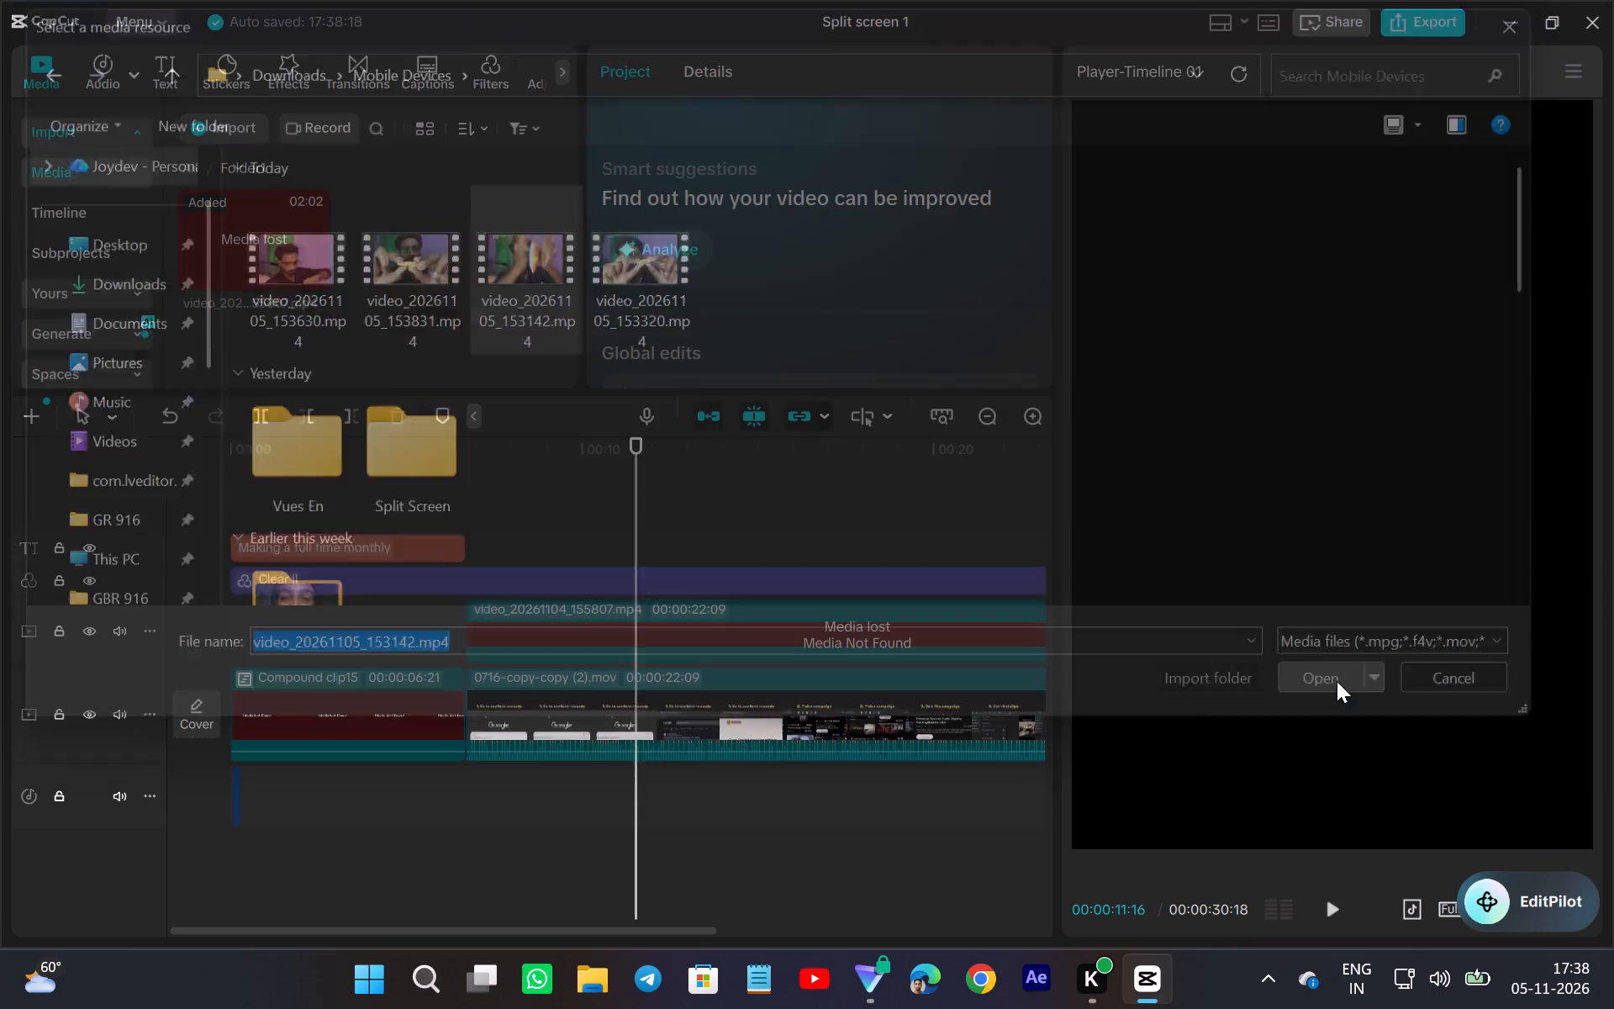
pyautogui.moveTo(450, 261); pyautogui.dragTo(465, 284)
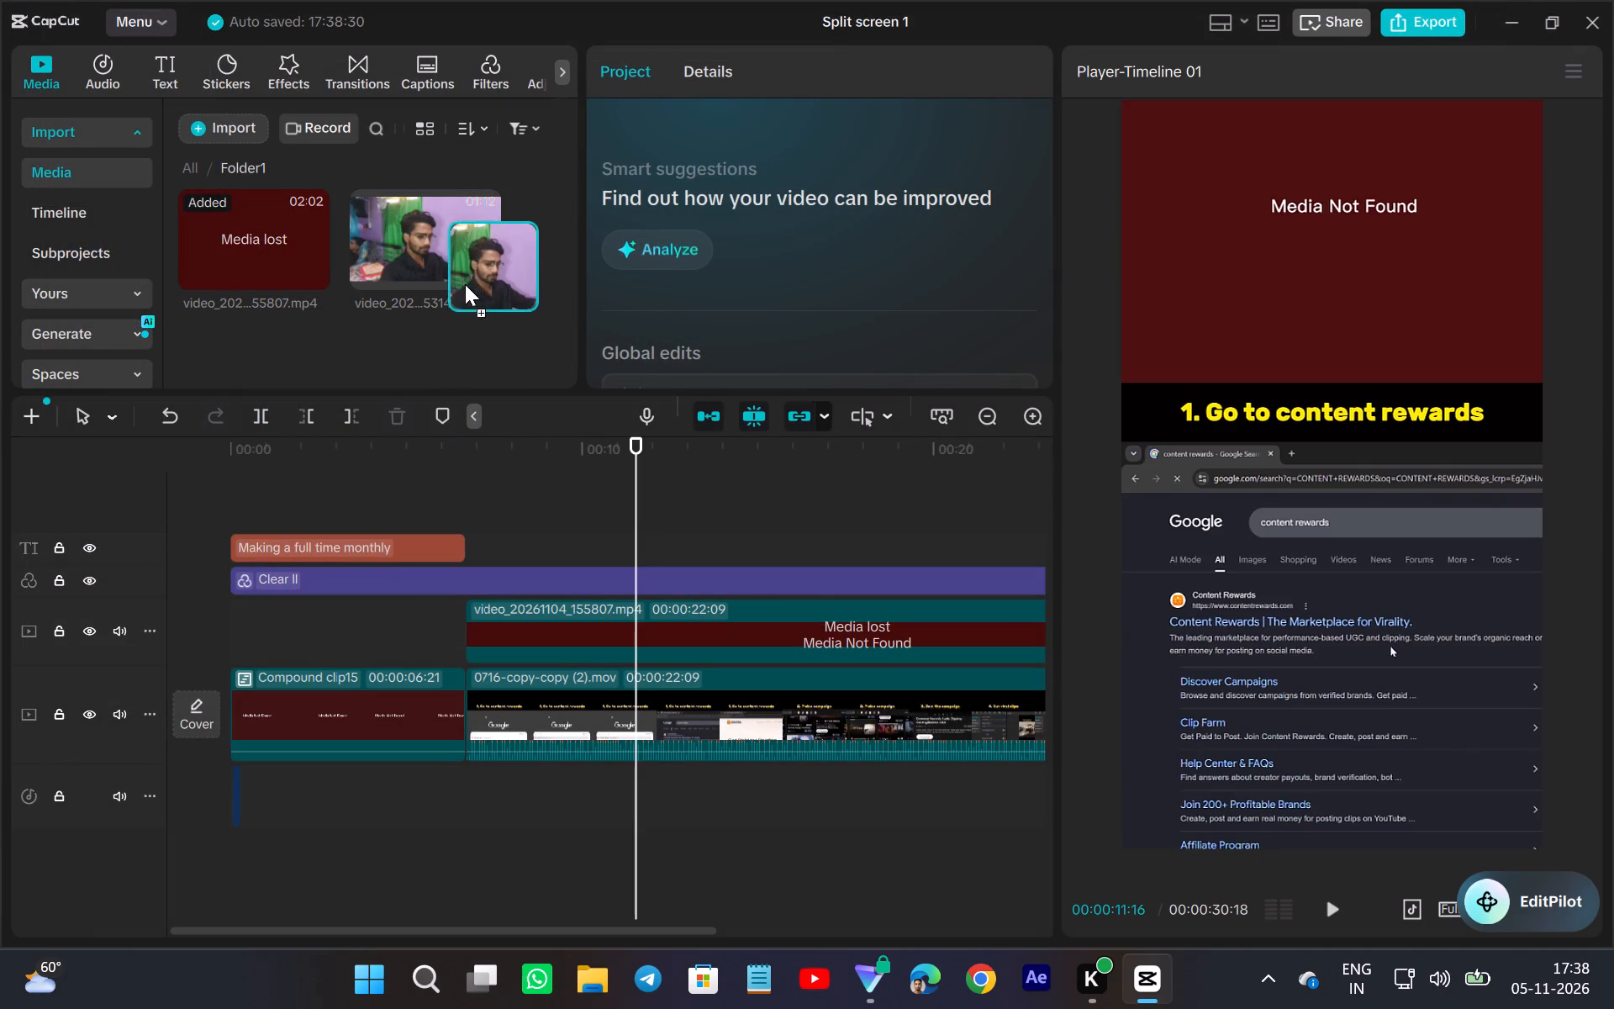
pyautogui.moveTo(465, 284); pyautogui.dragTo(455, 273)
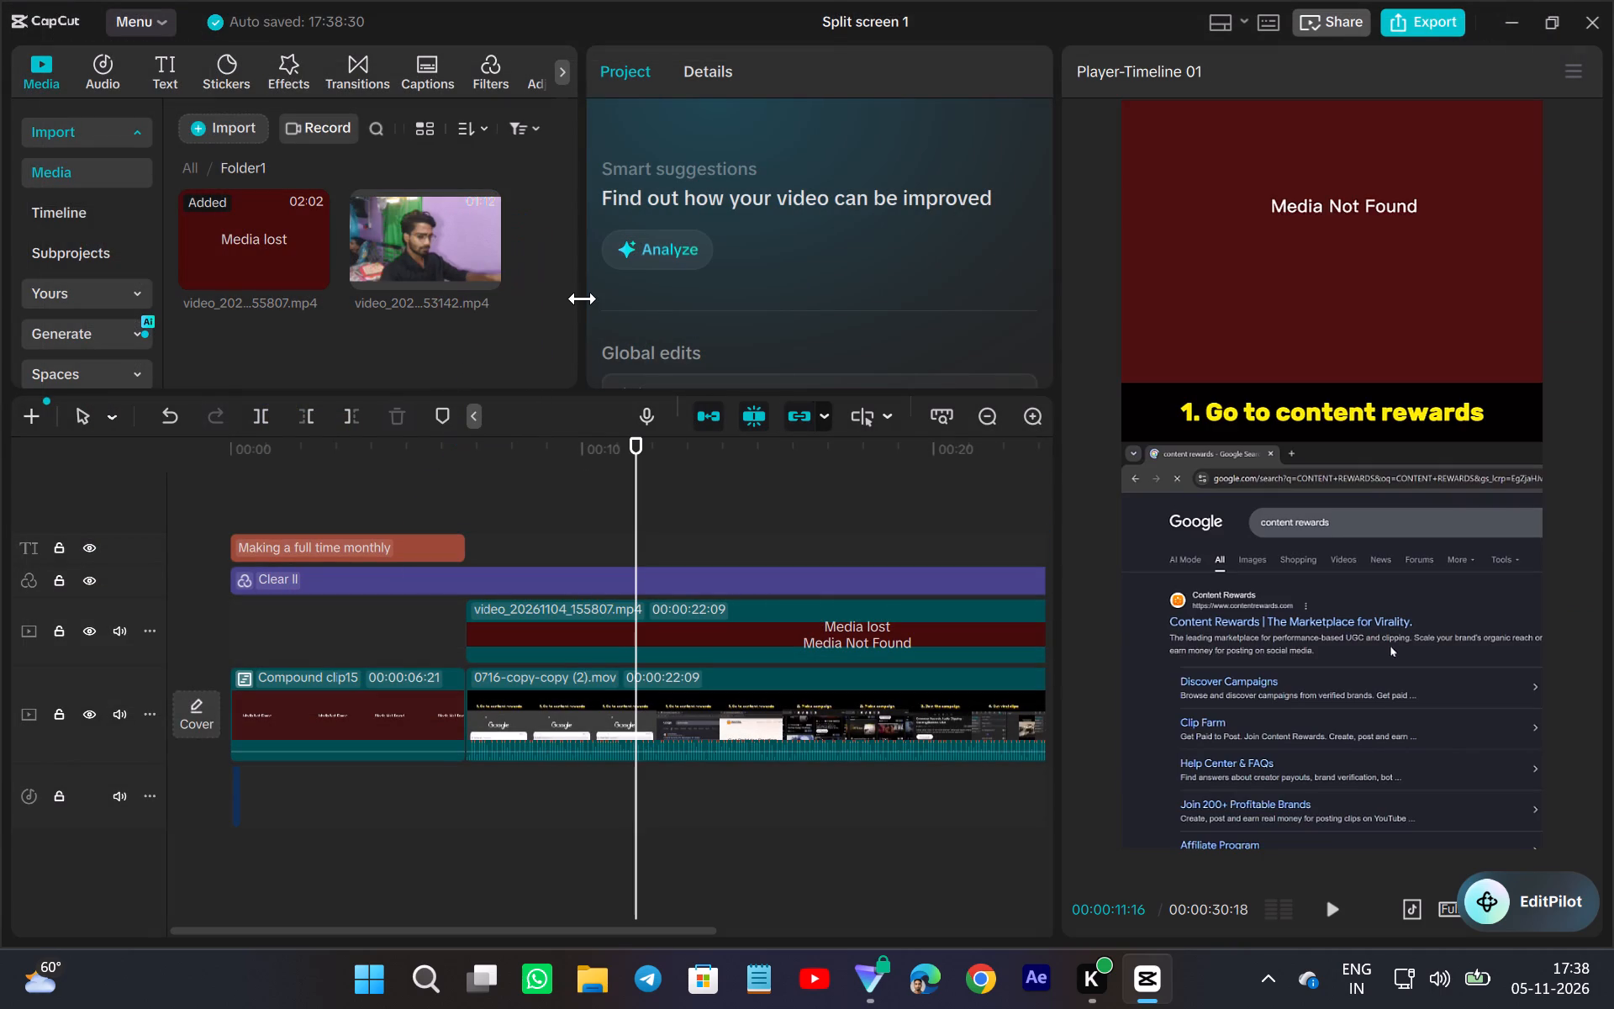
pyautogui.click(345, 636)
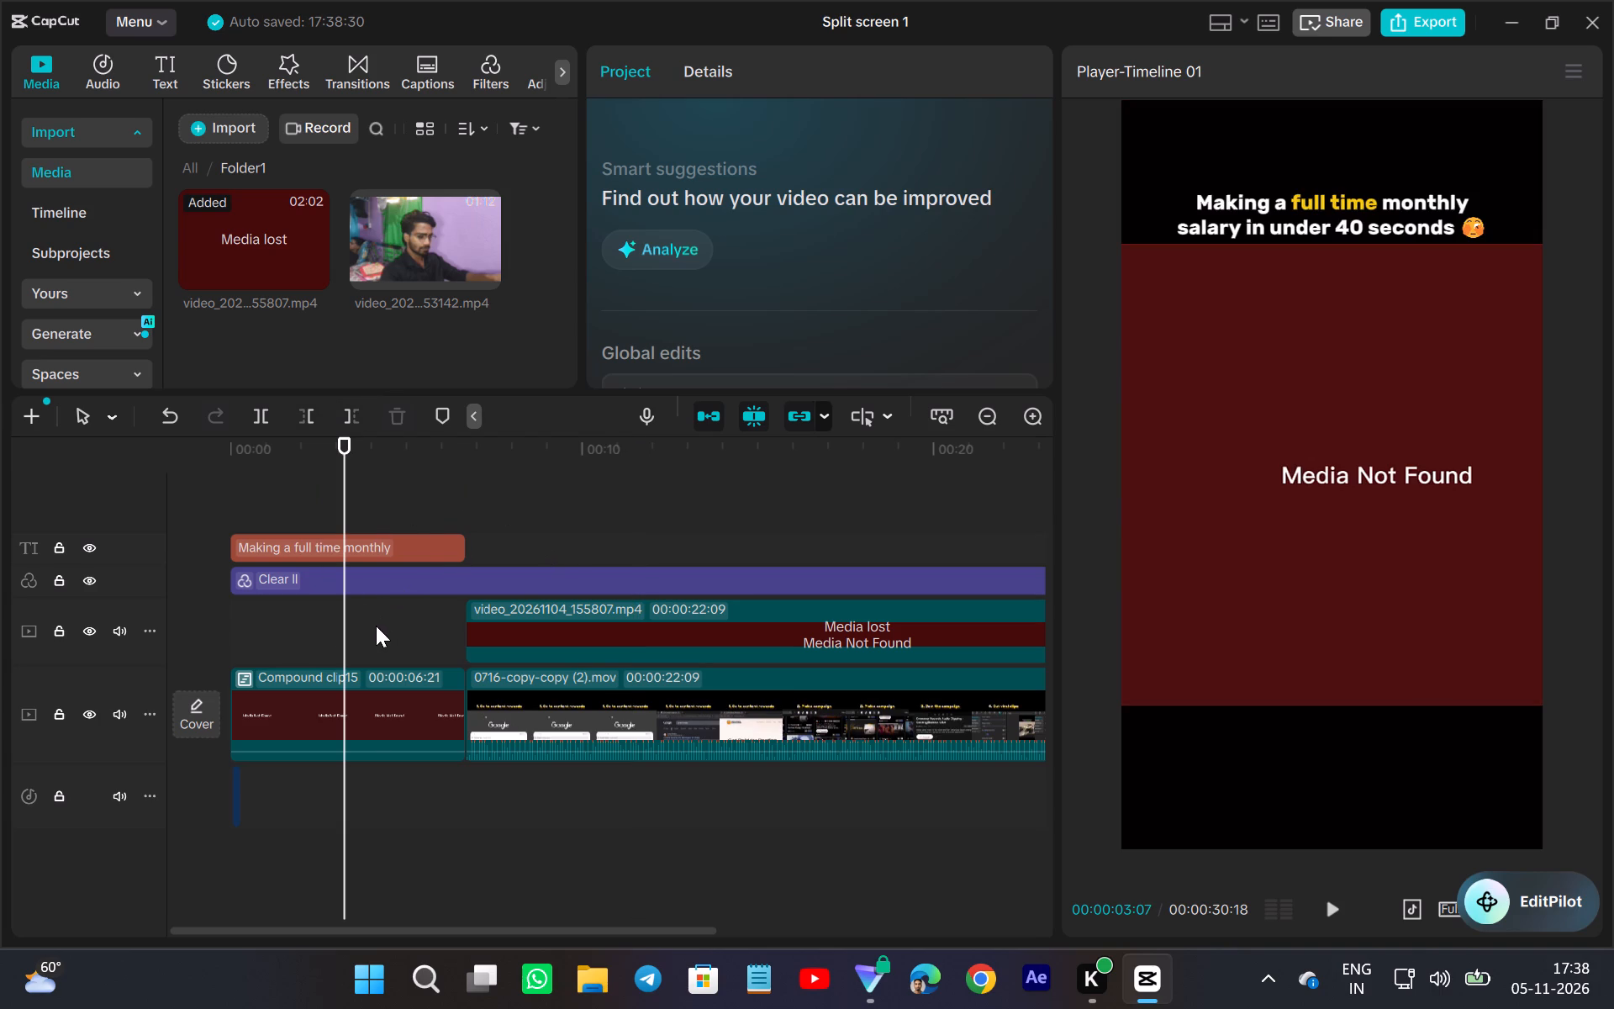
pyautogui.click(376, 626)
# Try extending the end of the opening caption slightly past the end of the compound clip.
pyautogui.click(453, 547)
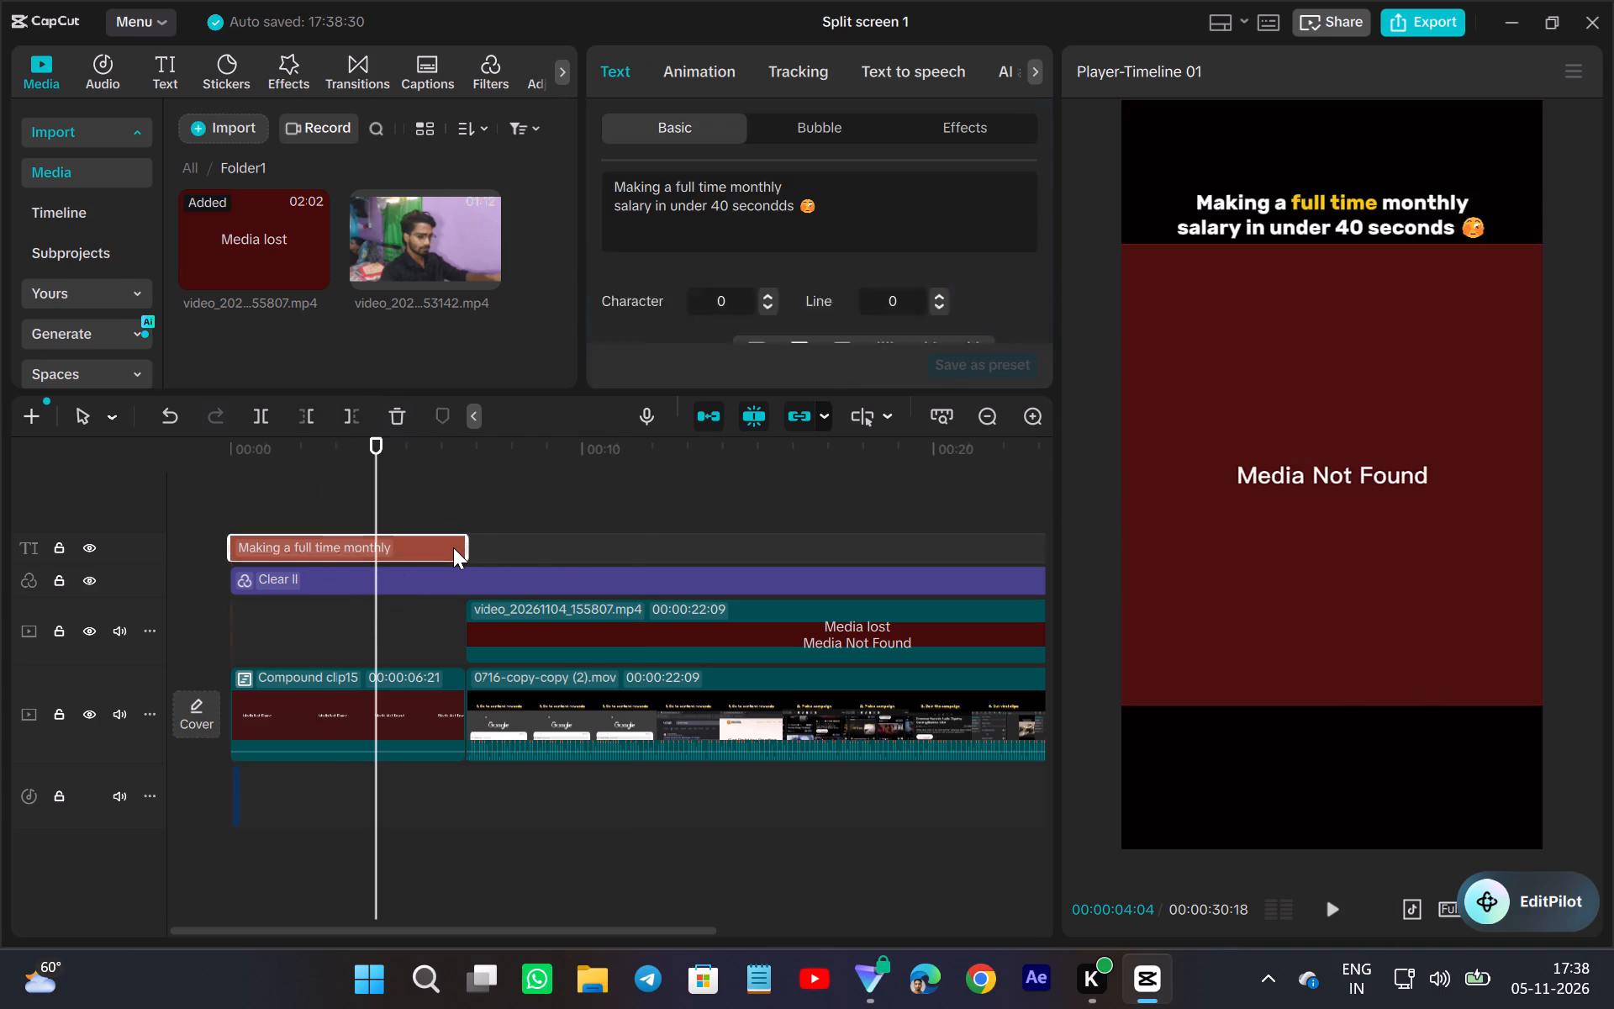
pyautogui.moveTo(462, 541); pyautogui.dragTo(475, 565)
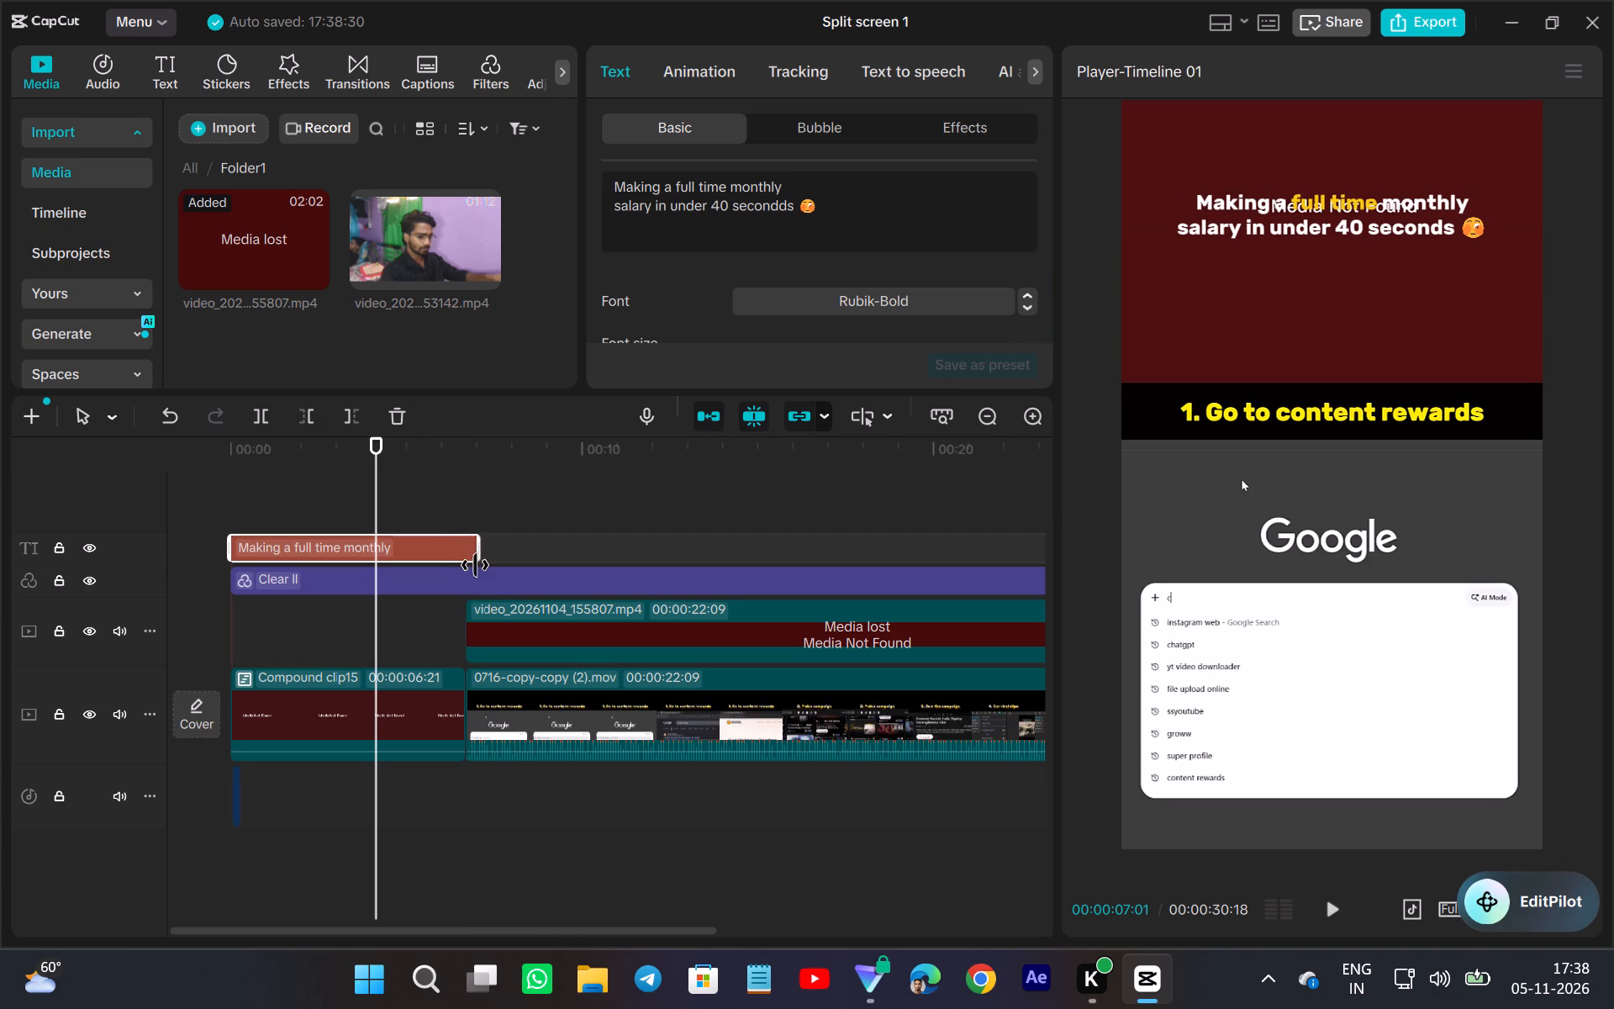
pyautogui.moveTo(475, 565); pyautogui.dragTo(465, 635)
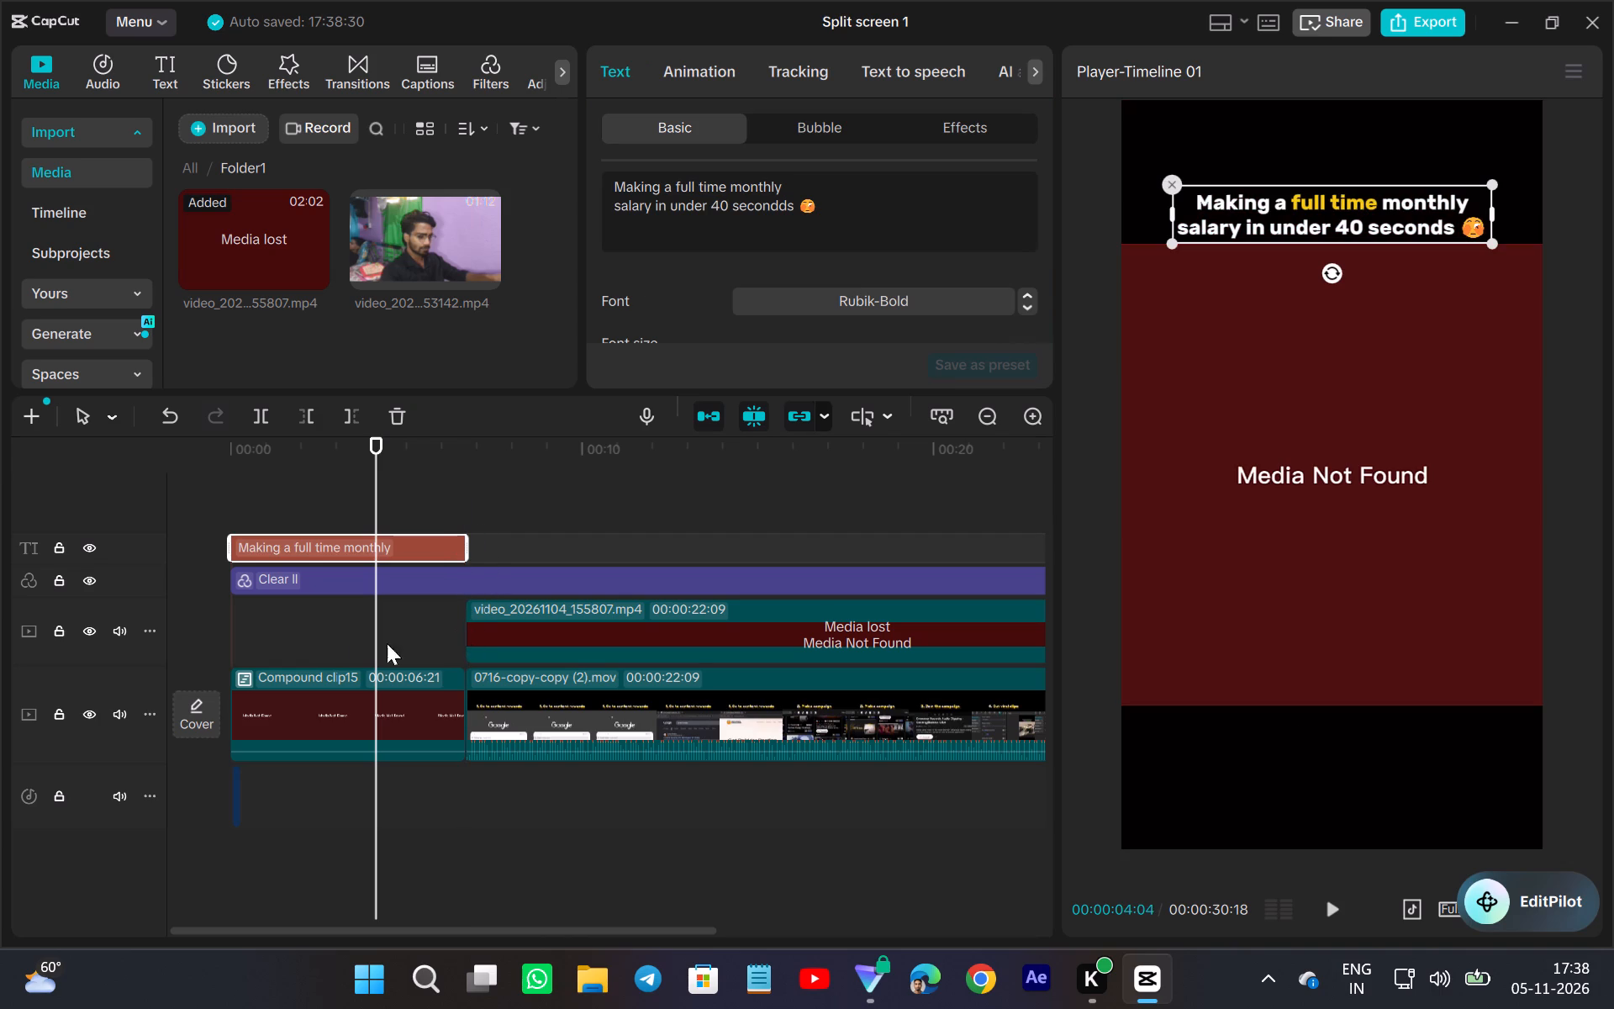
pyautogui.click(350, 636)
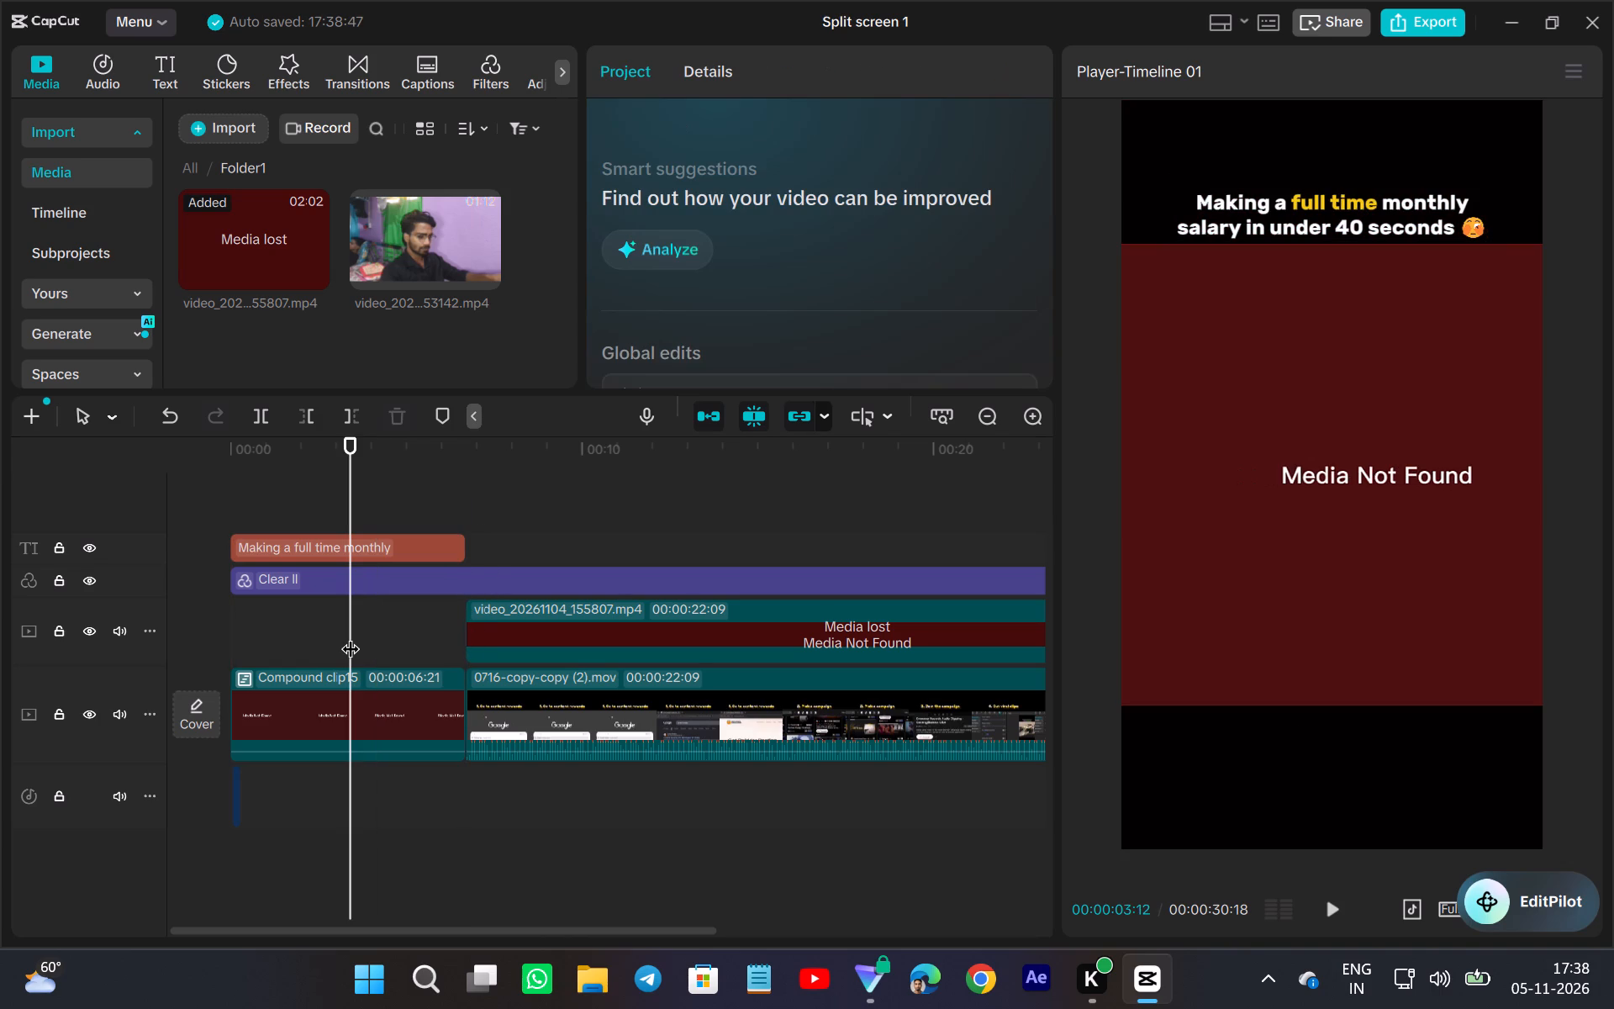
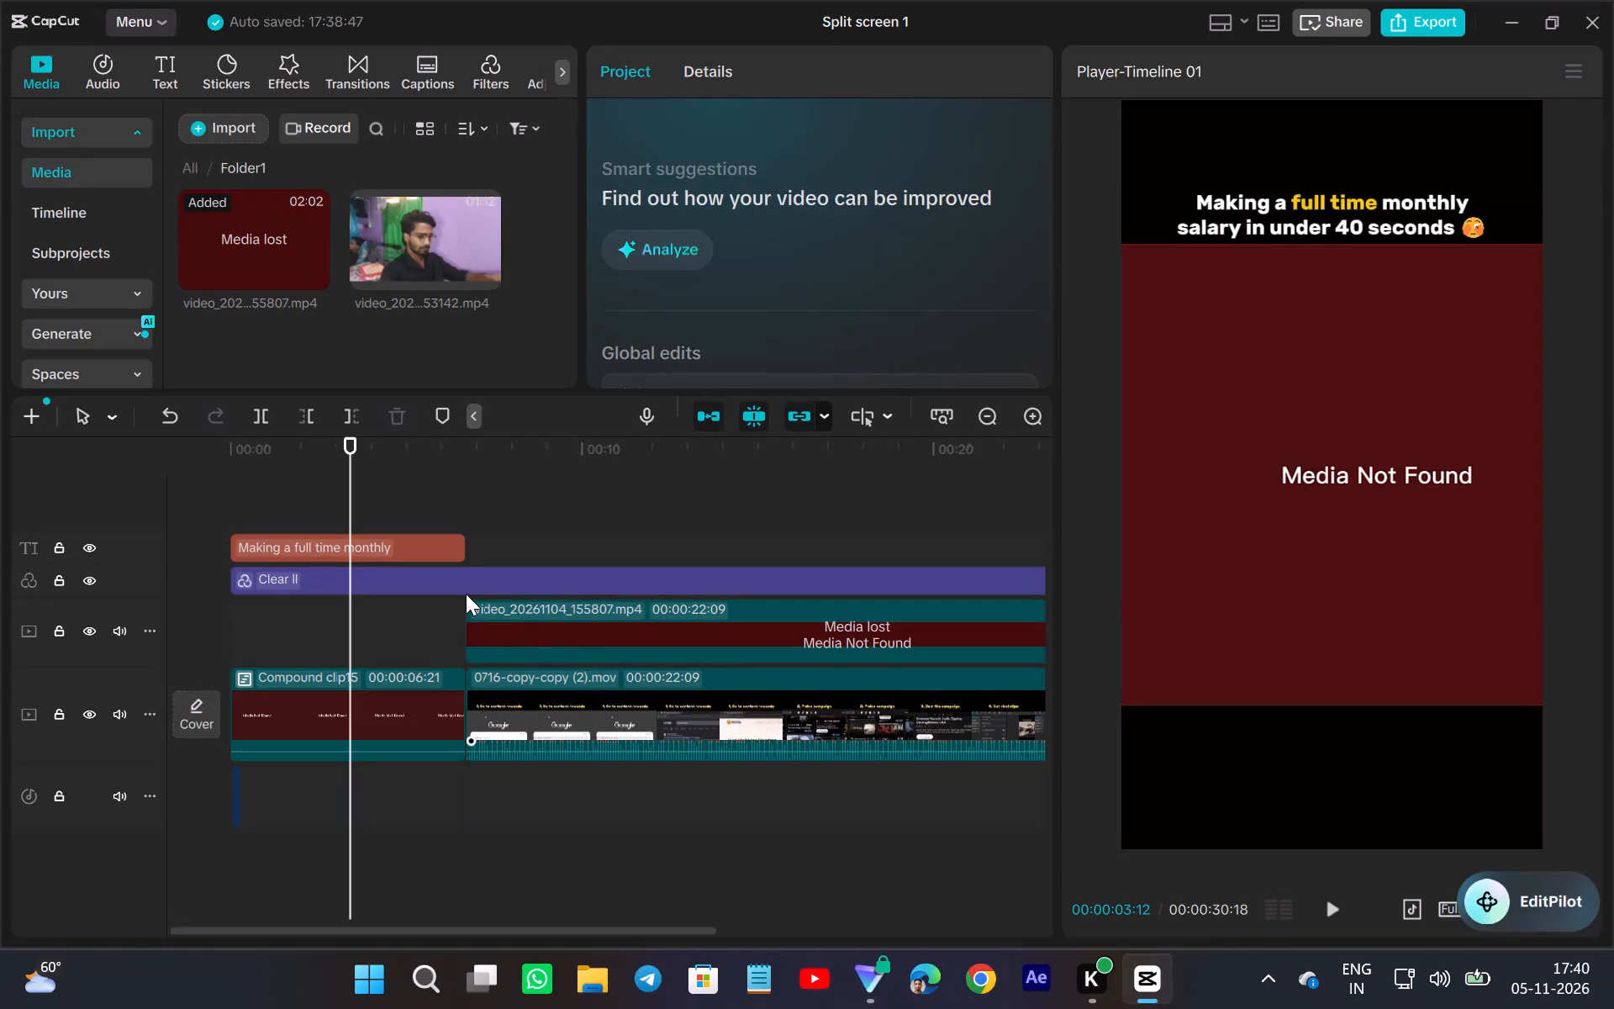
# Replace the opening compound clip with video_20261105_153142.mp4, using the section that starts as the snack packet is tossed up, keeping the original video effect.
pyautogui.moveTo(421, 244); pyautogui.dragTo(375, 683)
pyautogui.moveTo(870, 607); pyautogui.dragTo(836, 633)
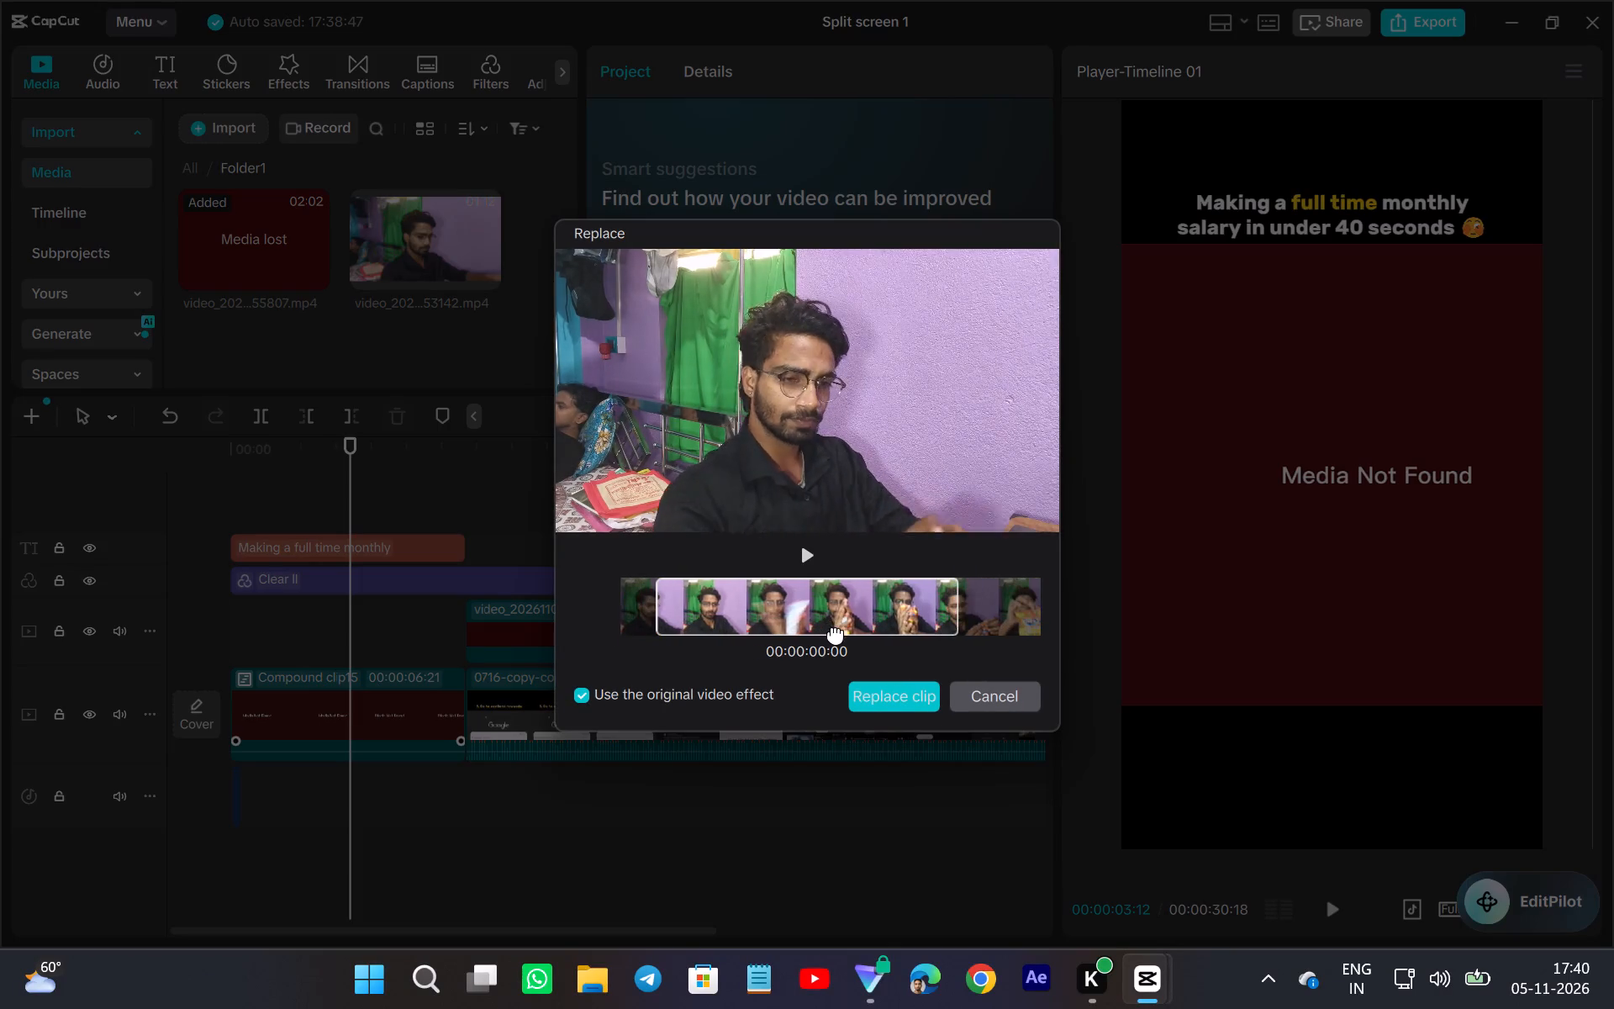
pyautogui.moveTo(836, 633); pyautogui.dragTo(751, 695)
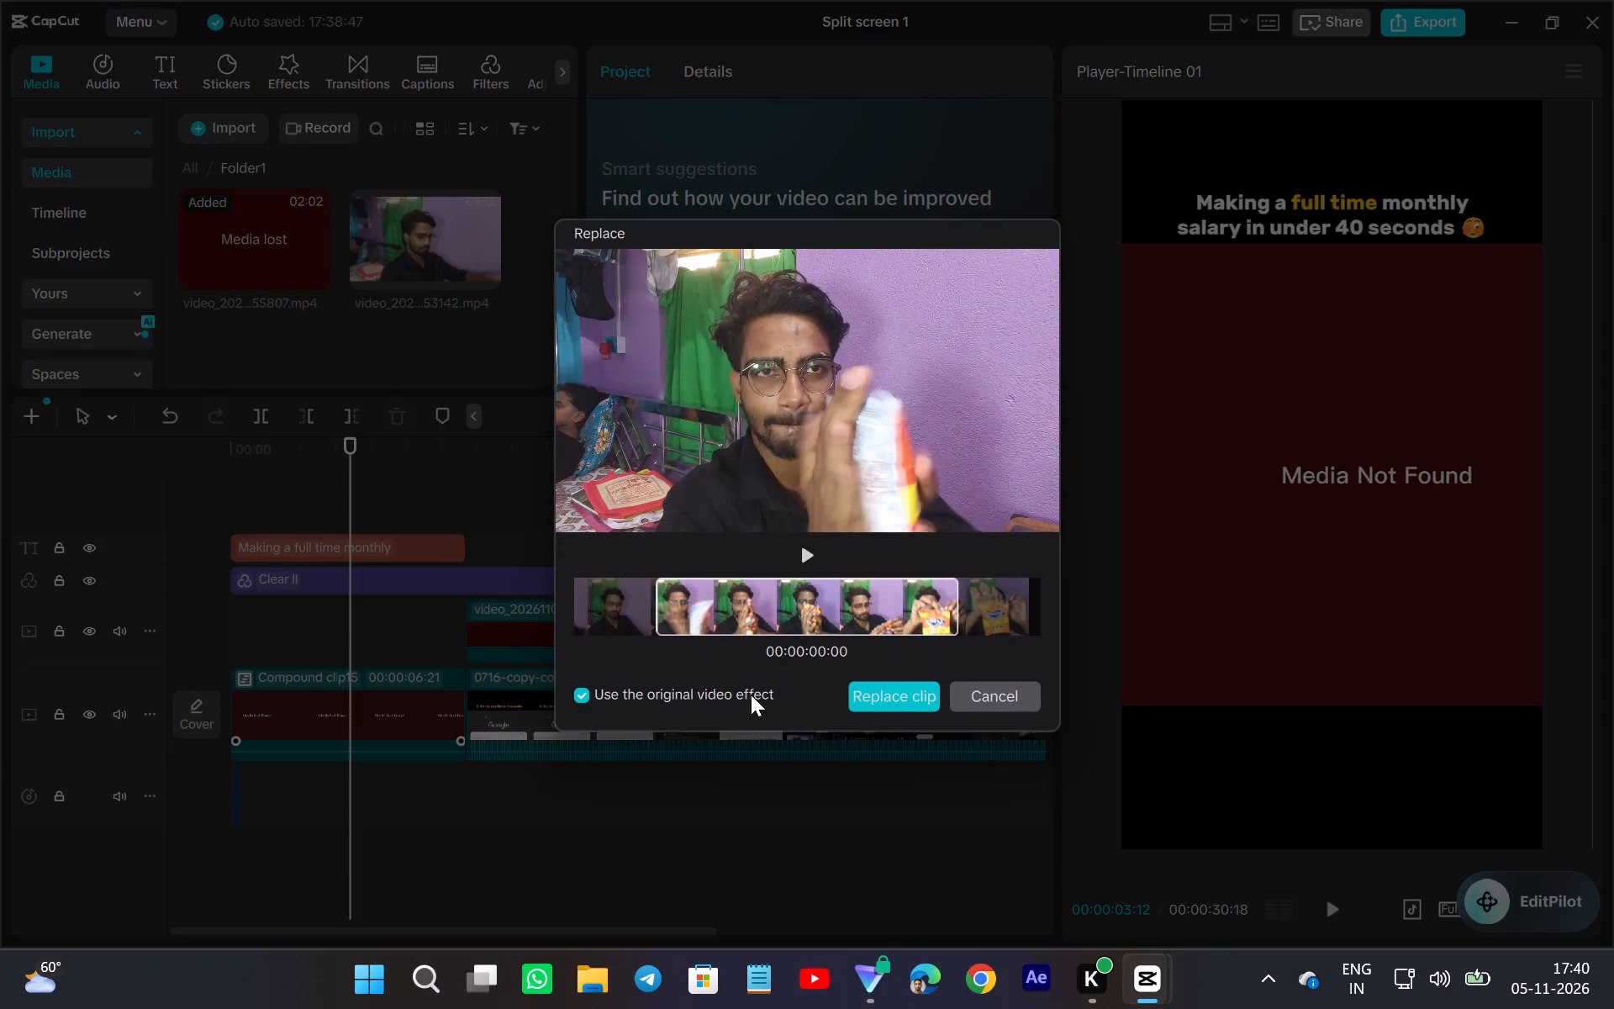
pyautogui.moveTo(751, 695); pyautogui.dragTo(566, 754)
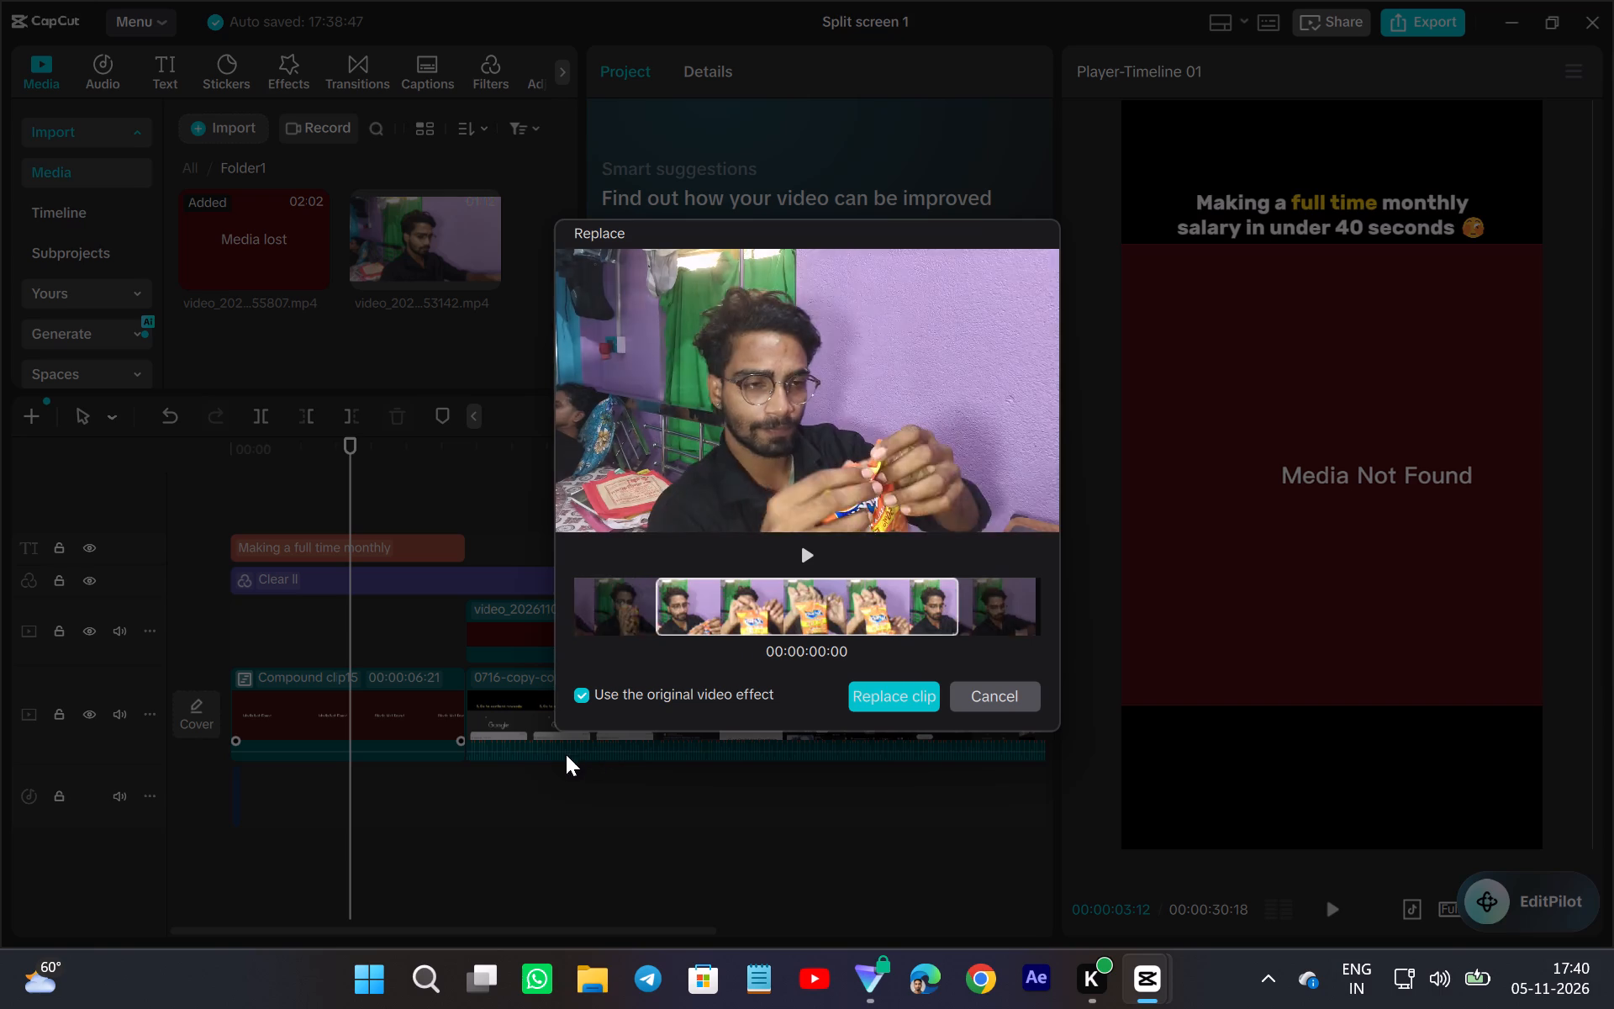
pyautogui.moveTo(566, 754); pyautogui.dragTo(593, 785)
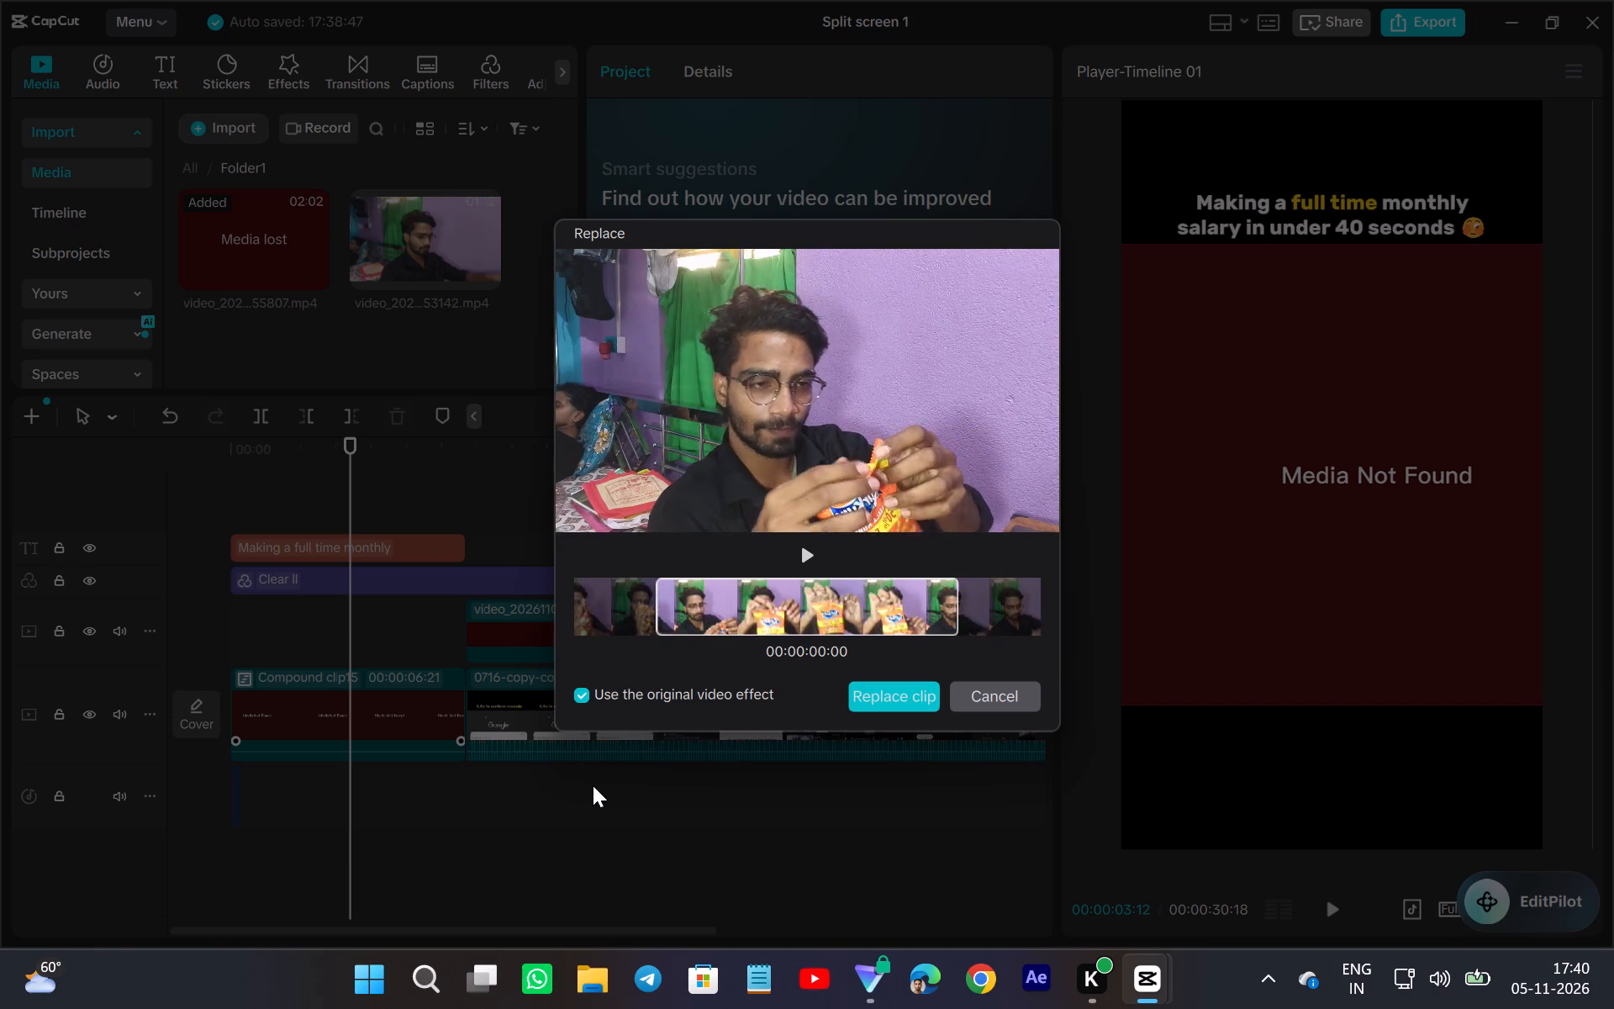
pyautogui.moveTo(593, 785); pyautogui.dragTo(661, 805)
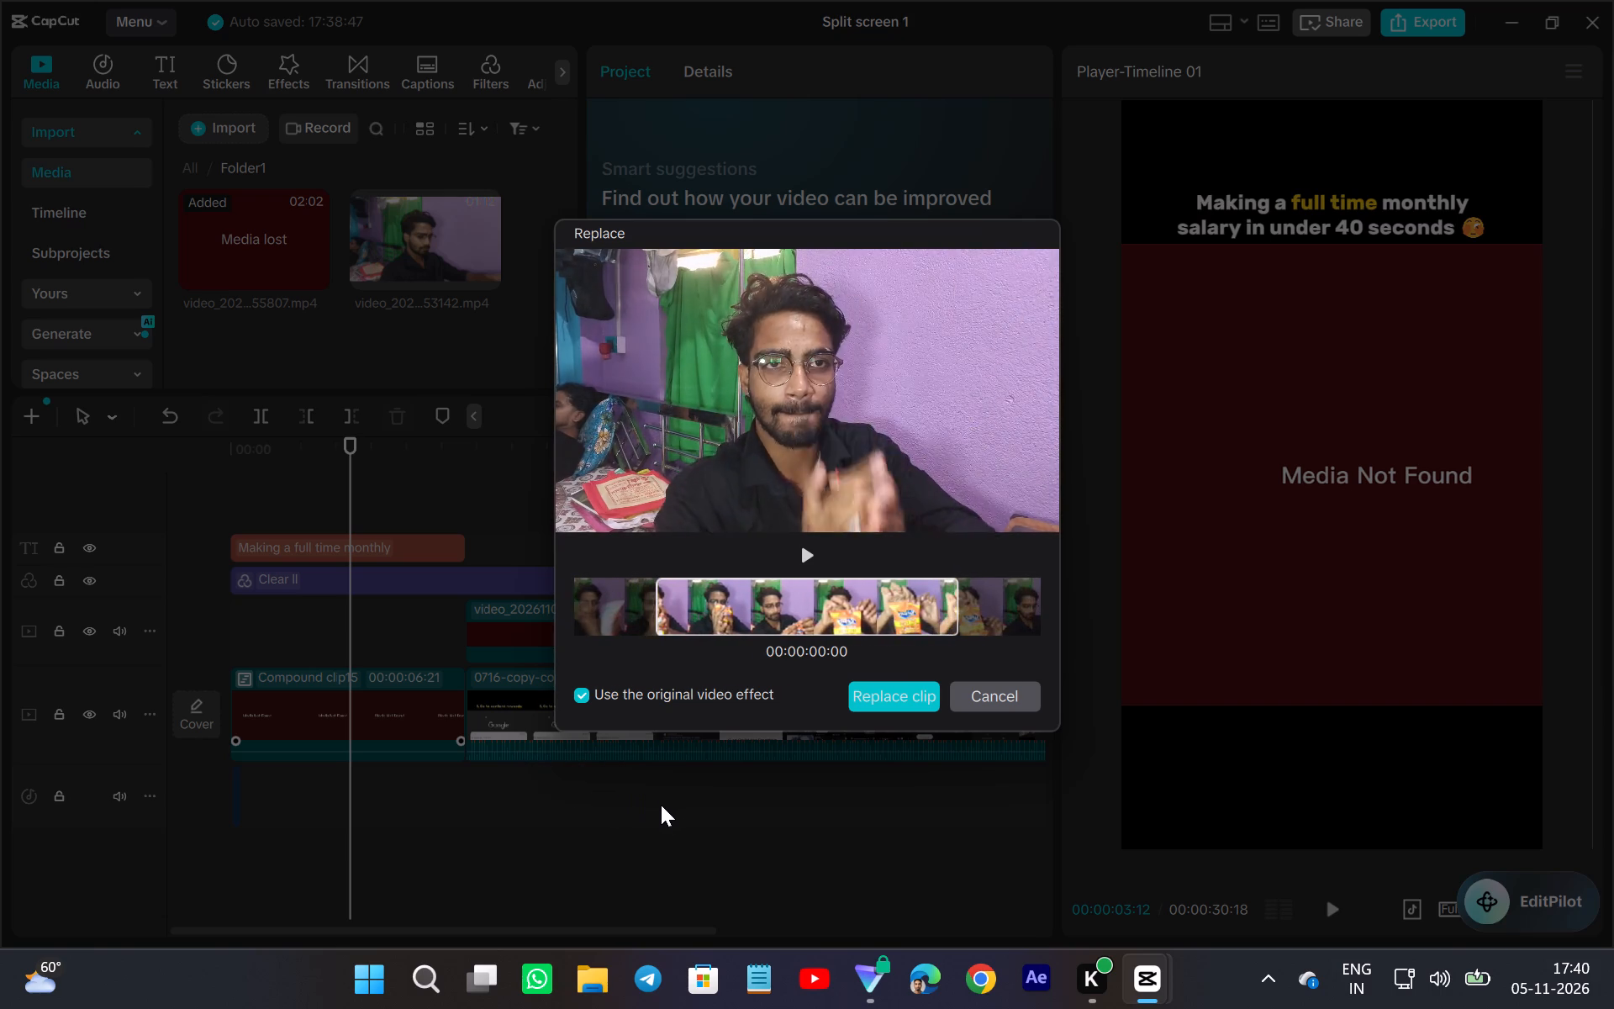
pyautogui.moveTo(661, 805); pyautogui.dragTo(649, 815)
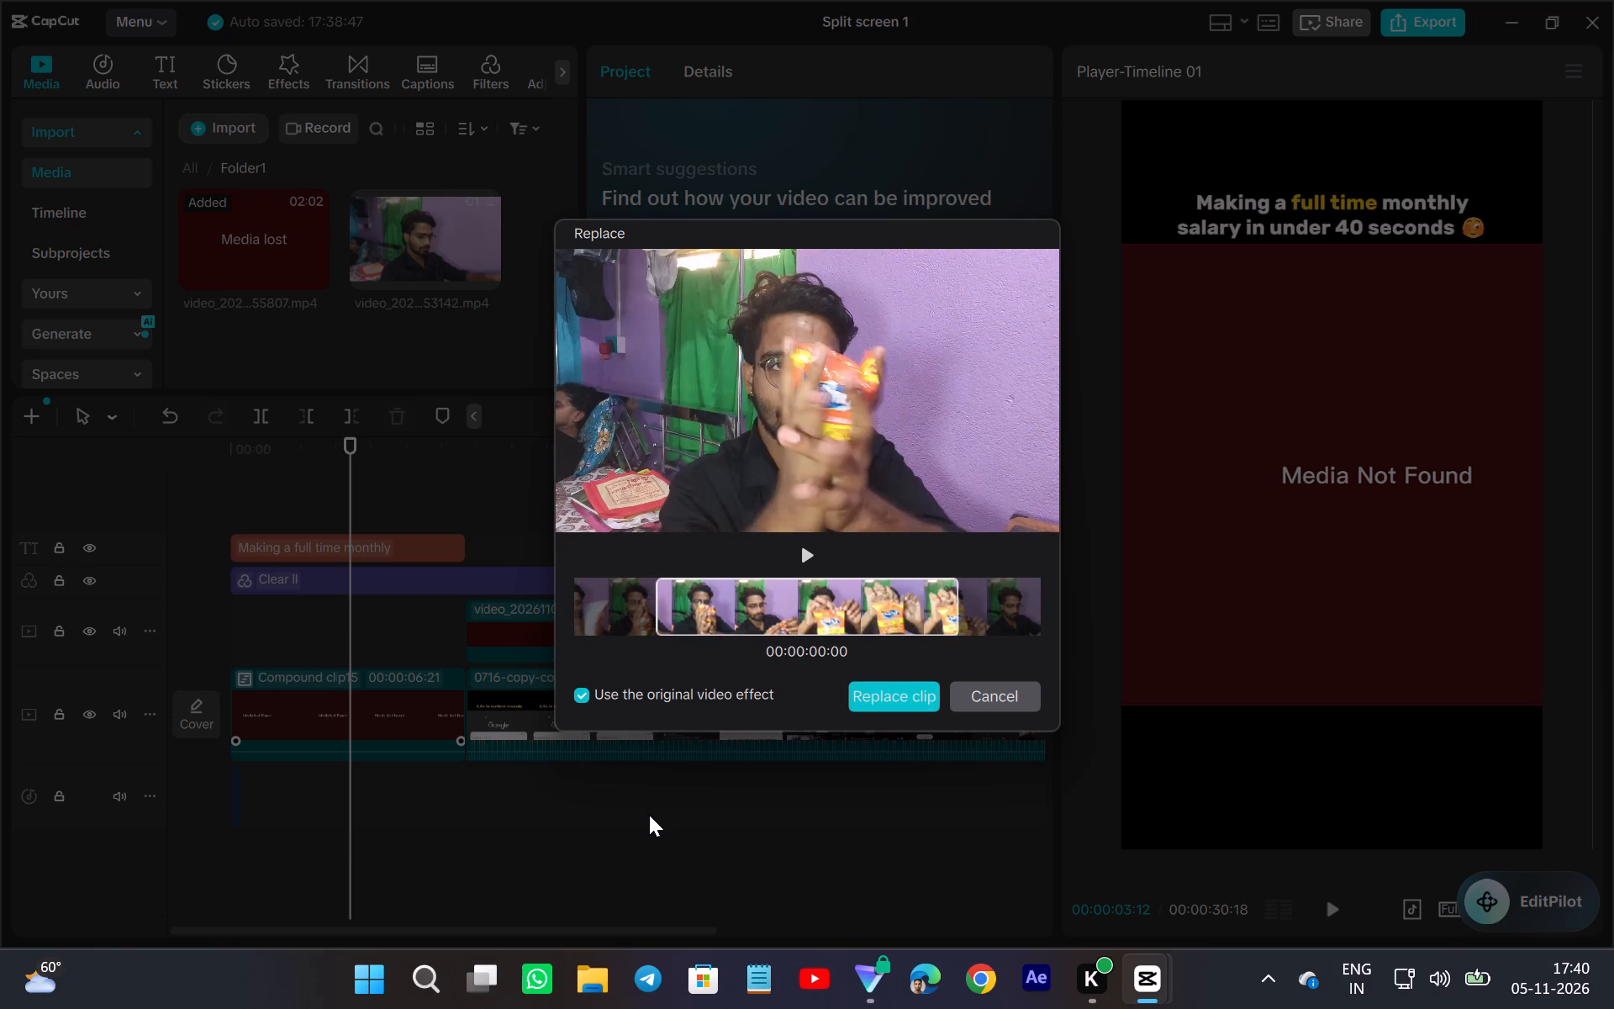
pyautogui.moveTo(649, 815); pyautogui.dragTo(651, 816)
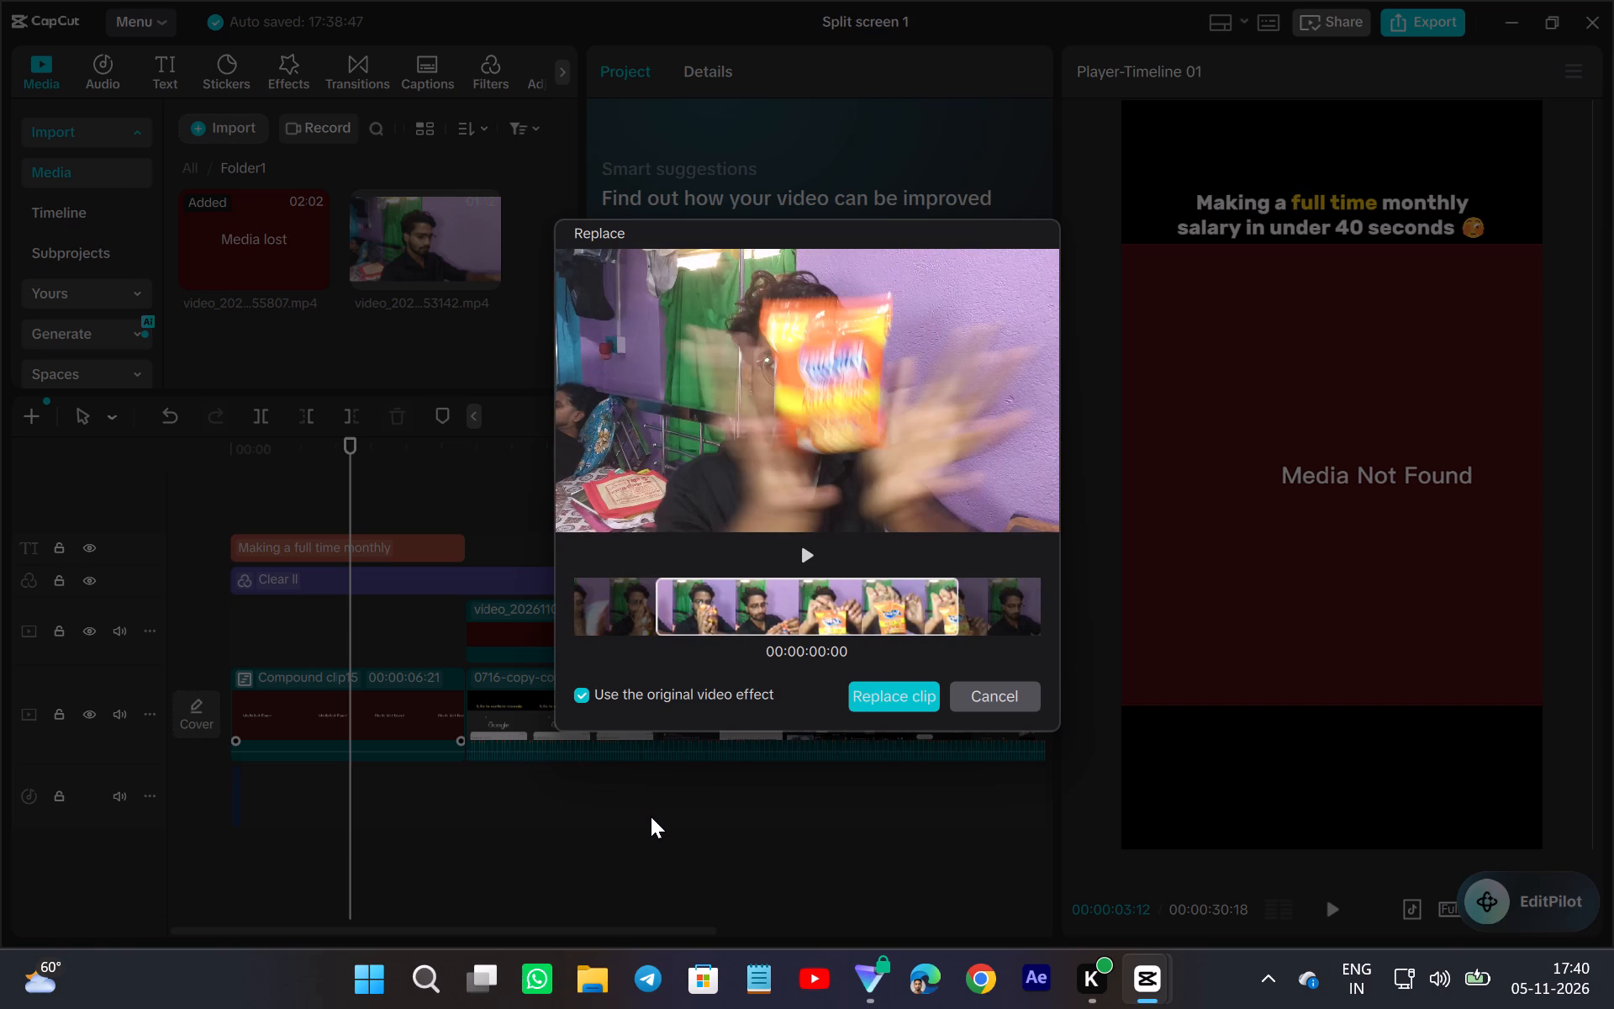
pyautogui.moveTo(651, 816); pyautogui.dragTo(655, 820)
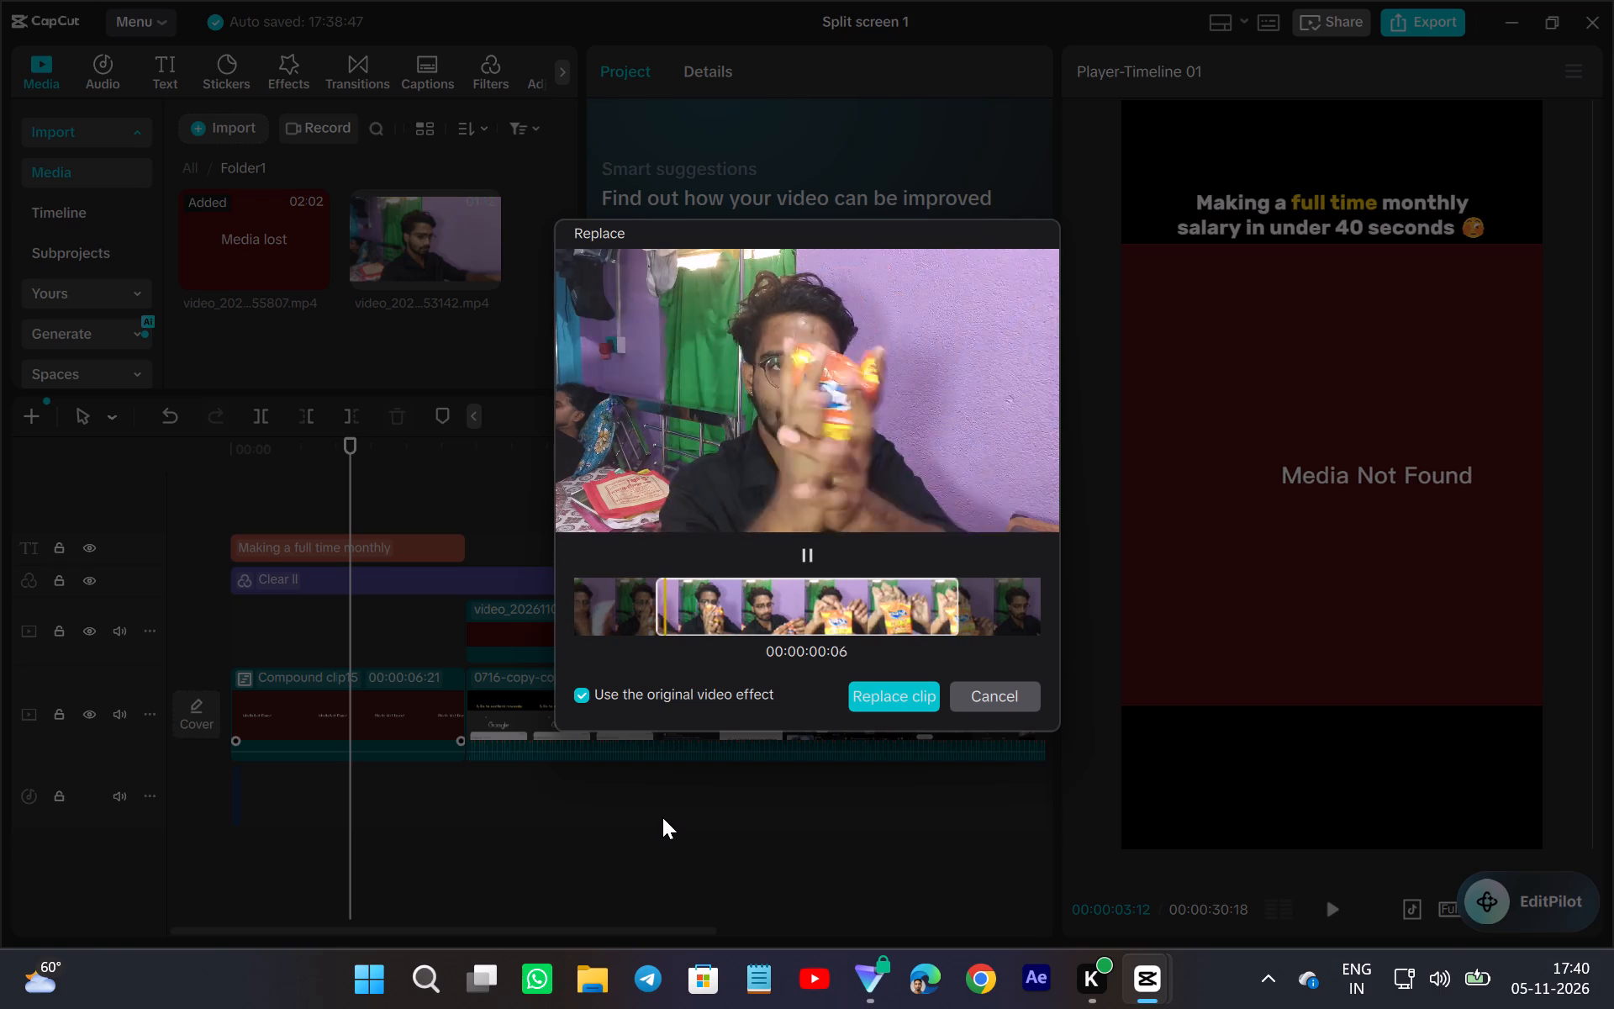
pyautogui.click(879, 689)
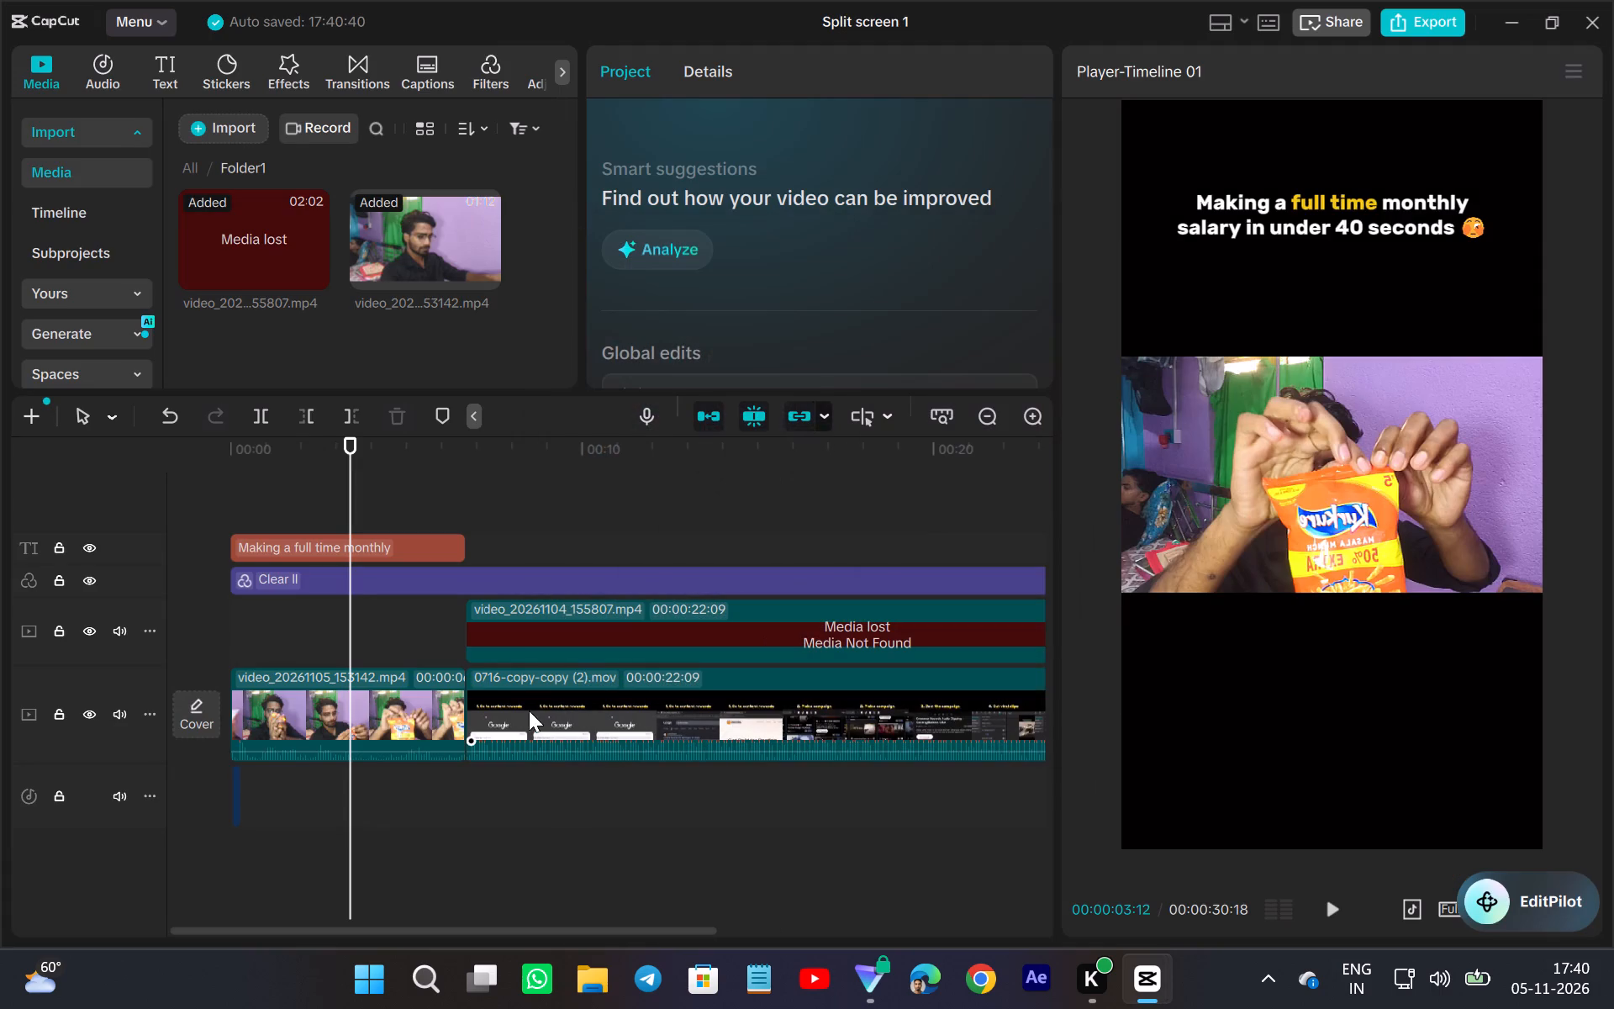
# Go back to the timeline's start and select the 0716-copy-copy (2).mov clip at its cut with the new opening footage.
pyautogui.click(226, 631)
pyautogui.click(216, 641)
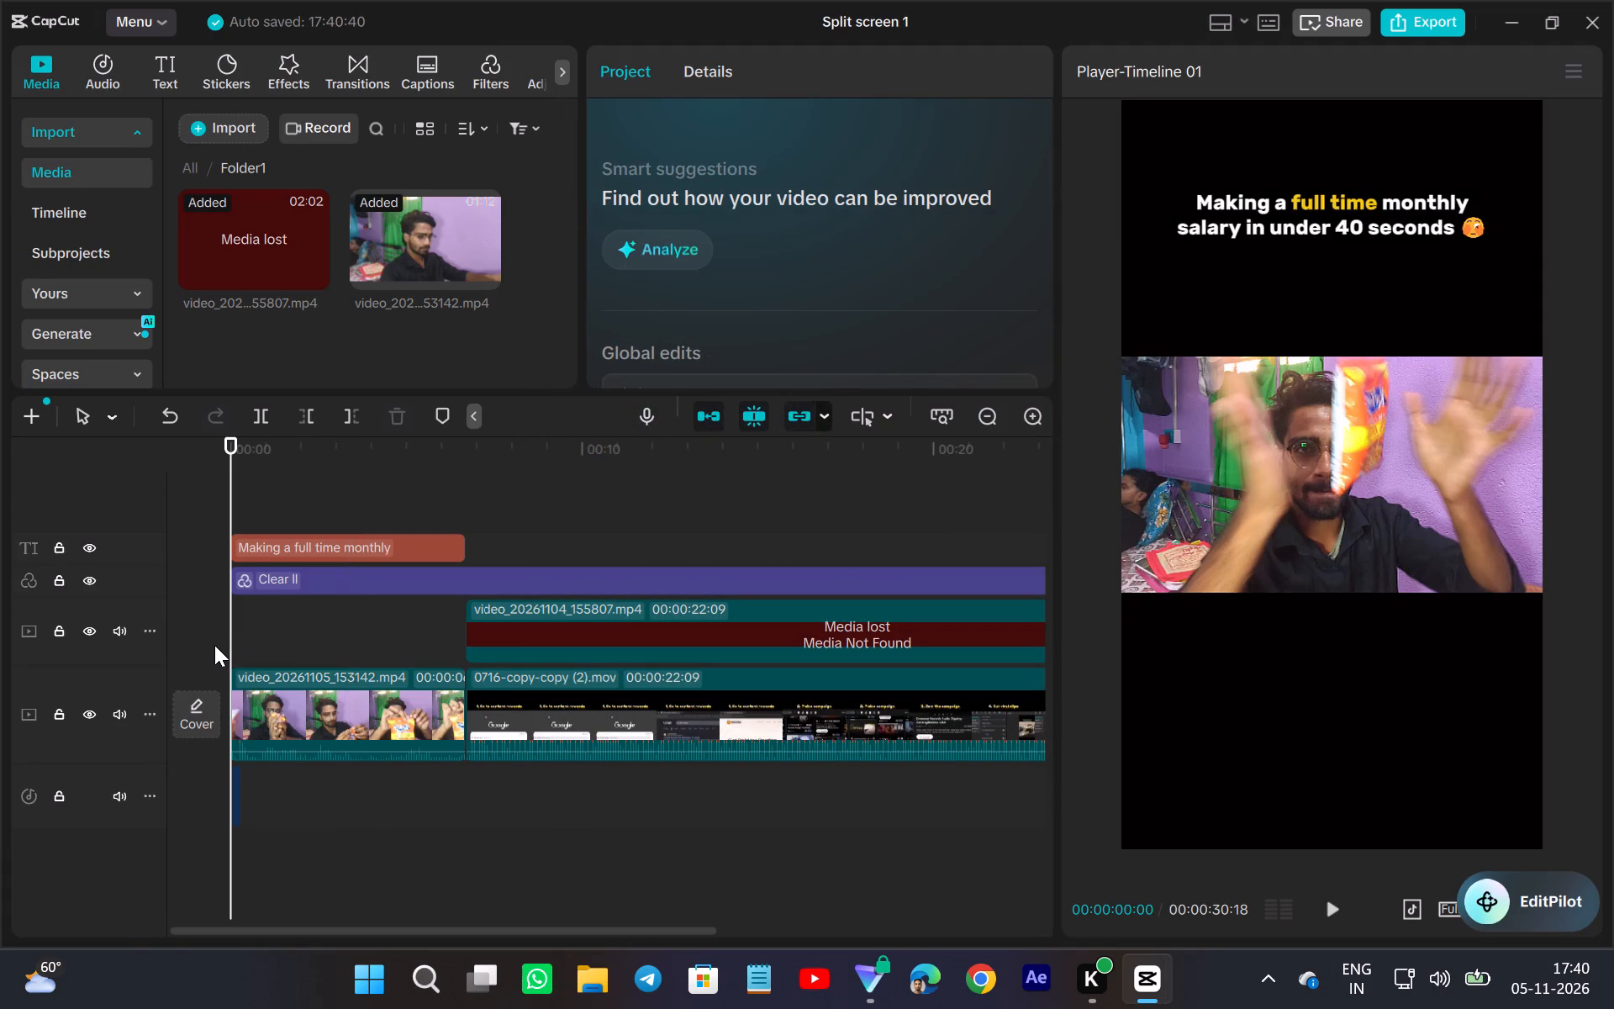
pyautogui.click(466, 703)
pyautogui.click(451, 700)
pyautogui.doubleClick(472, 695)
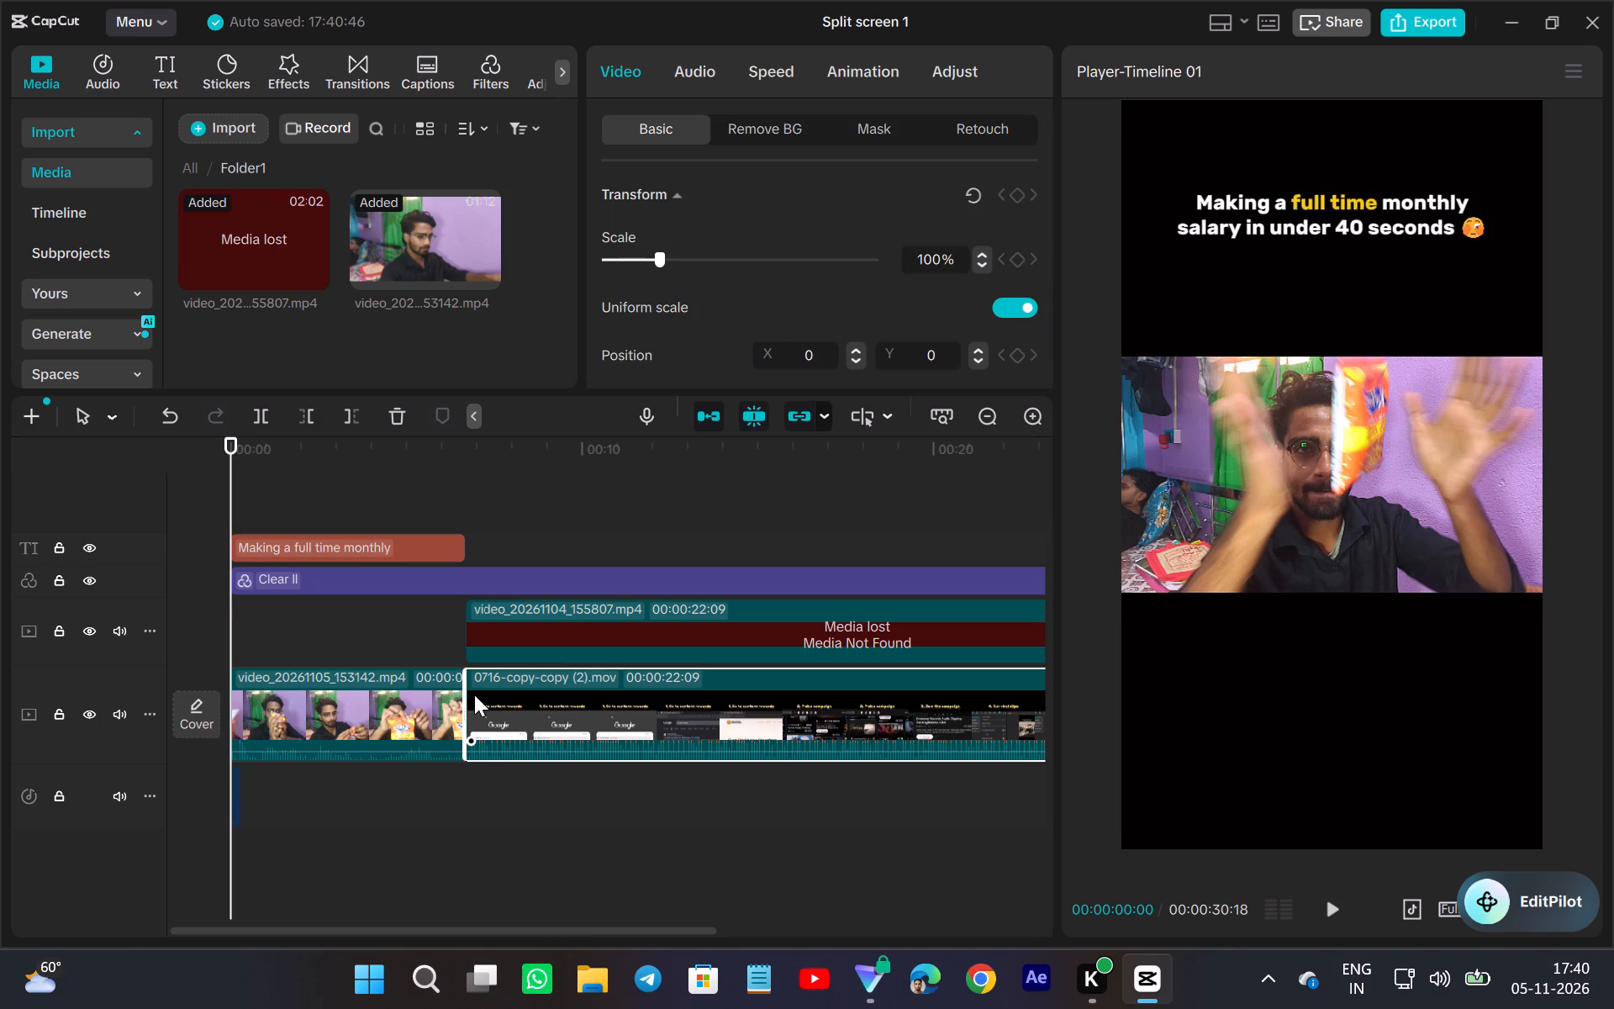
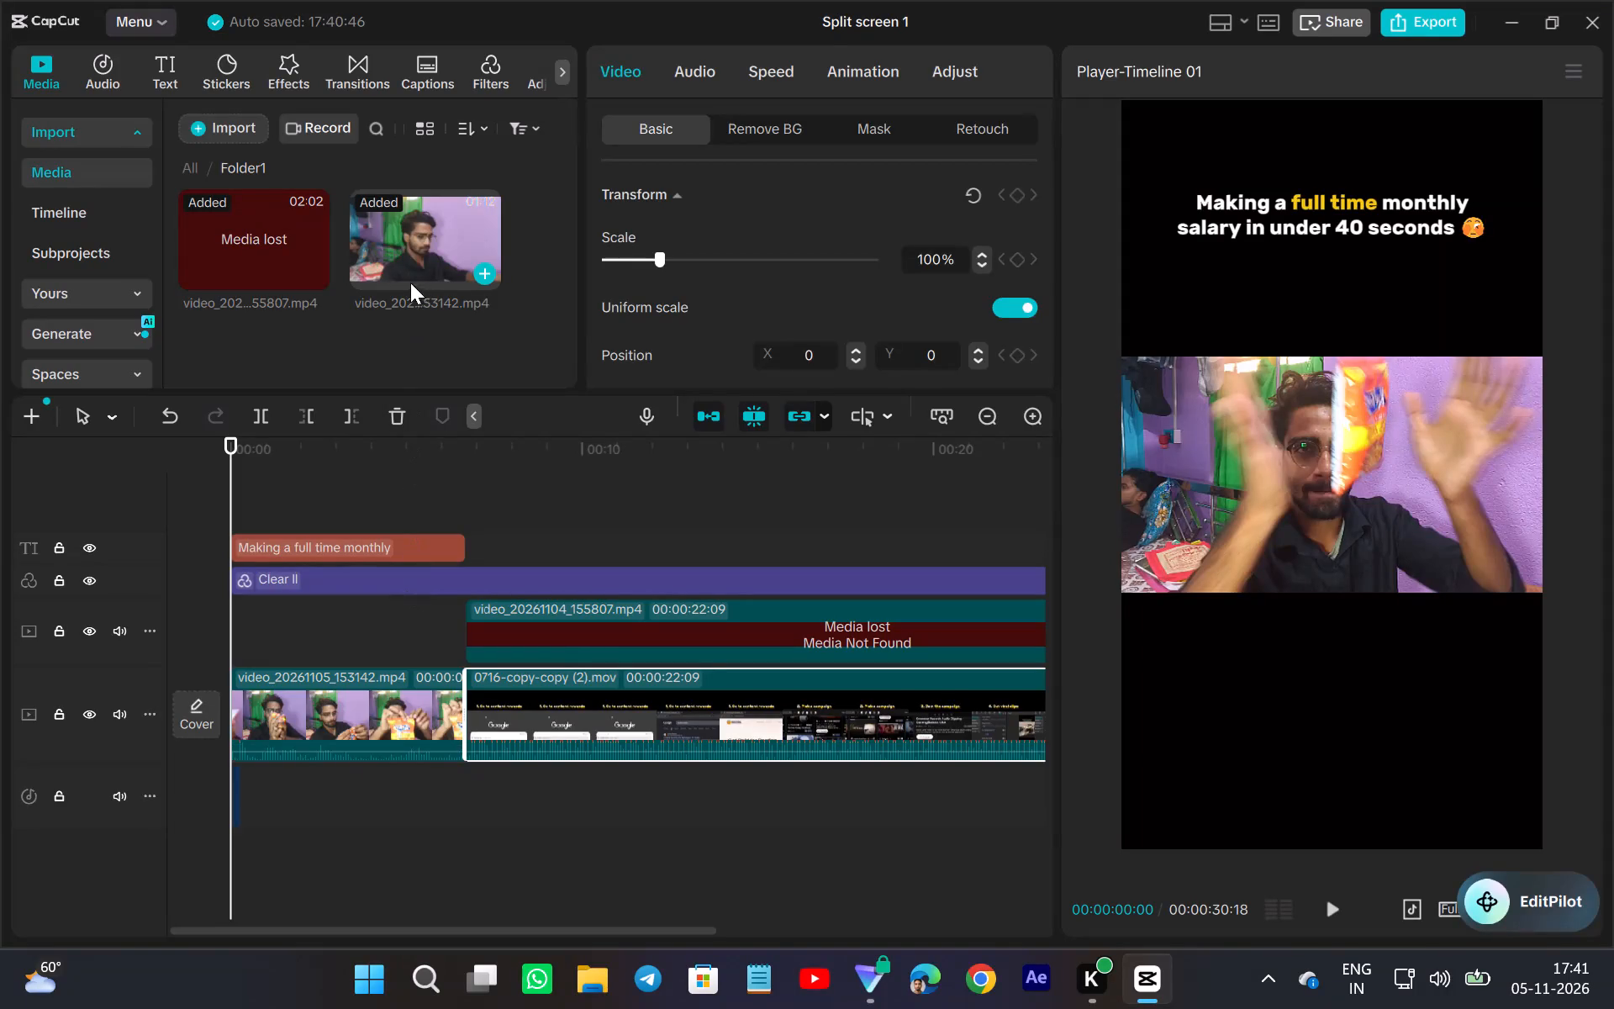
# Replace the lost video_20261104_155807.mp4 clip with video_20261105_153142.mp4, keeping the original video effect and using a section of the man looking sideways.
pyautogui.moveTo(414, 237); pyautogui.dragTo(573, 608)
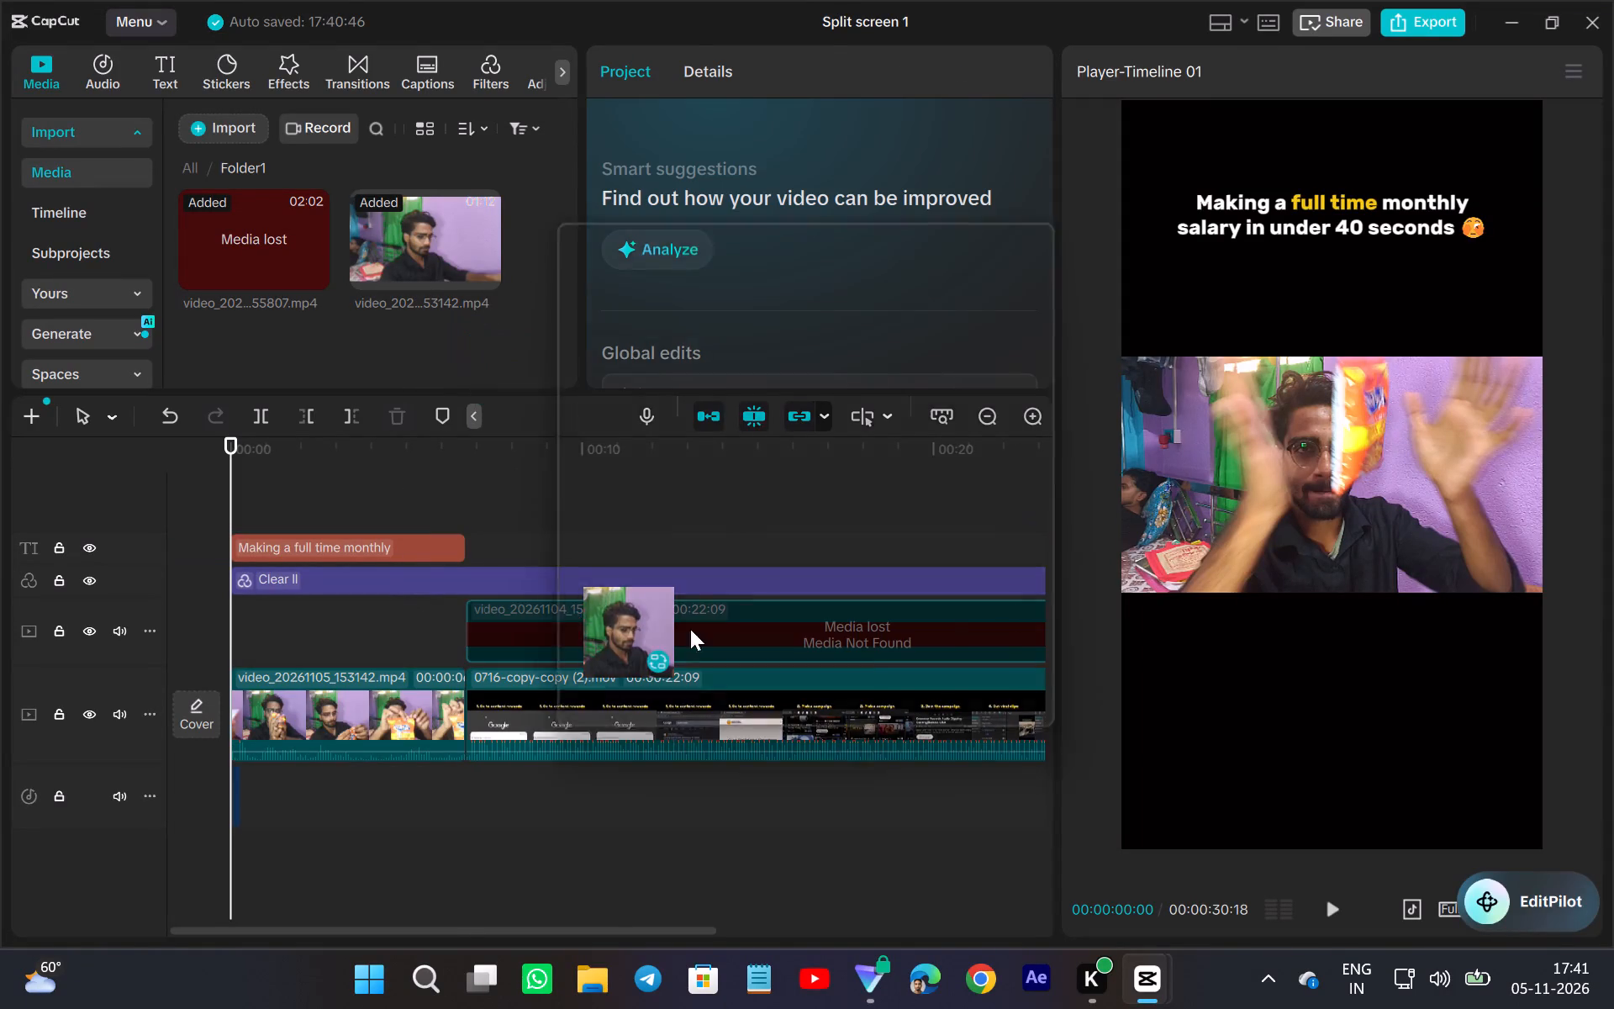
pyautogui.moveTo(764, 613); pyautogui.dragTo(488, 674)
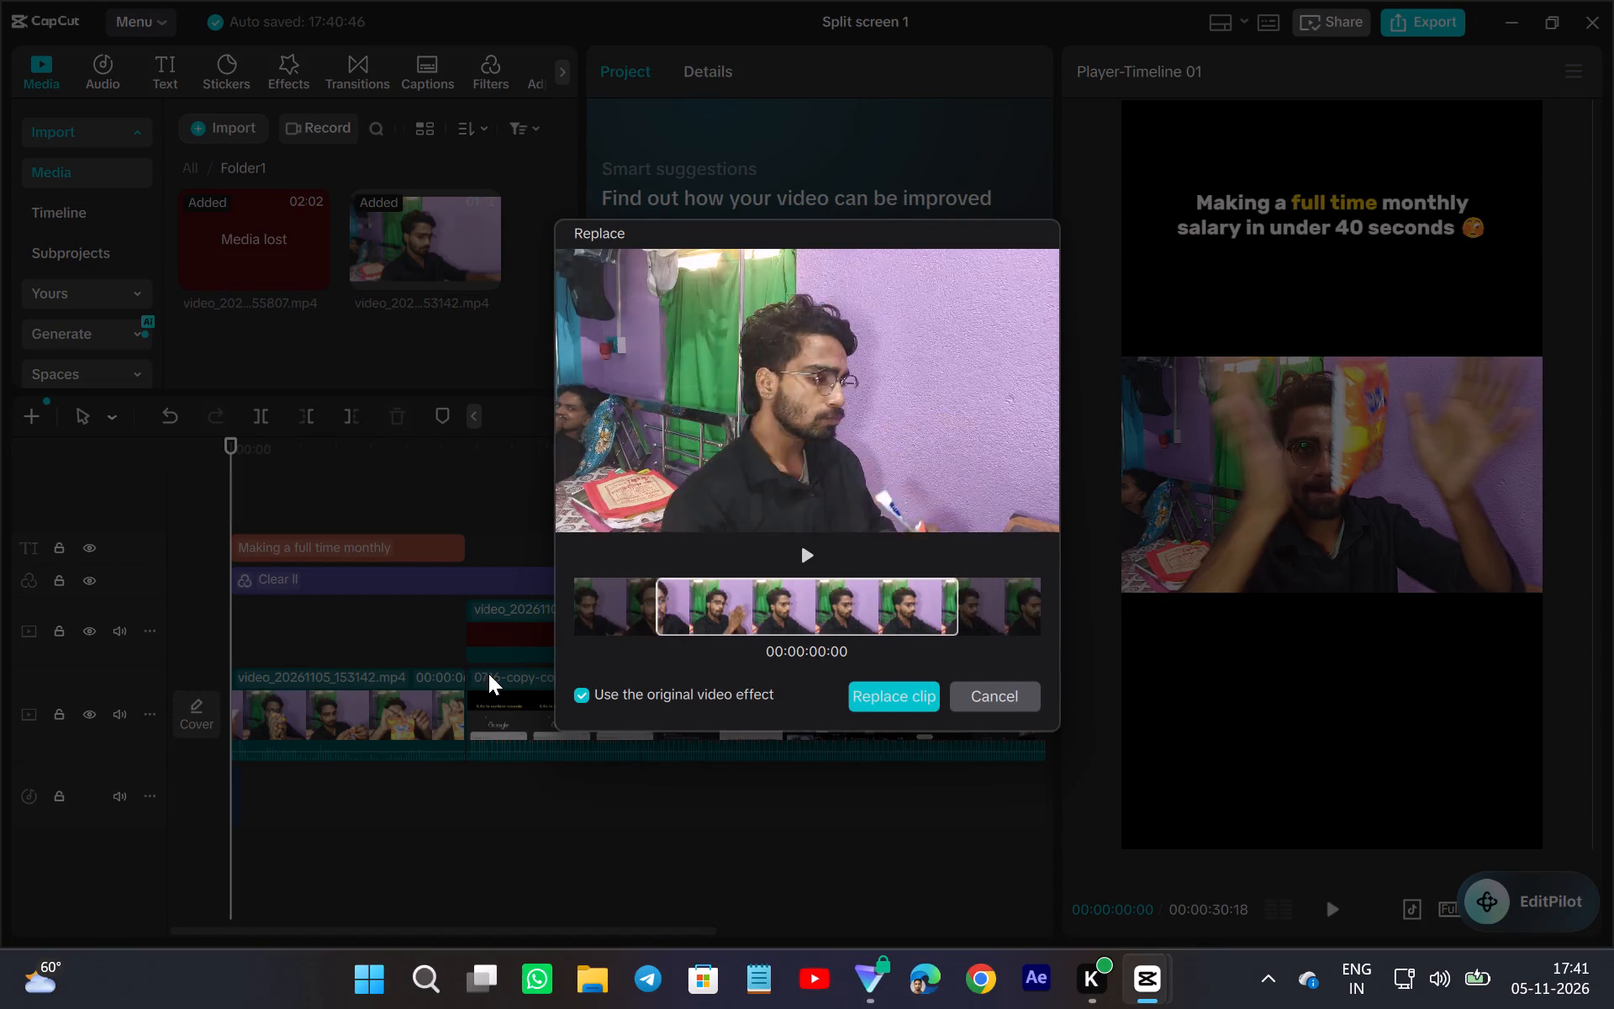
pyautogui.moveTo(488, 674); pyautogui.dragTo(424, 728)
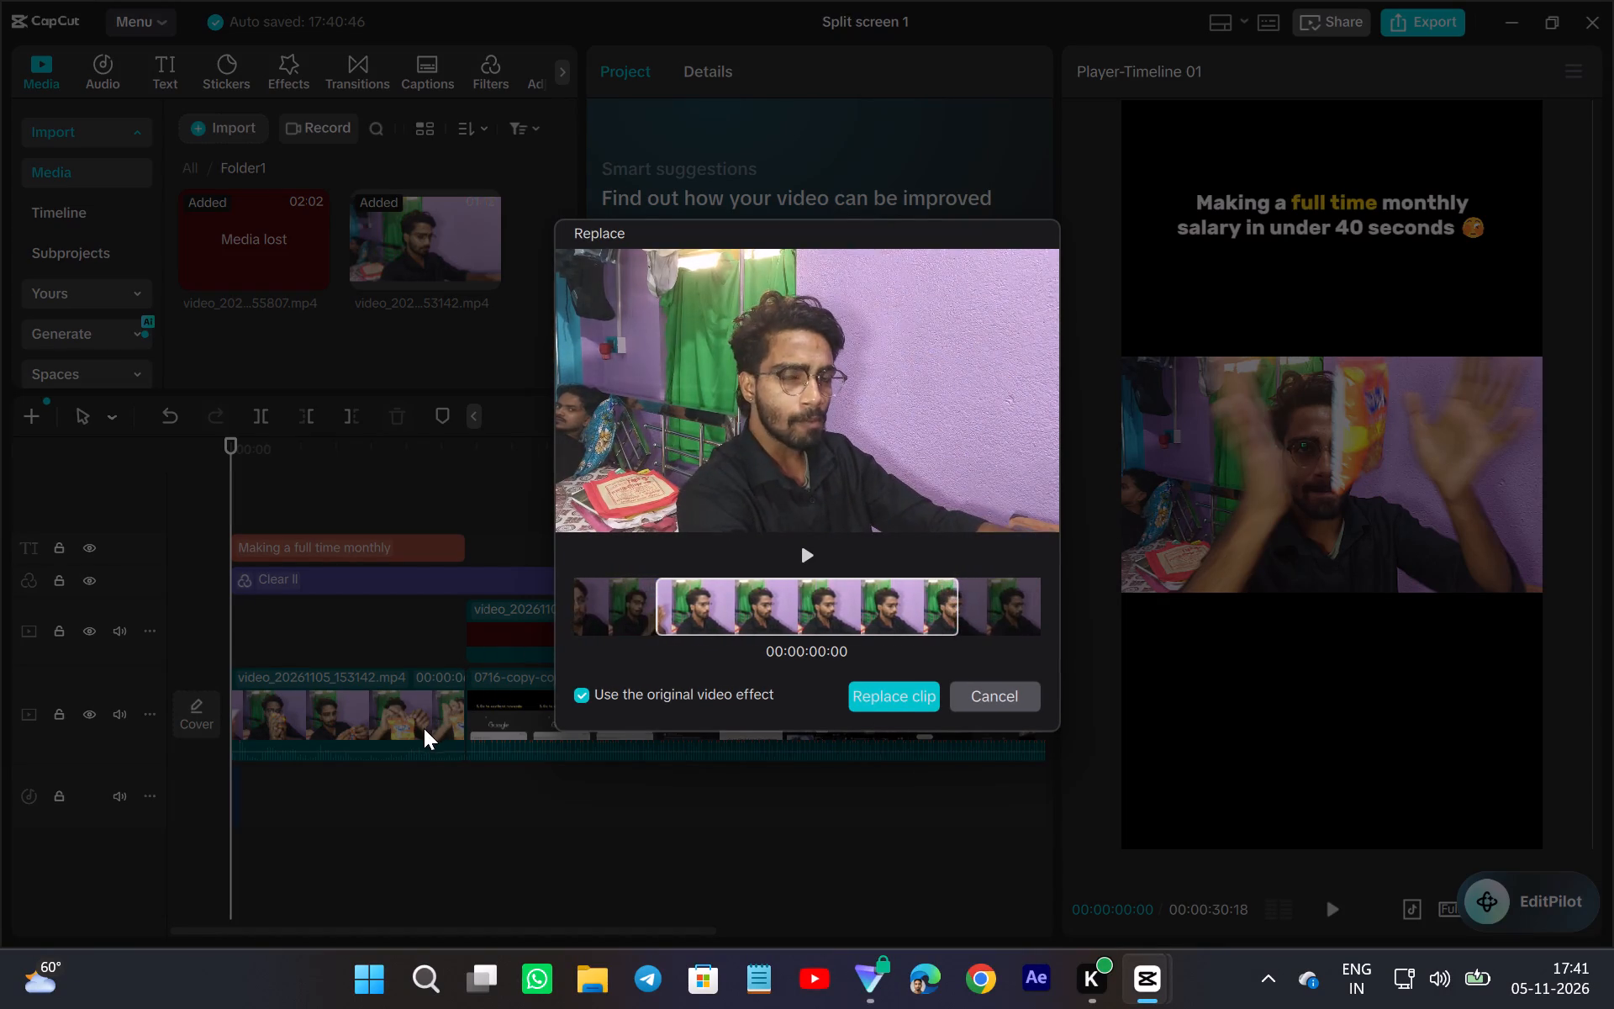
pyautogui.moveTo(424, 728); pyautogui.dragTo(410, 748)
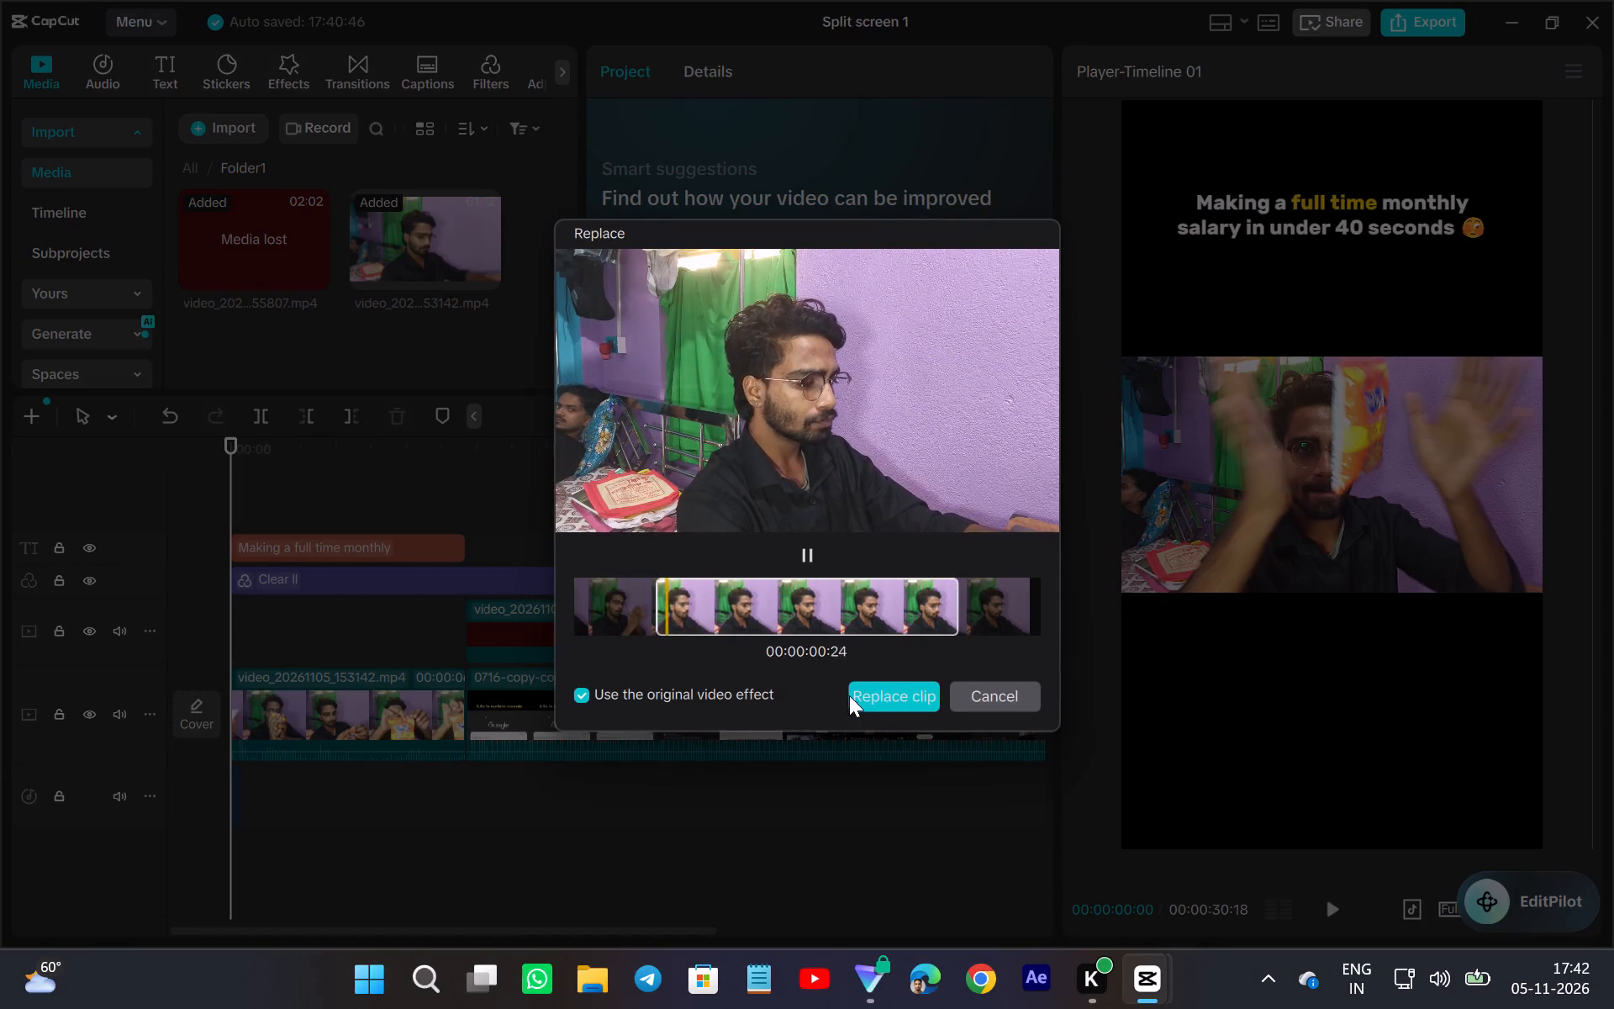
pyautogui.click(870, 703)
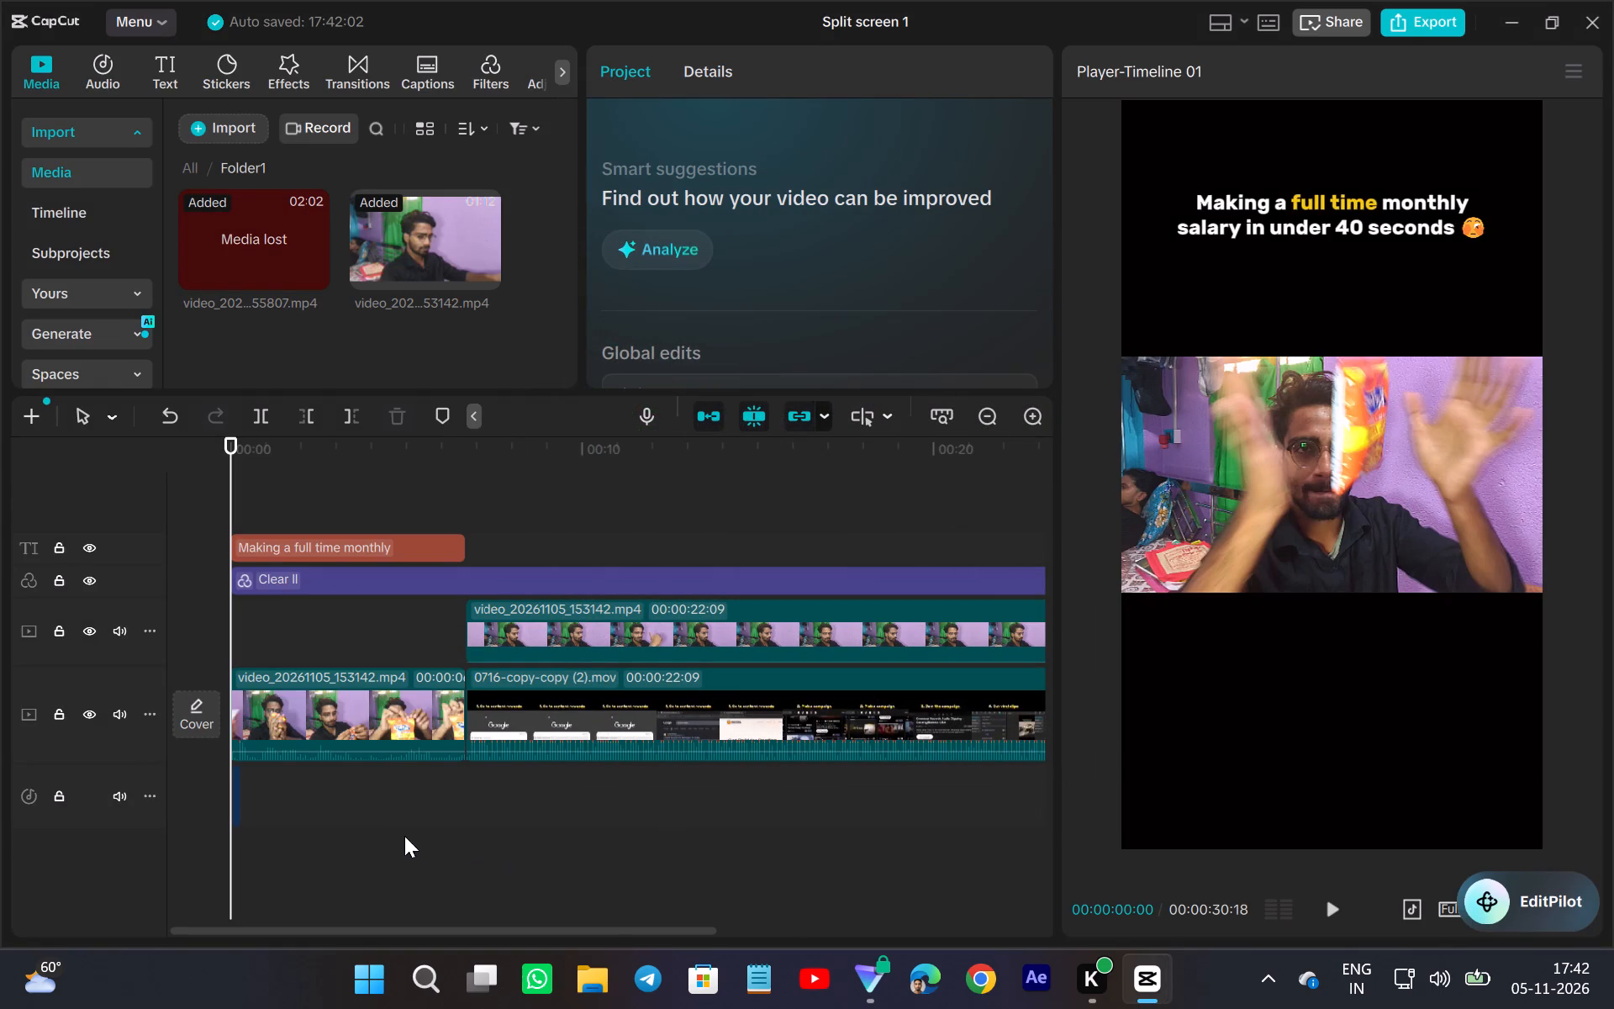
# Extend the end of the opening video_20261105_153142.mp4 clip to a duration of about 00:00:20:07.
pyautogui.click(385, 812)
pyautogui.click(434, 716)
pyautogui.moveTo(466, 700); pyautogui.dragTo(530, 737)
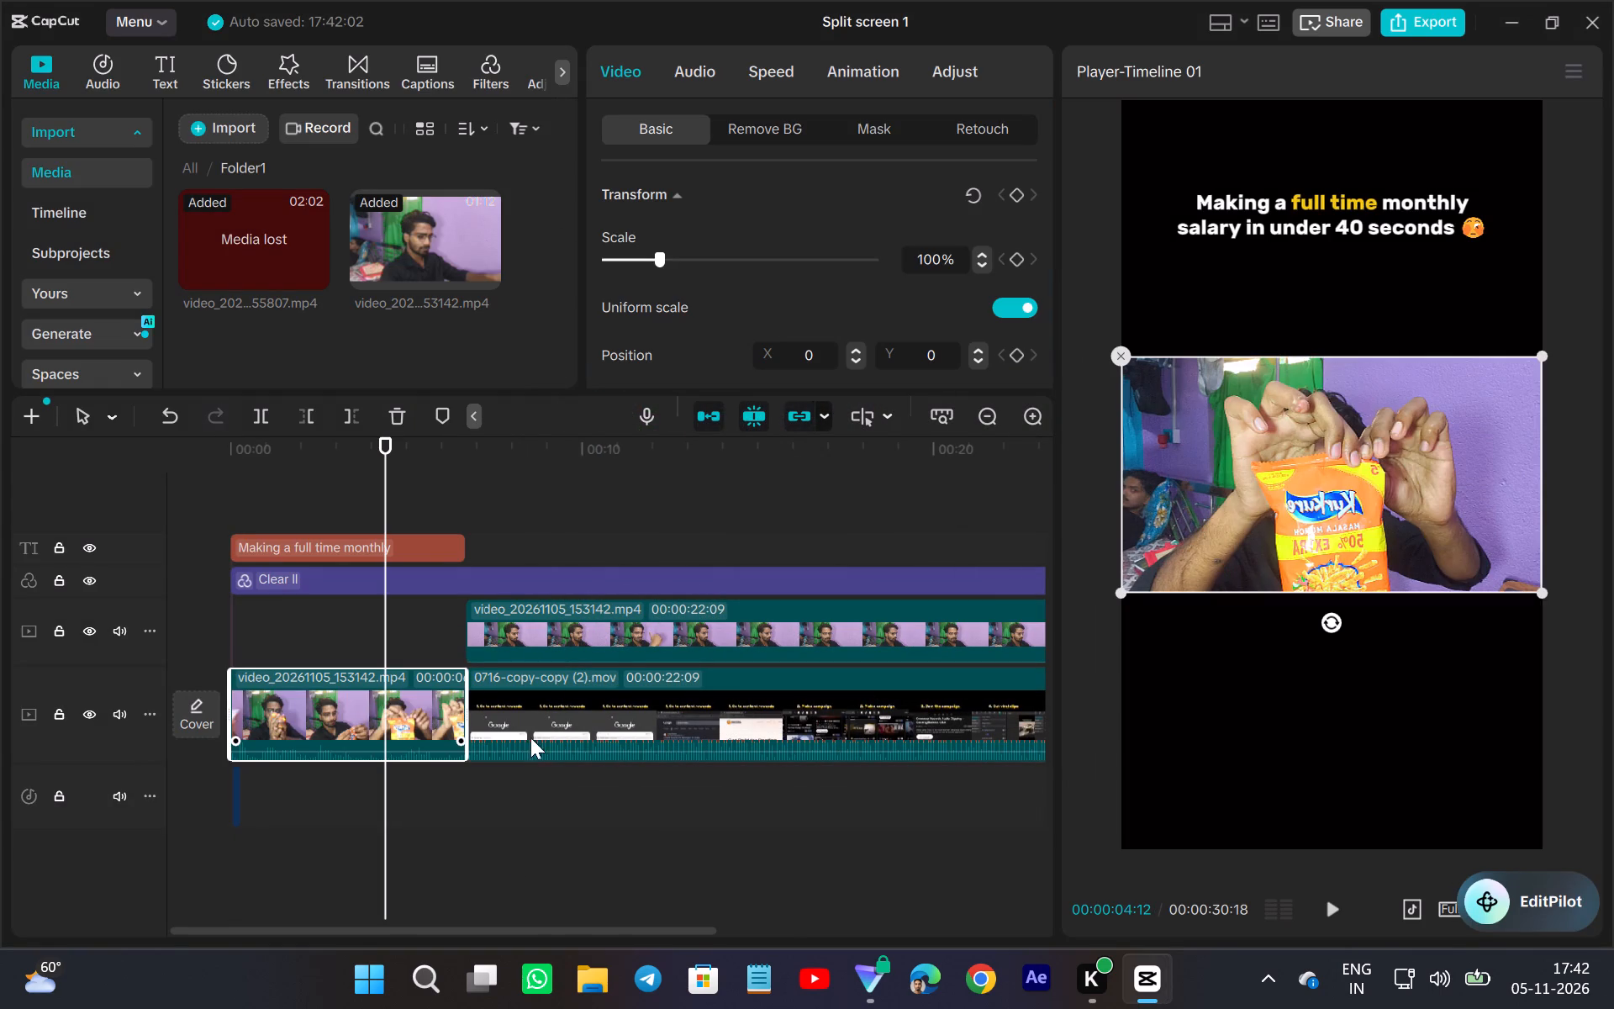
pyautogui.moveTo(530, 737); pyautogui.dragTo(587, 776)
pyautogui.moveTo(467, 693); pyautogui.dragTo(546, 705)
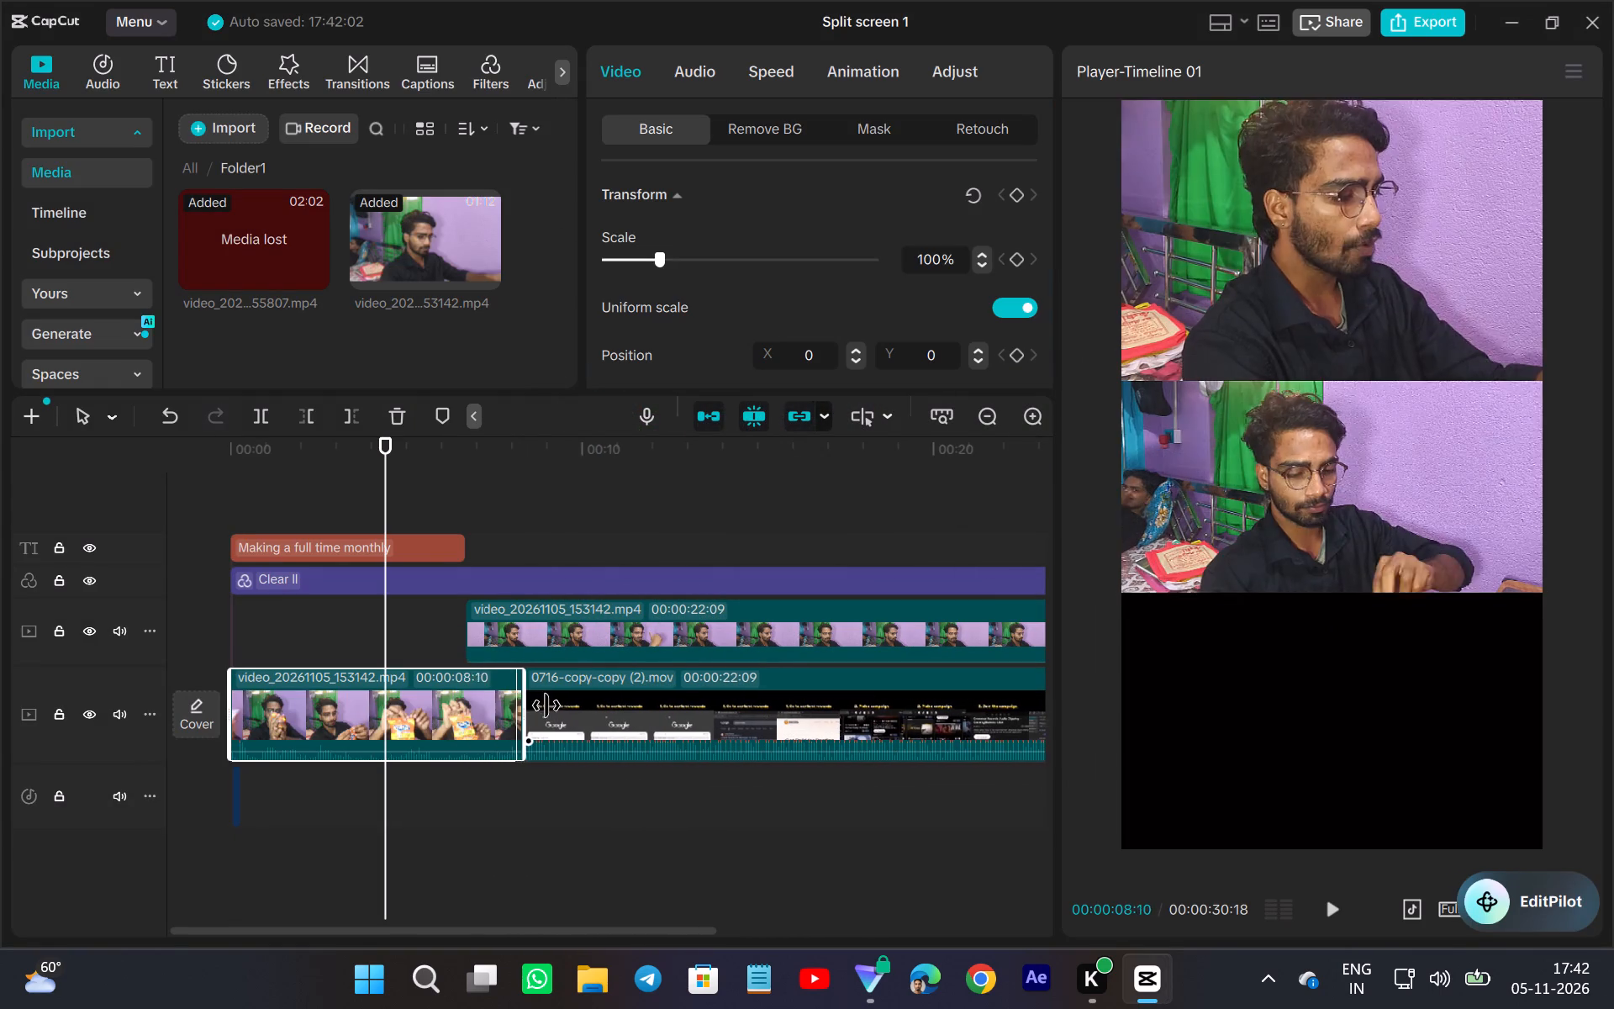
pyautogui.moveTo(546, 705); pyautogui.dragTo(747, 722)
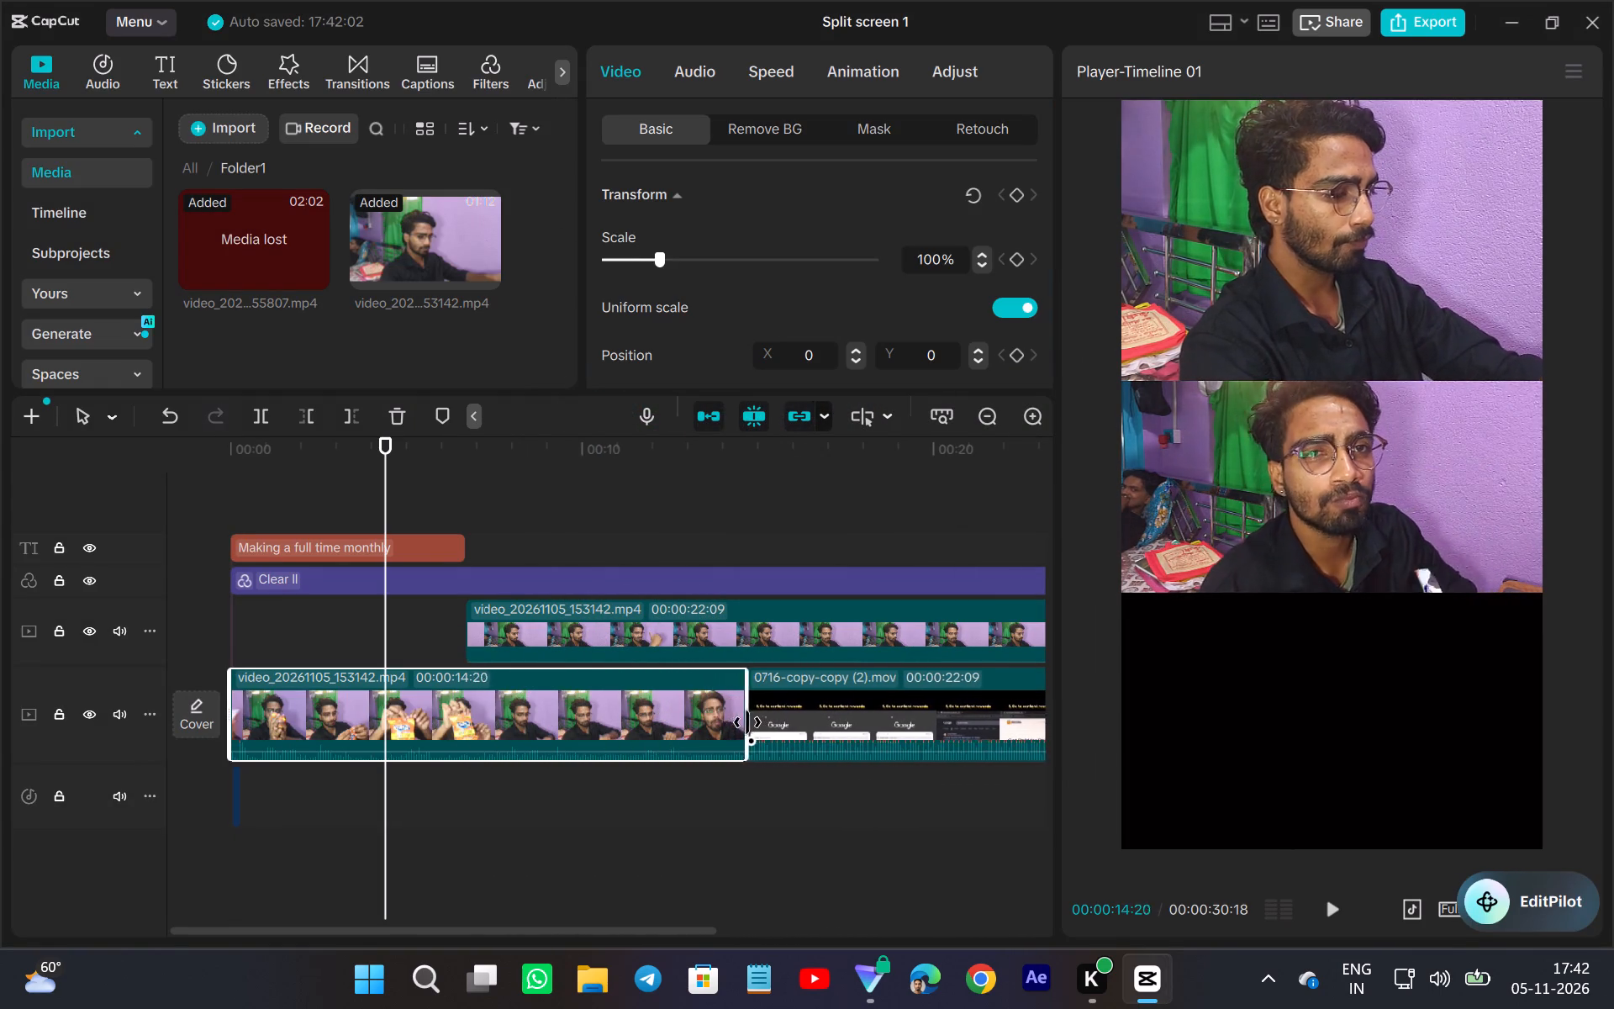
pyautogui.moveTo(747, 722); pyautogui.dragTo(798, 715)
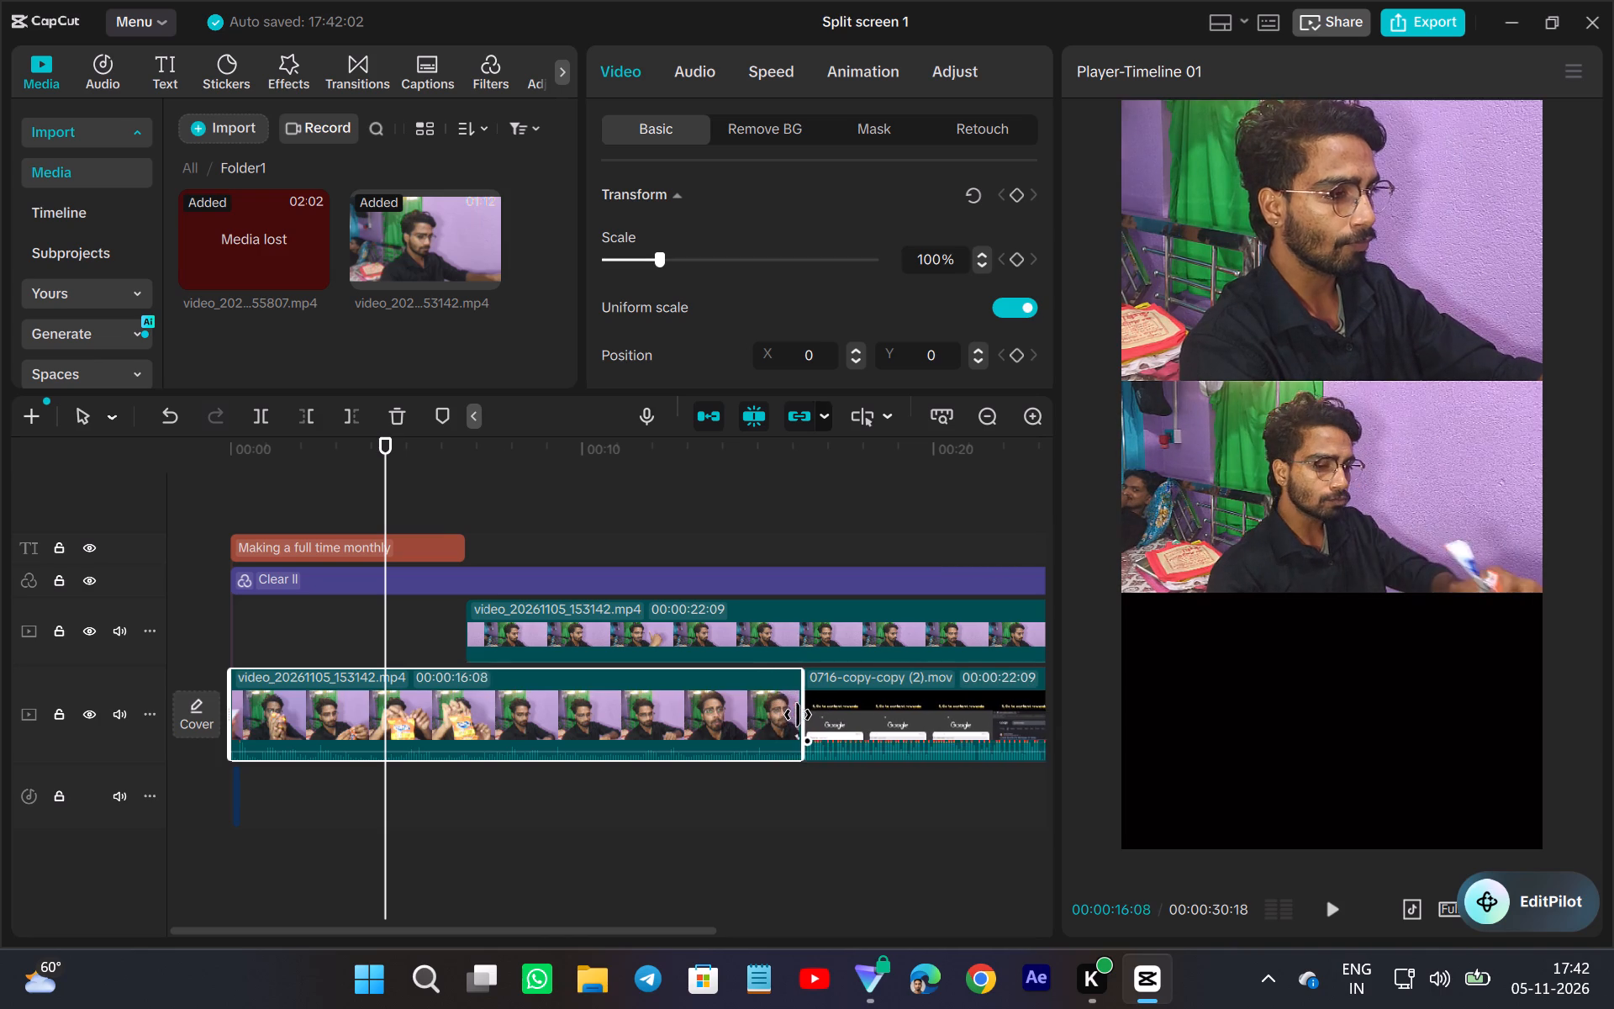
pyautogui.moveTo(798, 715); pyautogui.dragTo(902, 699)
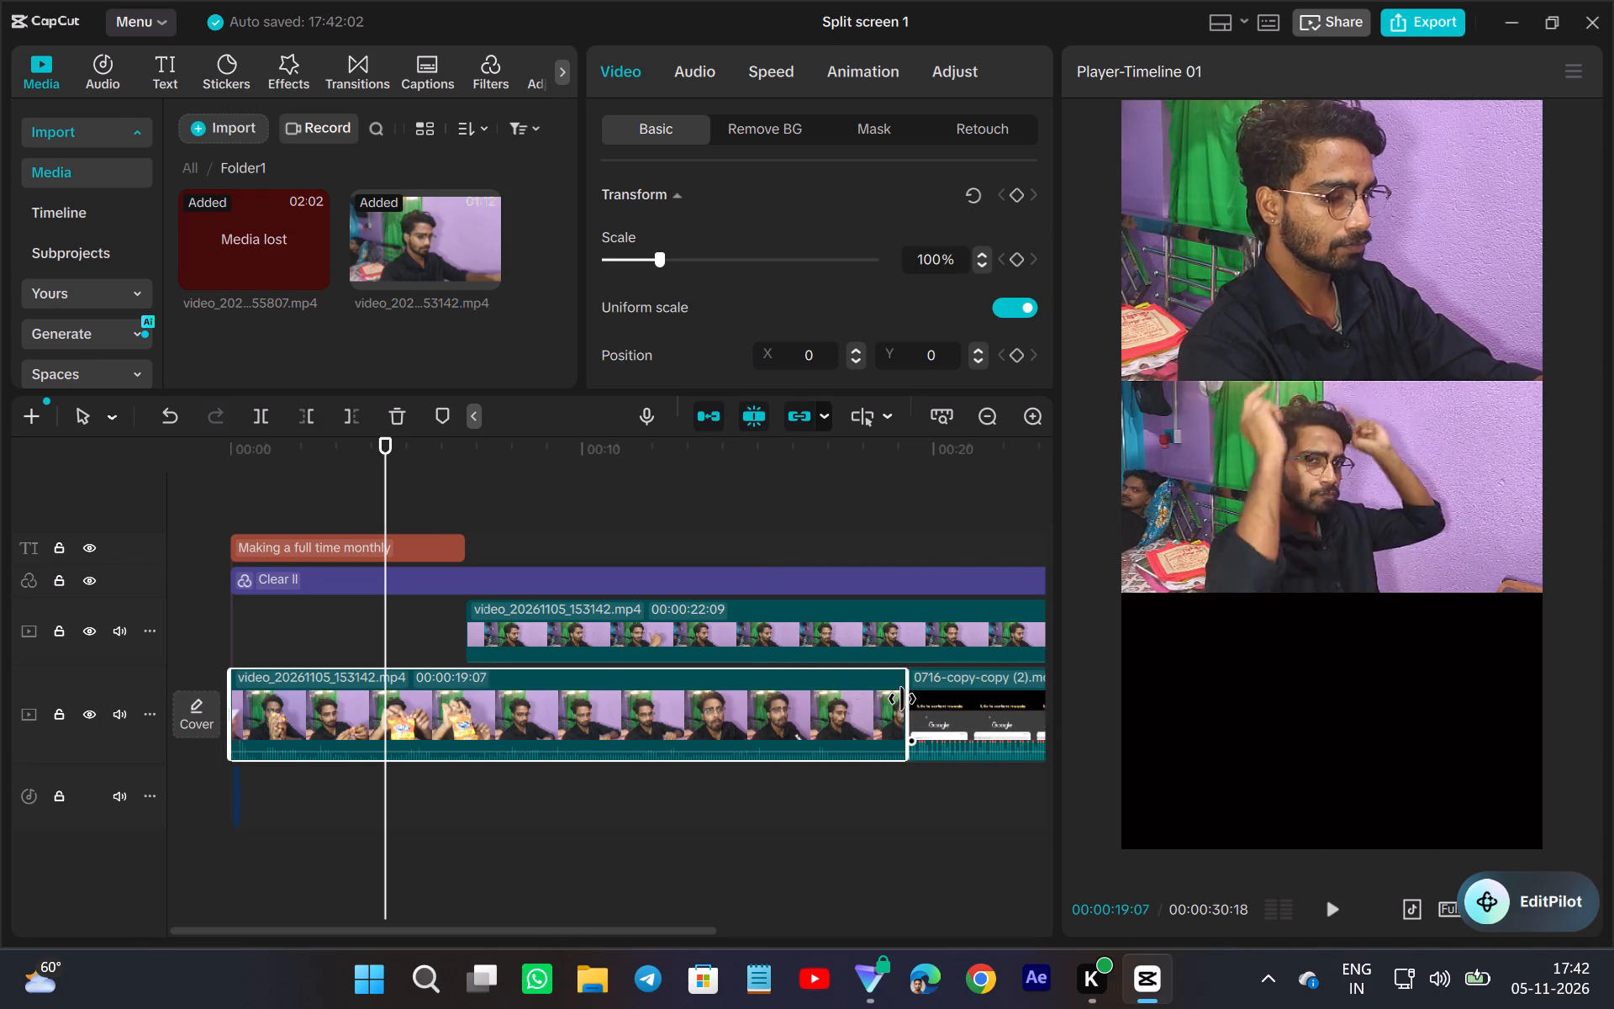
pyautogui.moveTo(902, 699); pyautogui.dragTo(933, 697)
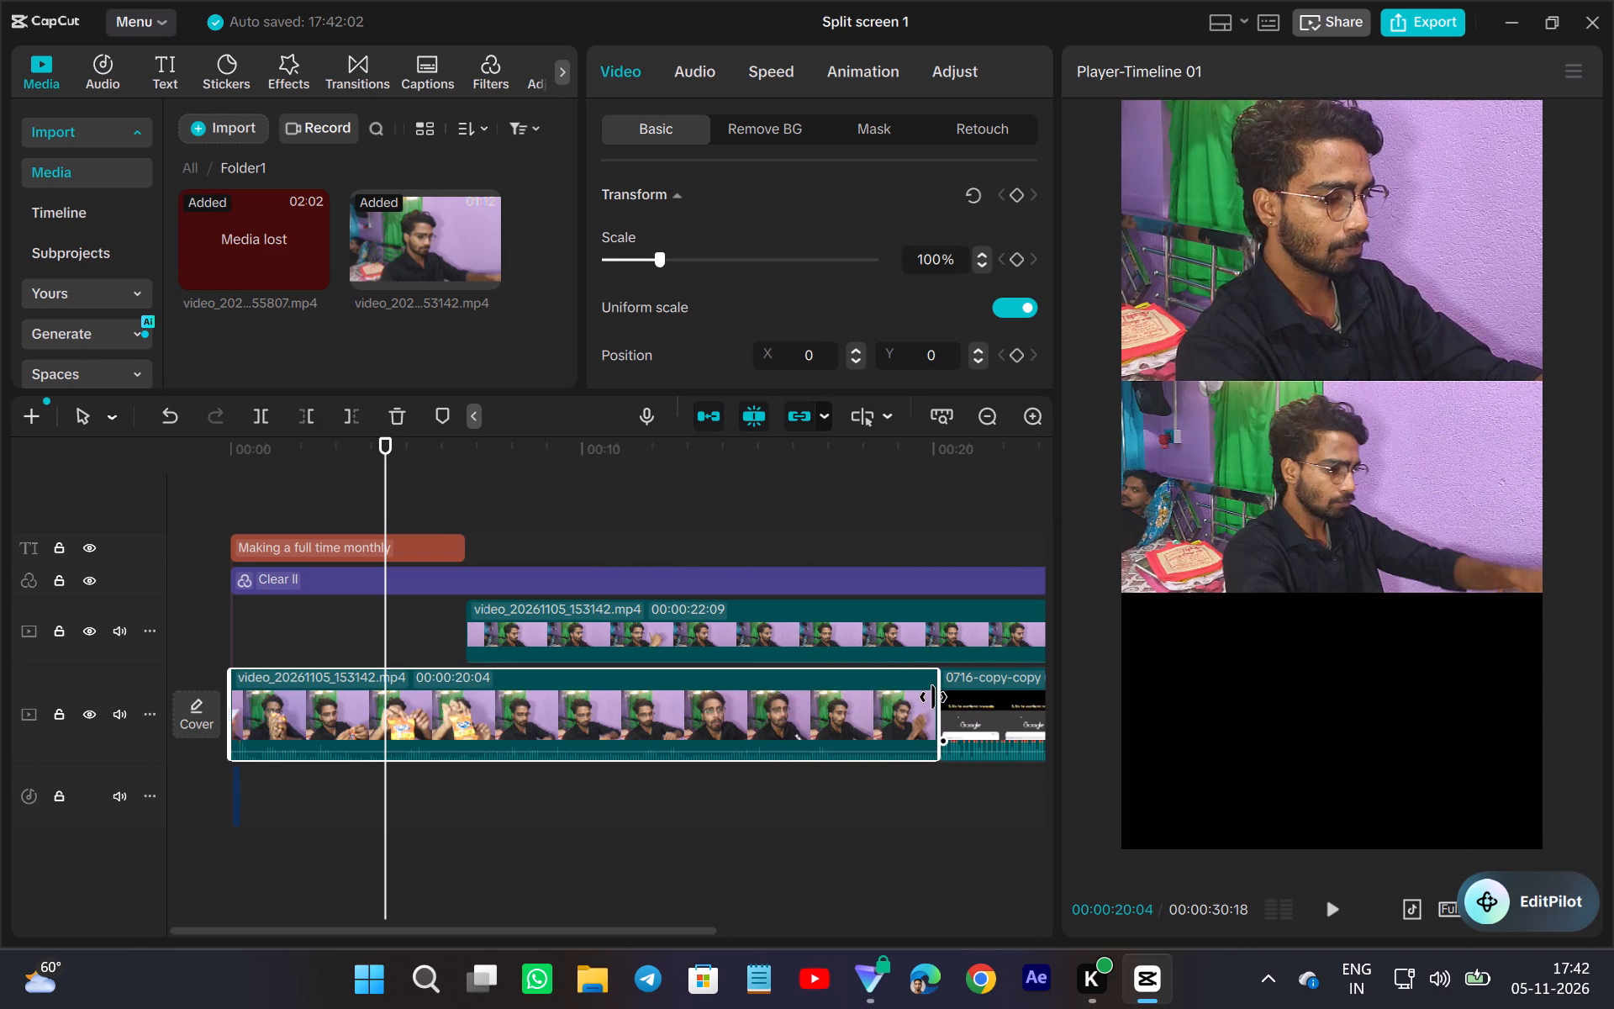
pyautogui.moveTo(933, 697); pyautogui.dragTo(924, 713)
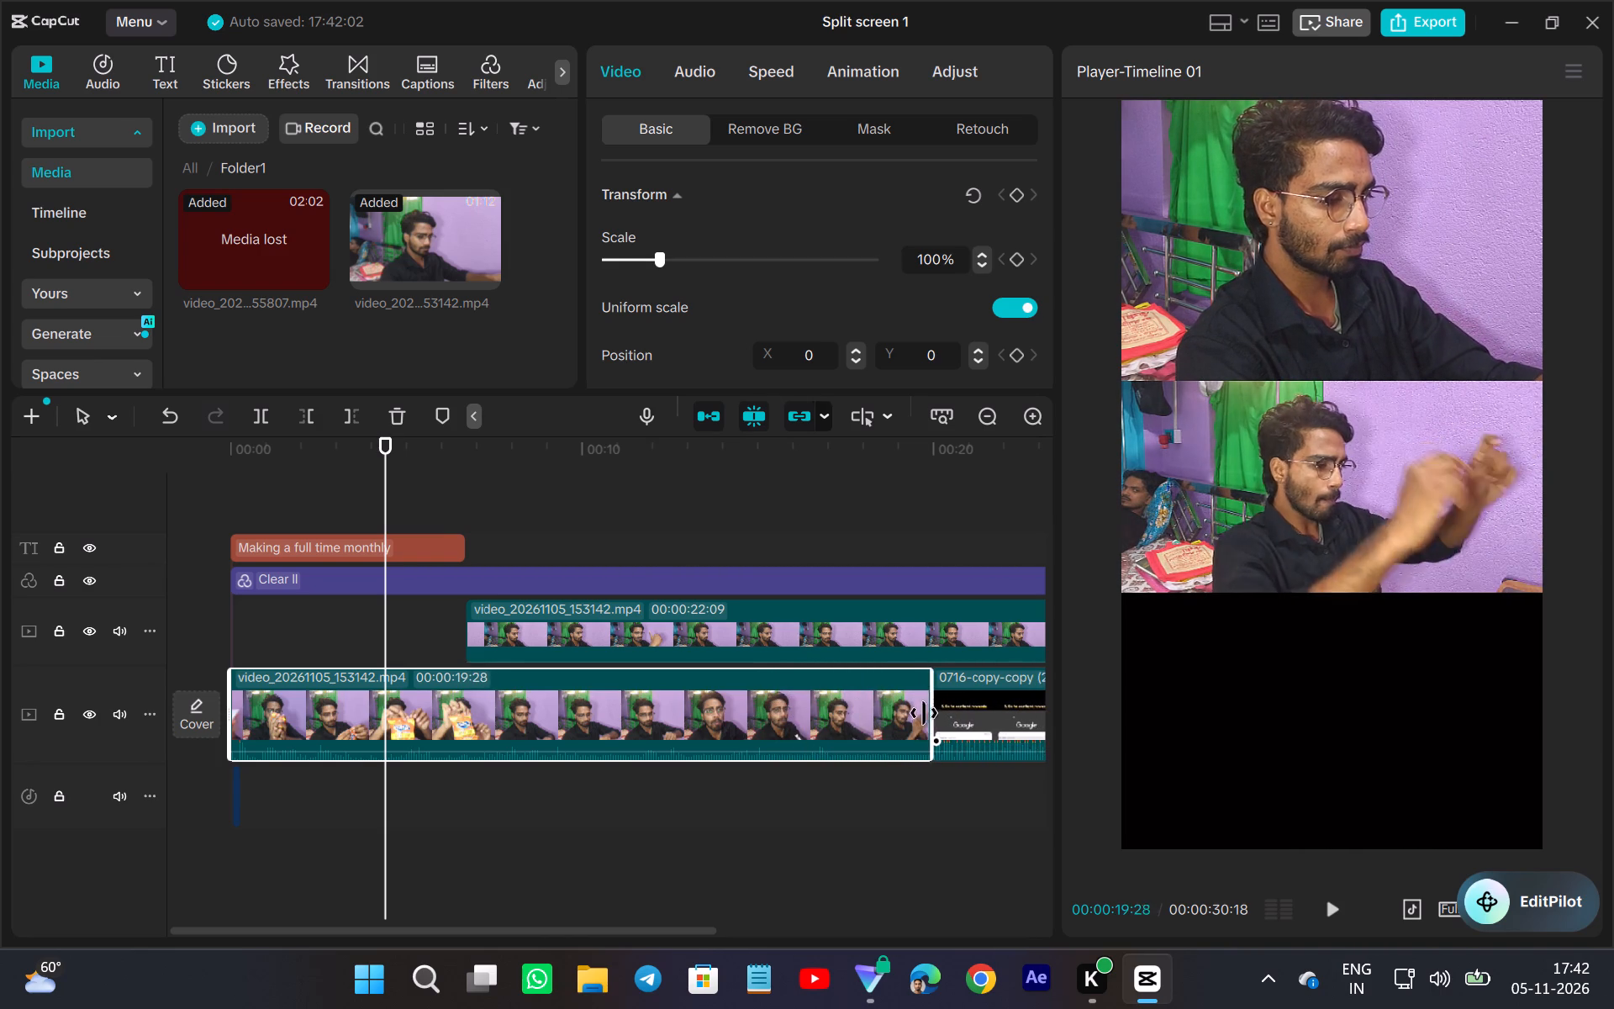
pyautogui.moveTo(924, 713); pyautogui.dragTo(936, 716)
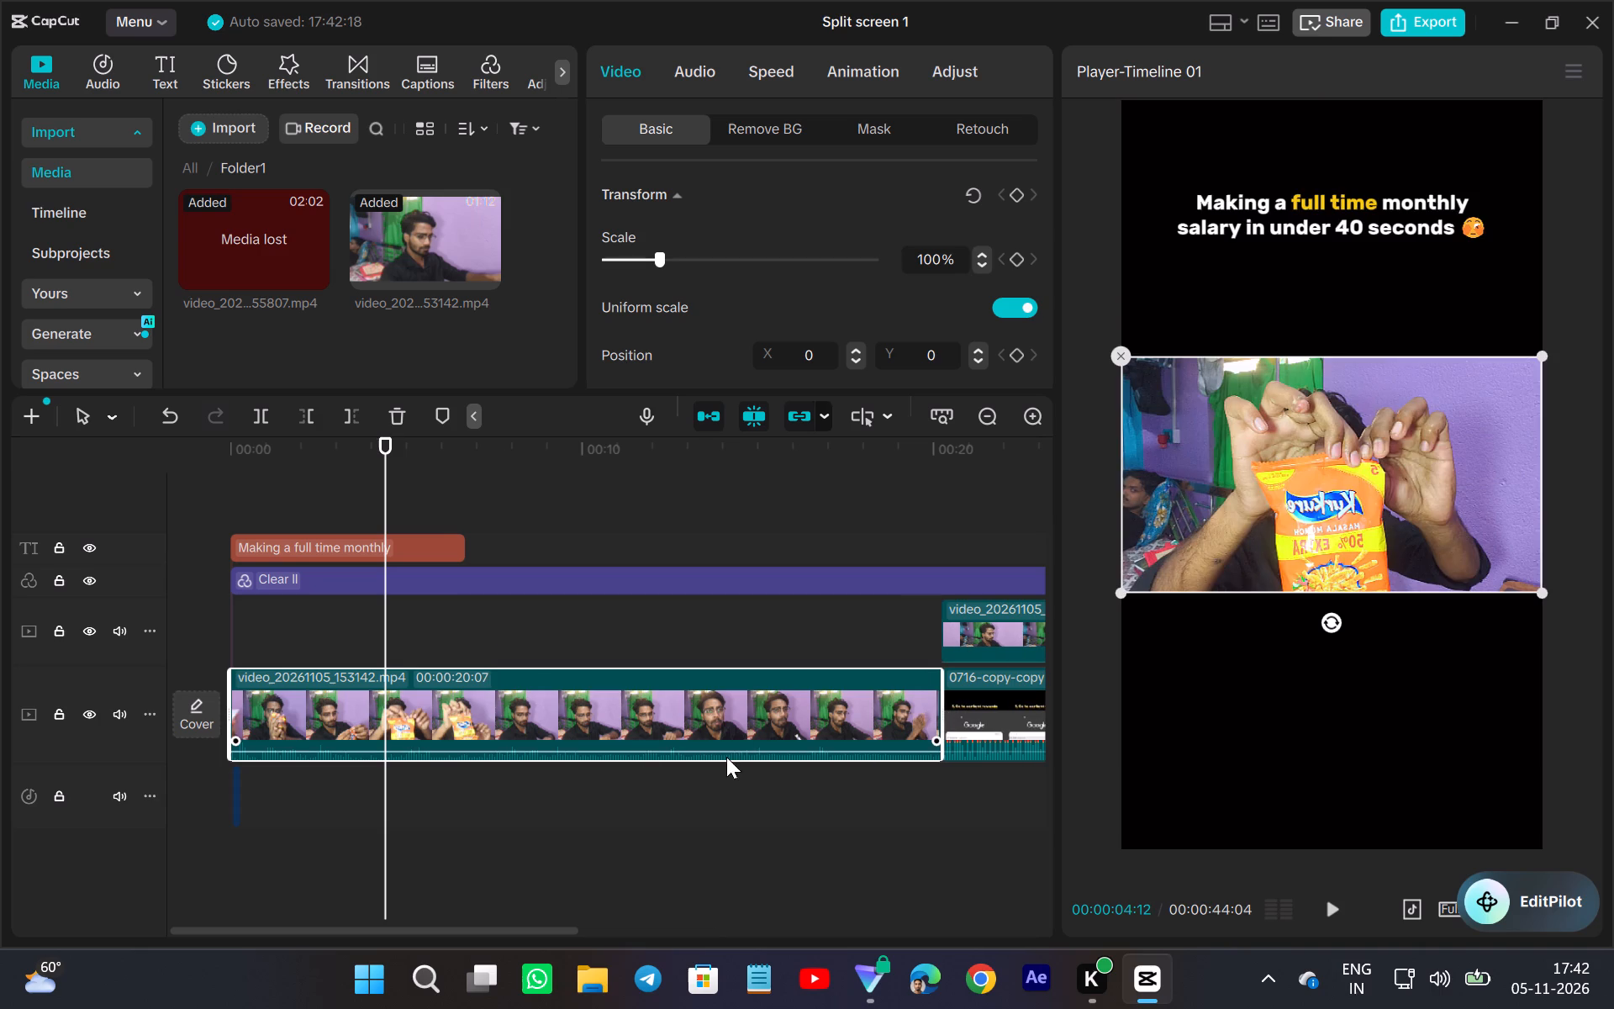
# Play the opening from the start and split its clip at 00:00:00:25, right after the packet toss.
pyautogui.moveTo(382, 790); pyautogui.dragTo(285, 834)
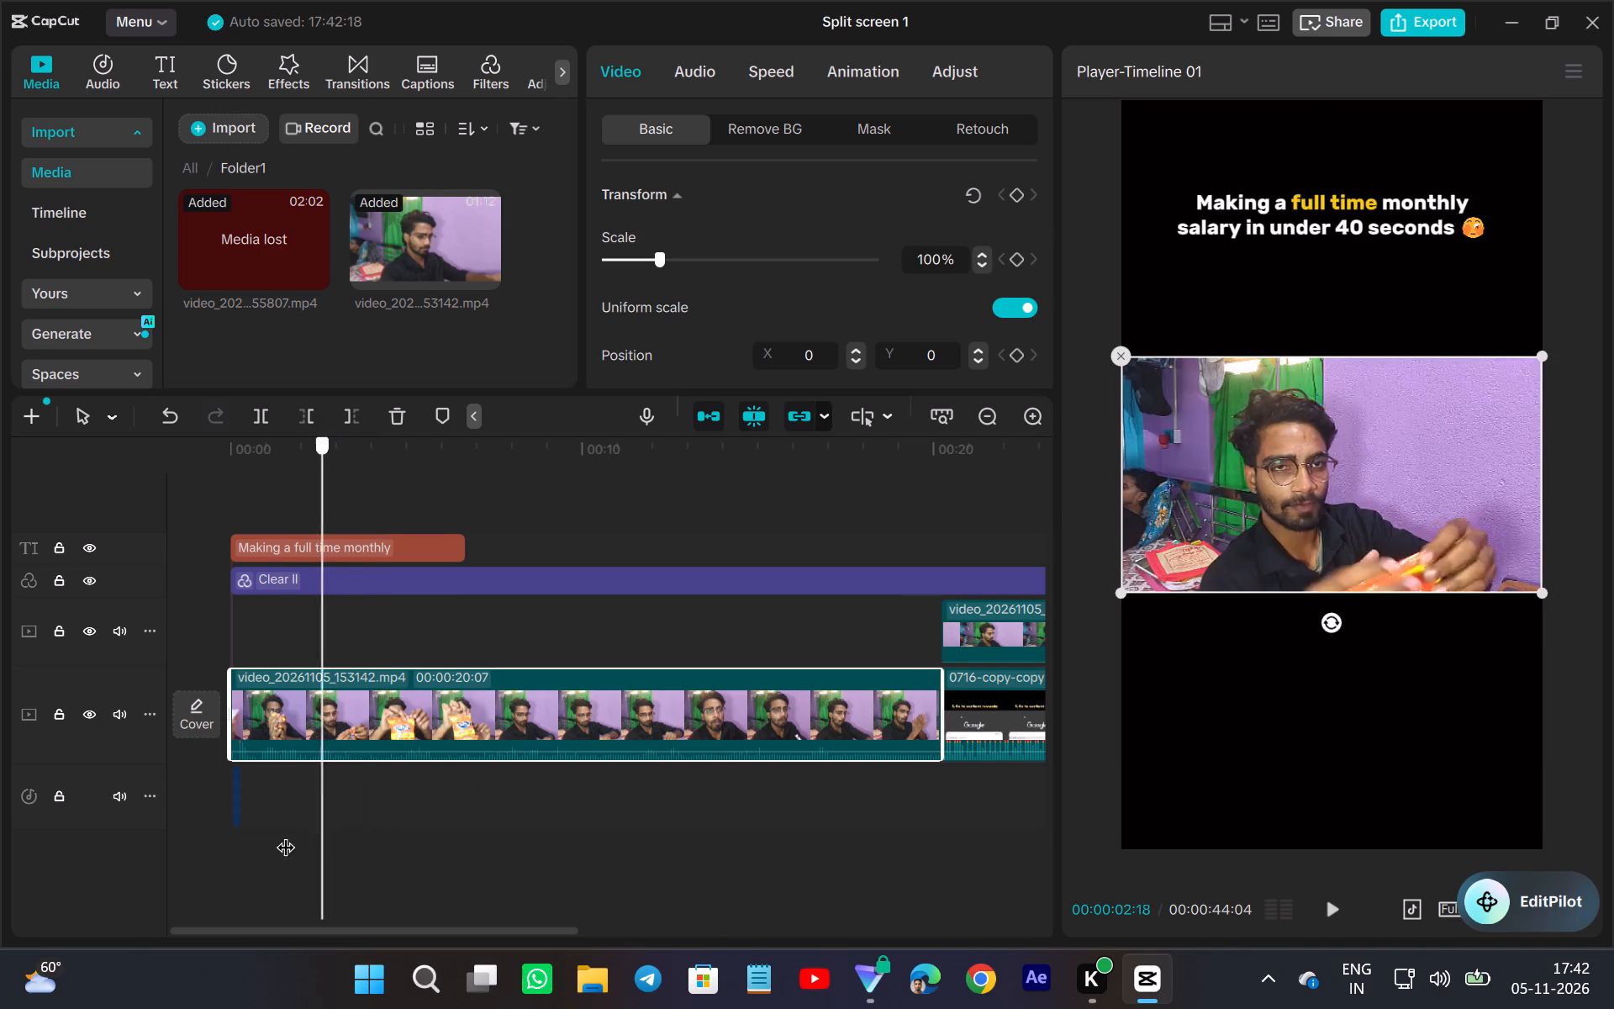
pyautogui.moveTo(285, 834); pyautogui.dragTo(248, 899)
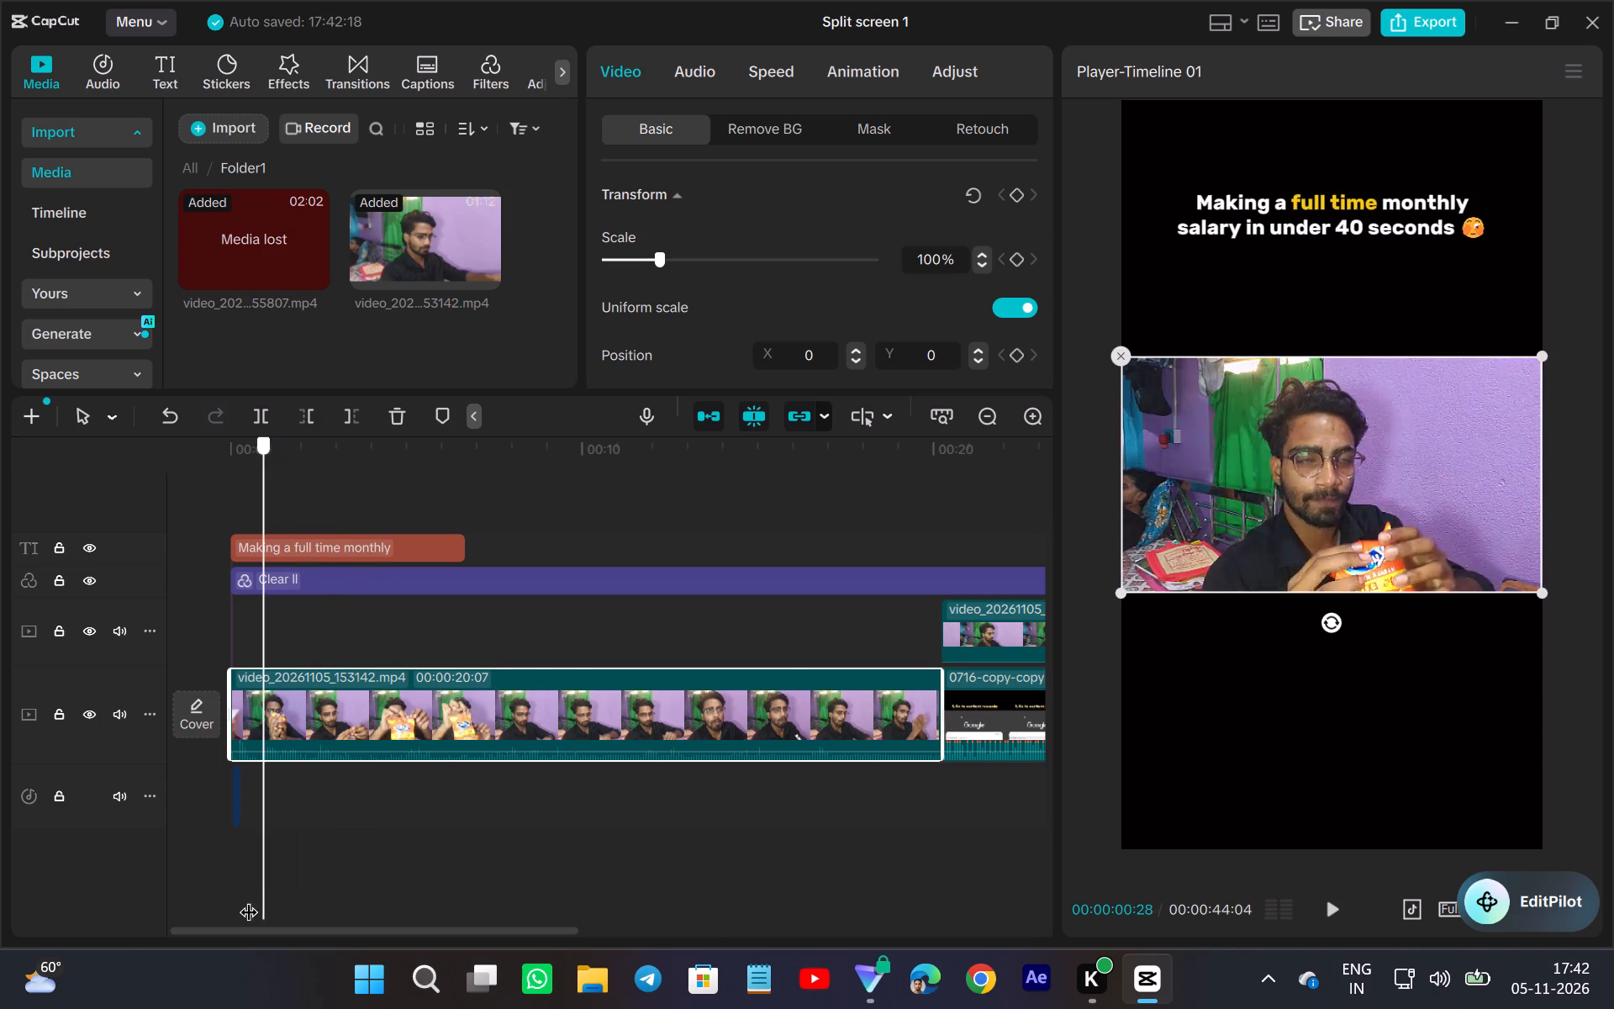
pyautogui.moveTo(248, 899); pyautogui.dragTo(277, 915)
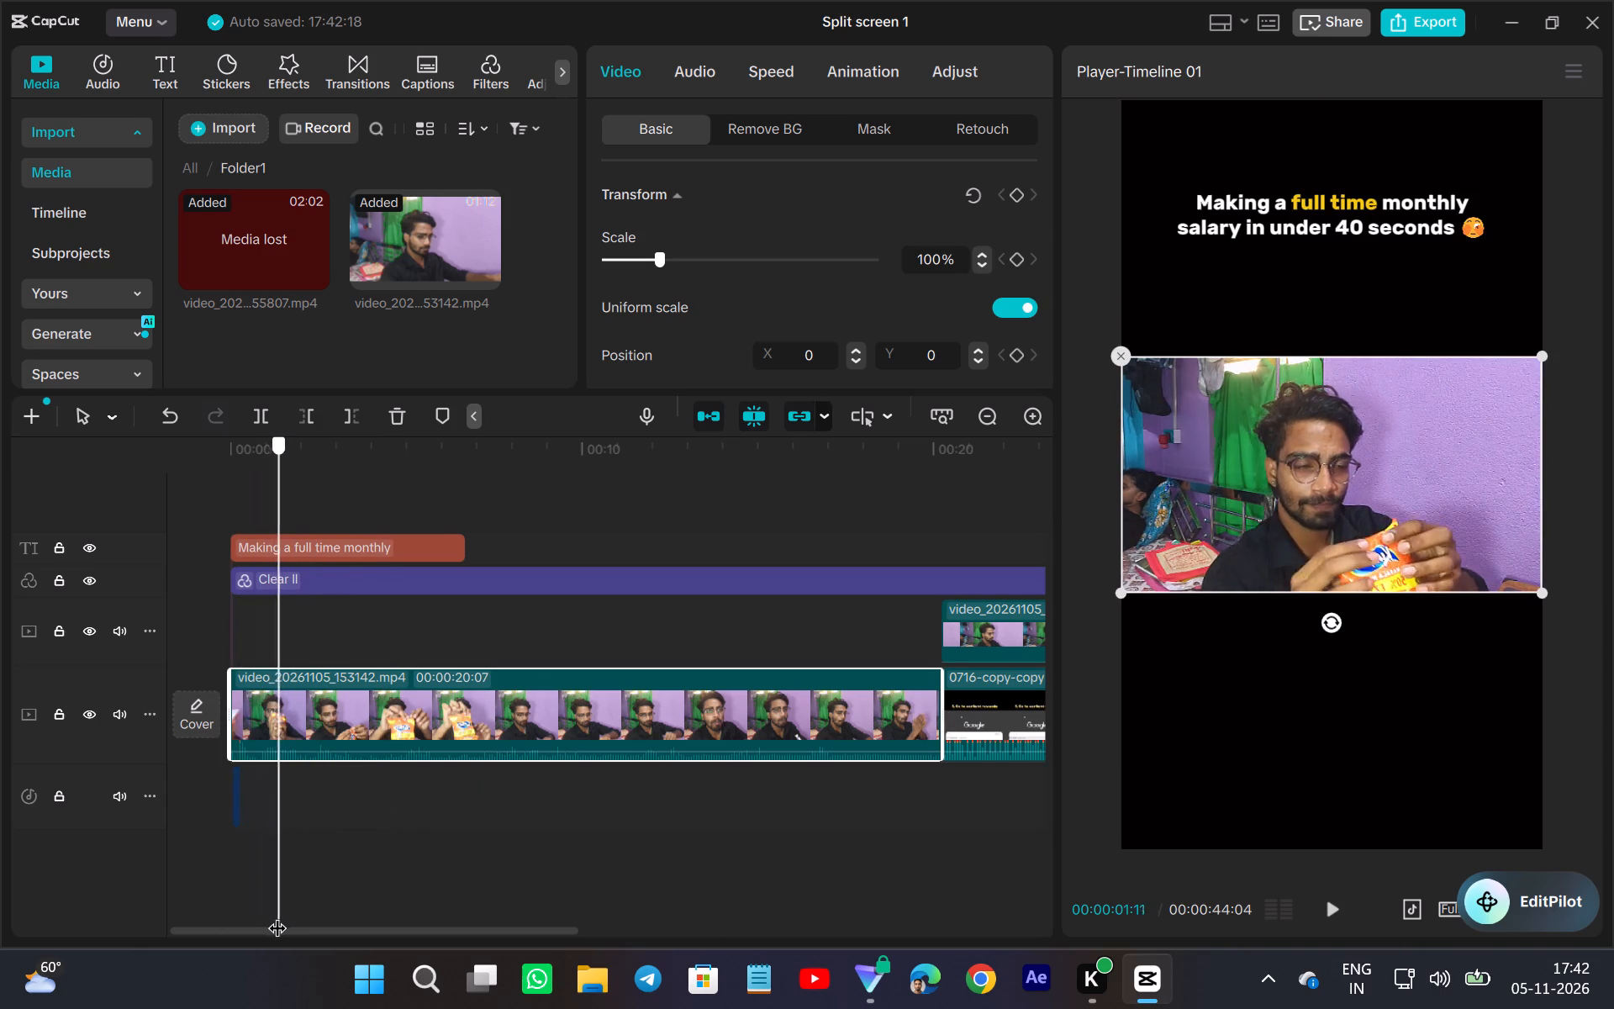
pyautogui.moveTo(277, 915); pyautogui.dragTo(201, 935)
pyautogui.click(1336, 900)
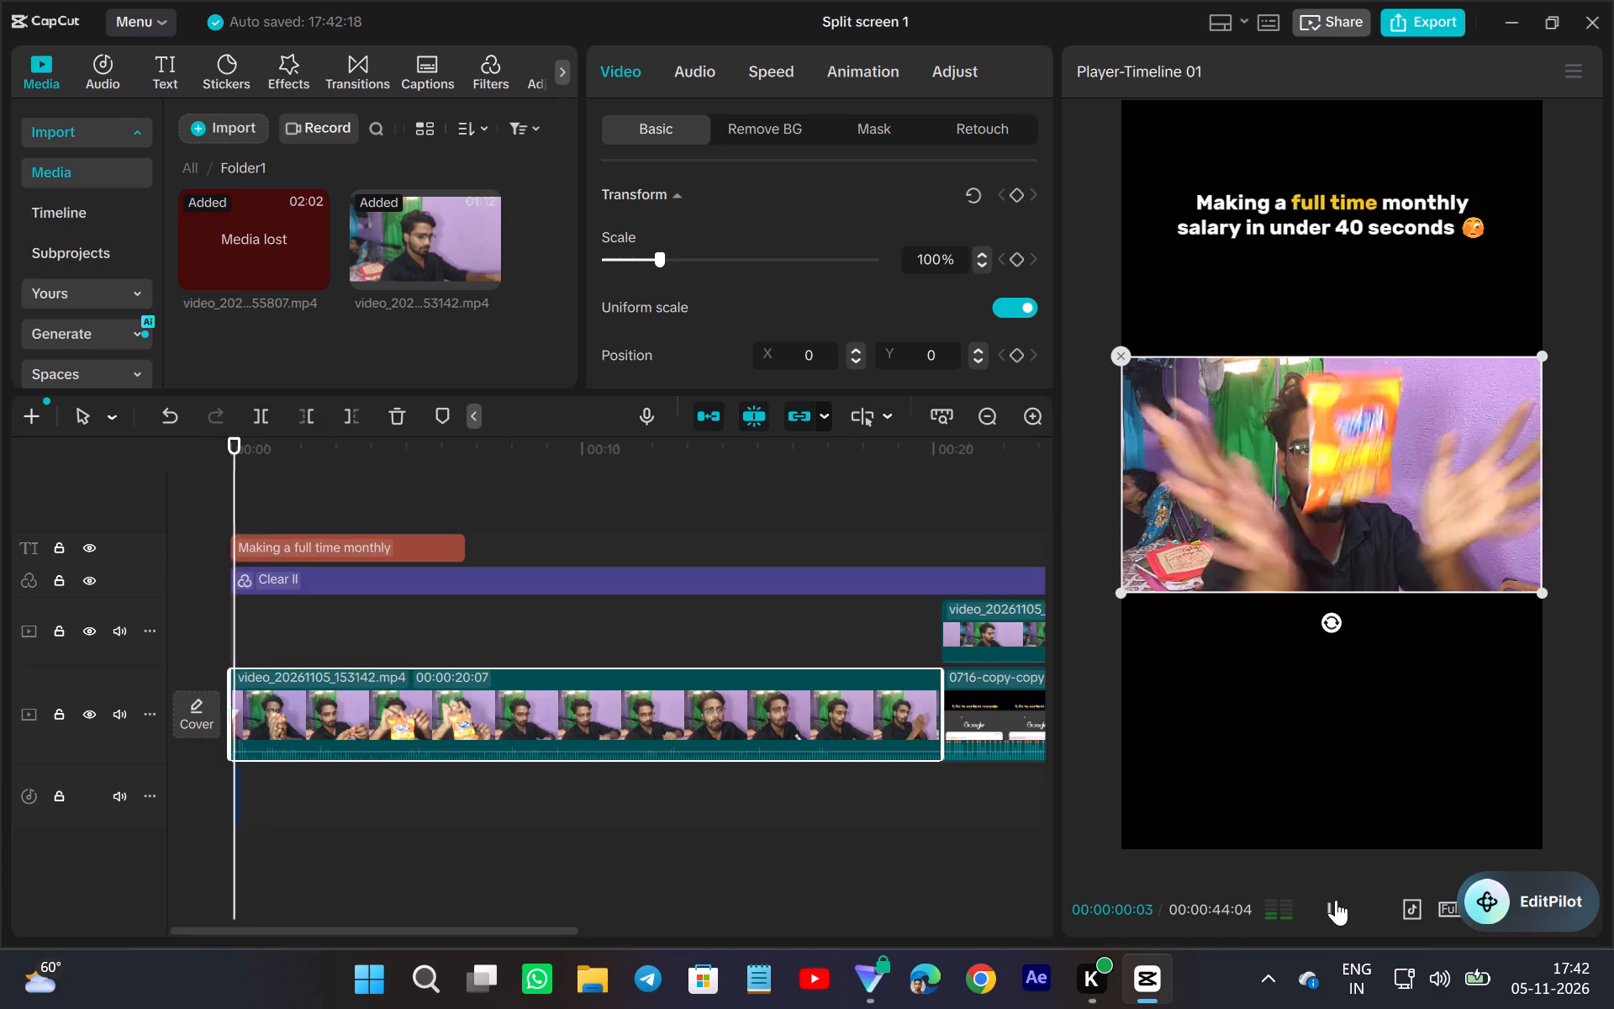
pyautogui.click(1336, 900)
pyautogui.doubleClick(1336, 900)
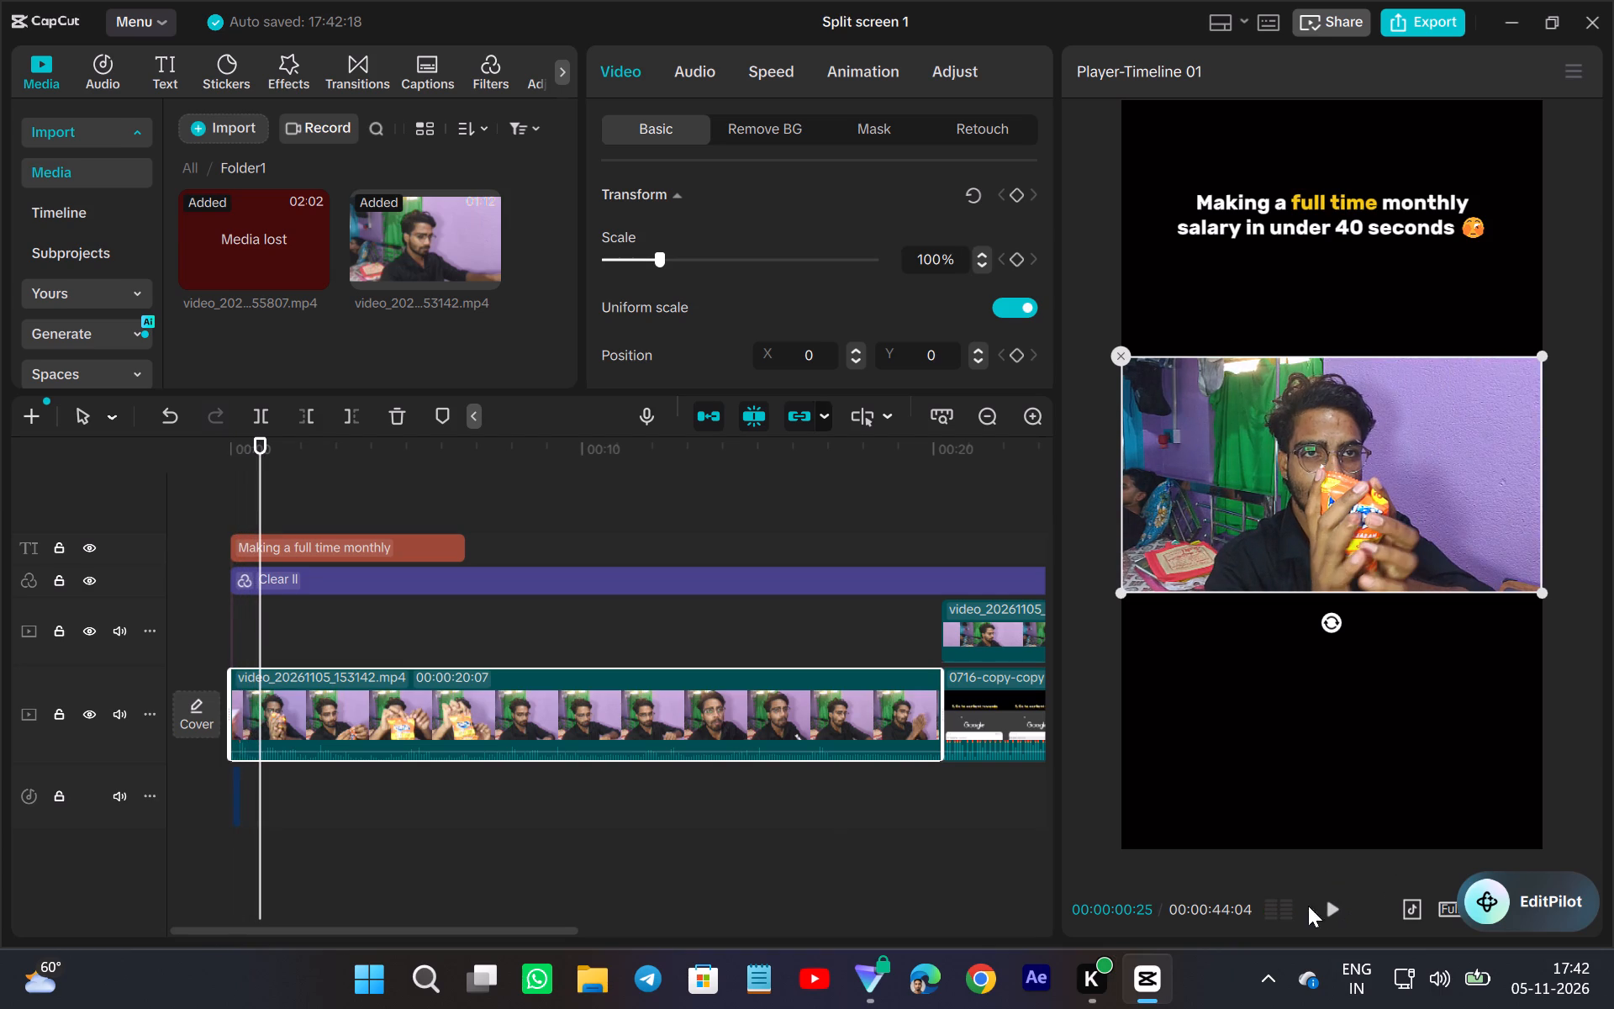
pyautogui.click(334, 733)
pyautogui.click(268, 419)
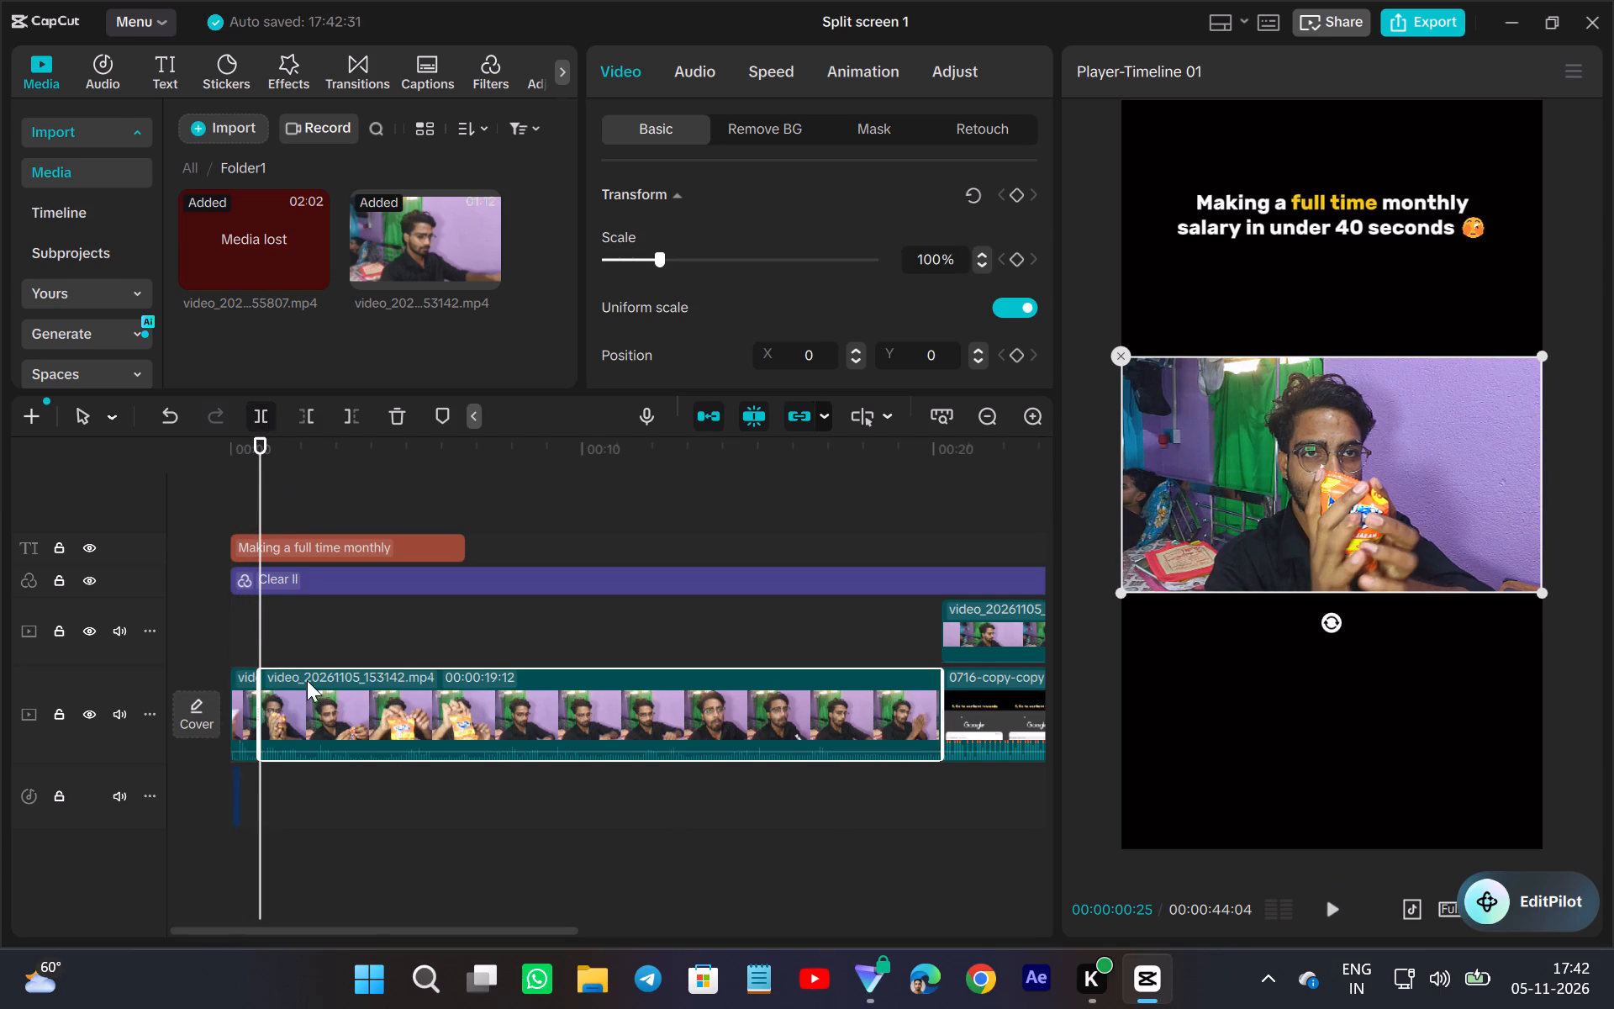
# Trim the start of the second opening piece to just before the packet is torn open, leaving it 00:00:15:13 long.
pyautogui.moveTo(261, 685); pyautogui.dragTo(302, 712)
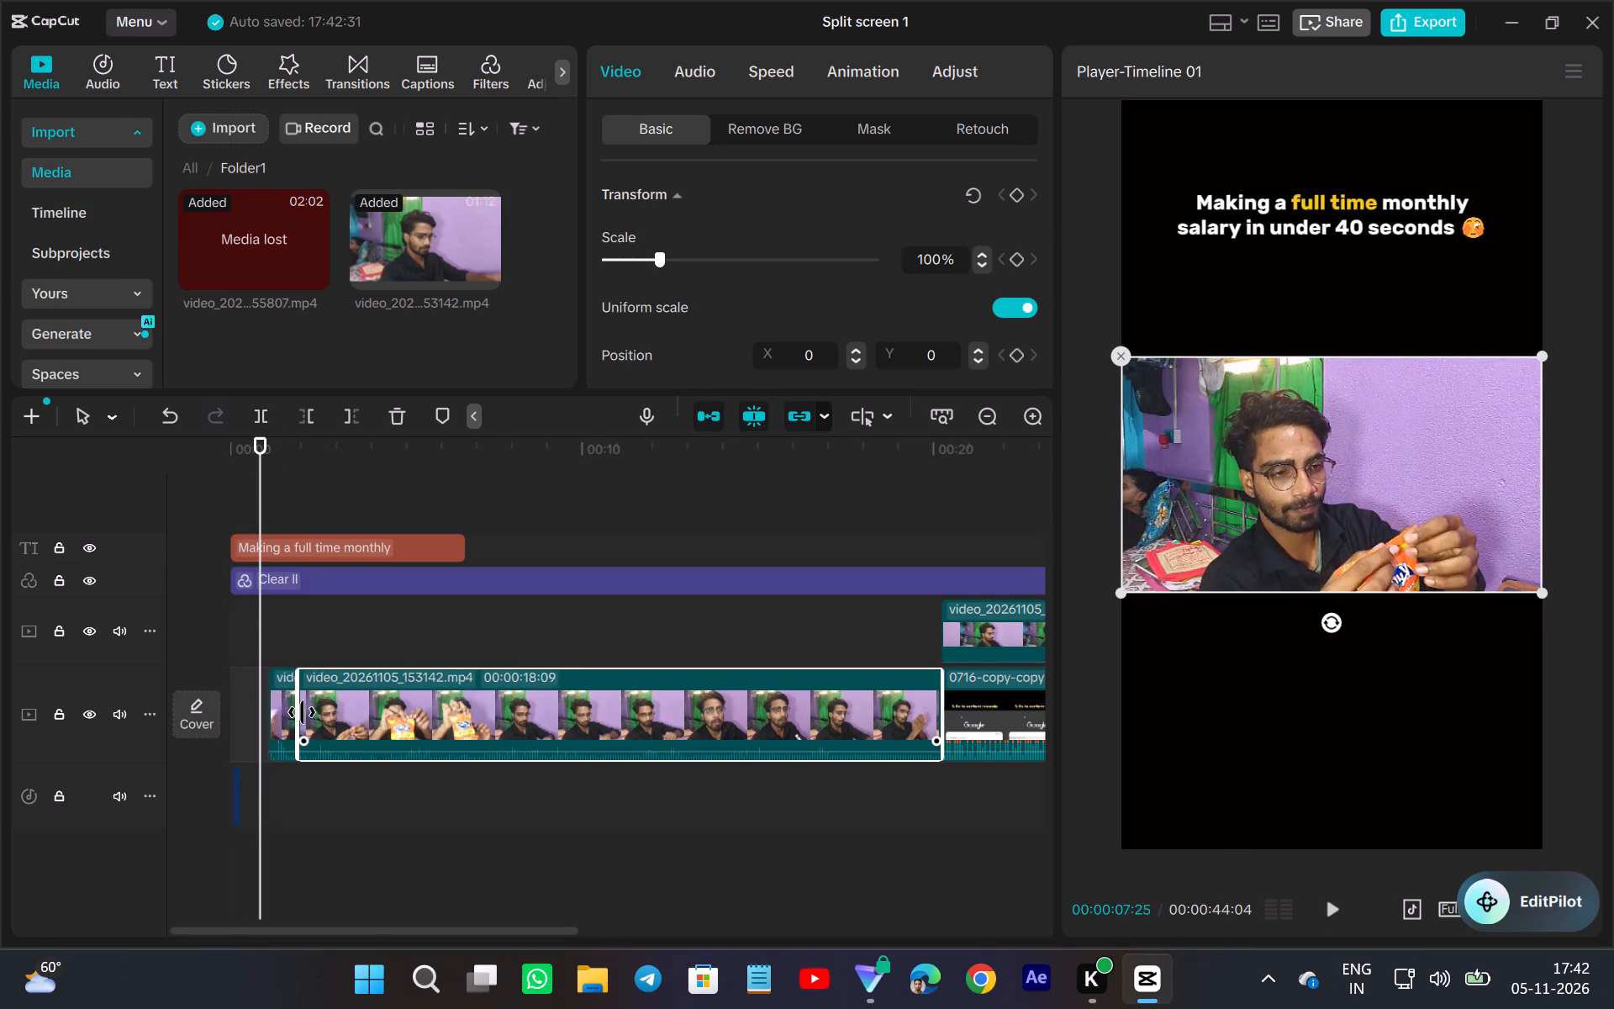
pyautogui.moveTo(302, 712); pyautogui.dragTo(393, 748)
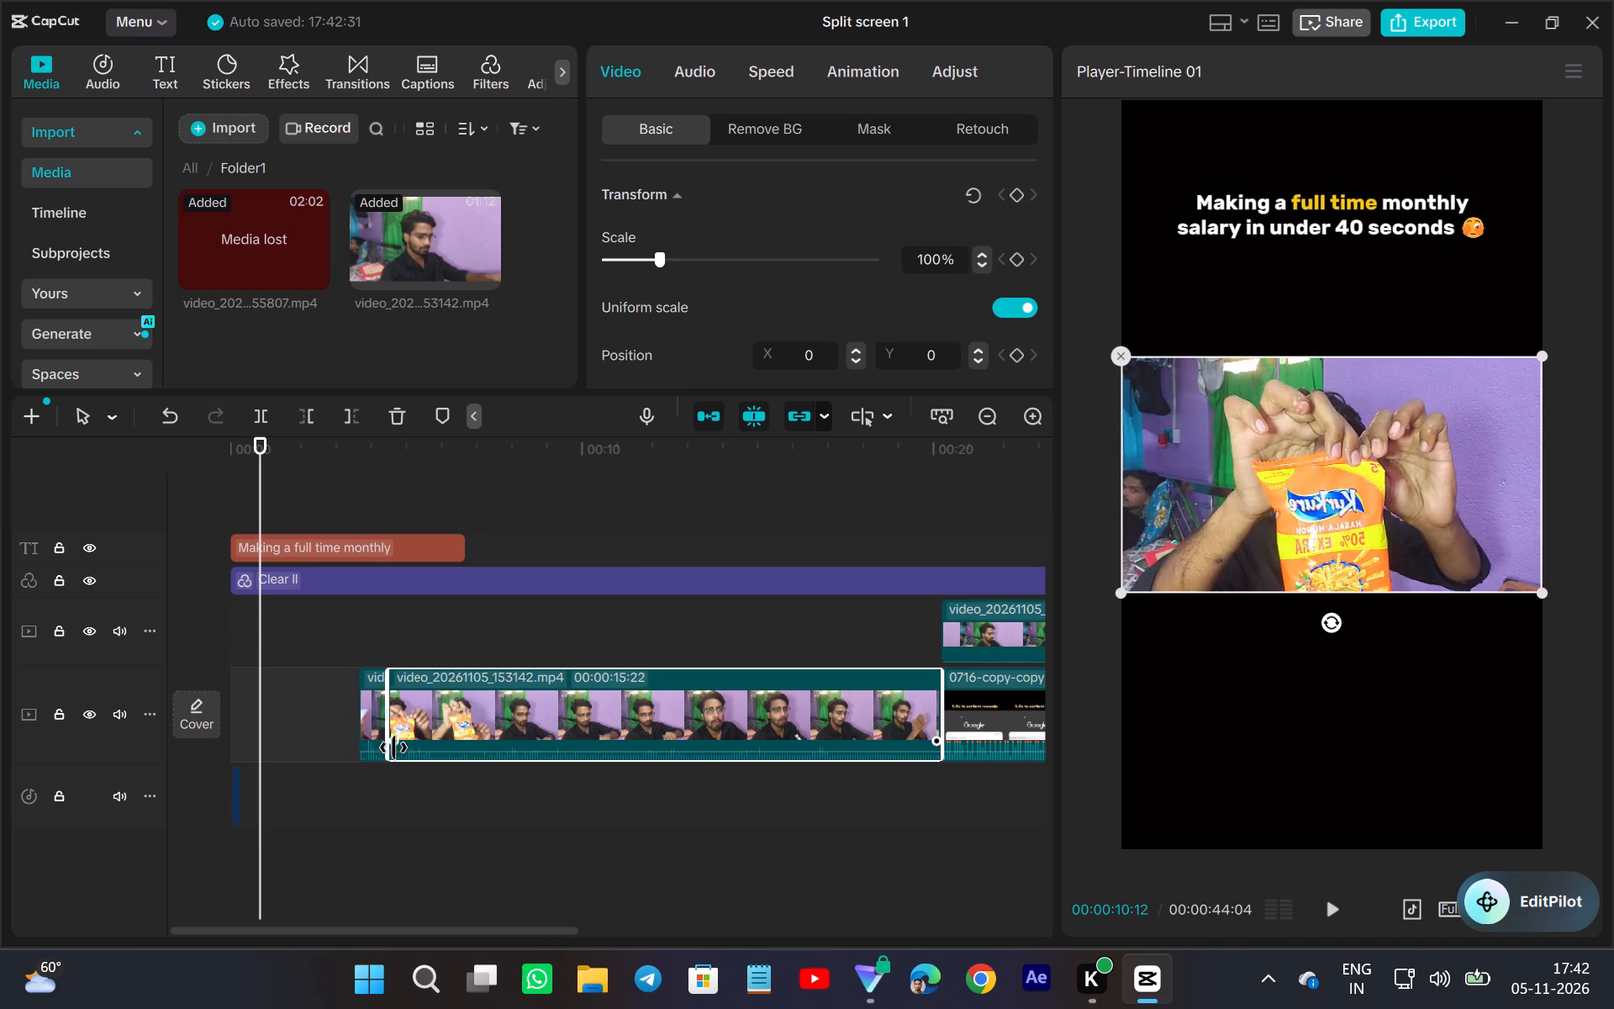
pyautogui.moveTo(393, 748); pyautogui.dragTo(377, 772)
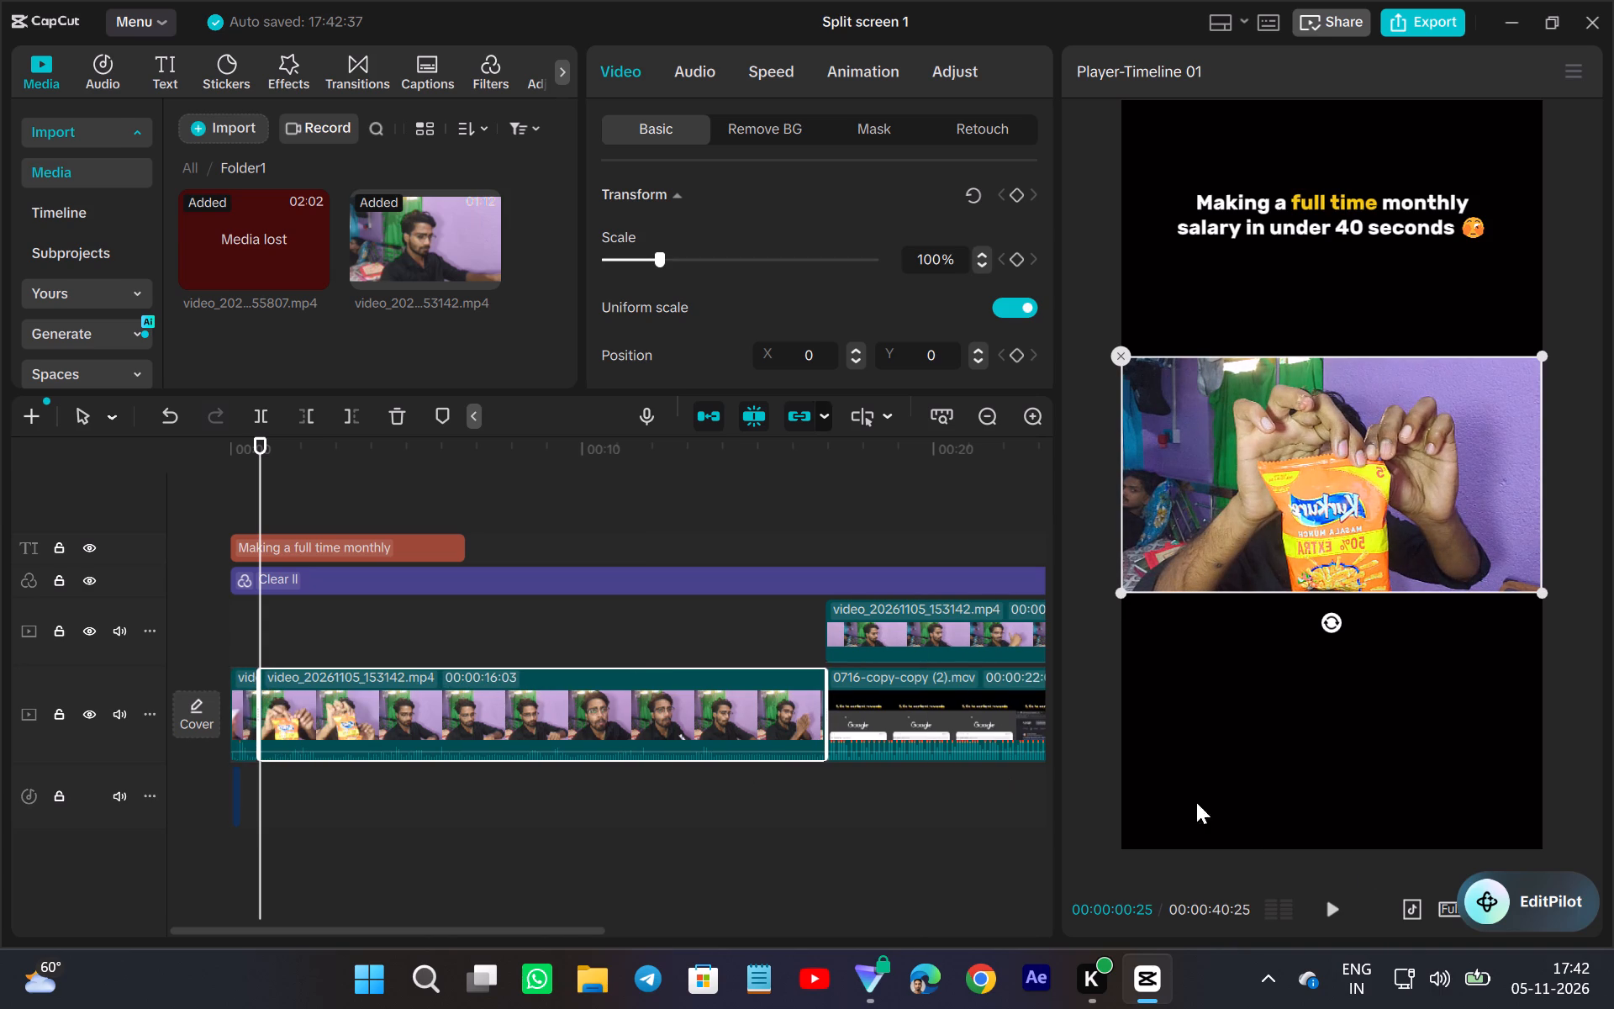
pyautogui.click(1337, 912)
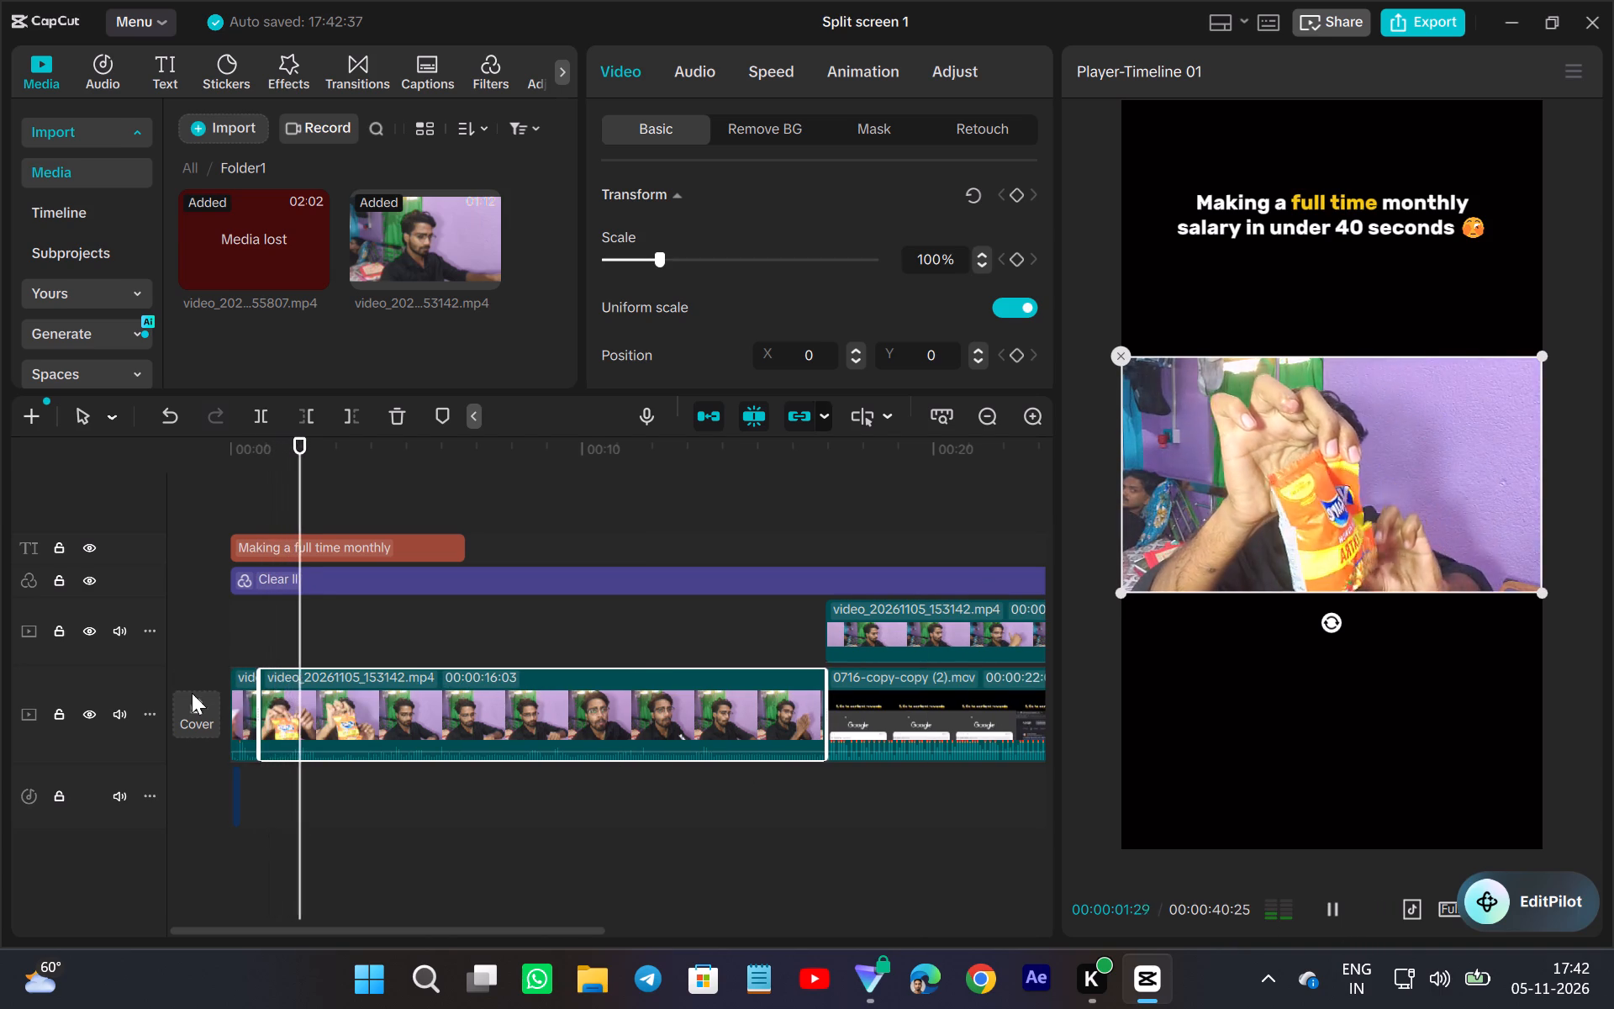
pyautogui.click(293, 787)
pyautogui.click(288, 717)
pyautogui.moveTo(259, 698); pyautogui.dragTo(267, 705)
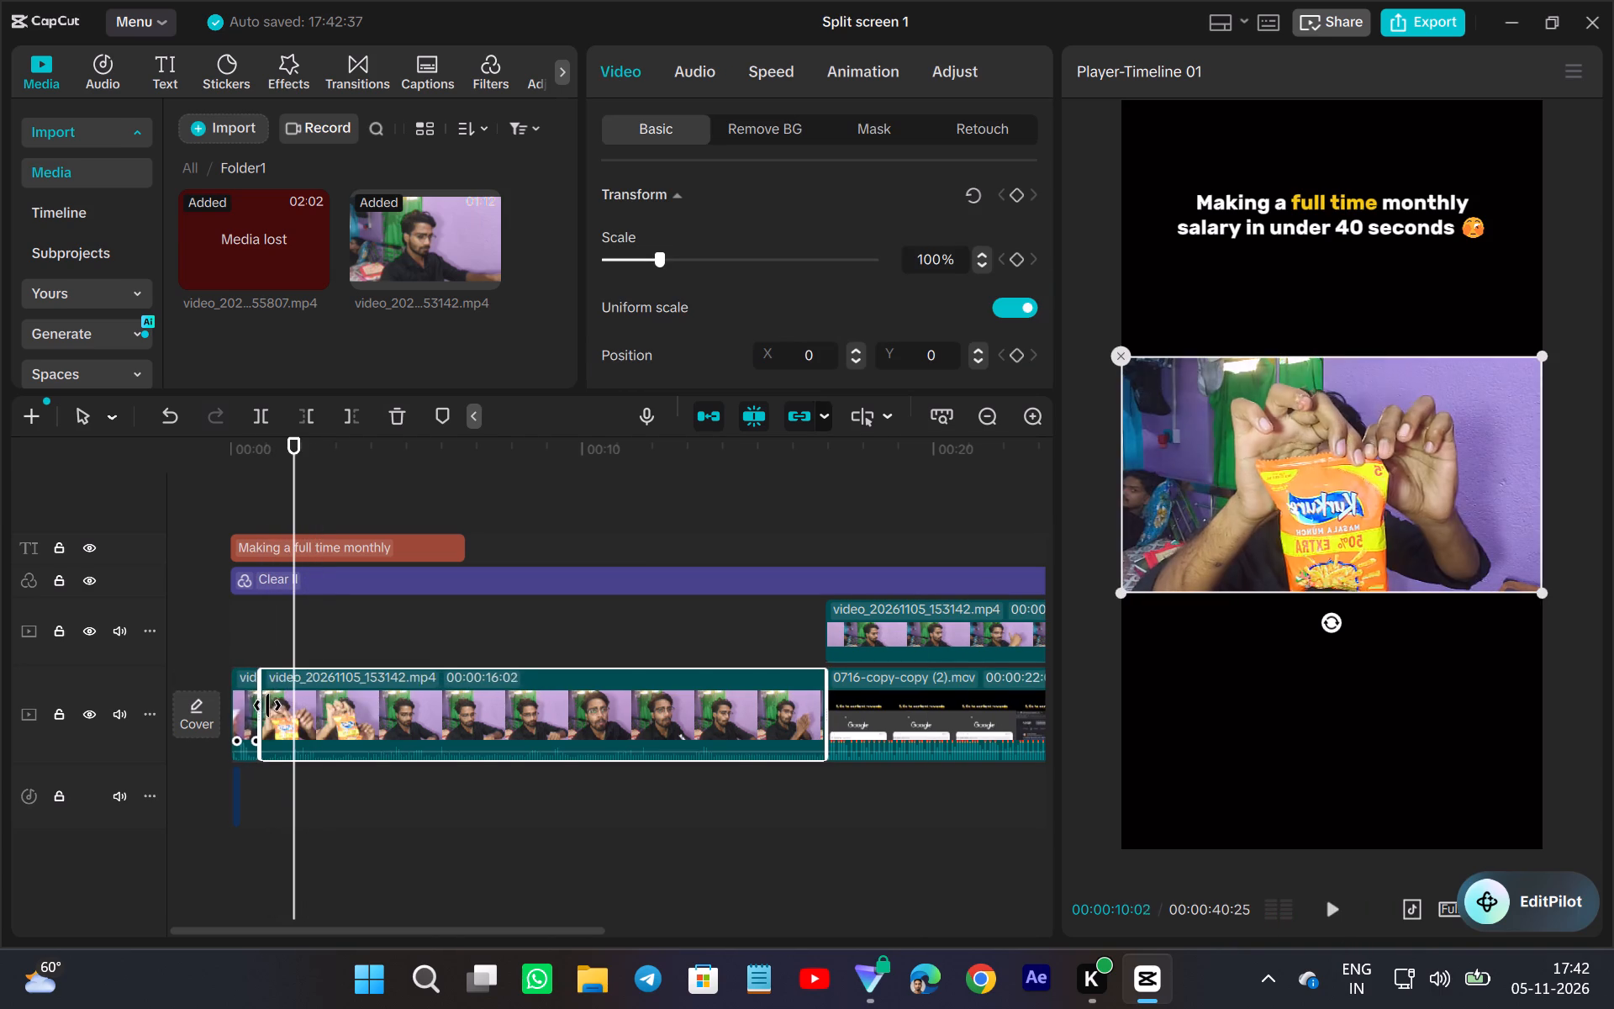
pyautogui.moveTo(267, 705); pyautogui.dragTo(275, 727)
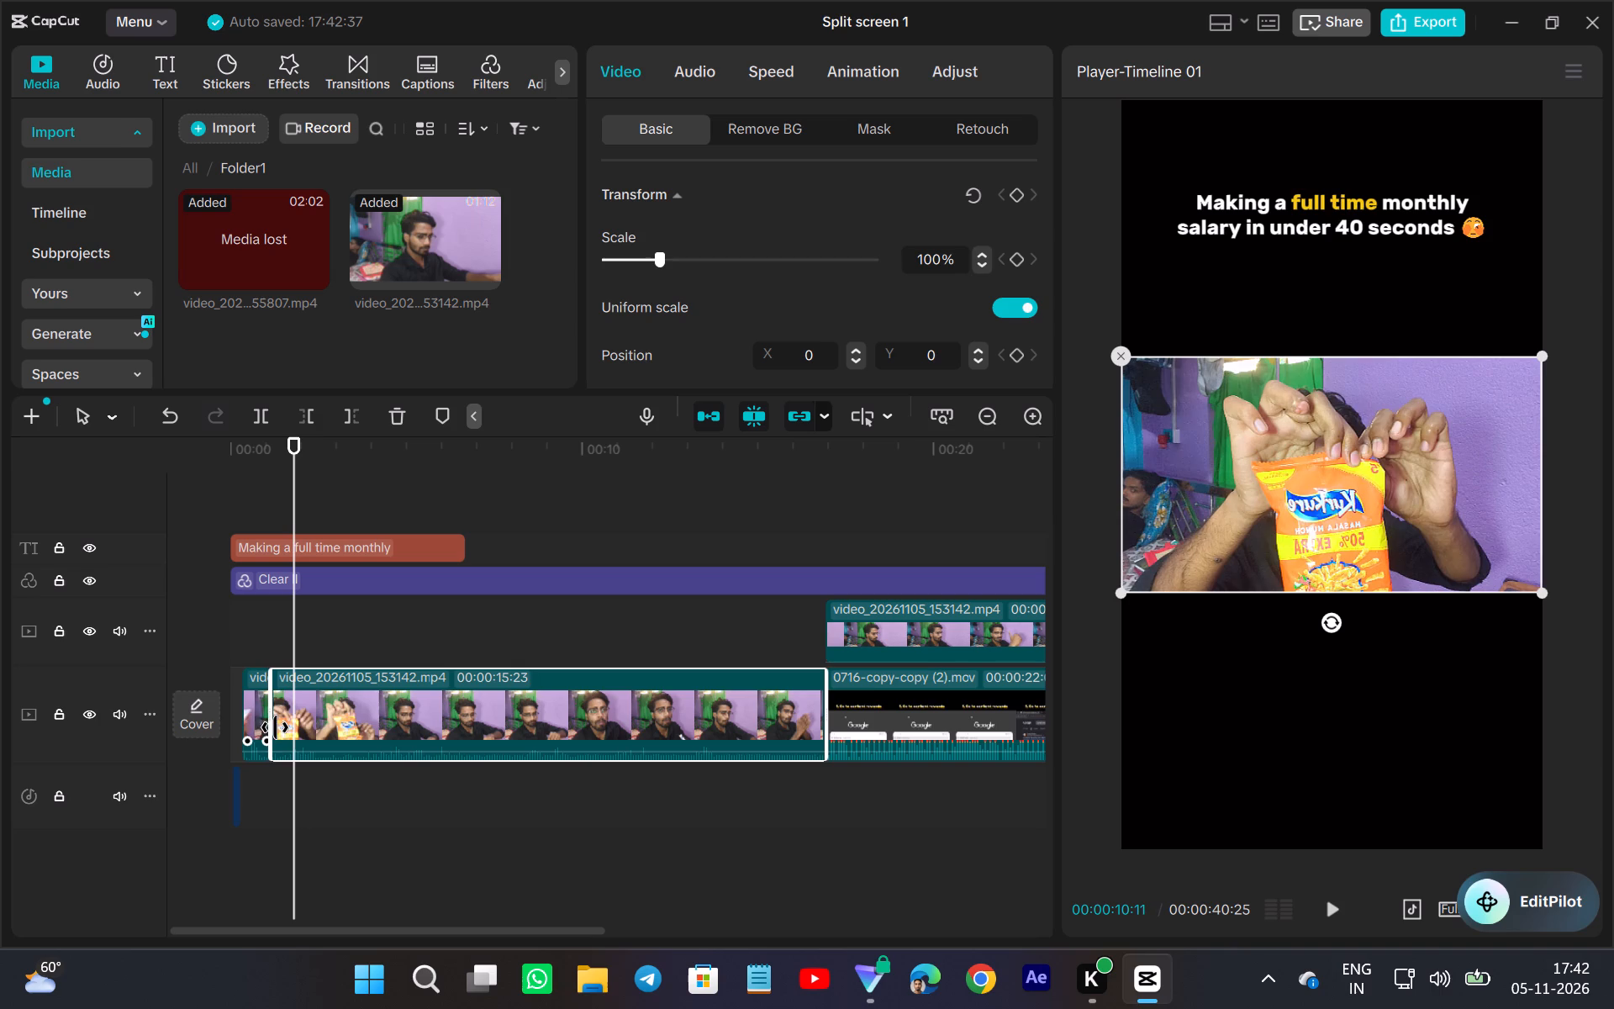
pyautogui.moveTo(275, 727); pyautogui.dragTo(287, 739)
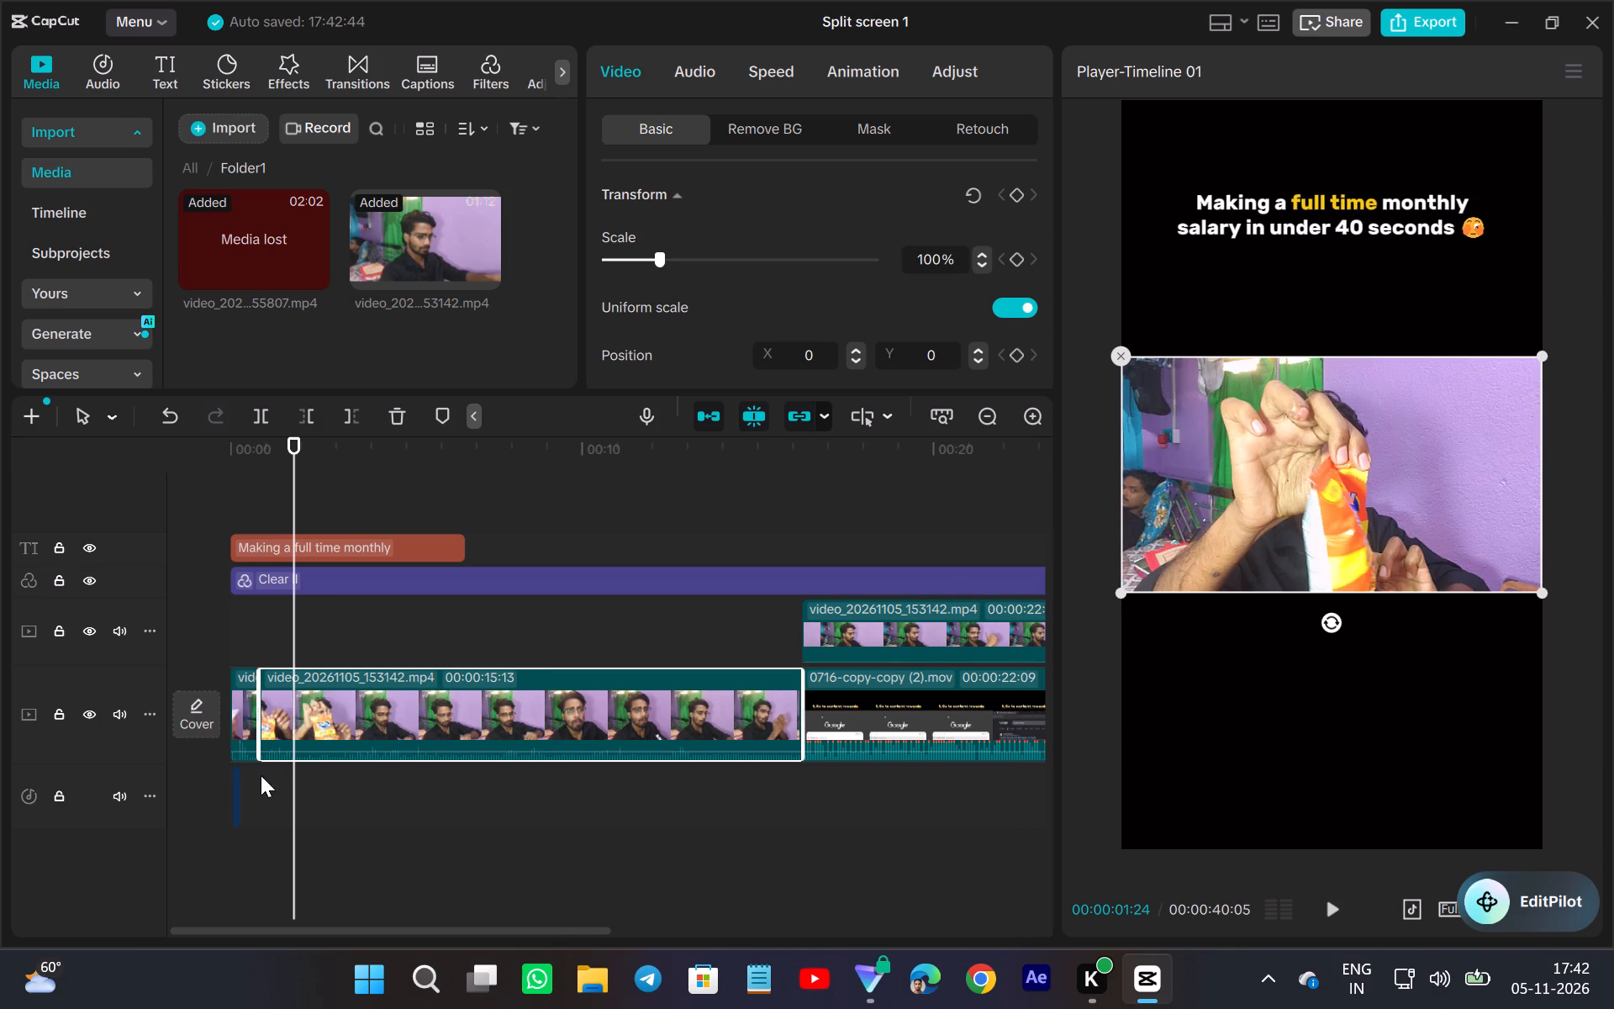
# Replay the packet-opening piece from its start and split it at 00:00:02:00.
pyautogui.click(255, 774)
pyautogui.click(1337, 910)
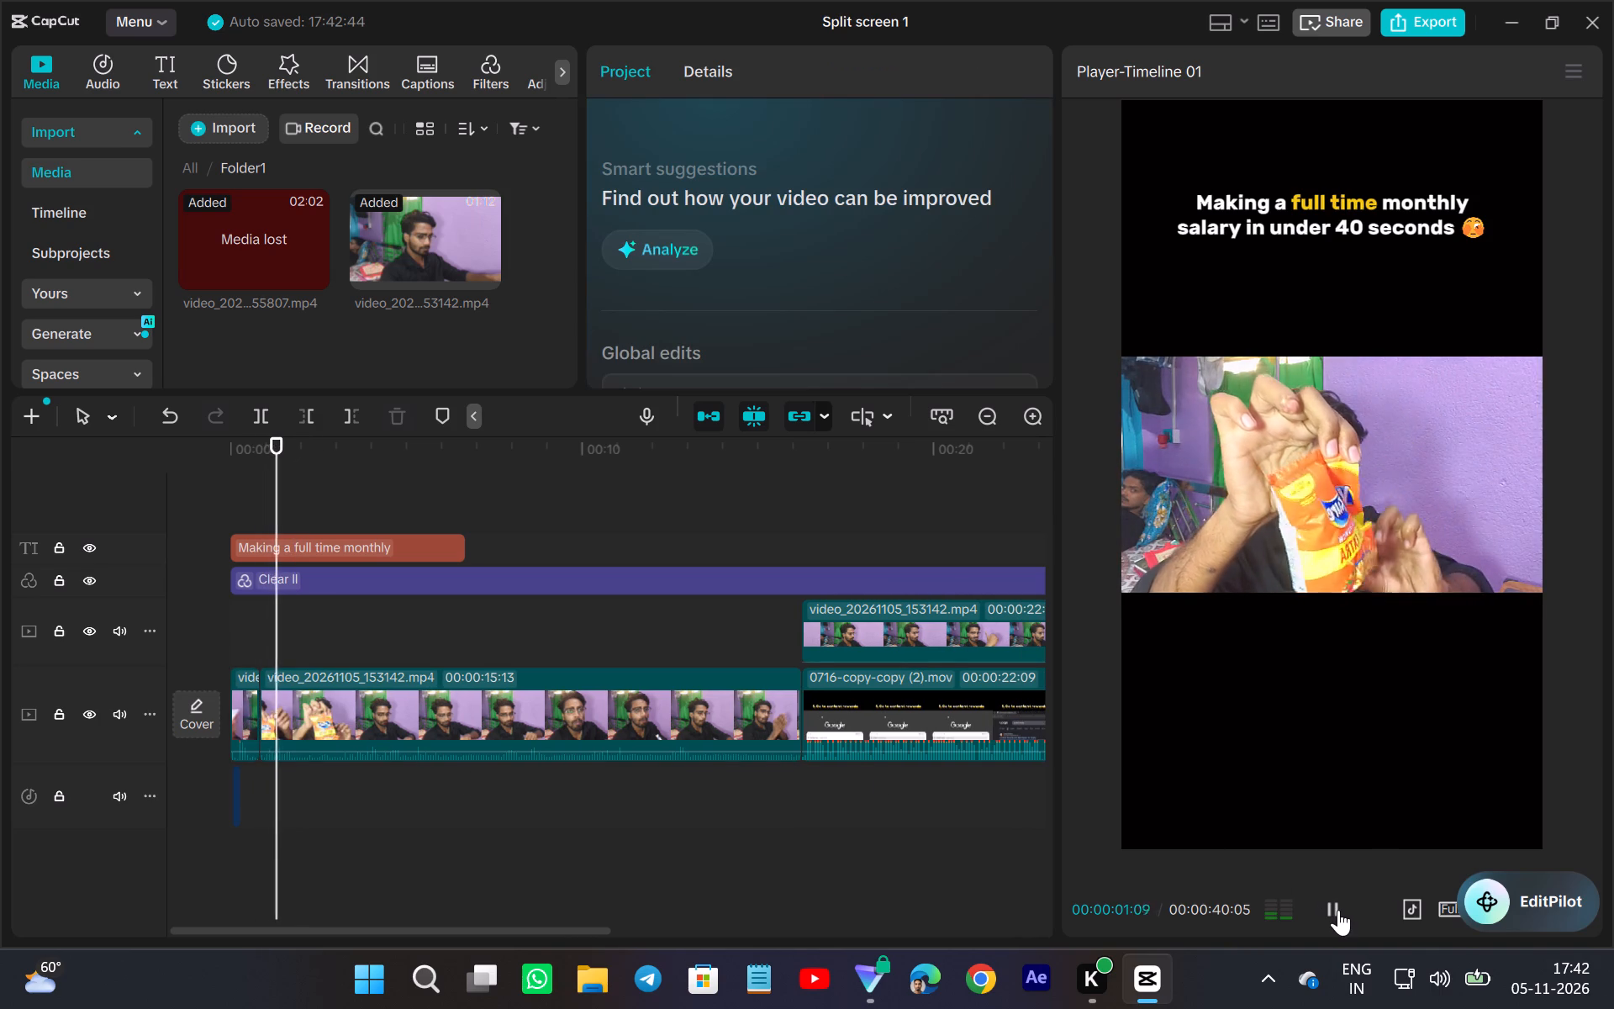
pyautogui.click(1338, 910)
pyautogui.click(1338, 910)
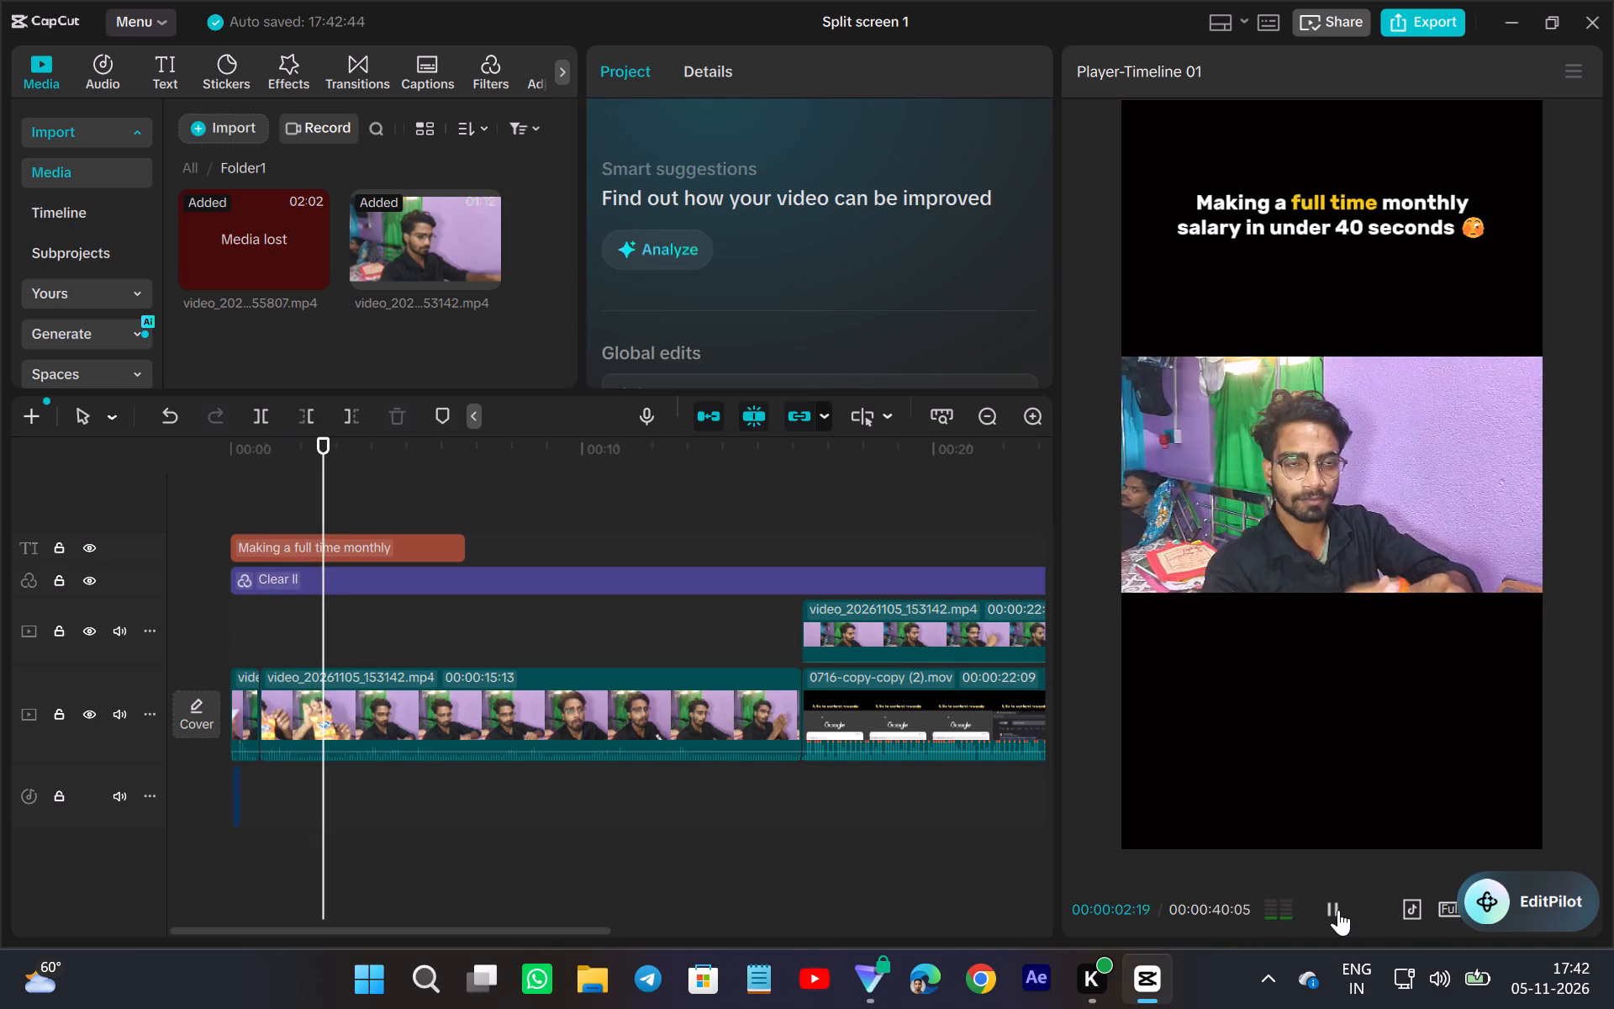
pyautogui.click(258, 776)
pyautogui.click(1324, 895)
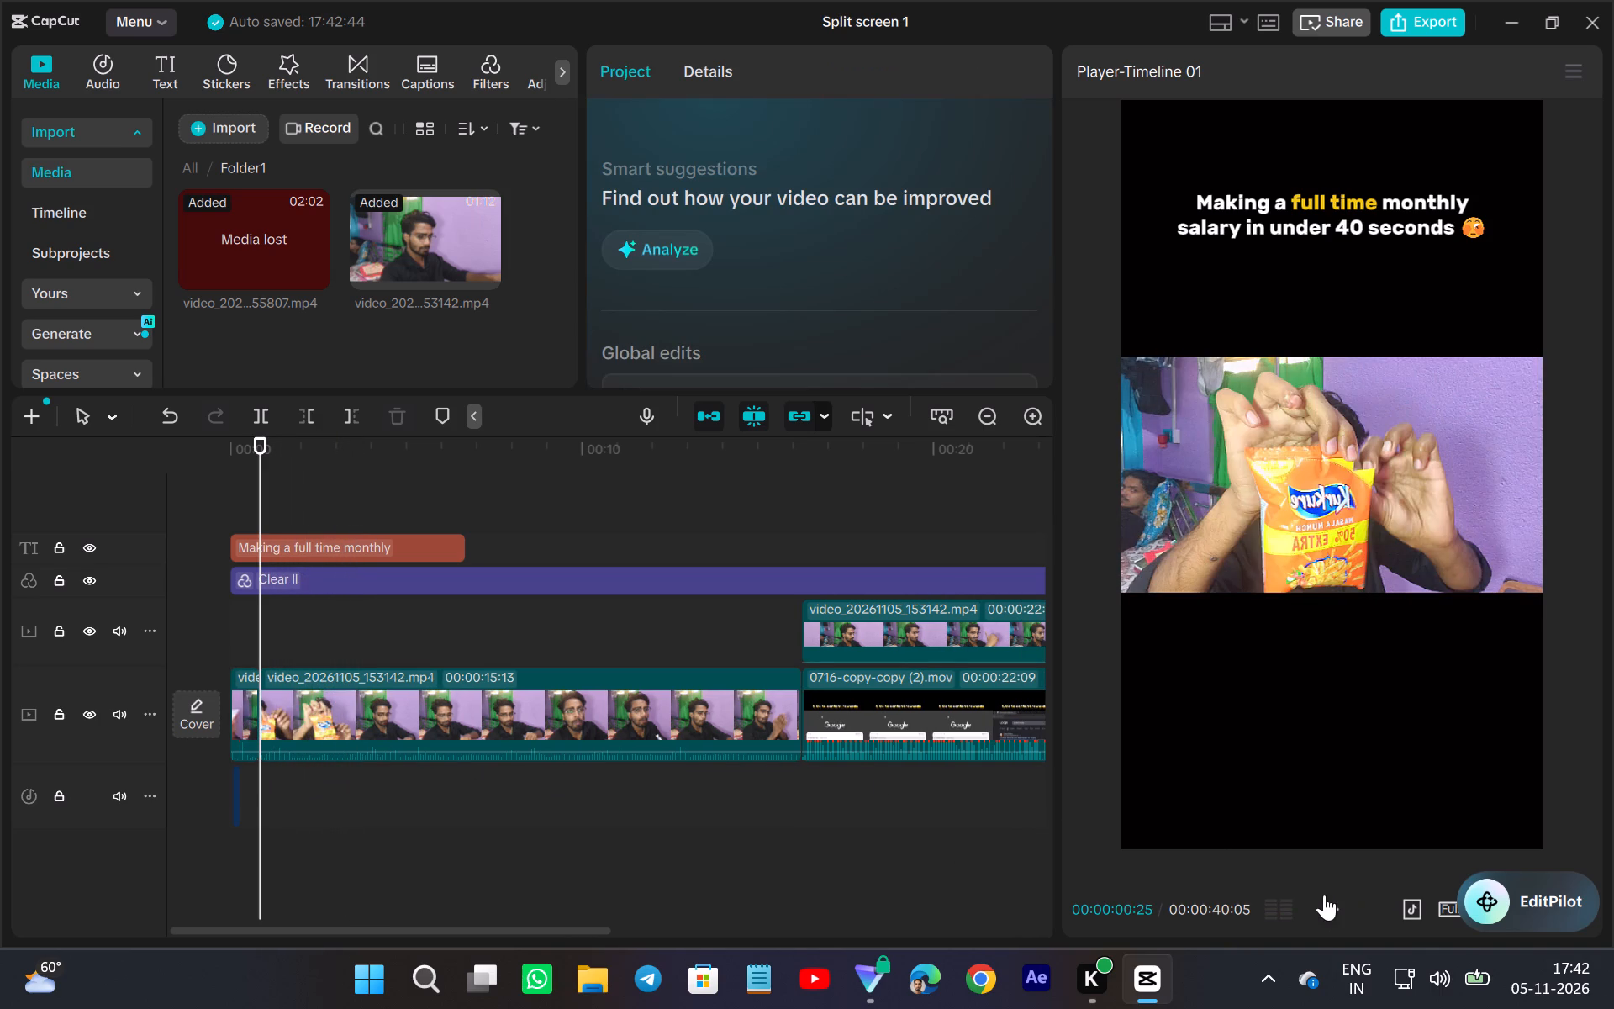
pyautogui.click(1329, 900)
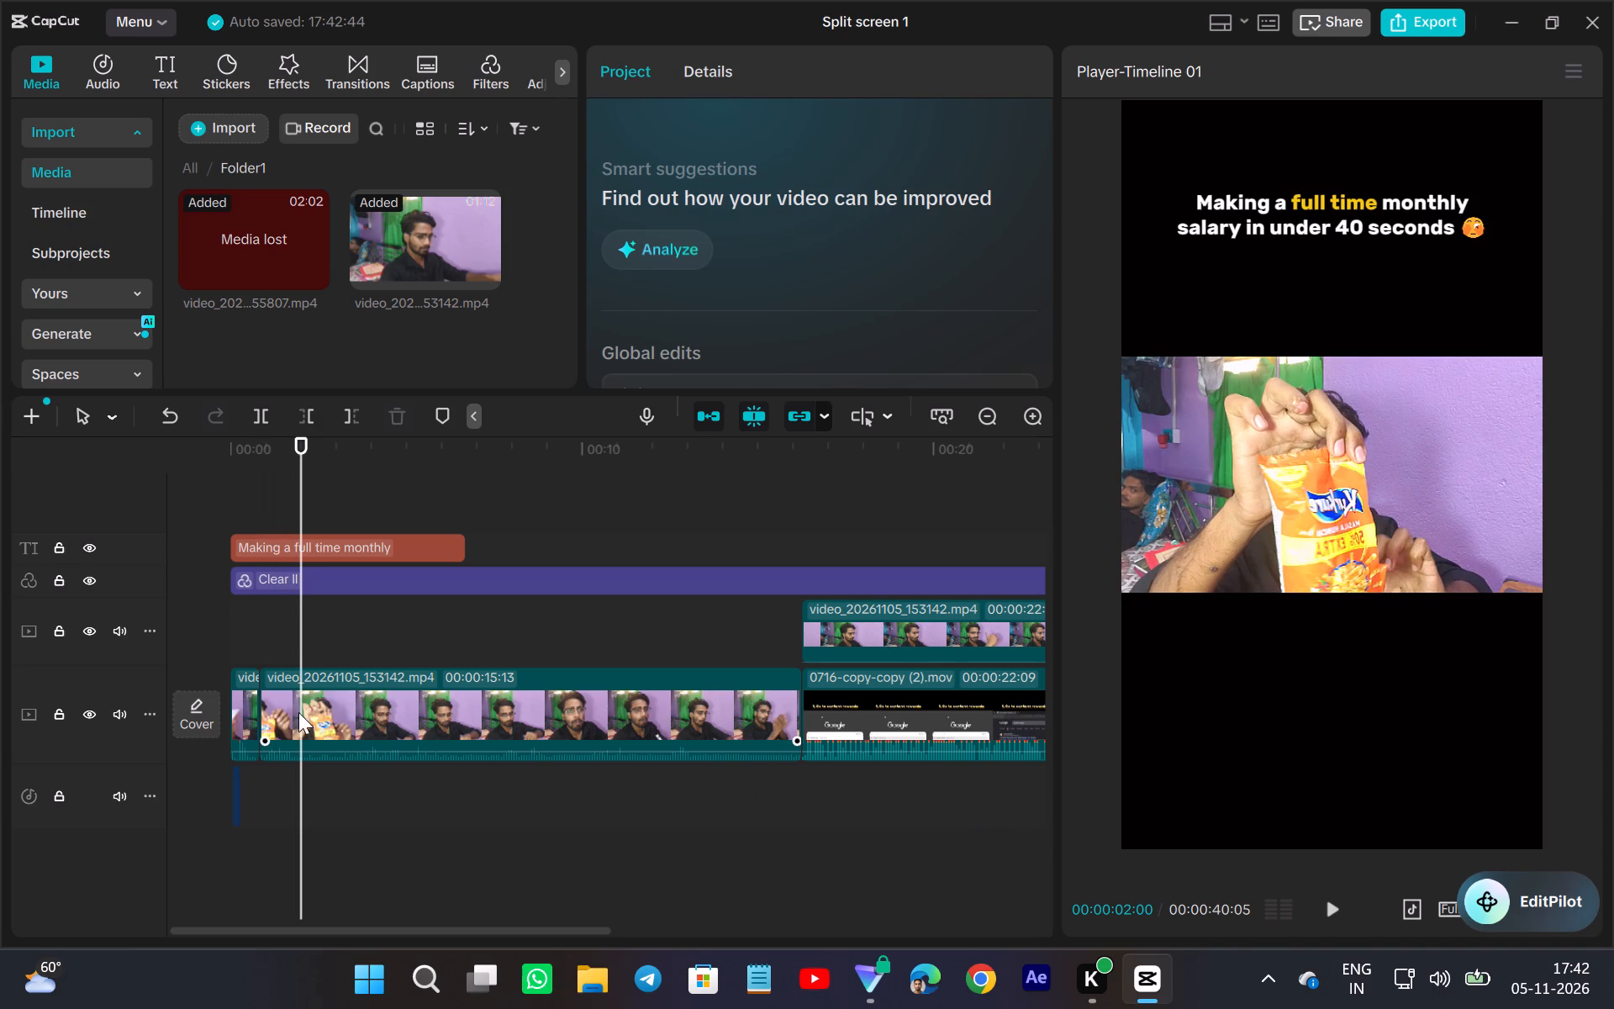
pyautogui.click(298, 712)
pyautogui.click(261, 414)
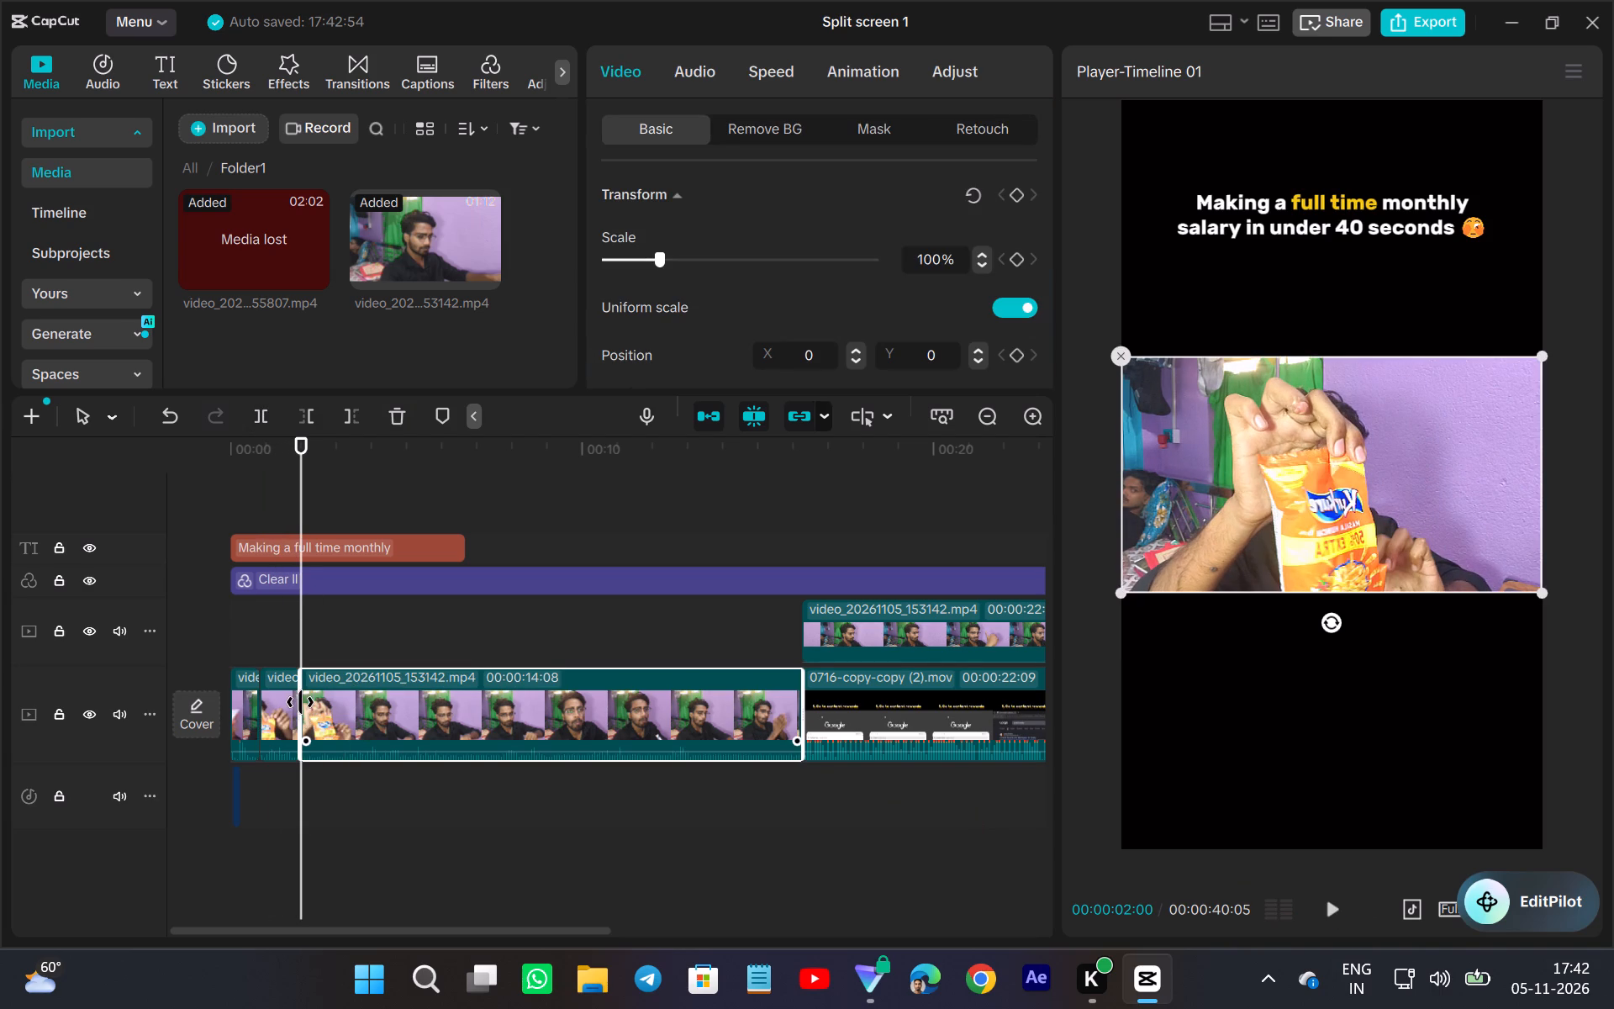
# Trim the start of the third opening piece to where the snack is brought to the open mouth, leaving it 00:00:09:08 long.
pyautogui.moveTo(300, 702); pyautogui.dragTo(502, 763)
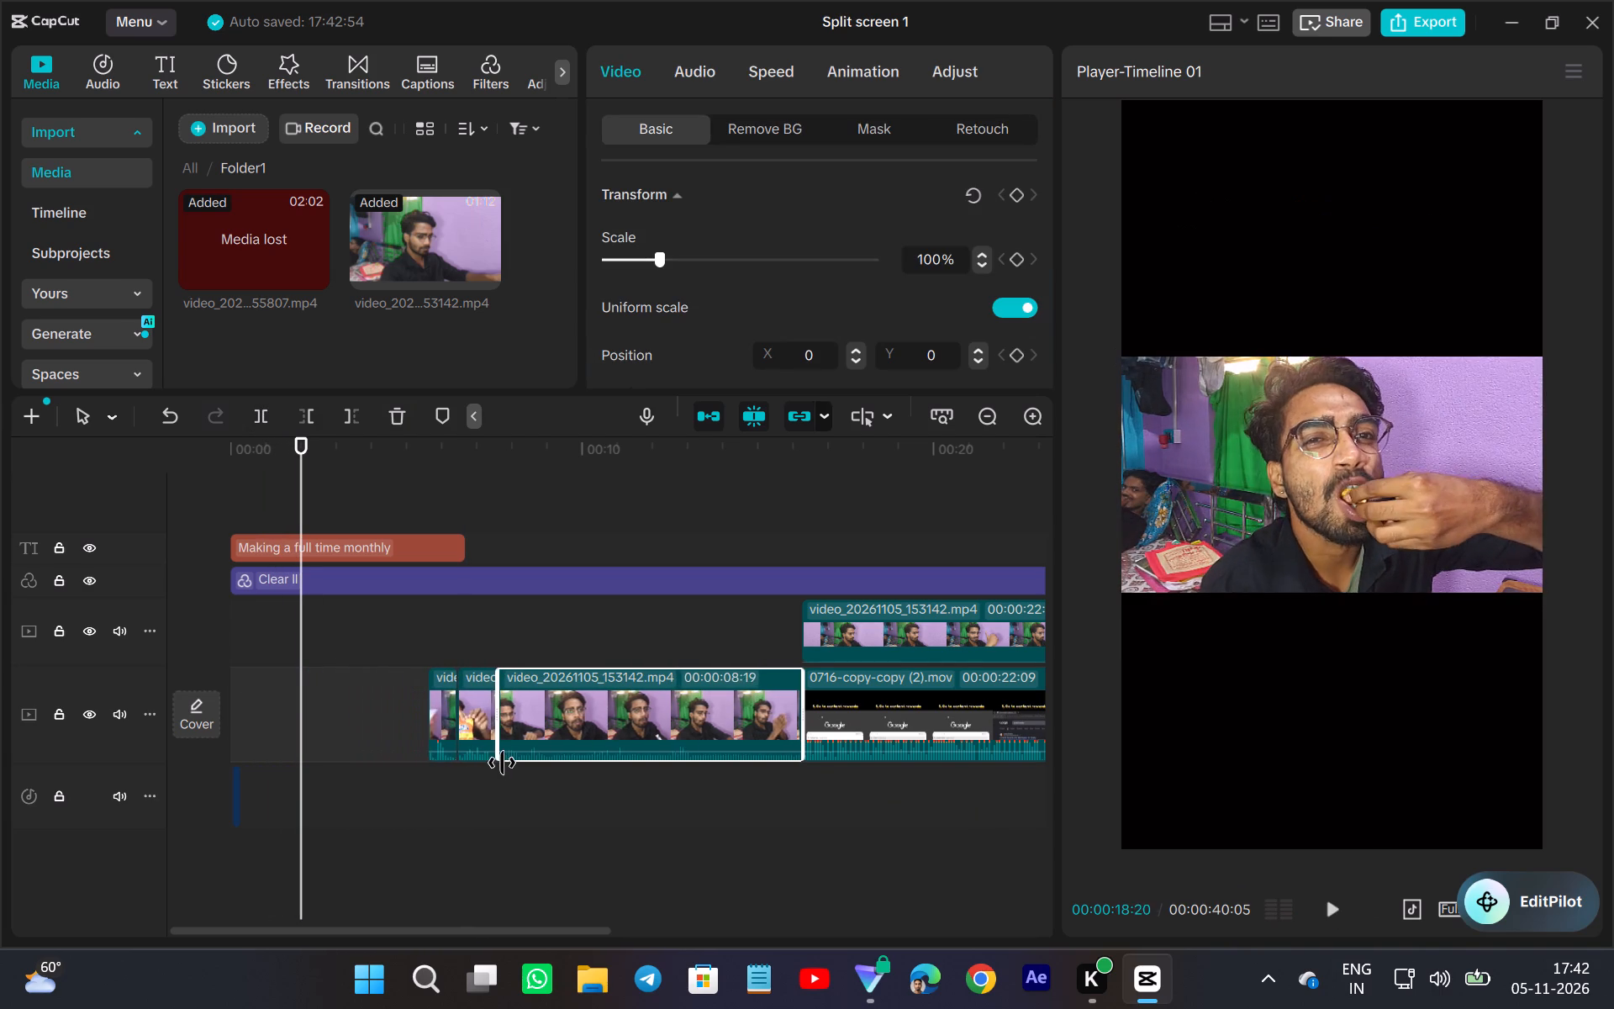
pyautogui.moveTo(502, 763); pyautogui.dragTo(477, 783)
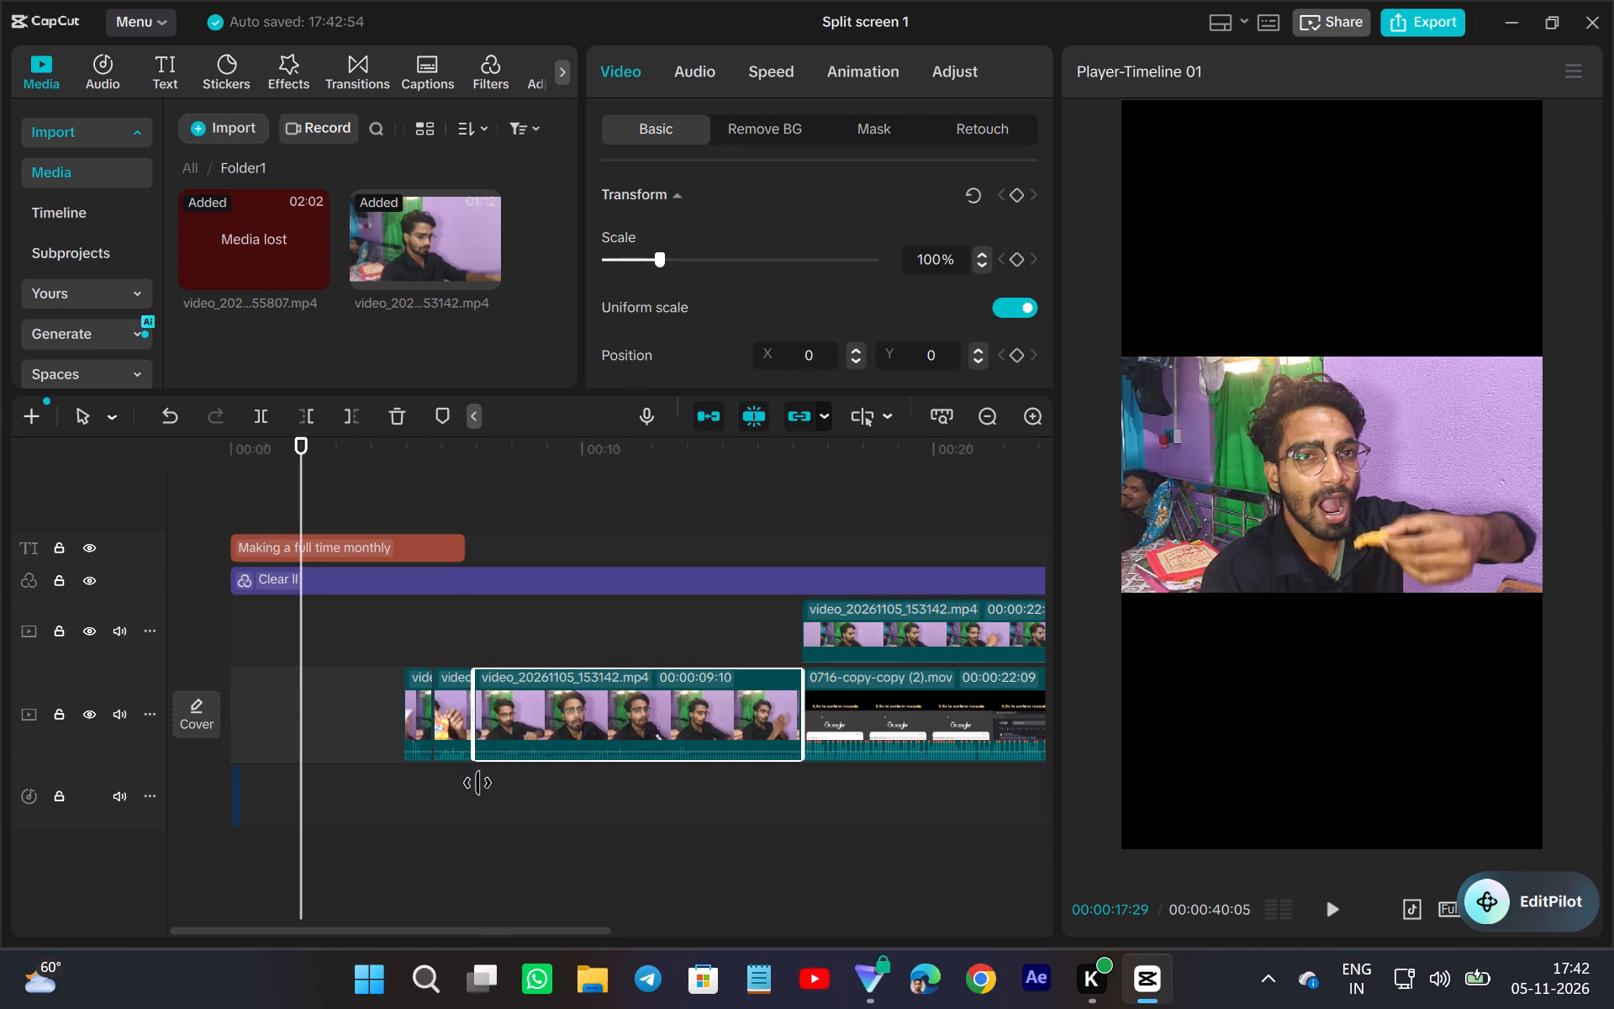
pyautogui.moveTo(477, 783); pyautogui.dragTo(480, 774)
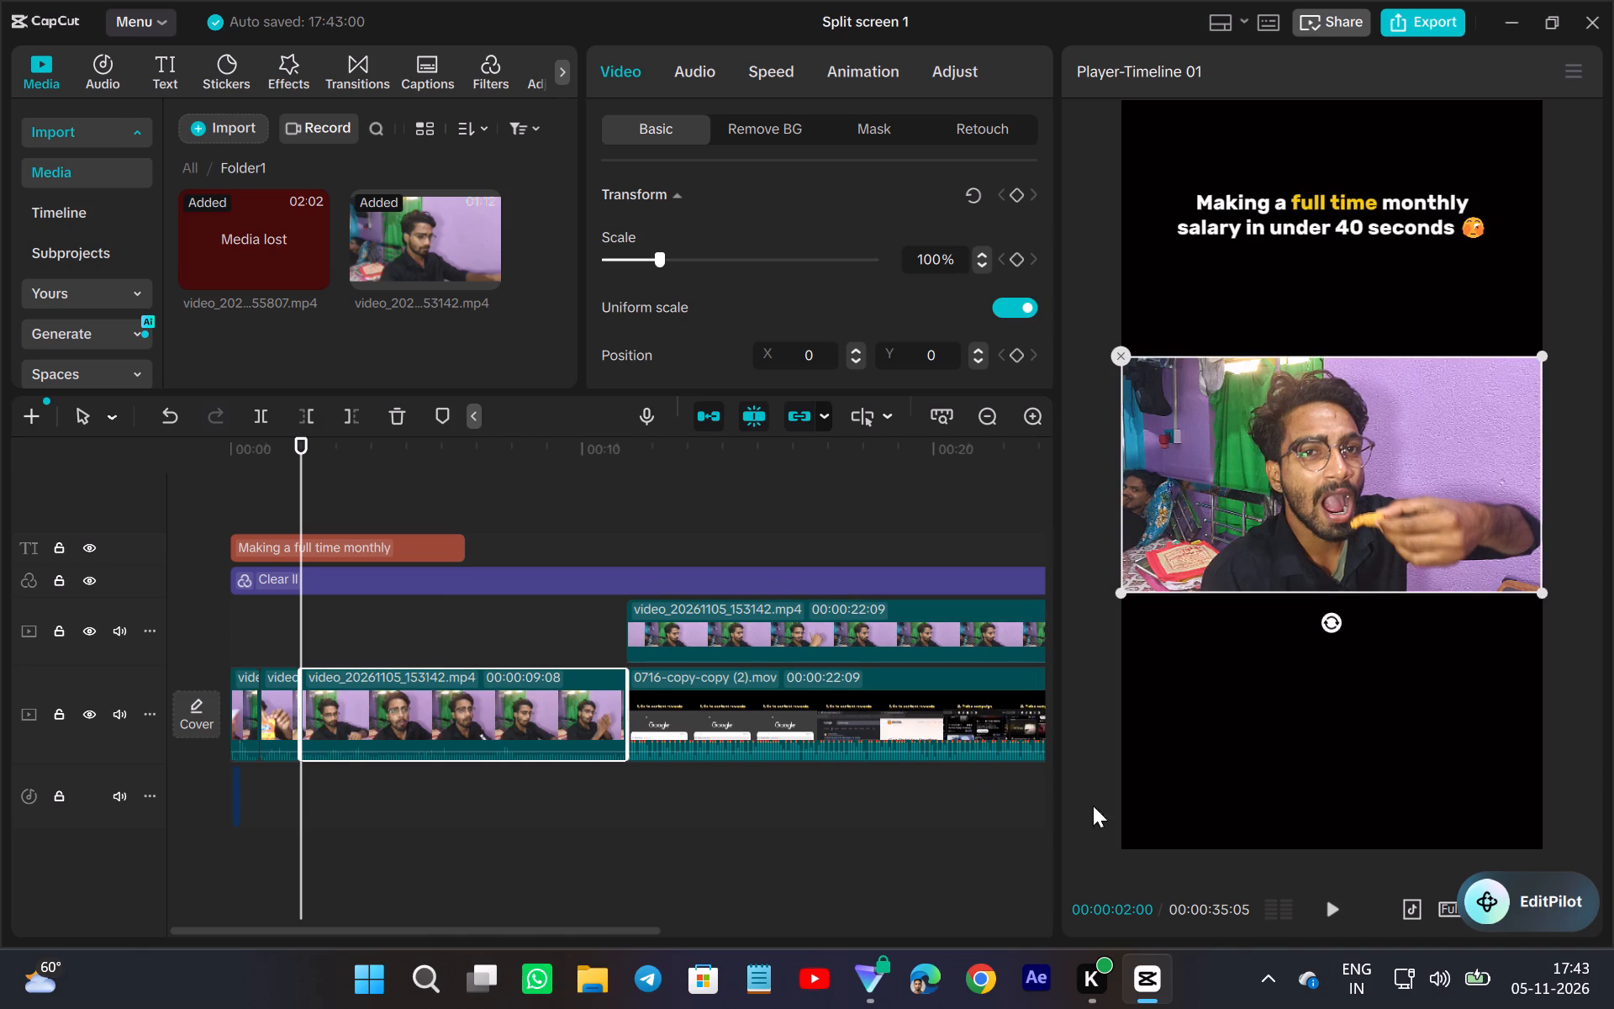
# Play the snack-eating piece from its start and split it at 00:00:04:04, after the bite.
pyautogui.click(1341, 910)
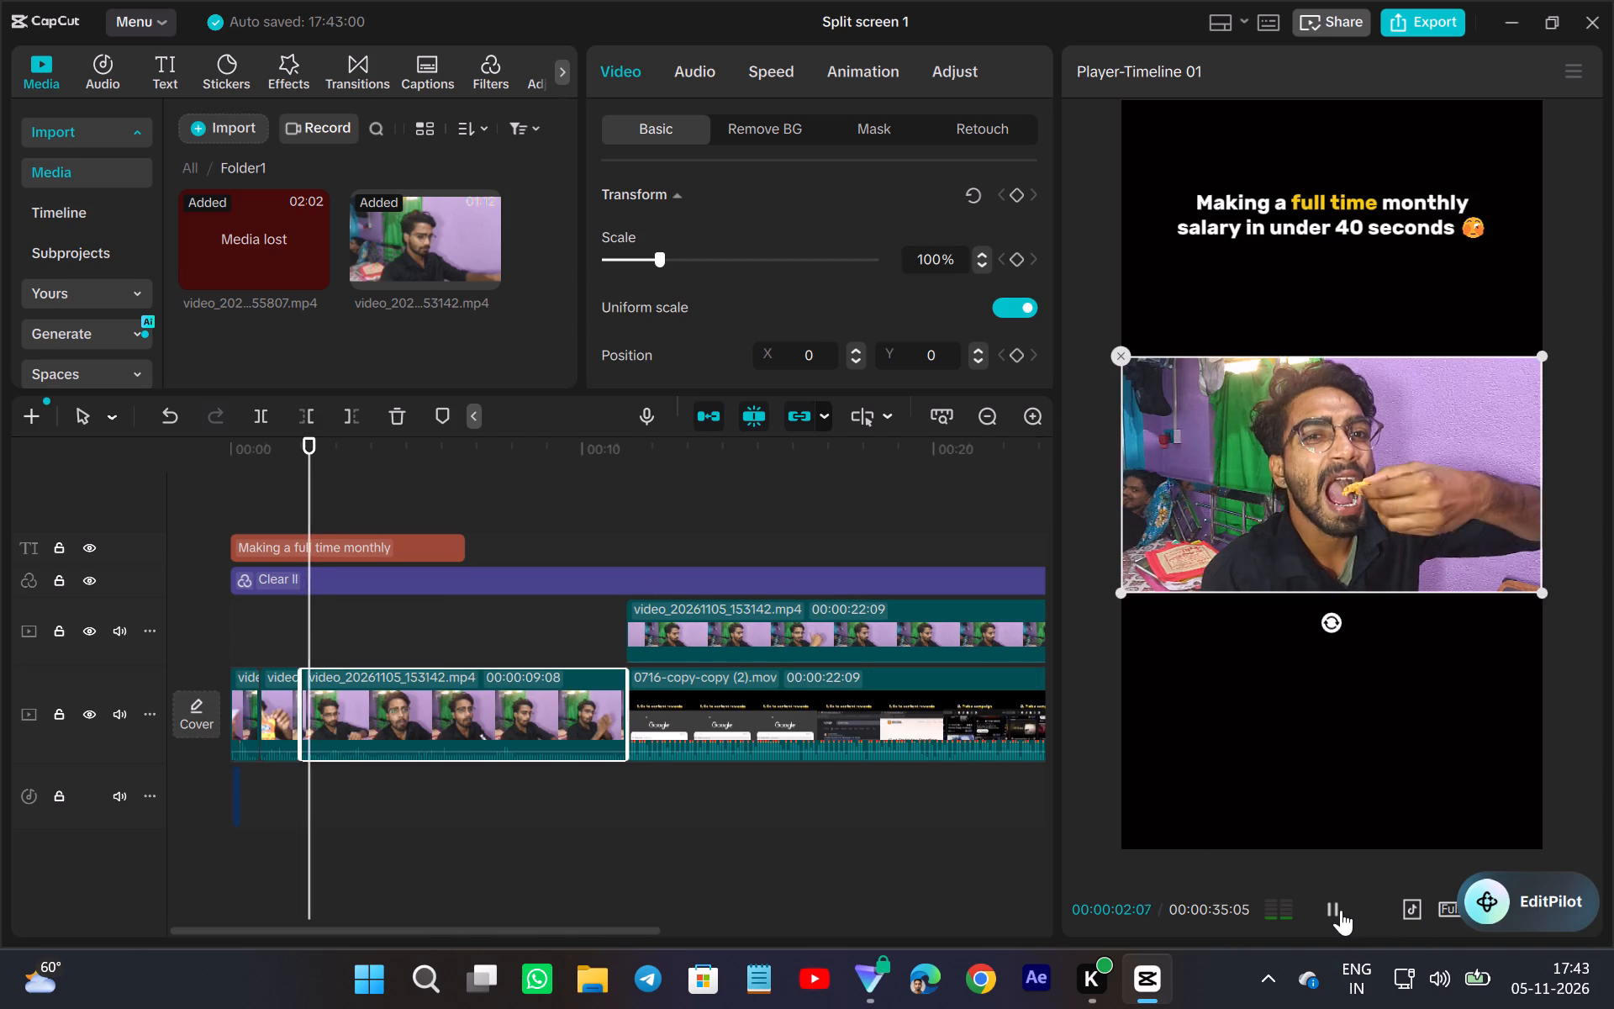
pyautogui.click(1341, 910)
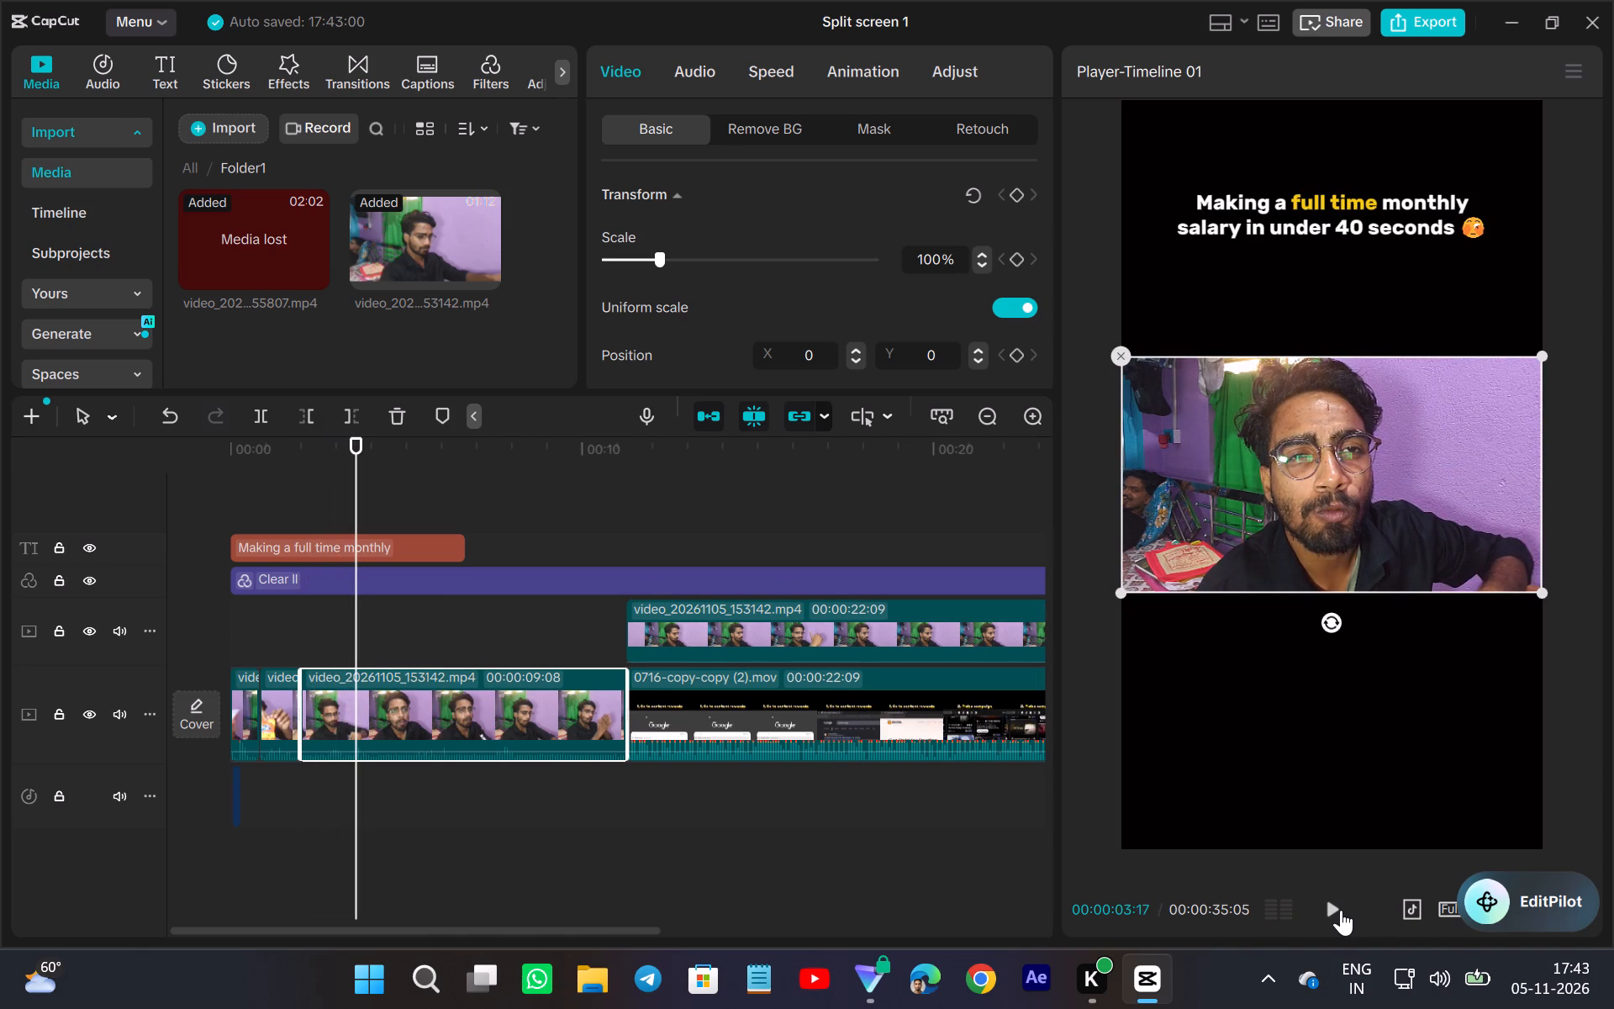
pyautogui.click(1333, 905)
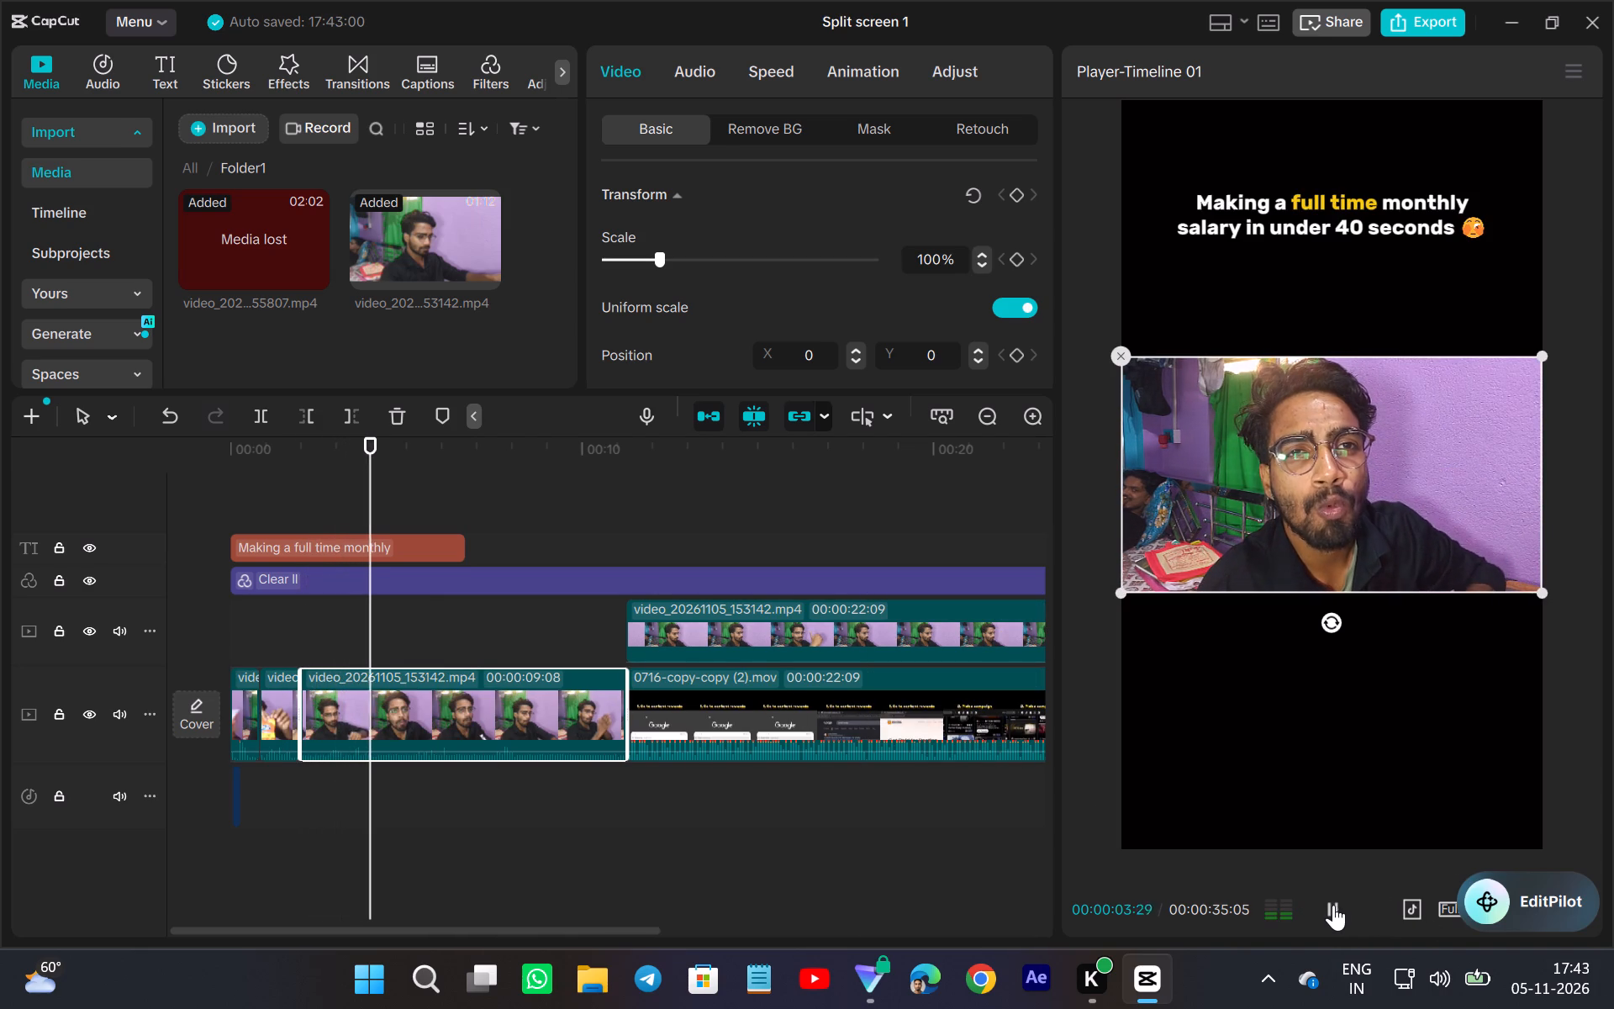
pyautogui.click(1333, 905)
pyautogui.click(263, 417)
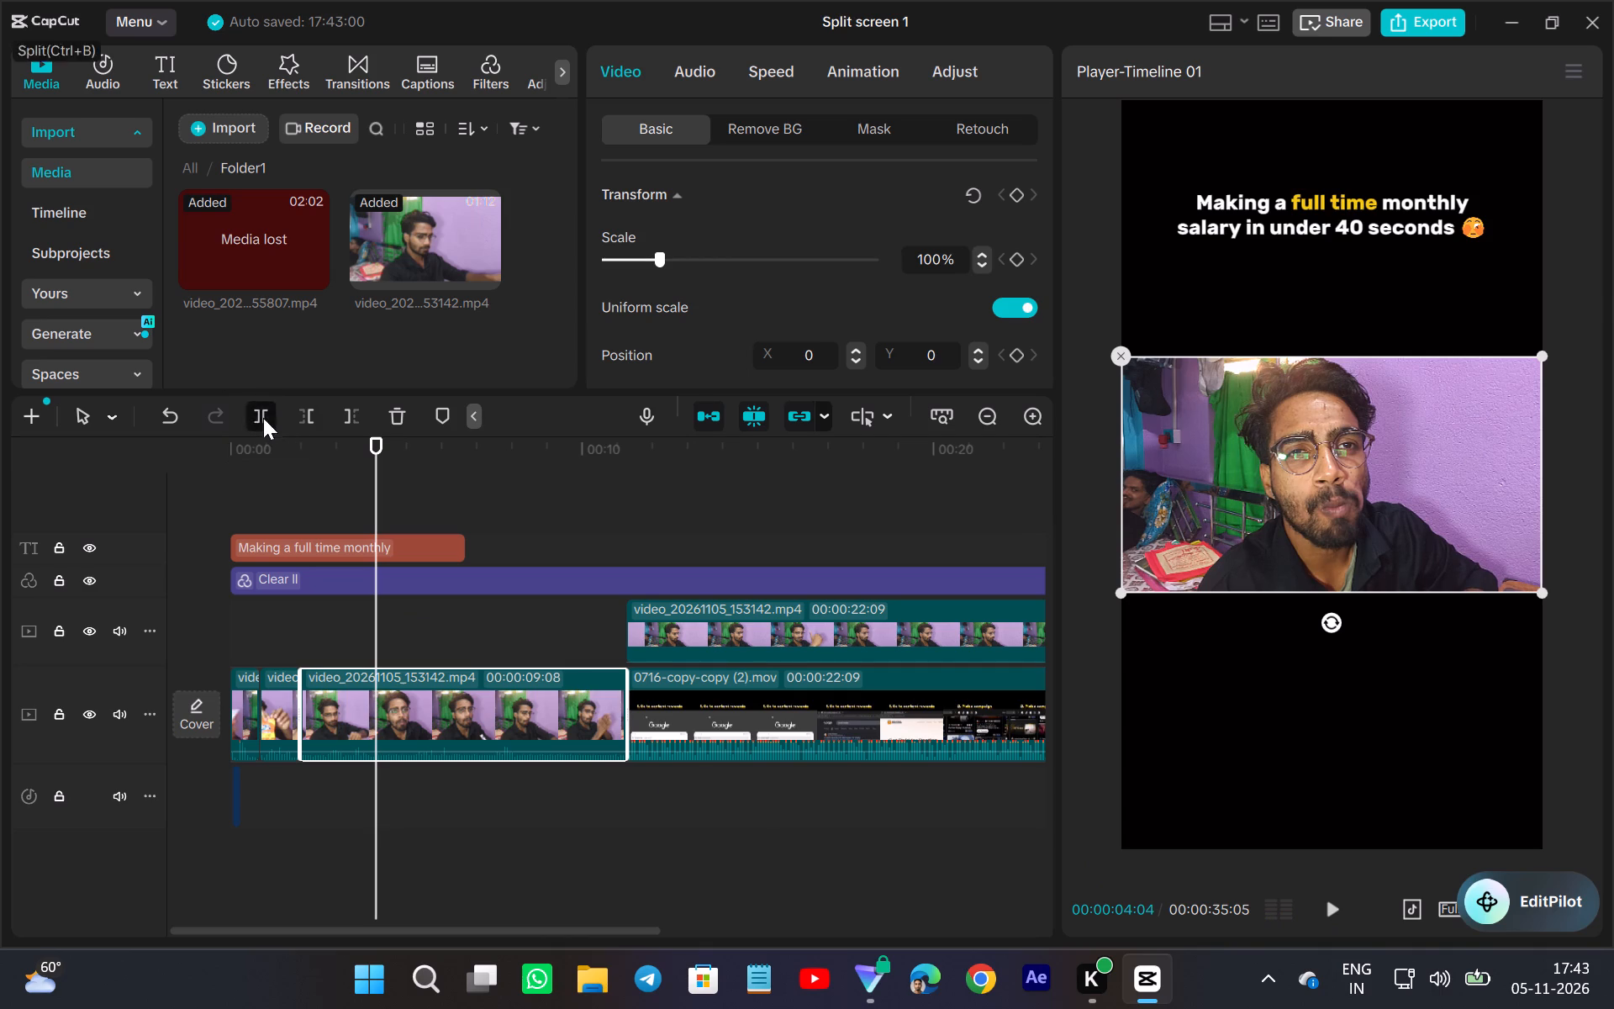
# Trim the start of the fourth opening piece to where the hands are brought together, keeping only its final moments.
pyautogui.moveTo(377, 687); pyautogui.dragTo(480, 751)
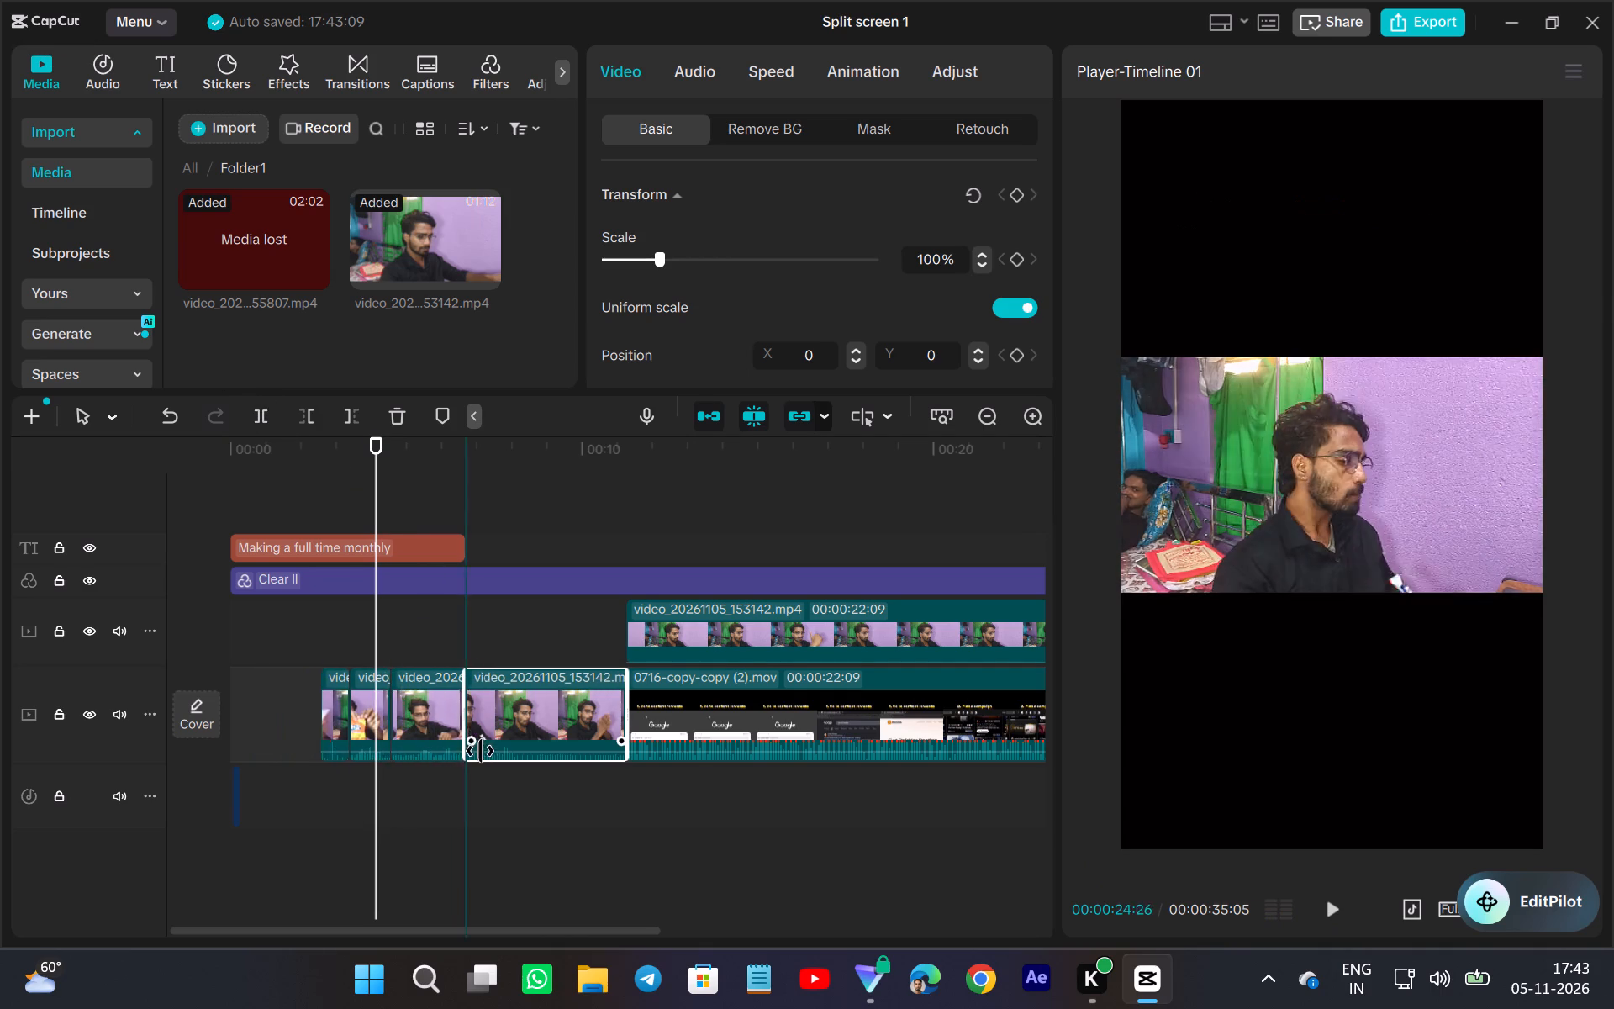
pyautogui.moveTo(480, 751); pyautogui.dragTo(579, 817)
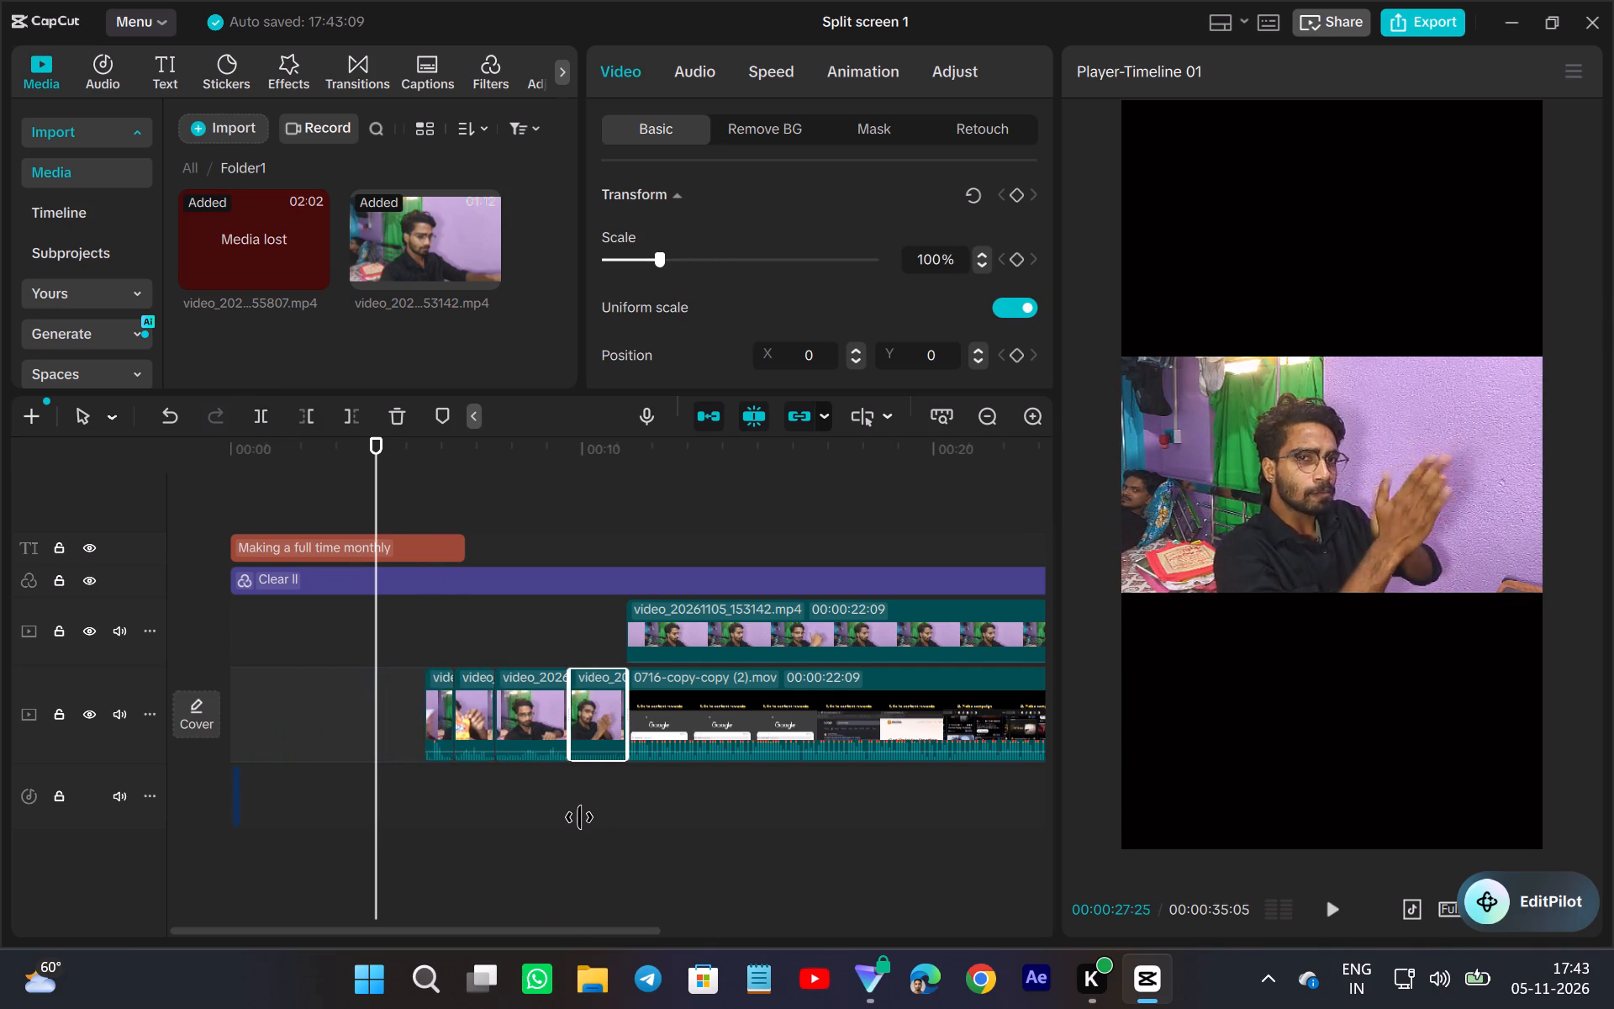
pyautogui.moveTo(579, 817); pyautogui.dragTo(562, 831)
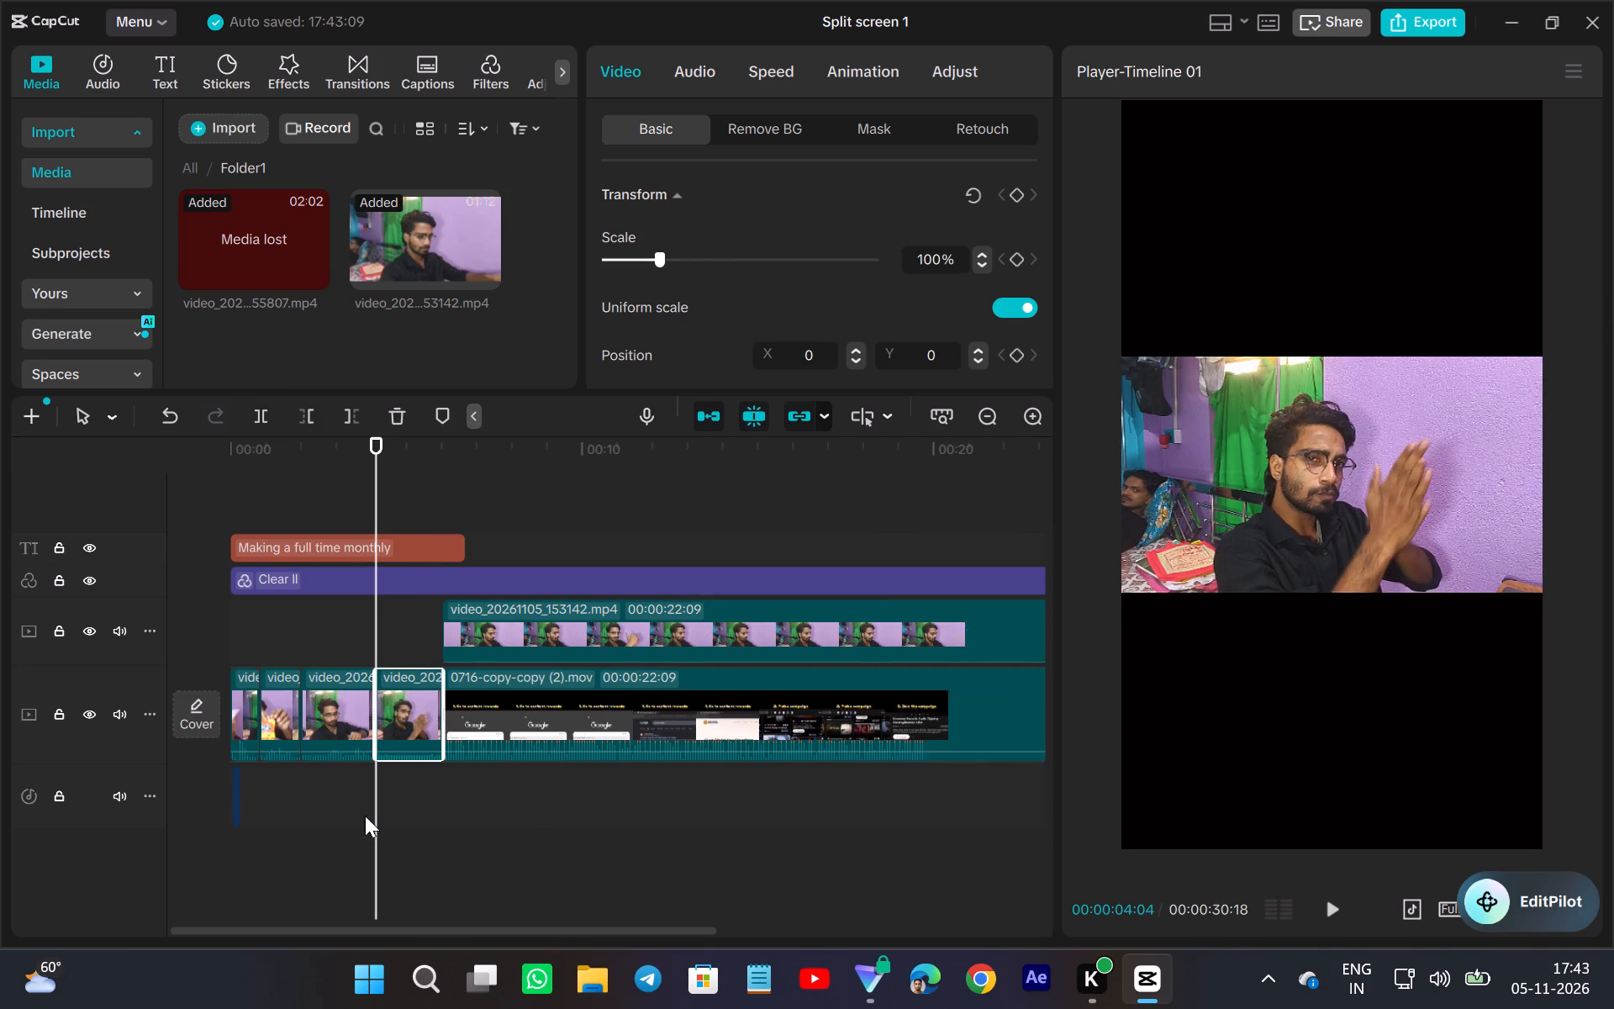
# Replay the opening from the start and shorten the "Making a full time monthly" text to end with the fourth opening piece.
pyautogui.click(191, 779)
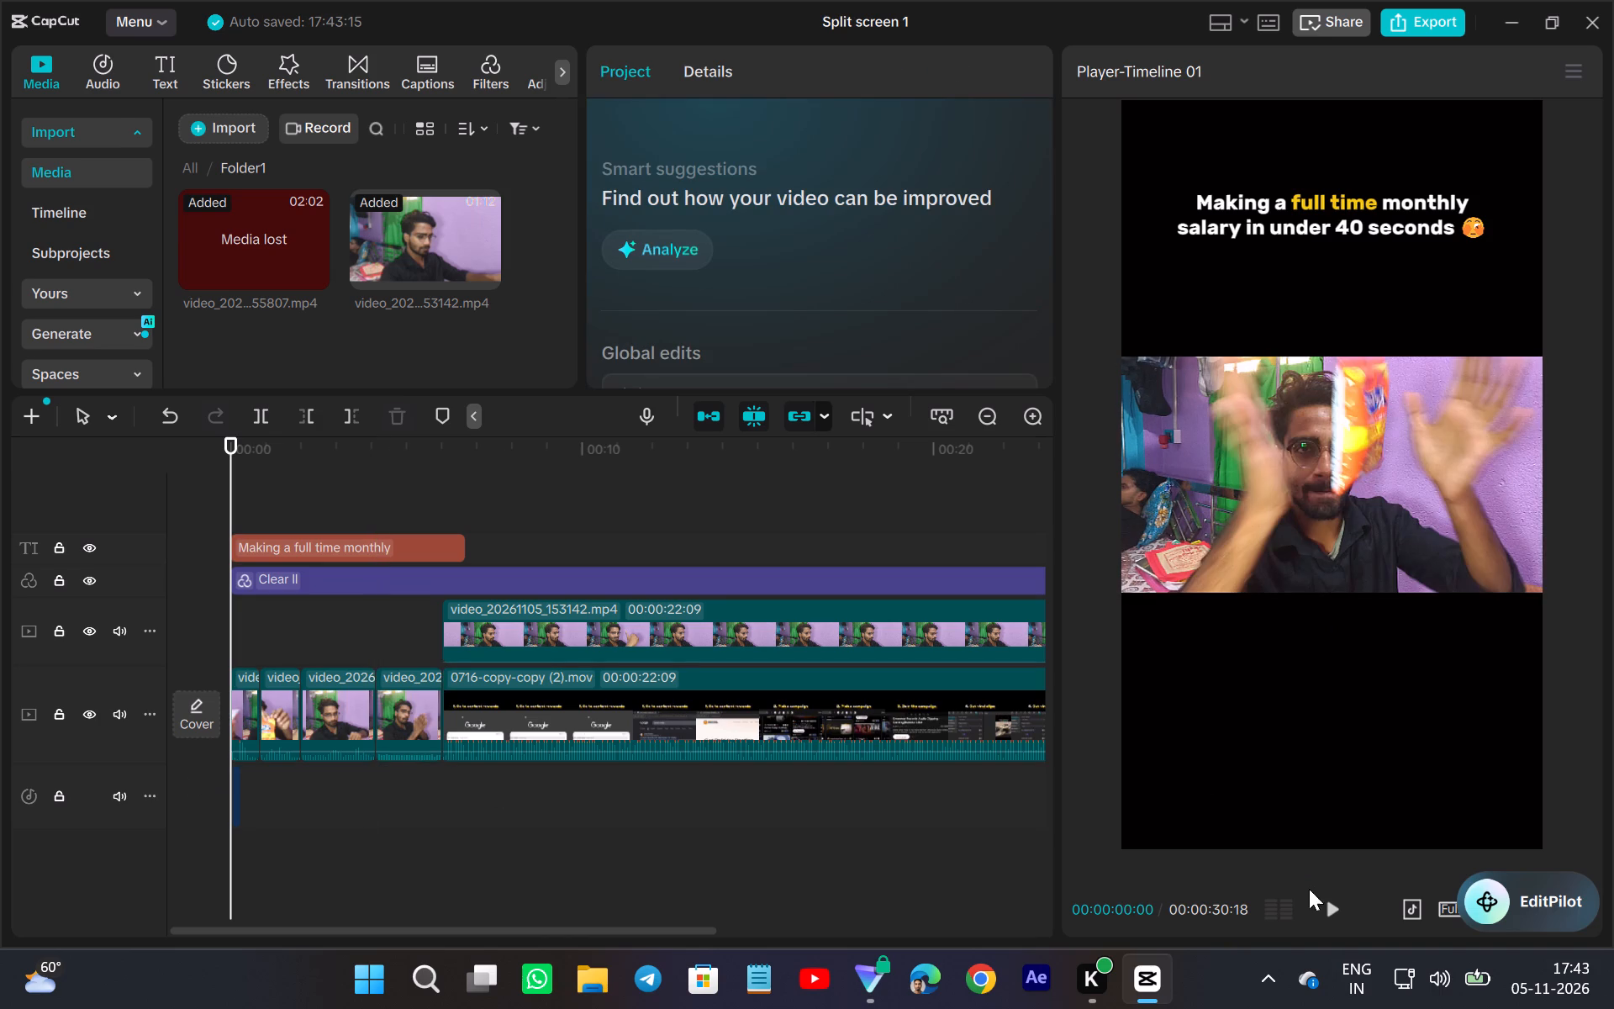
pyautogui.click(1334, 911)
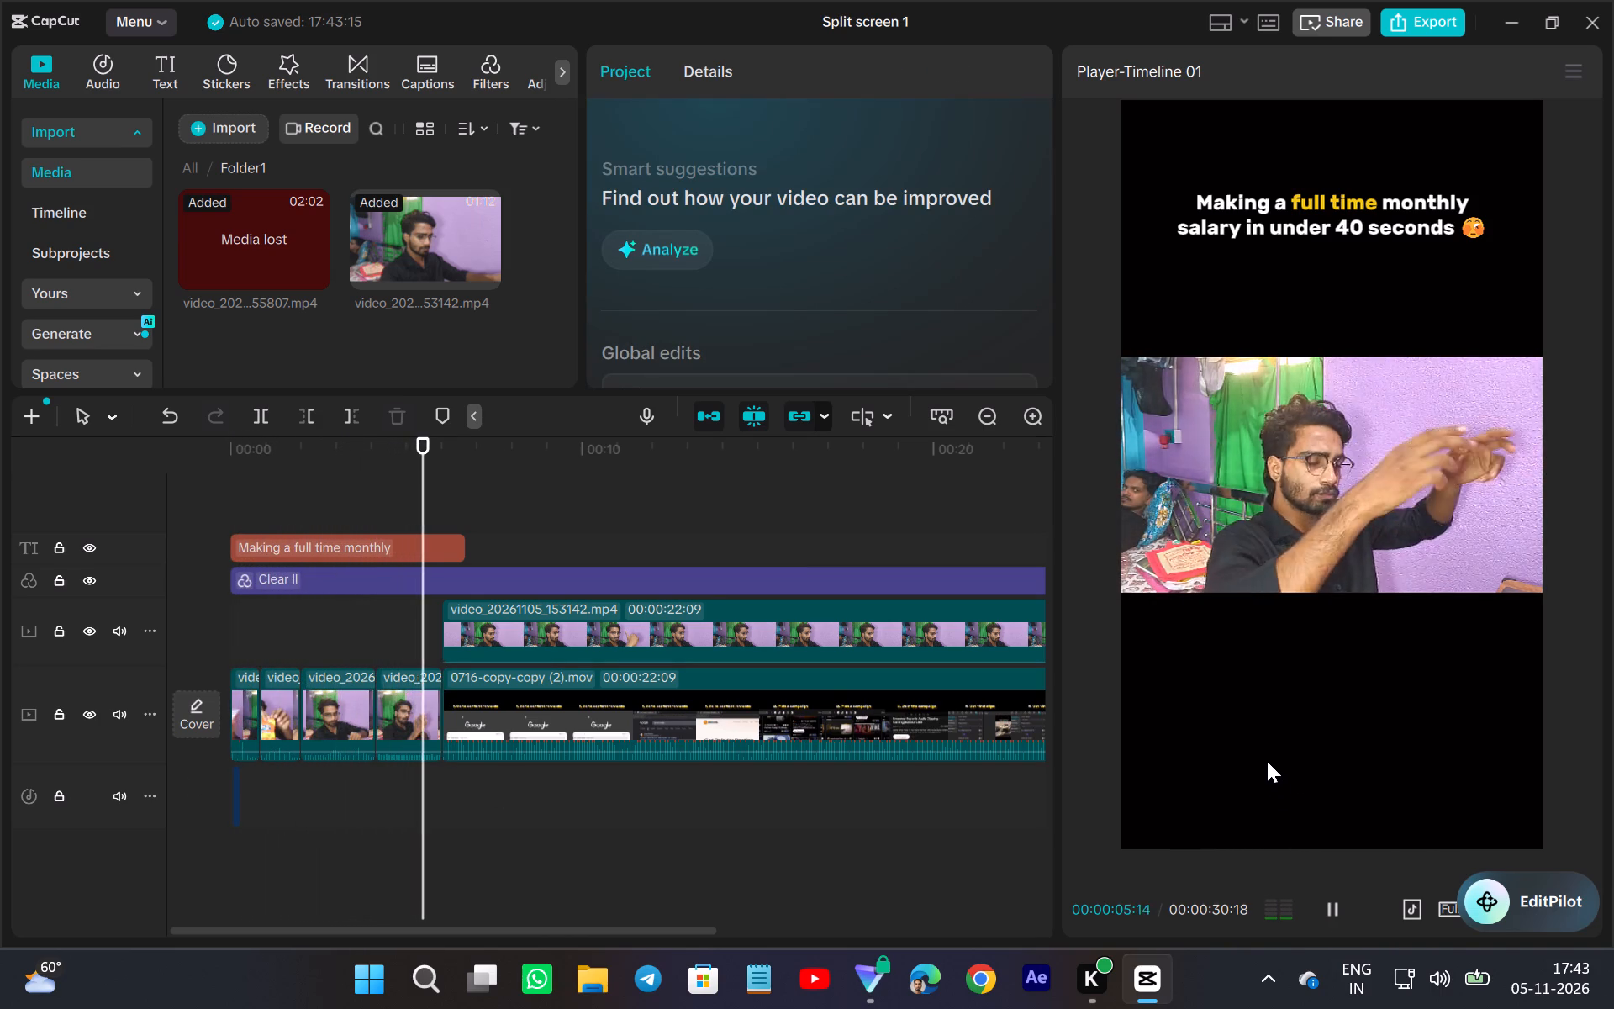
pyautogui.click(510, 831)
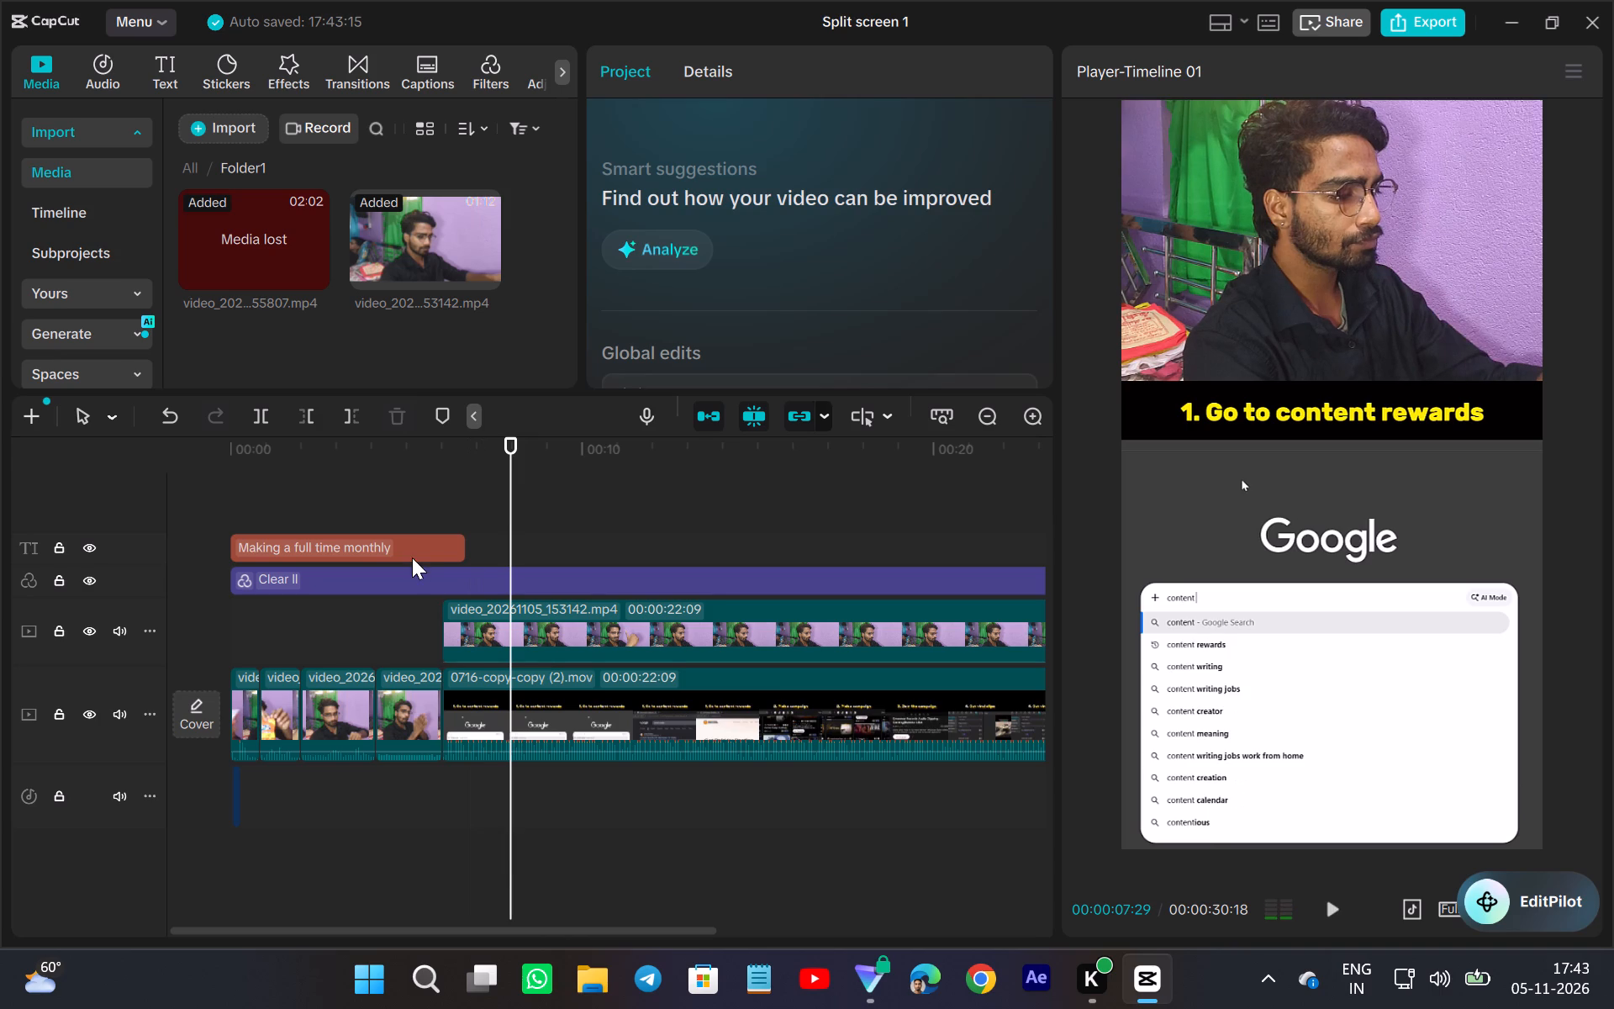
pyautogui.click(426, 542)
pyautogui.moveTo(464, 547); pyautogui.dragTo(445, 578)
pyautogui.click(415, 630)
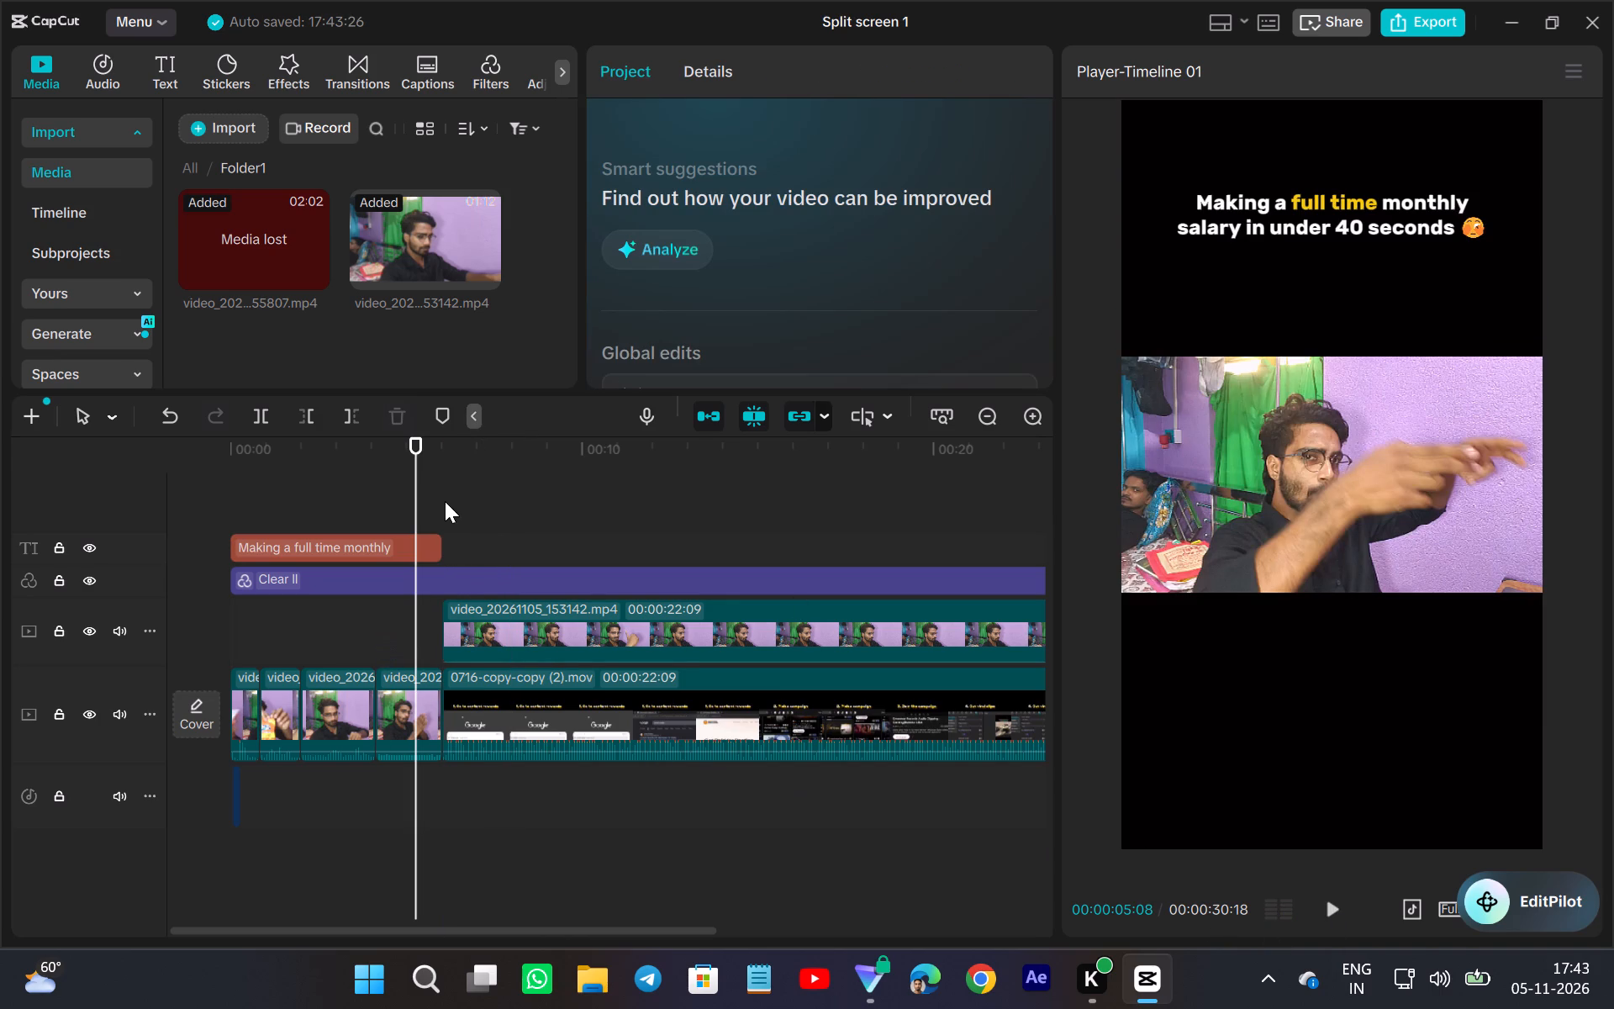
# Trim the end of the Clear II filter to match the end of the closing clip.
pyautogui.moveTo(419, 481); pyautogui.dragTo(393, 610)
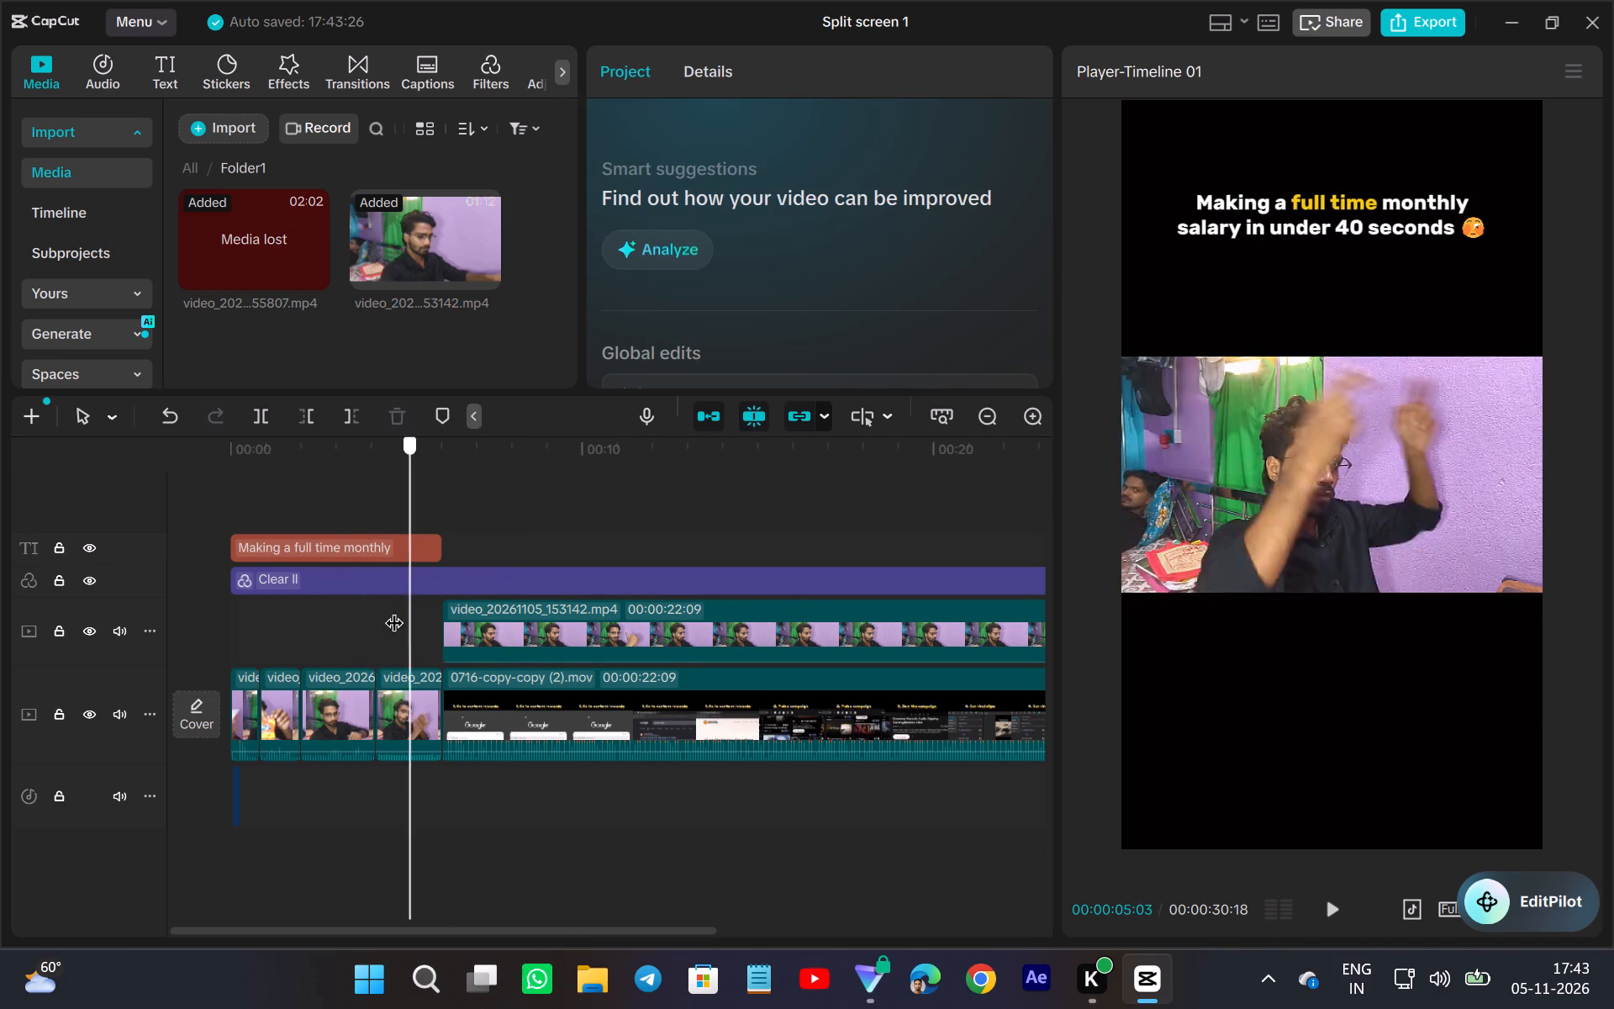
pyautogui.moveTo(393, 610); pyautogui.dragTo(350, 661)
pyautogui.click(312, 641)
pyautogui.click(340, 637)
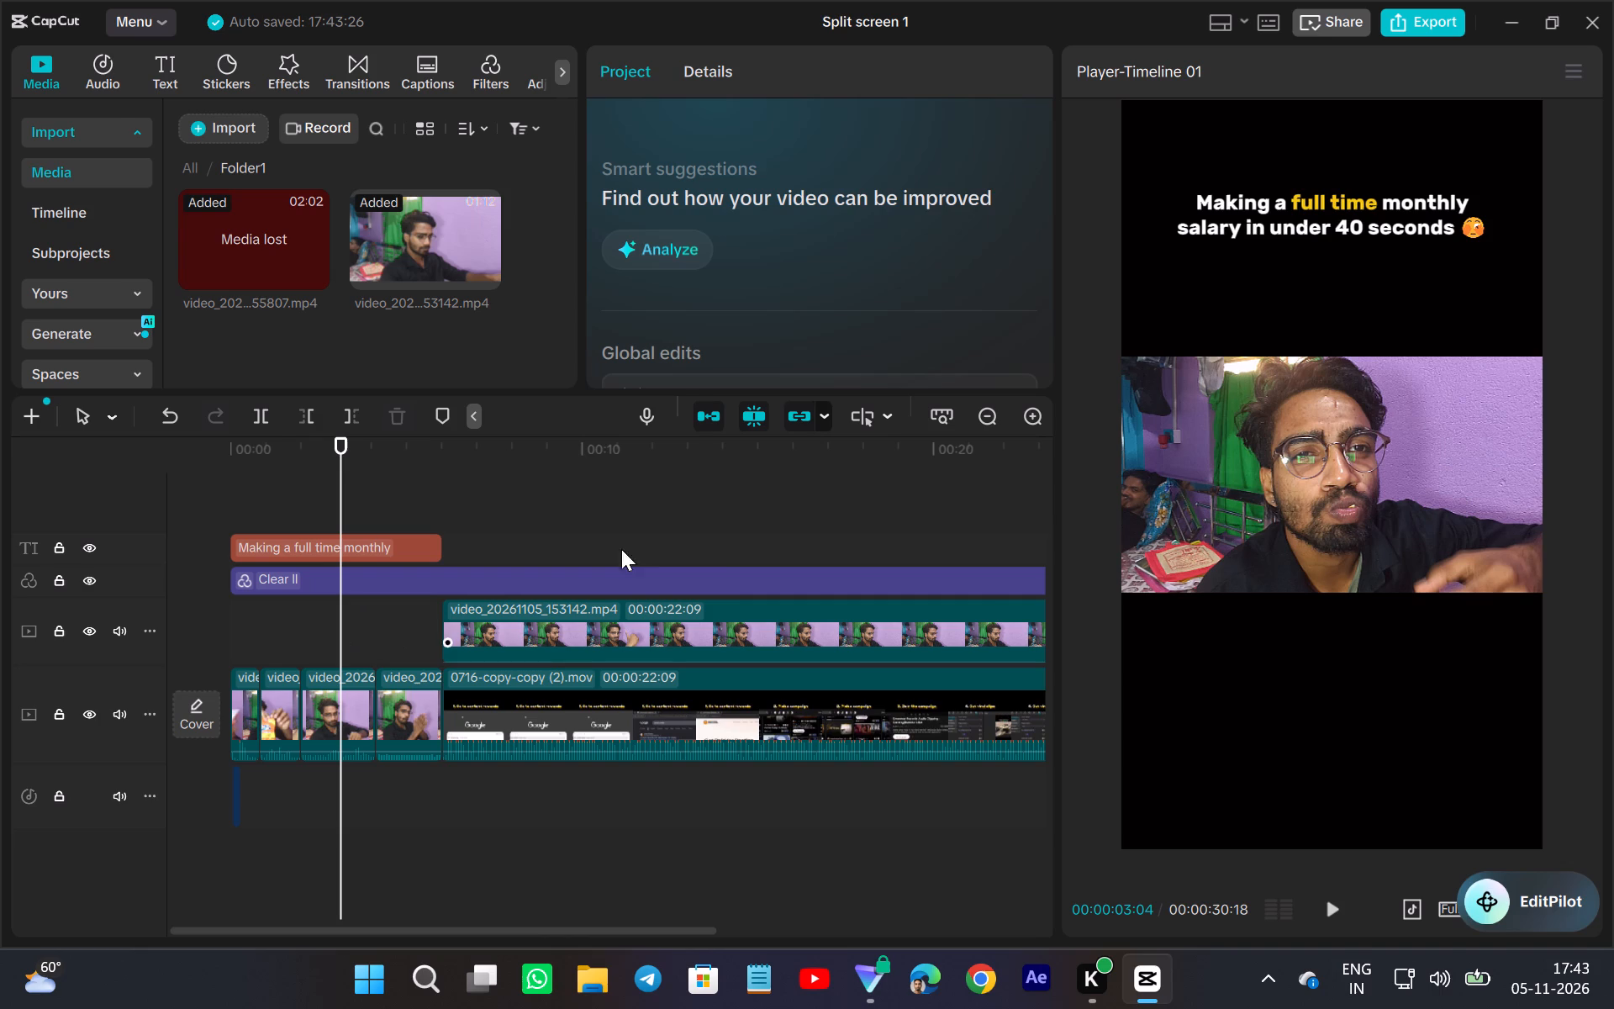
pyautogui.click(568, 509)
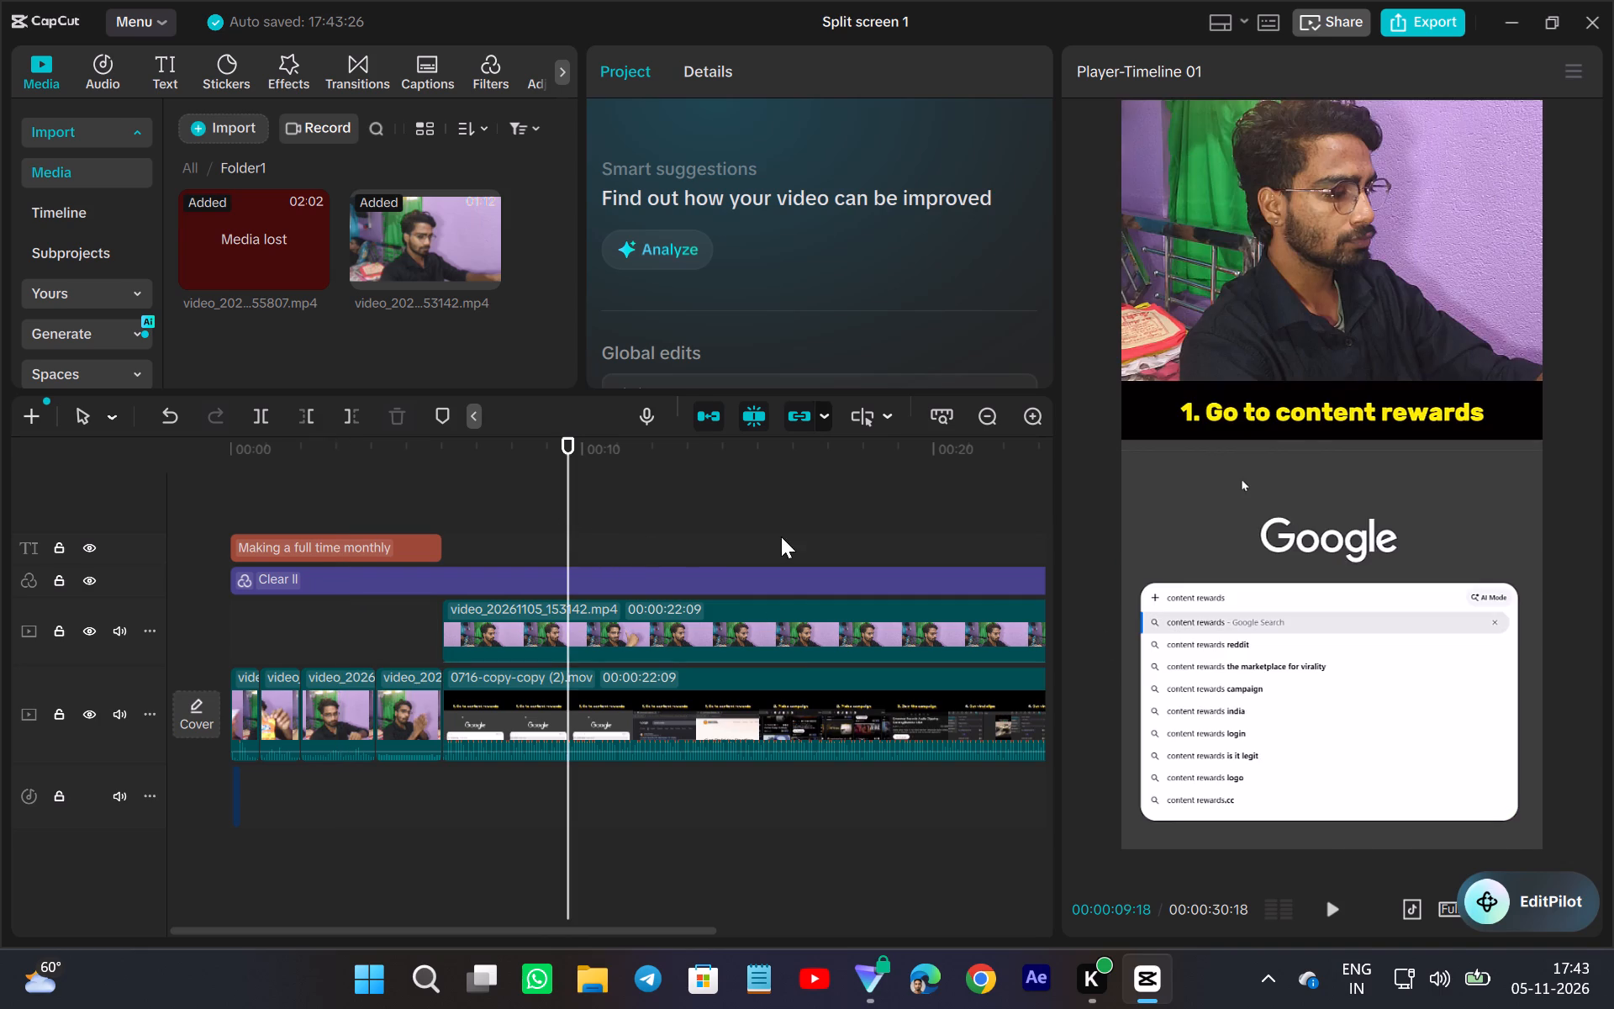
pyautogui.click(781, 536)
pyautogui.click(1033, 420)
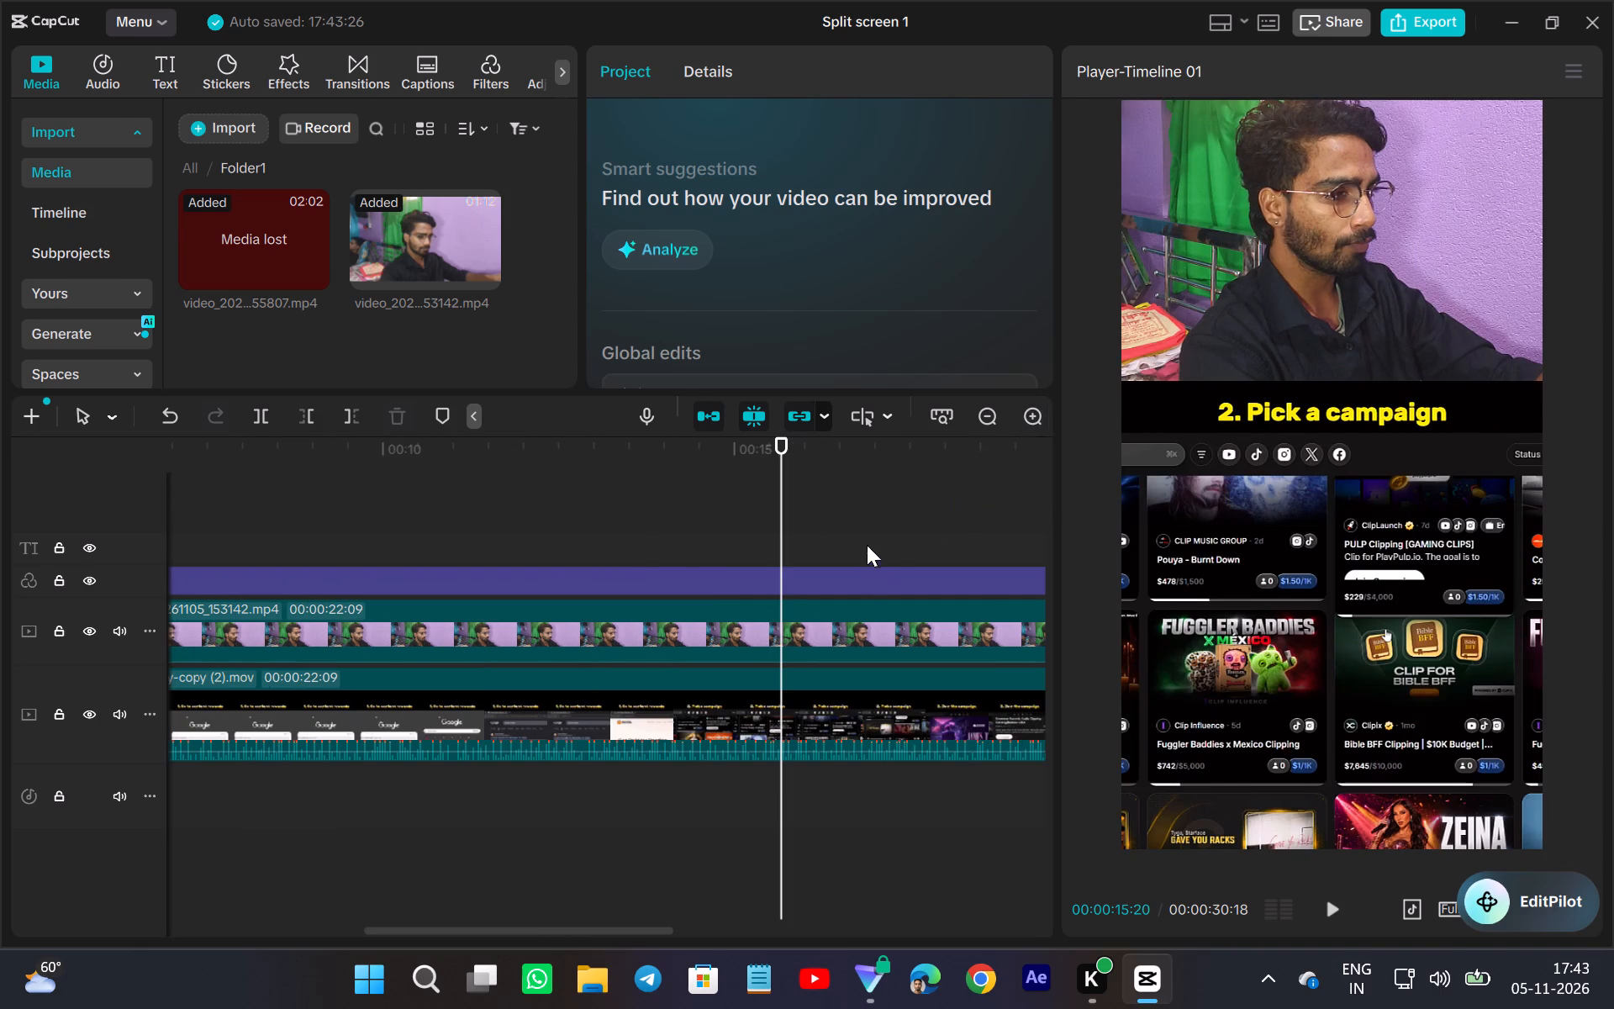
pyautogui.click(867, 544)
pyautogui.moveTo(862, 540); pyautogui.dragTo(822, 610)
pyautogui.click(864, 571)
pyautogui.moveTo(941, 576); pyautogui.dragTo(888, 623)
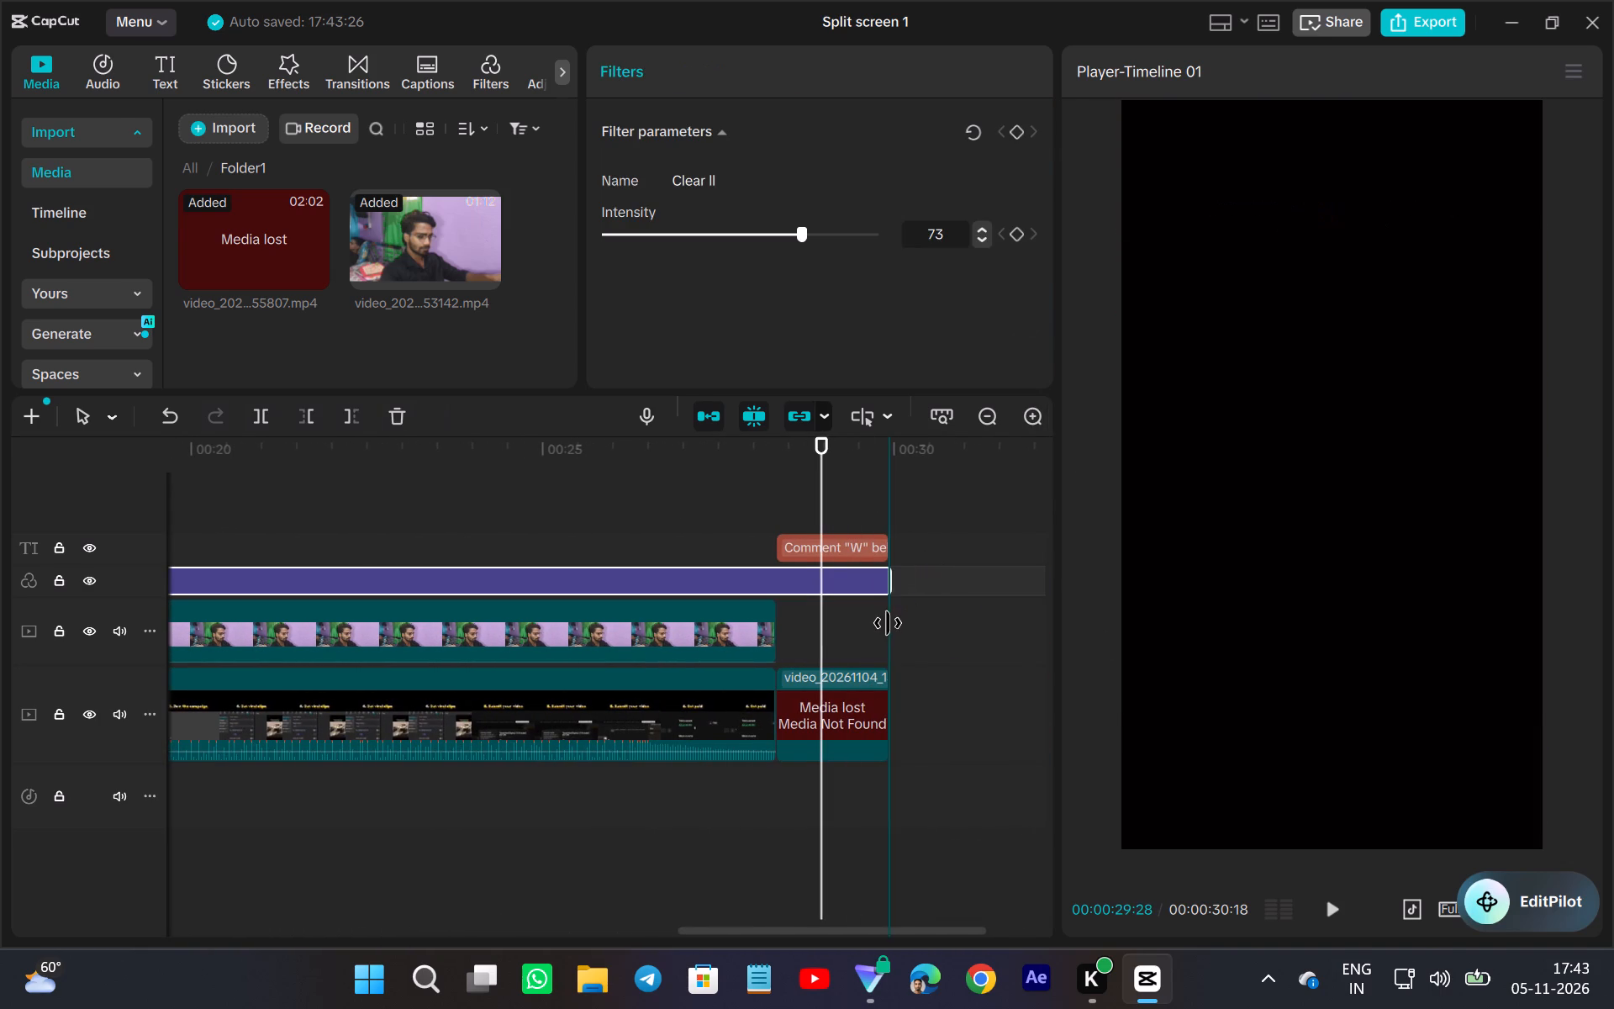
pyautogui.moveTo(888, 623); pyautogui.dragTo(883, 629)
# Replace the lost closing clip with the thumbs-up section of video_20261105_153142.mp4, keeping the original video effect.
pyautogui.moveTo(414, 220); pyautogui.dragTo(812, 695)
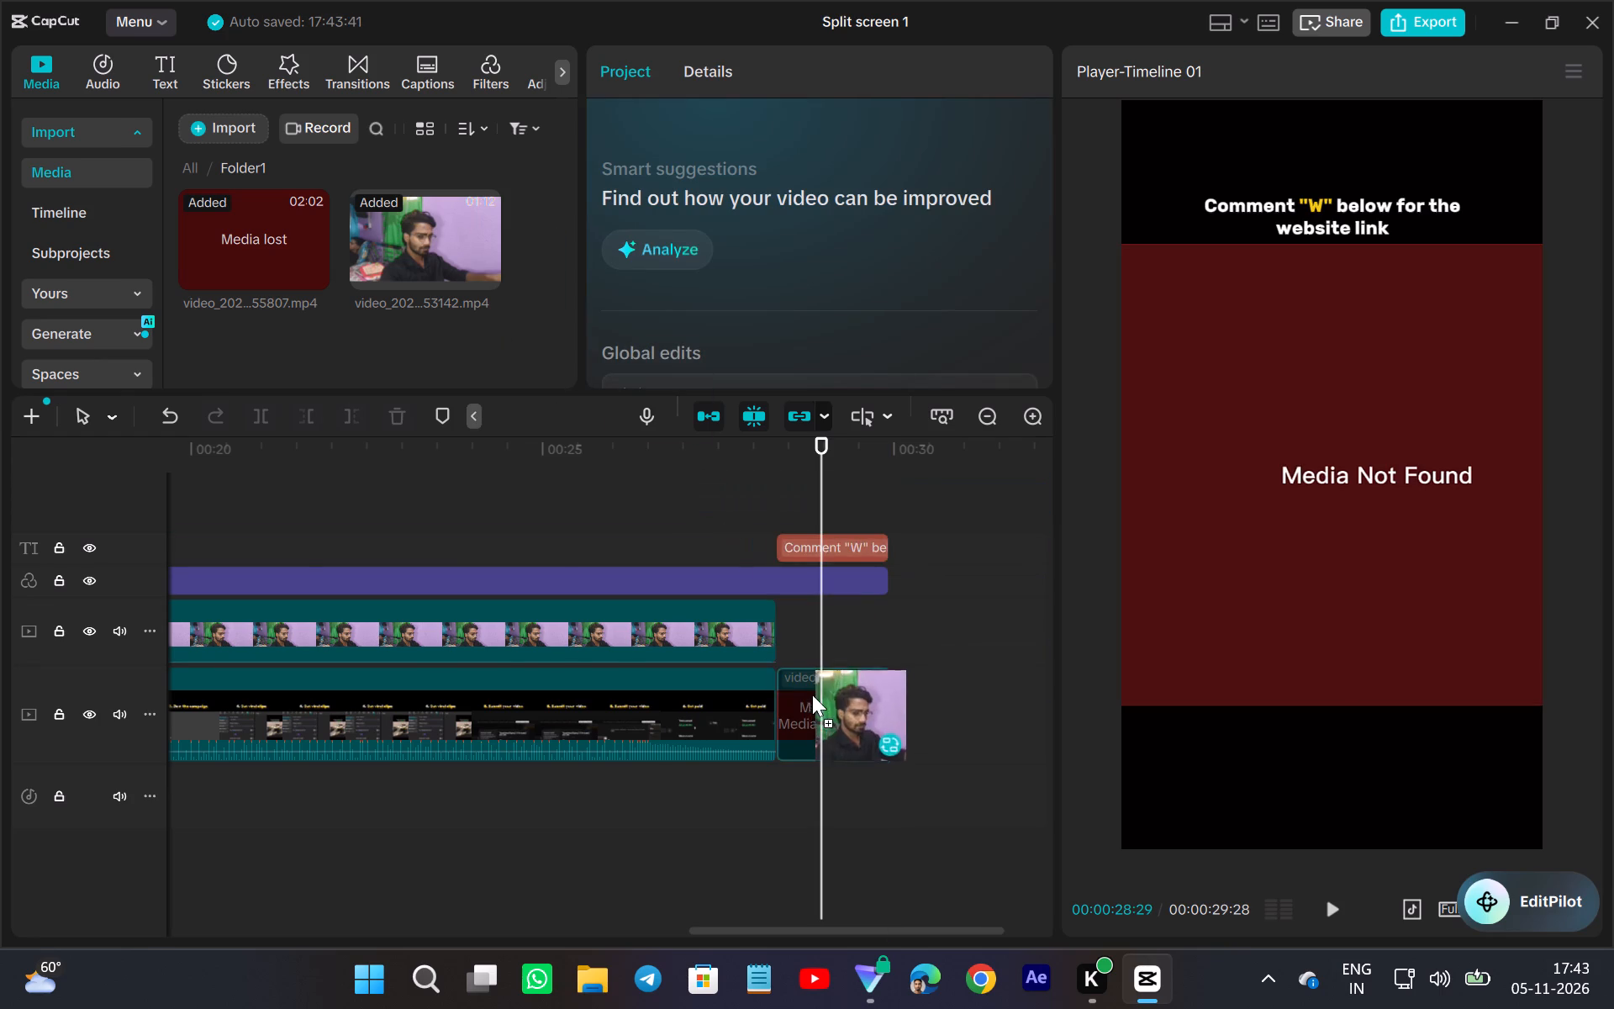
pyautogui.moveTo(812, 695); pyautogui.dragTo(816, 700)
pyautogui.moveTo(874, 607); pyautogui.dragTo(673, 632)
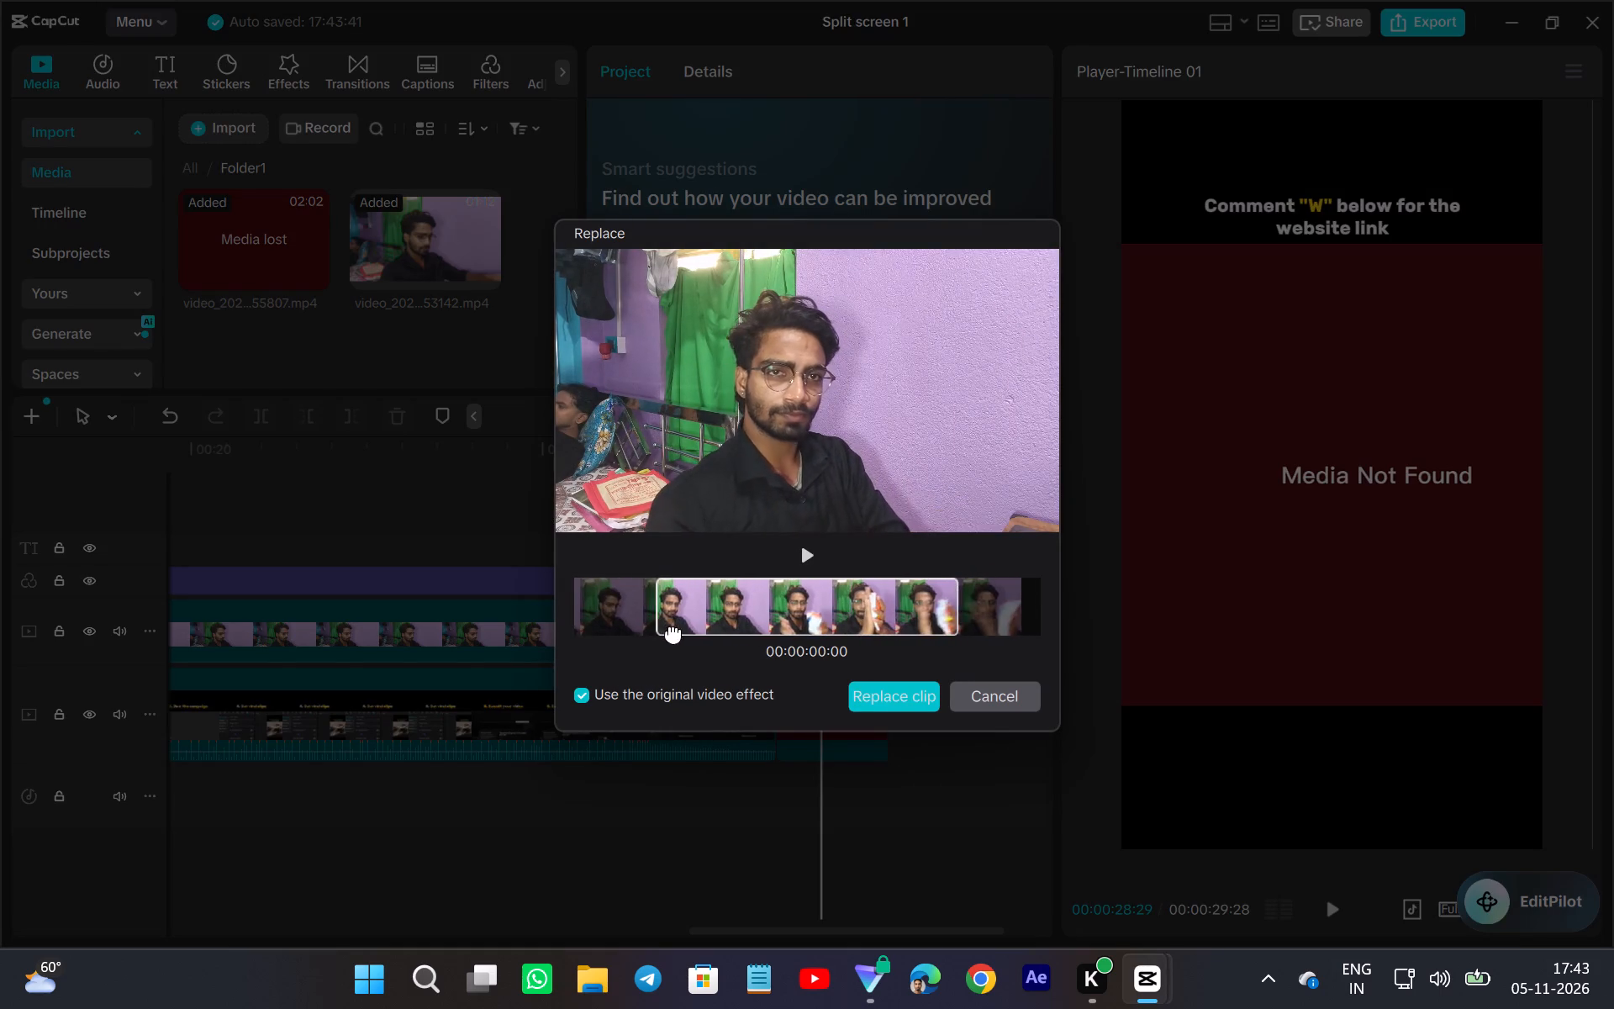
pyautogui.moveTo(673, 632); pyautogui.dragTo(382, 639)
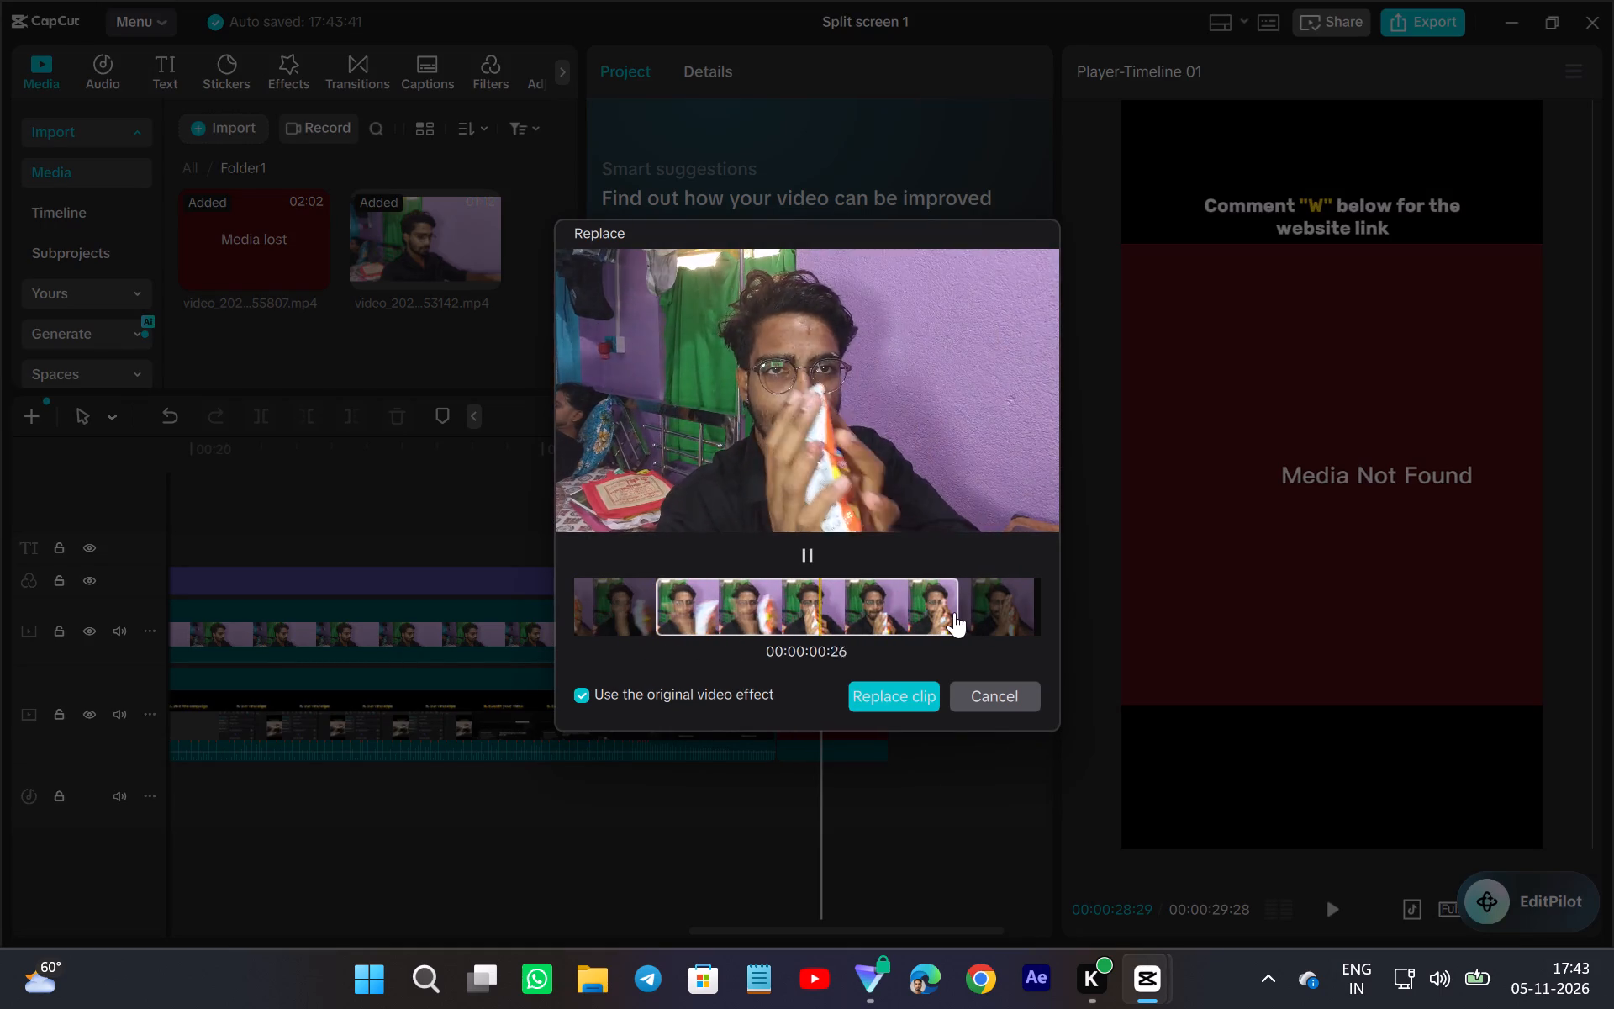
pyautogui.hscroll(-20, 954, 612)
pyautogui.hscroll(-11, 954, 612)
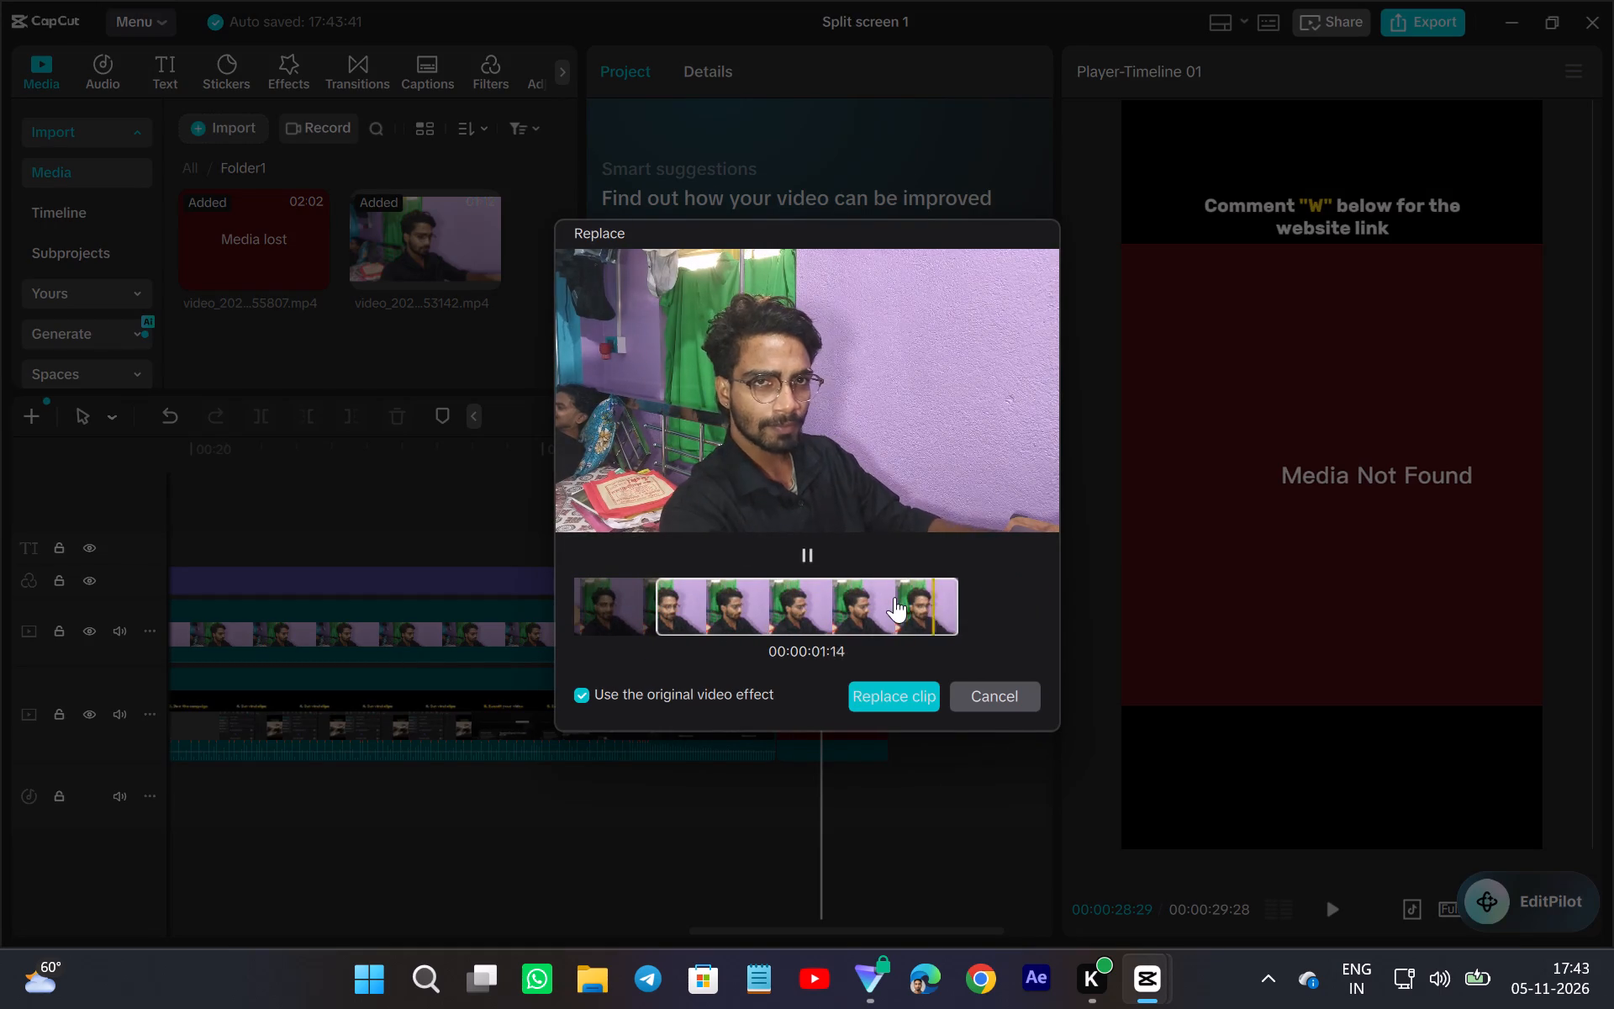
pyautogui.hscroll(1, 894, 597)
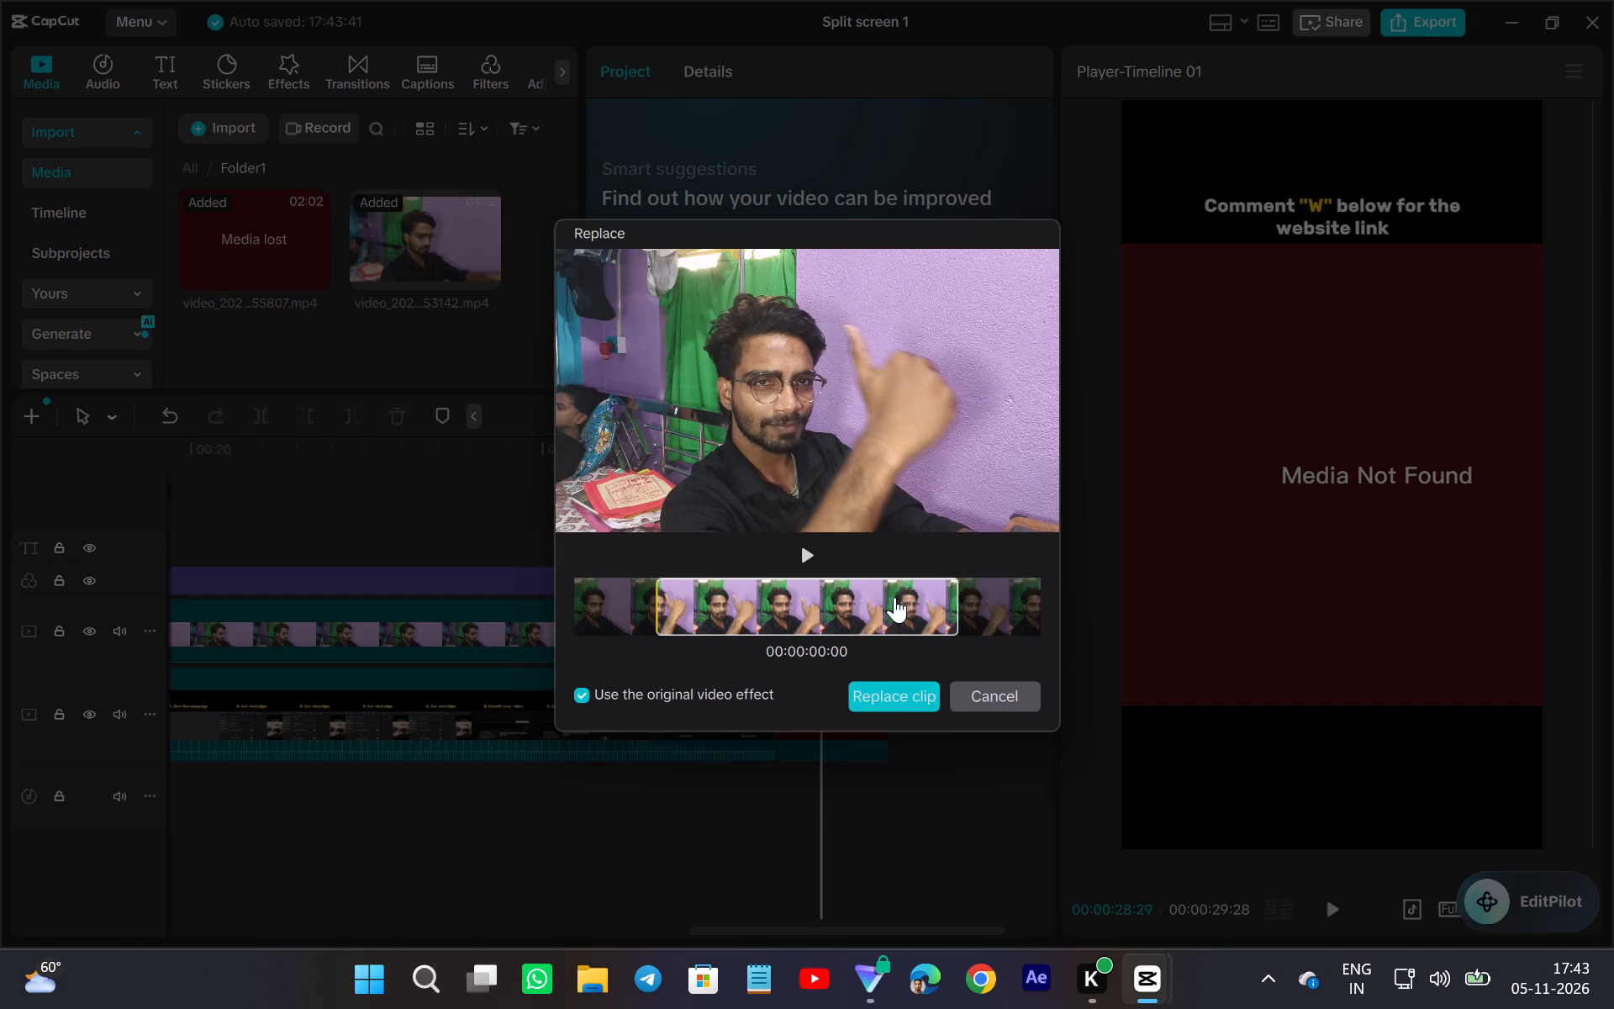
pyautogui.hscroll(1, 894, 597)
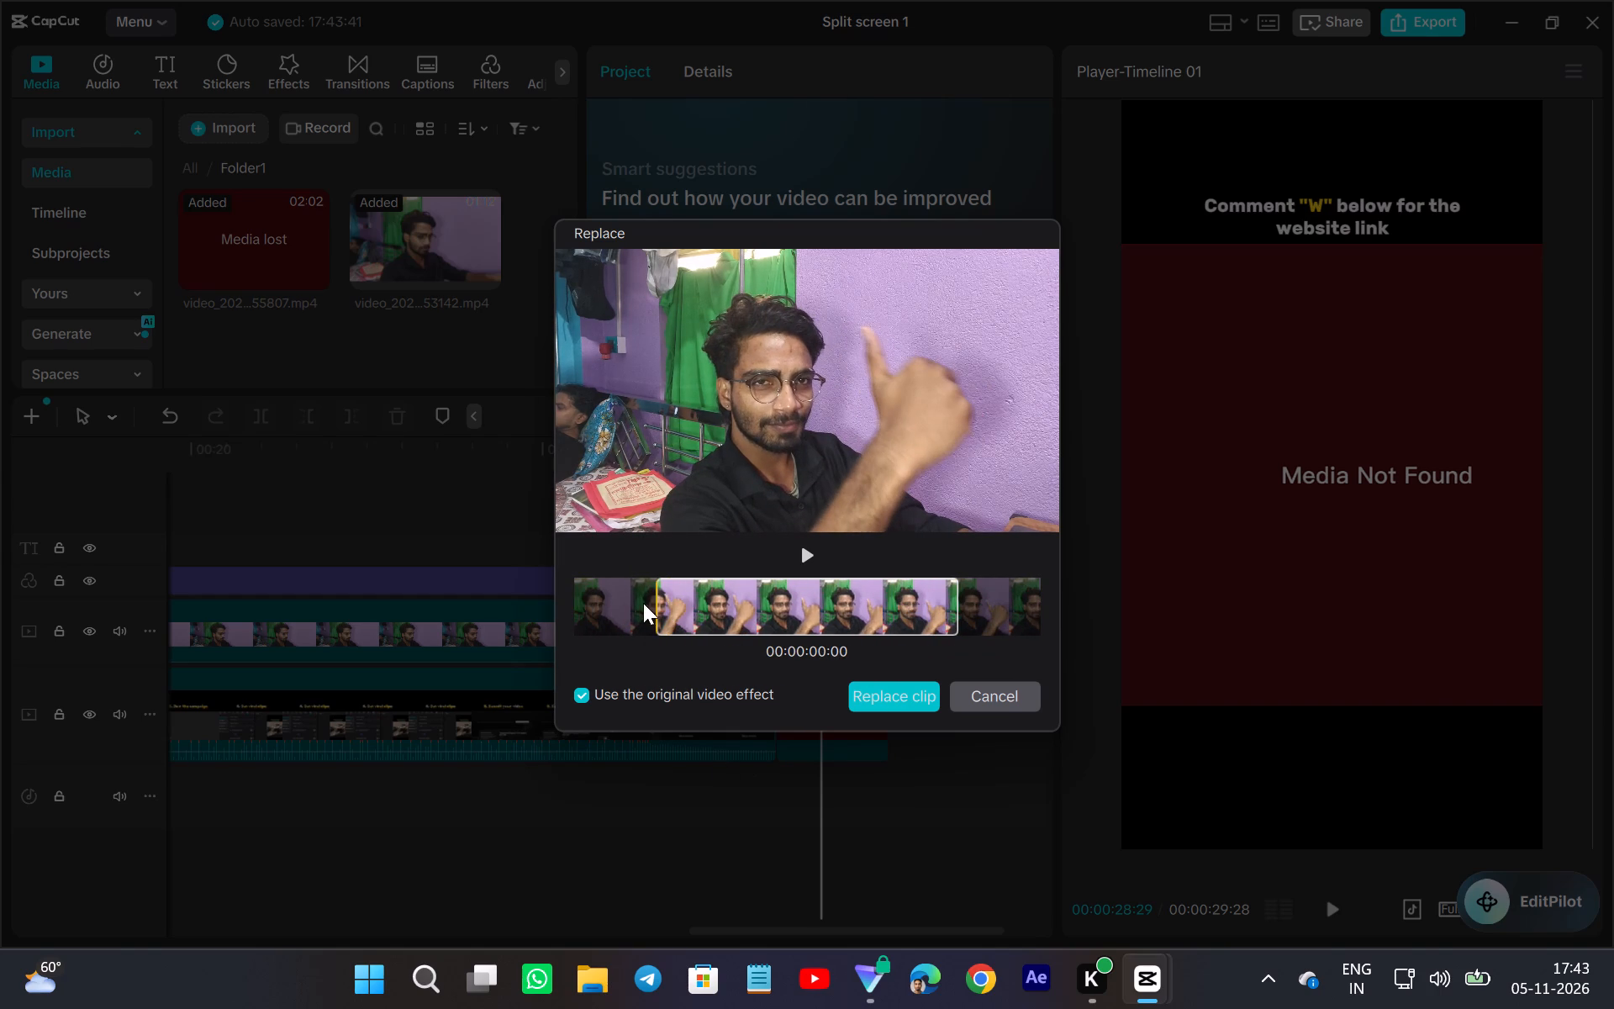
pyautogui.click(799, 547)
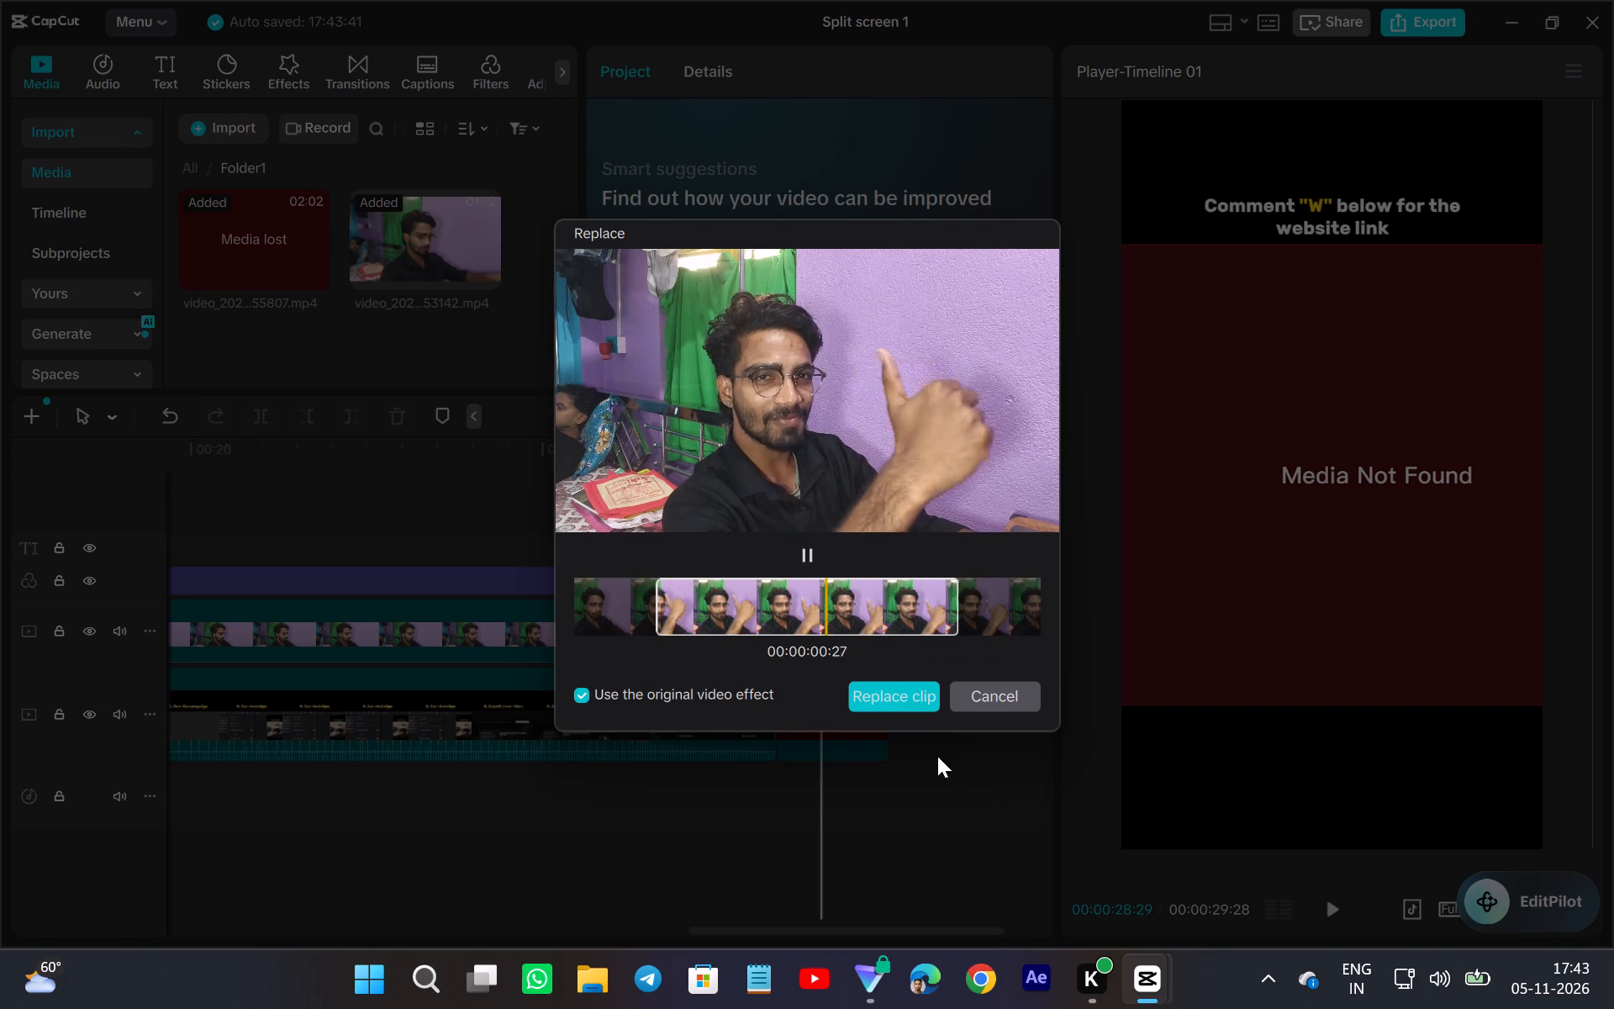
pyautogui.click(907, 688)
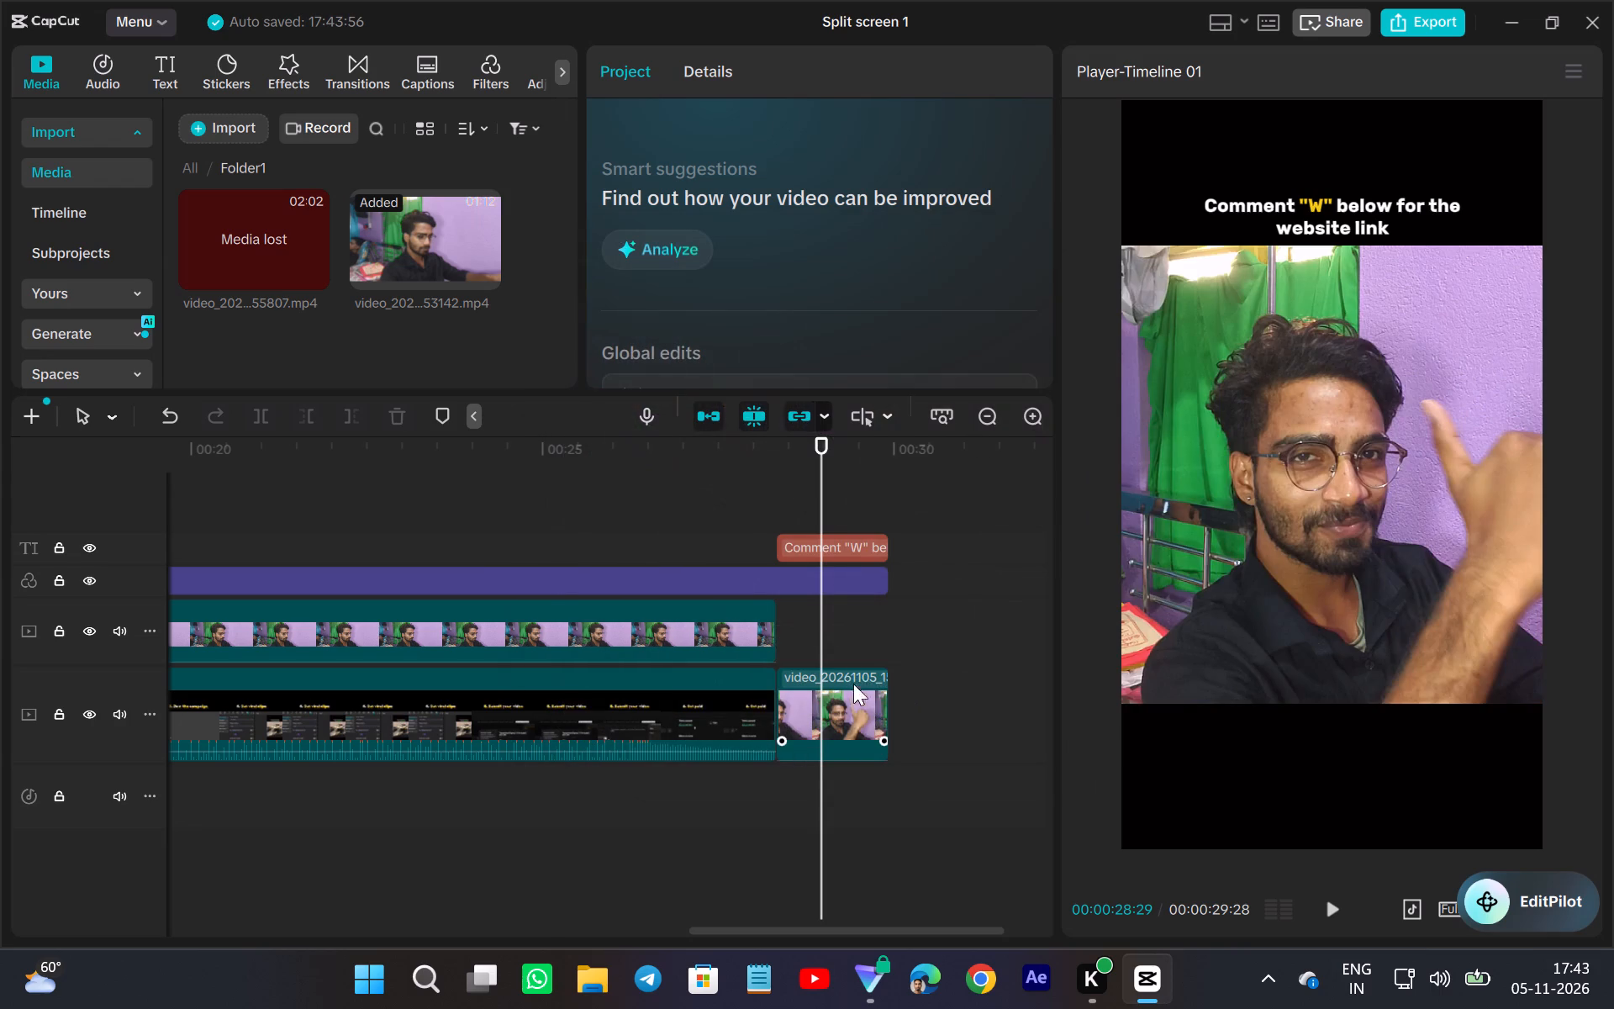
# Select all four opening pieces on the main track and enlarge them together to a scale of 193%.
pyautogui.moveTo(825, 605); pyautogui.dragTo(104, 577)
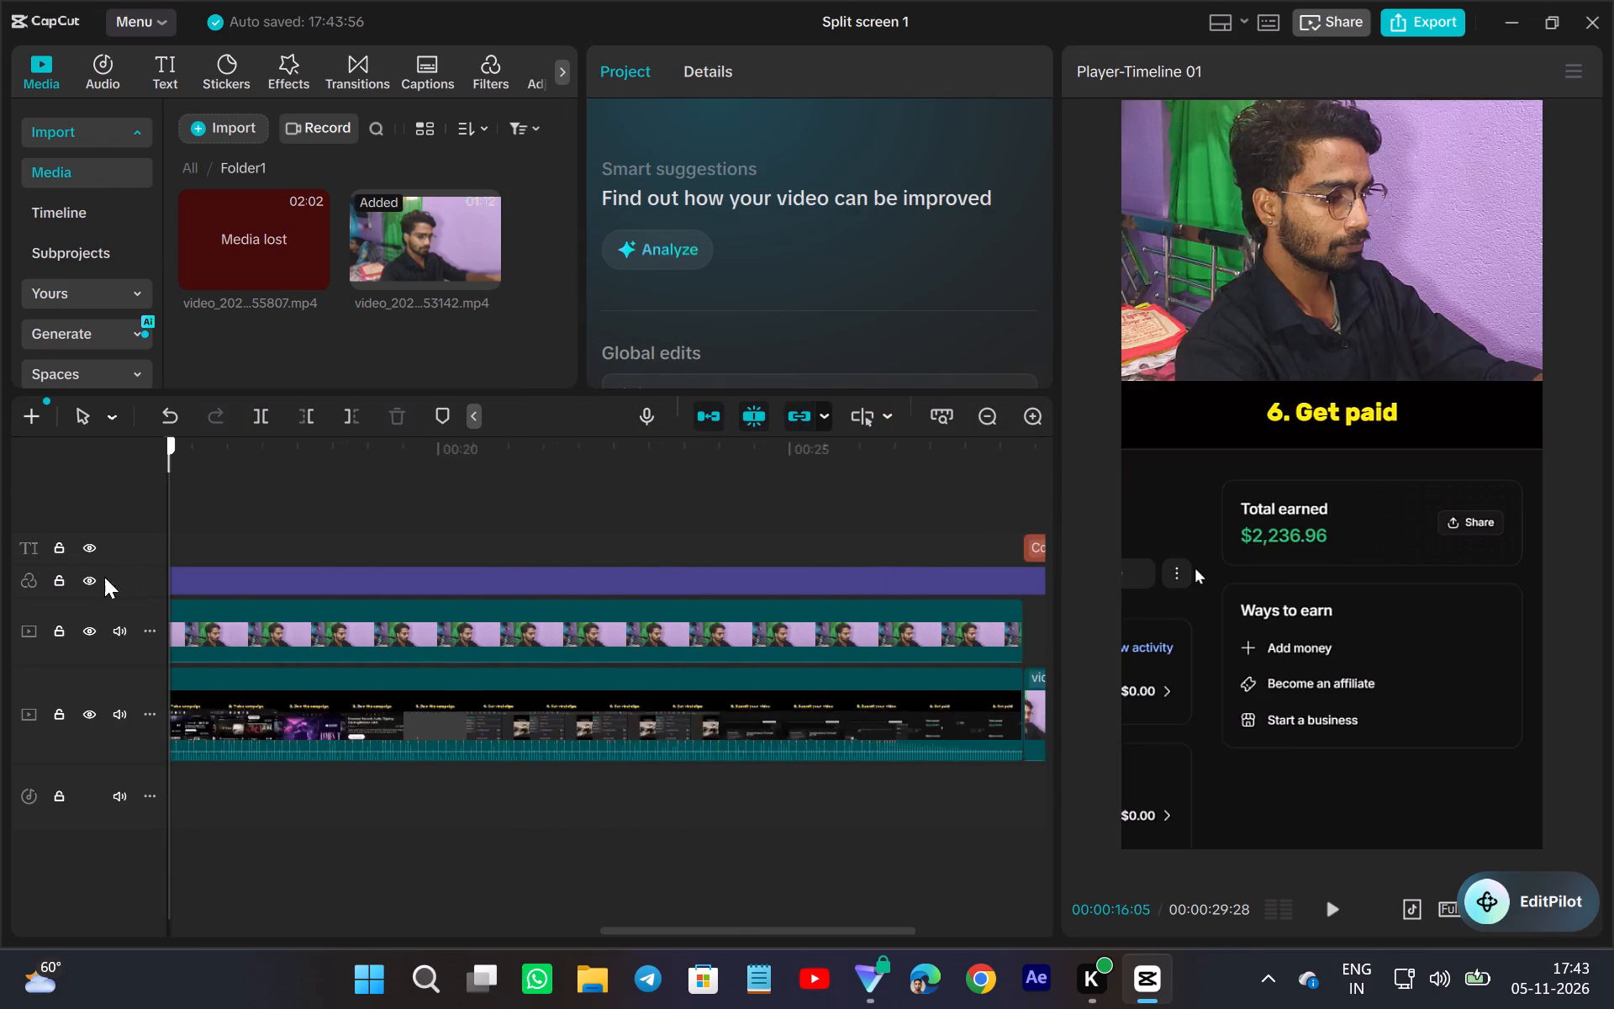
pyautogui.moveTo(104, 577); pyautogui.dragTo(70, 584)
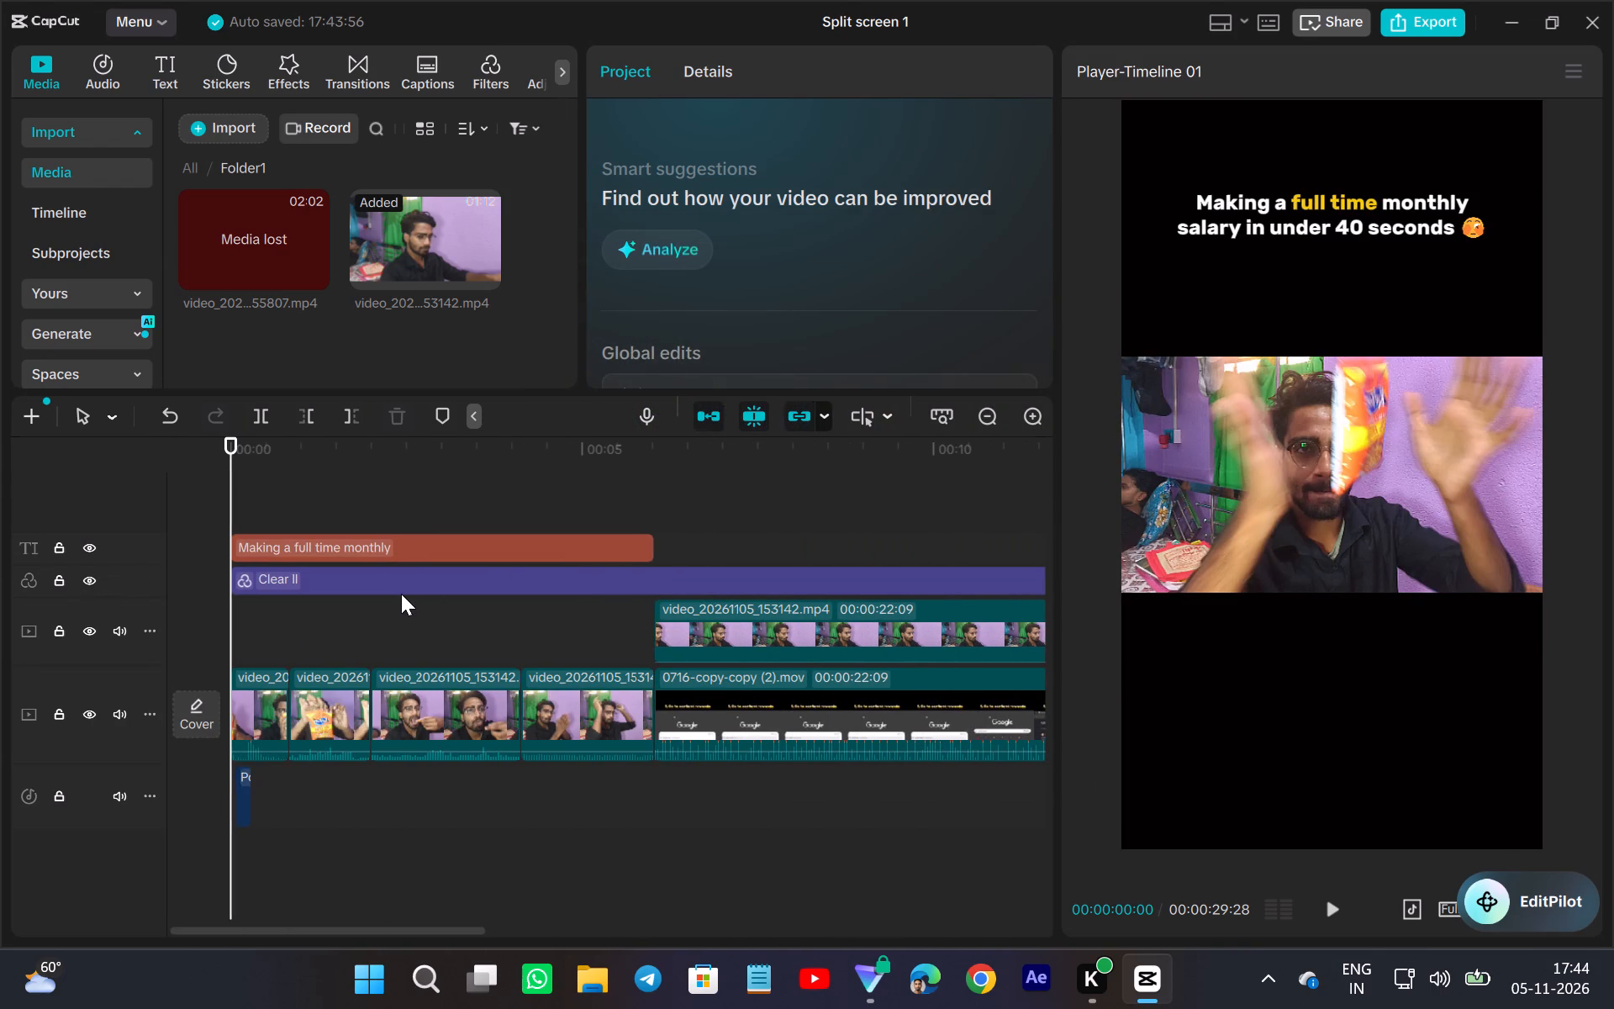
pyautogui.moveTo(598, 775); pyautogui.dragTo(557, 733)
pyautogui.moveTo(557, 733); pyautogui.dragTo(276, 723)
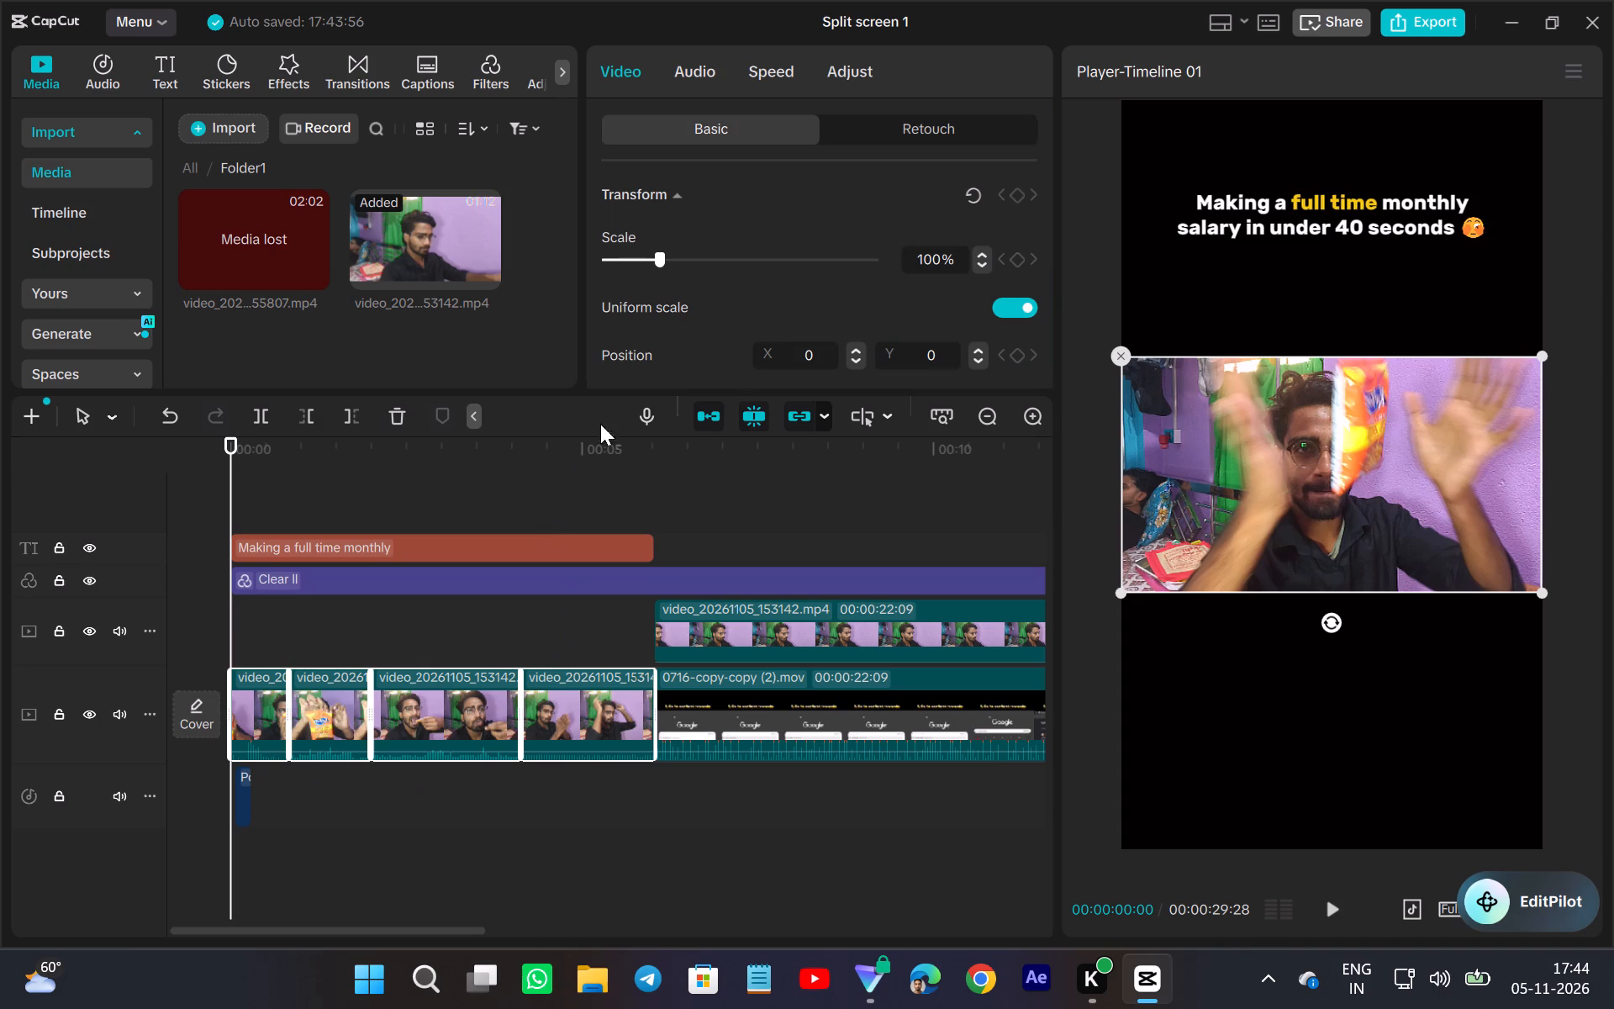
pyautogui.moveTo(229, 619); pyautogui.dragTo(336, 654)
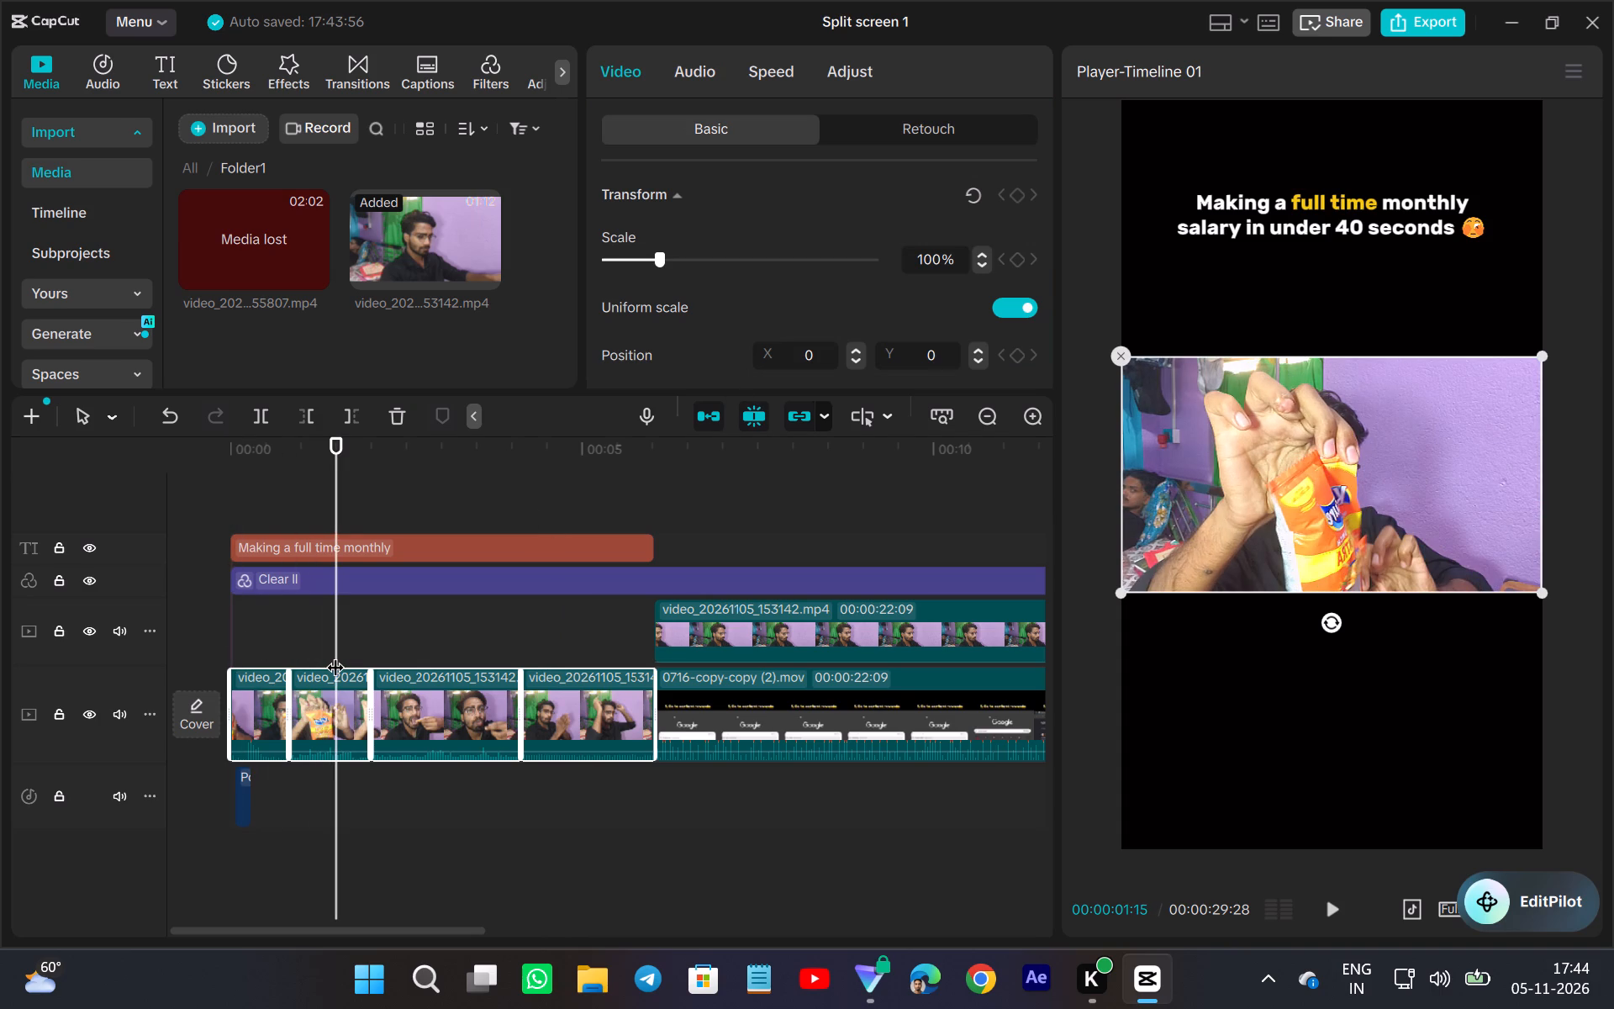
pyautogui.moveTo(662, 261); pyautogui.dragTo(672, 267)
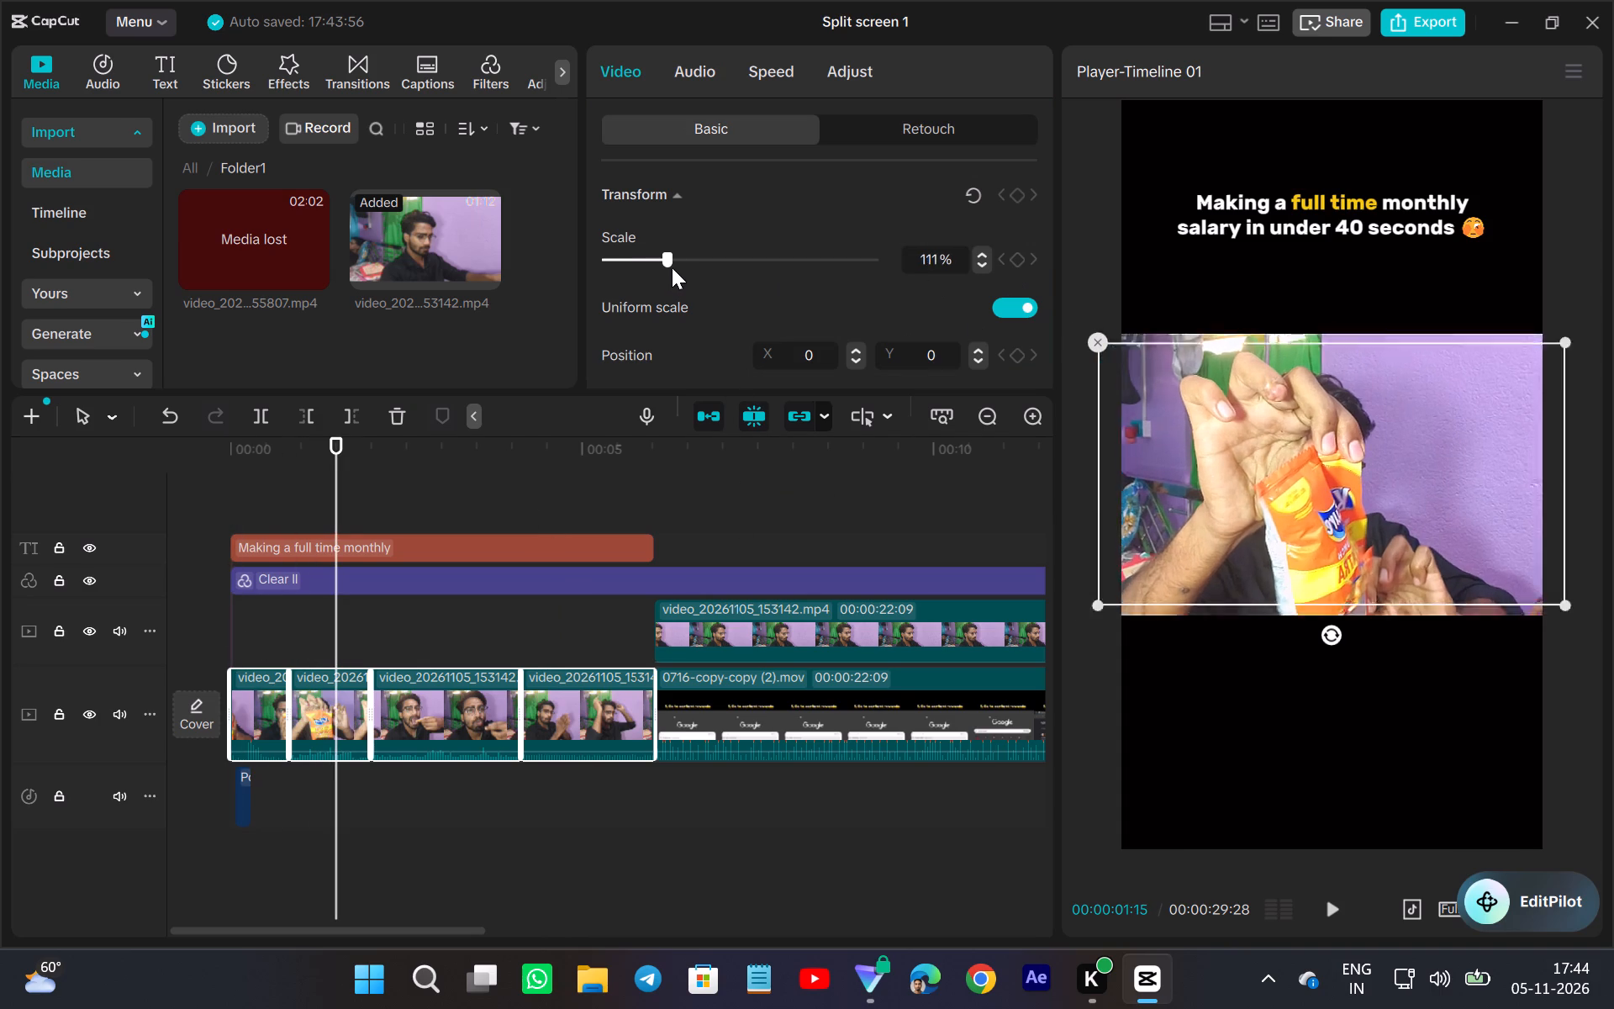
pyautogui.moveTo(672, 267); pyautogui.dragTo(702, 283)
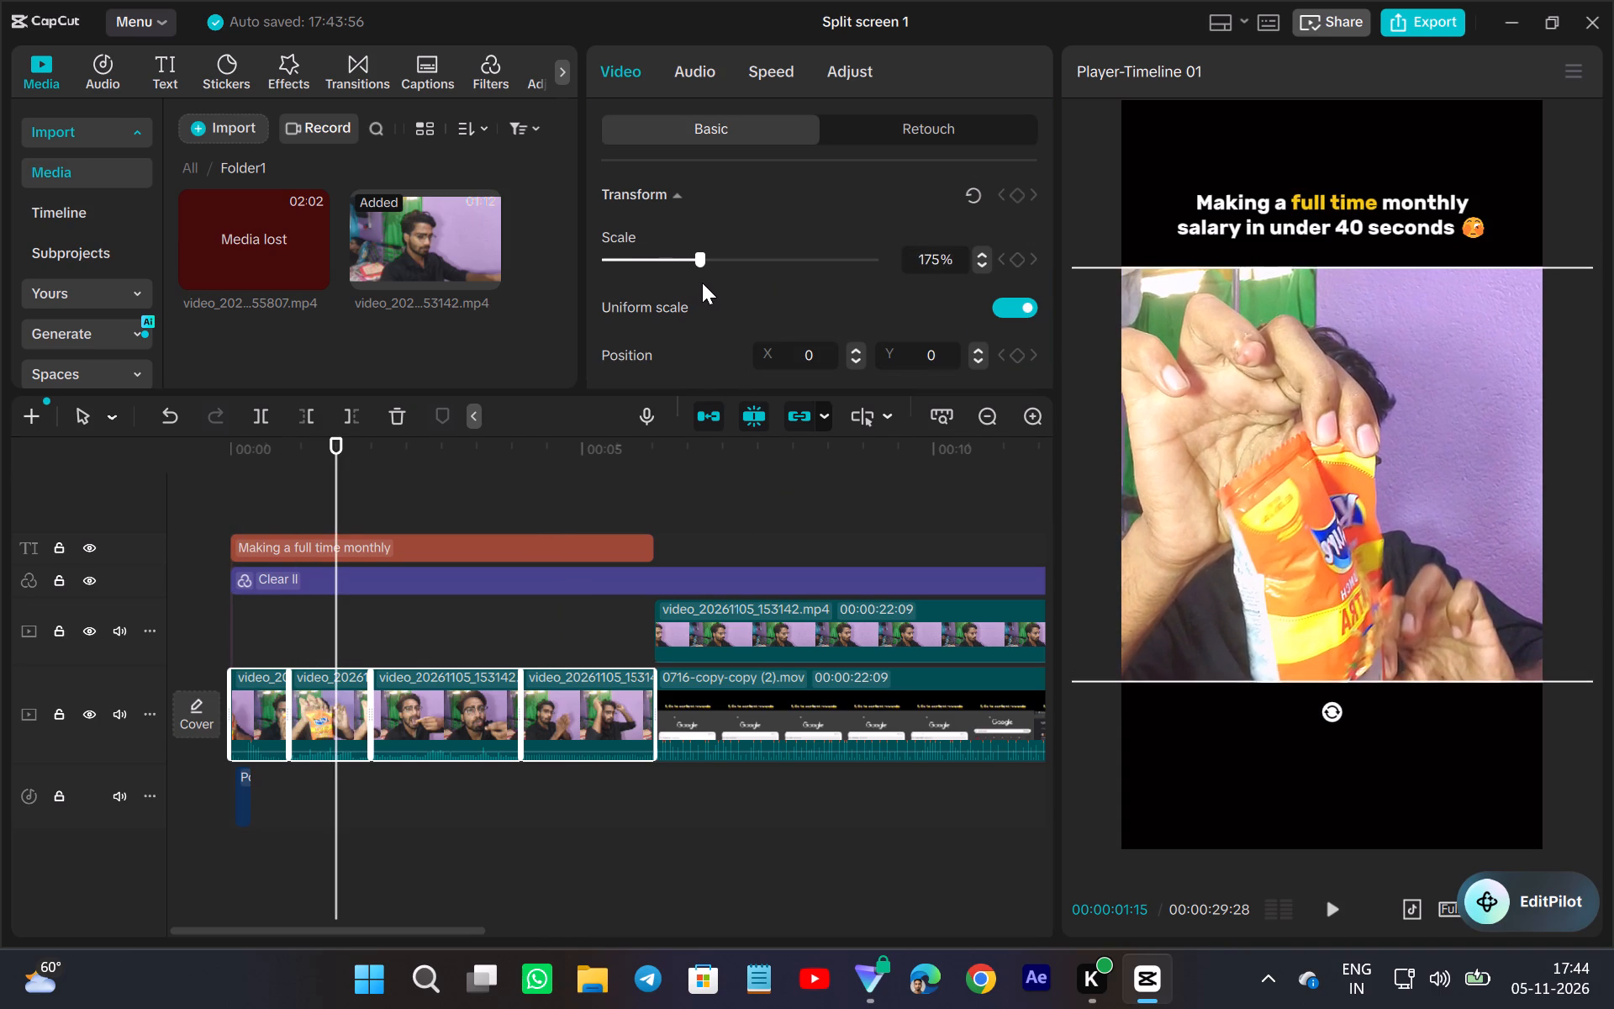
pyautogui.moveTo(702, 283); pyautogui.dragTo(711, 285)
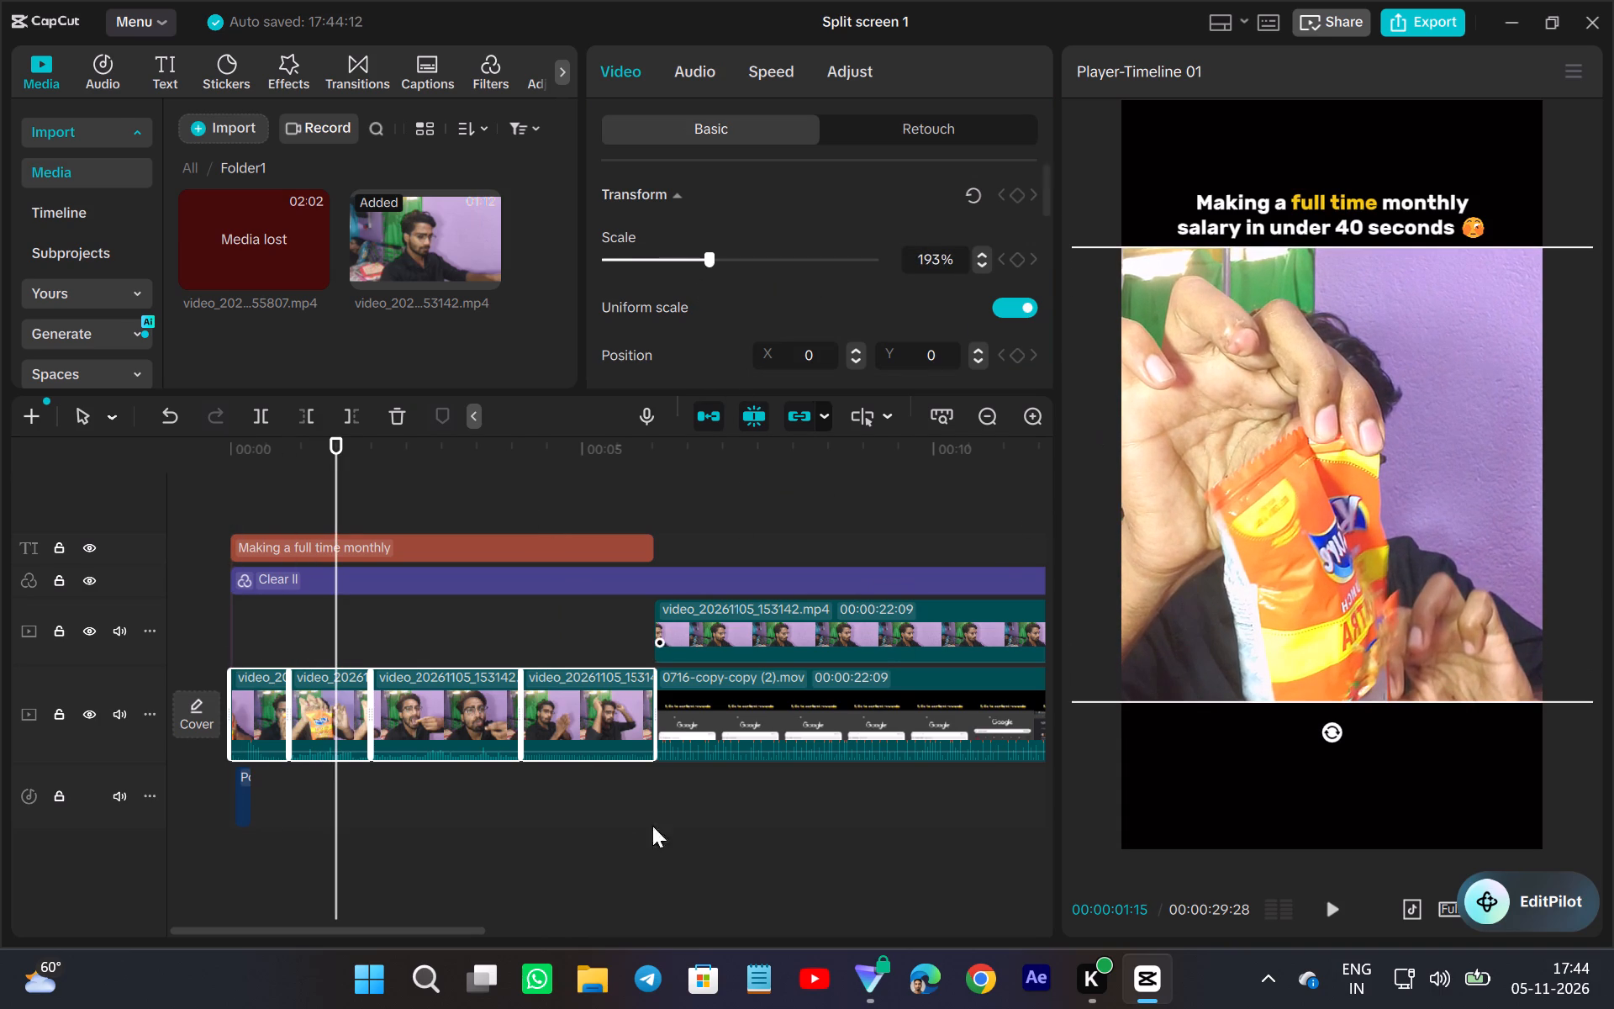
# Shrink the overlay video_20261105_153142.mp4 clip above the Google recording to 142% scale and reposition it at about X -136, Y 1299.
pyautogui.click(954, 808)
pyautogui.click(924, 611)
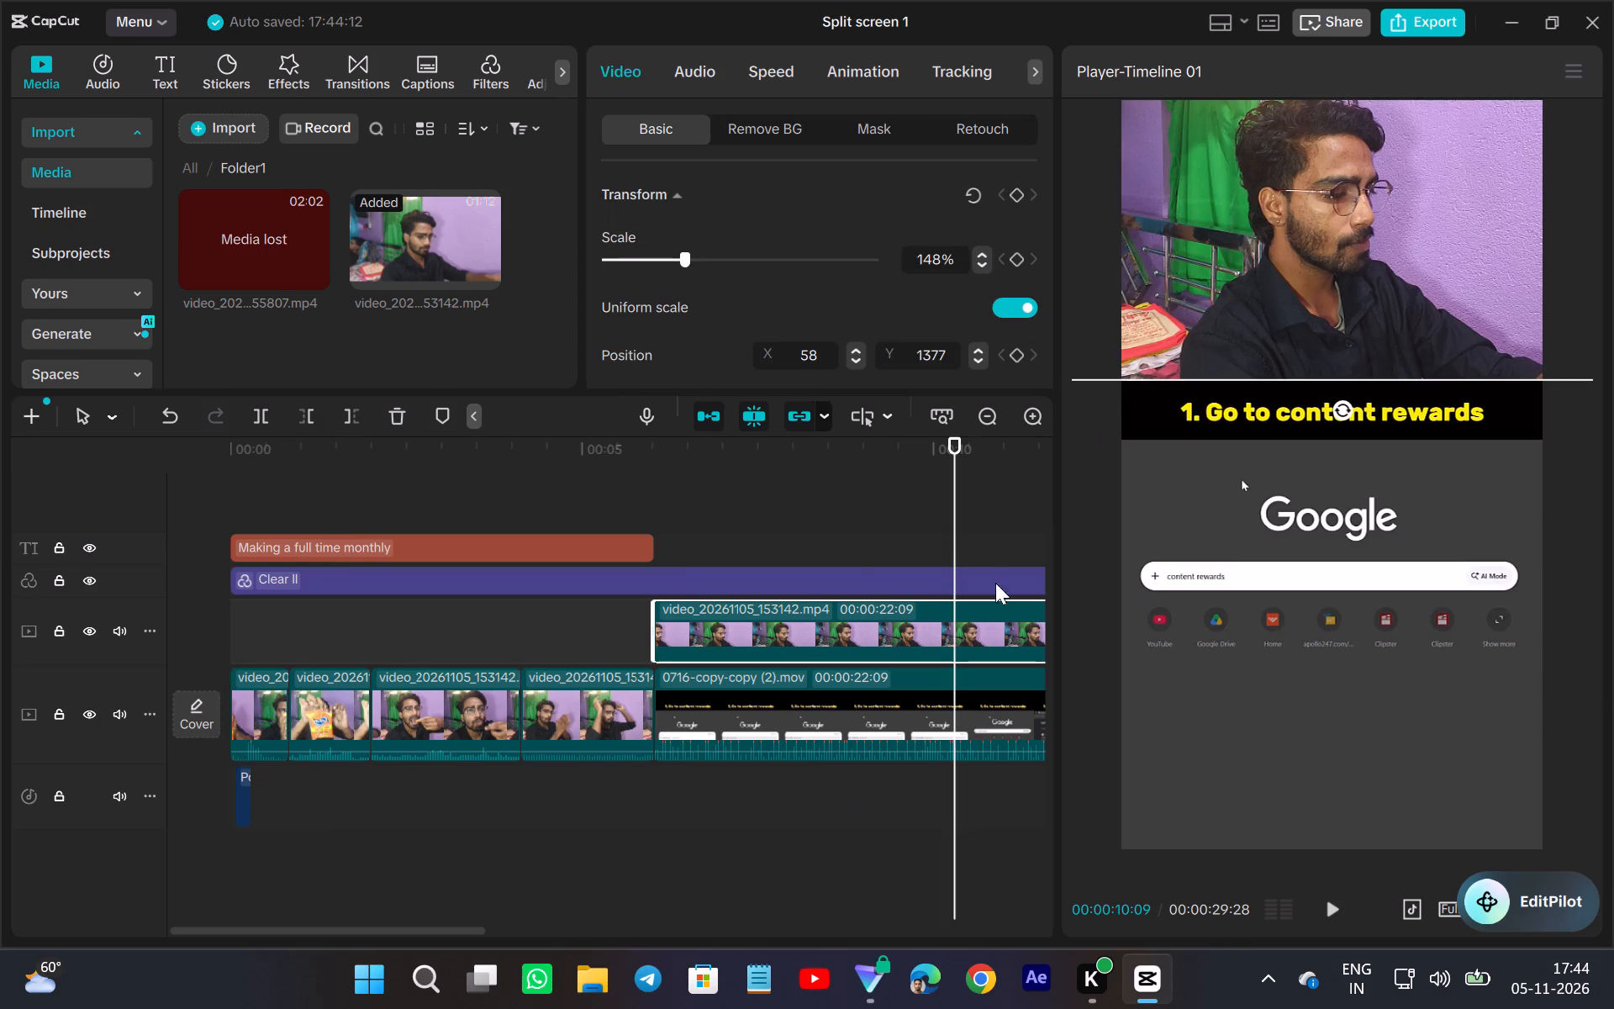
pyautogui.moveTo(1481, 328); pyautogui.dragTo(1465, 331)
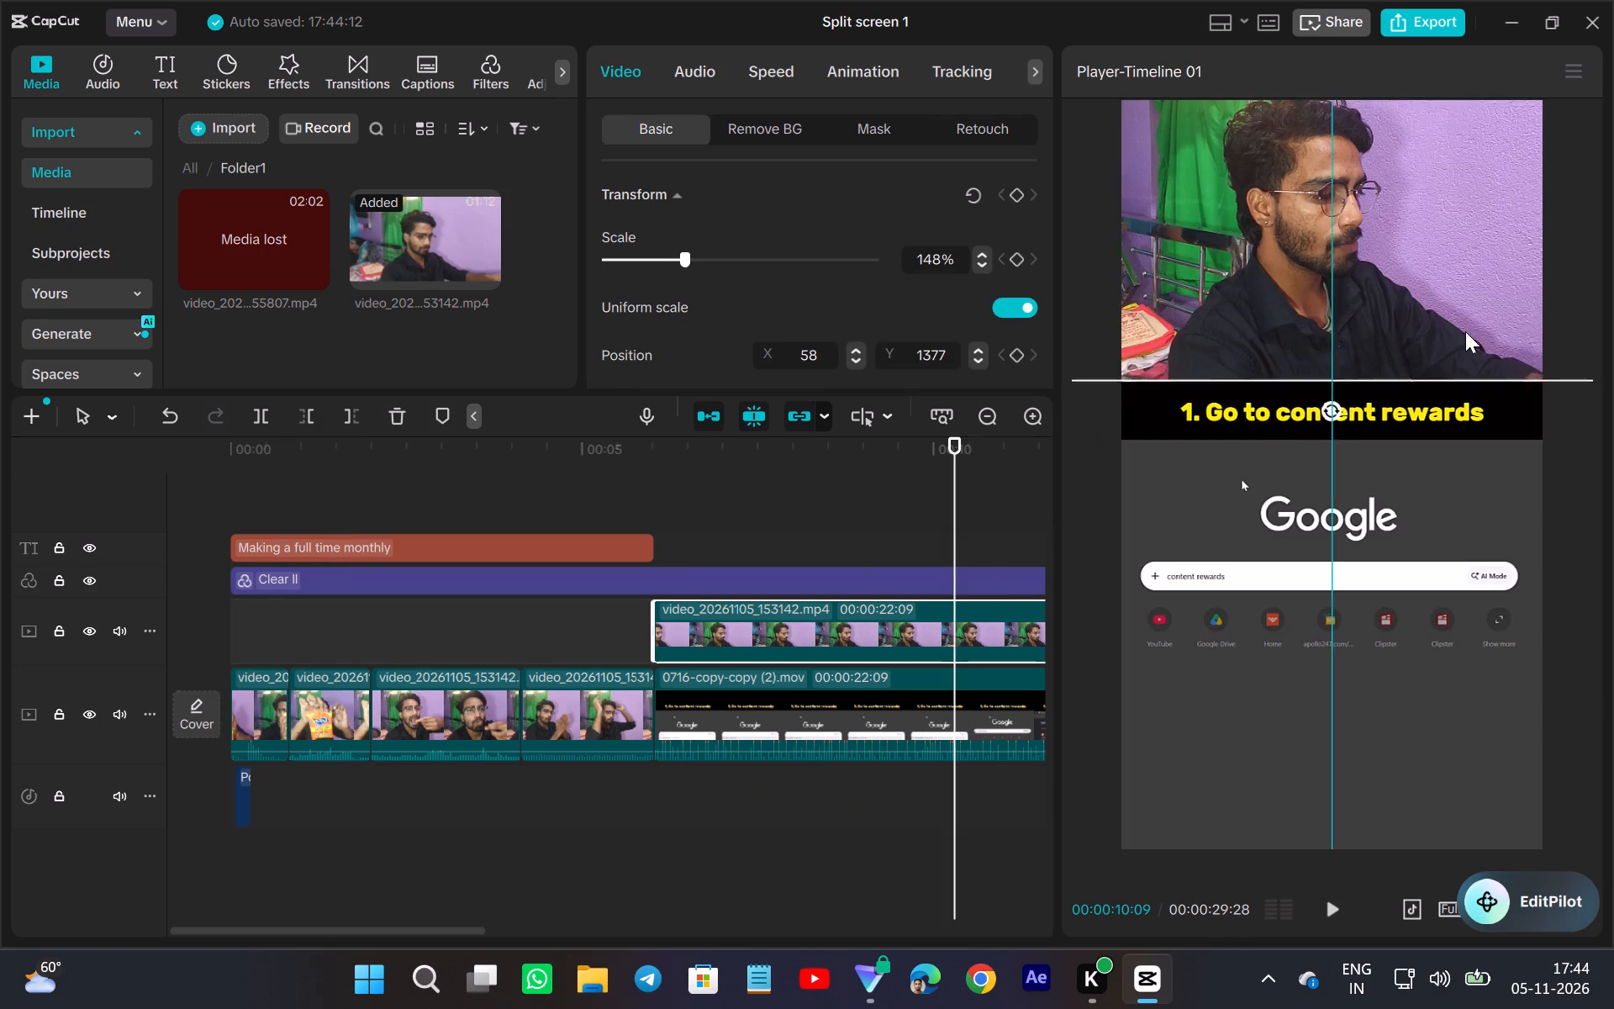
pyautogui.moveTo(1465, 331); pyautogui.dragTo(1339, 346)
pyautogui.moveTo(1513, 400); pyautogui.dragTo(1490, 393)
pyautogui.moveTo(1273, 322); pyautogui.dragTo(1274, 322)
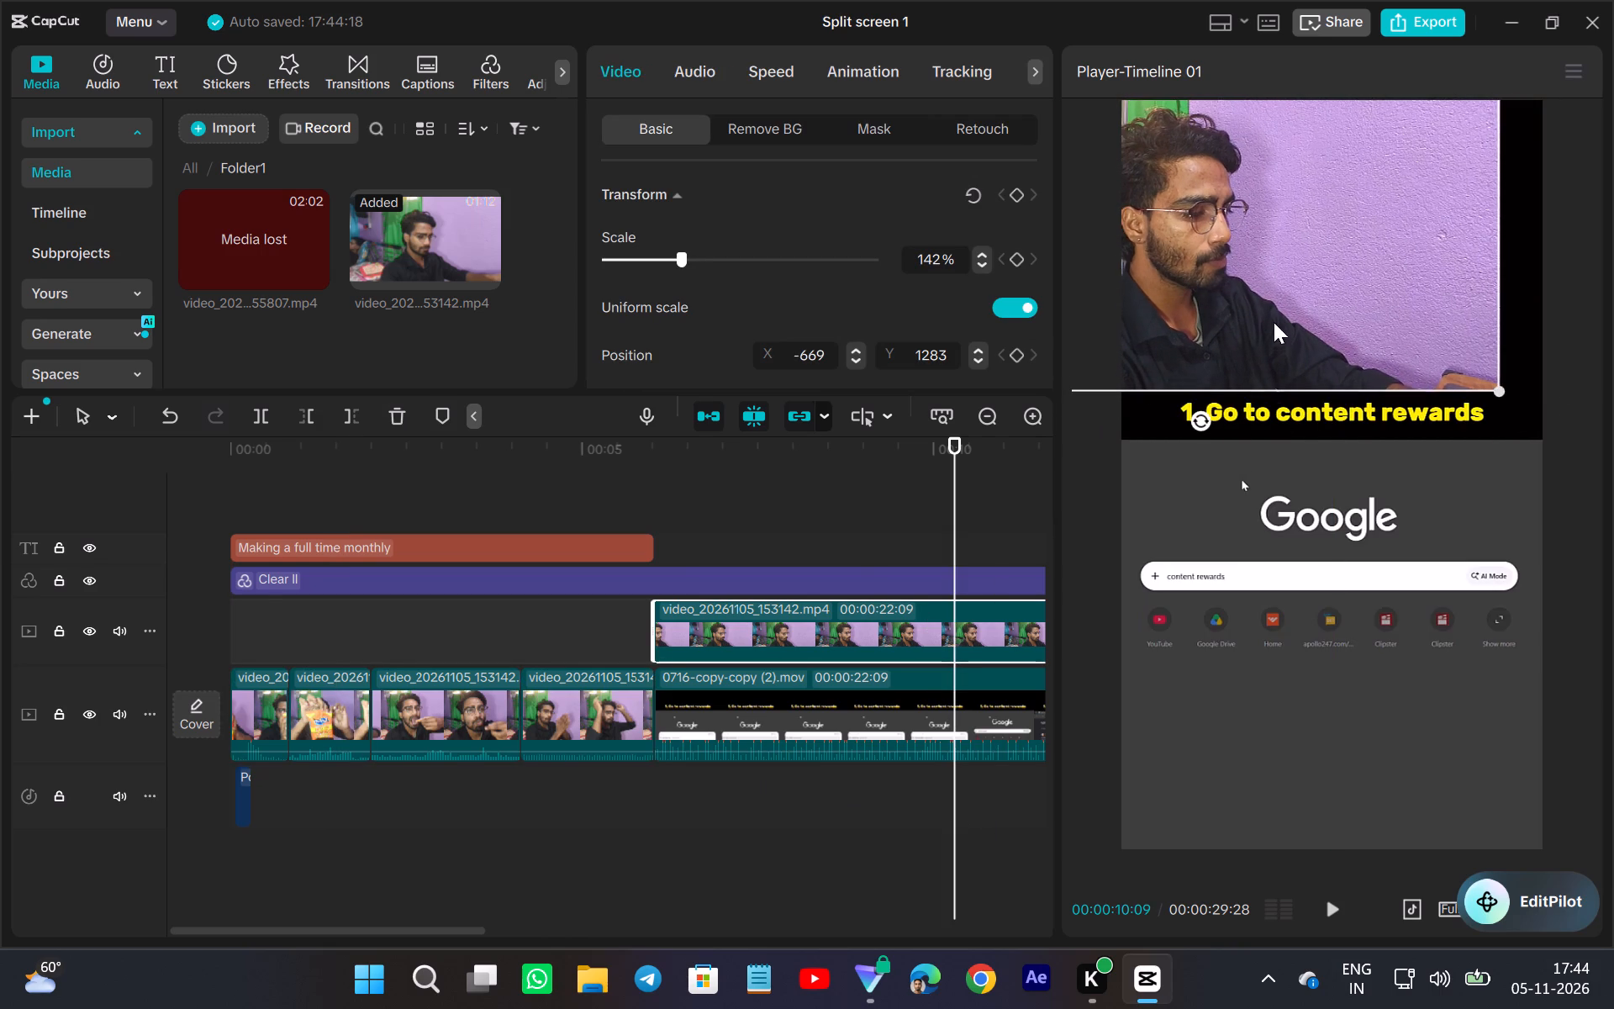
pyautogui.moveTo(1274, 322); pyautogui.dragTo(1373, 325)
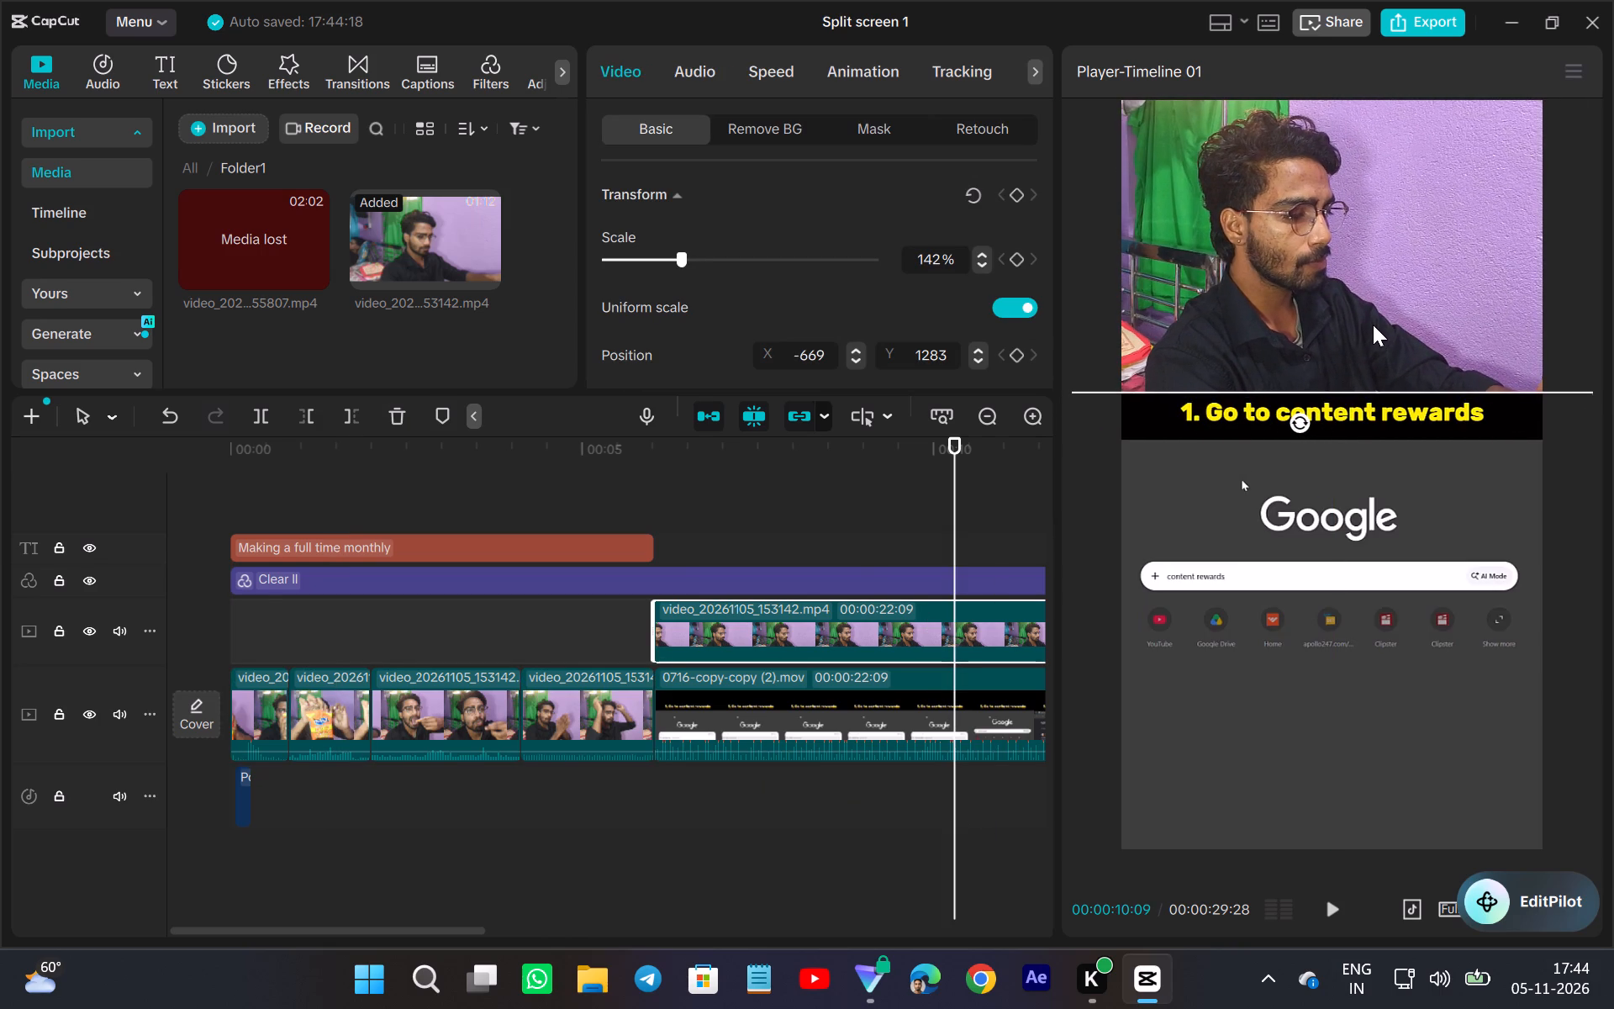
pyautogui.moveTo(1373, 325); pyautogui.dragTo(1371, 318)
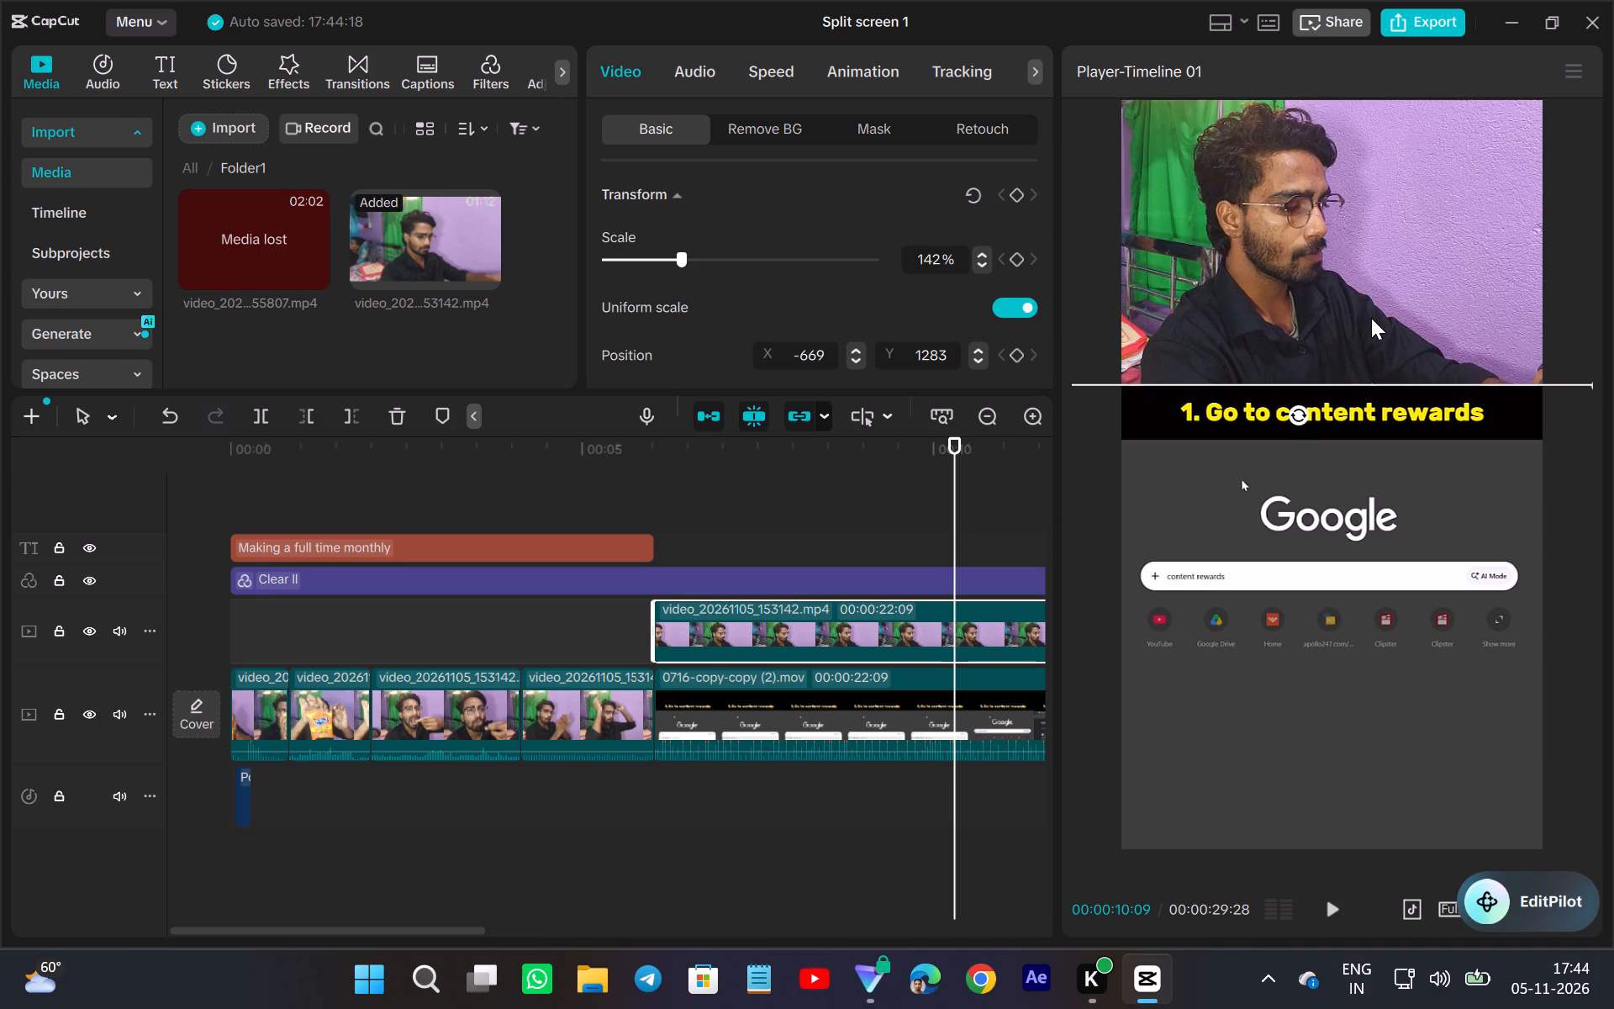
pyautogui.moveTo(1371, 318); pyautogui.dragTo(1374, 313)
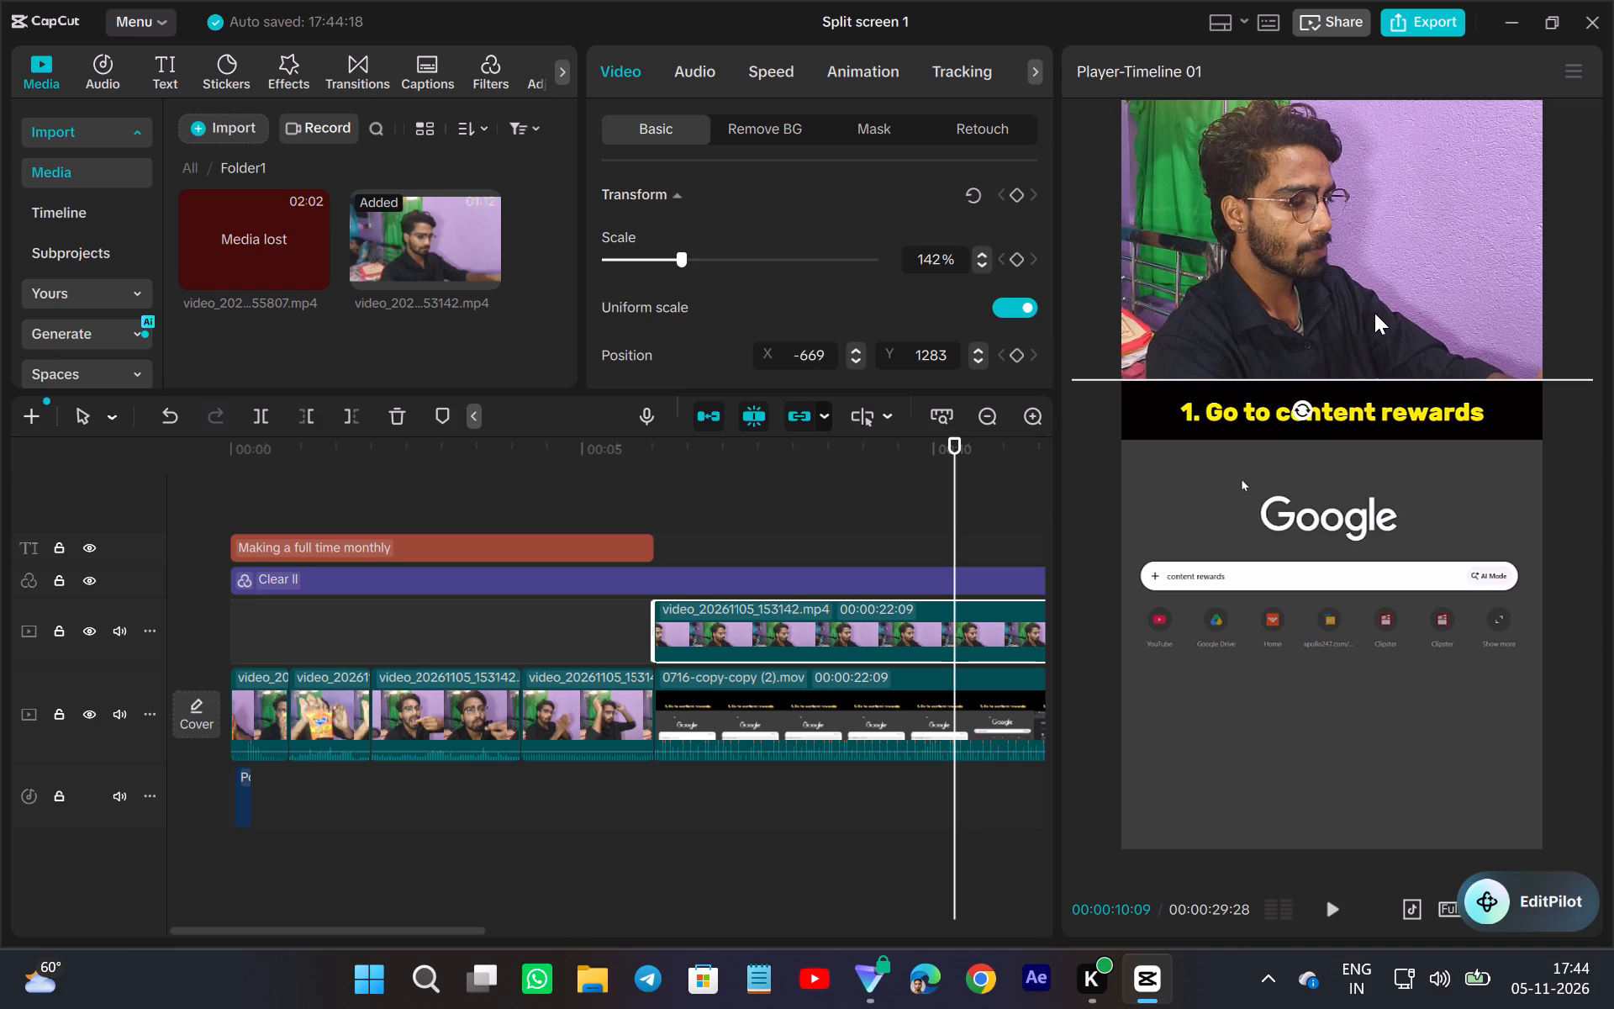
pyautogui.moveTo(1374, 313); pyautogui.dragTo(1377, 320)
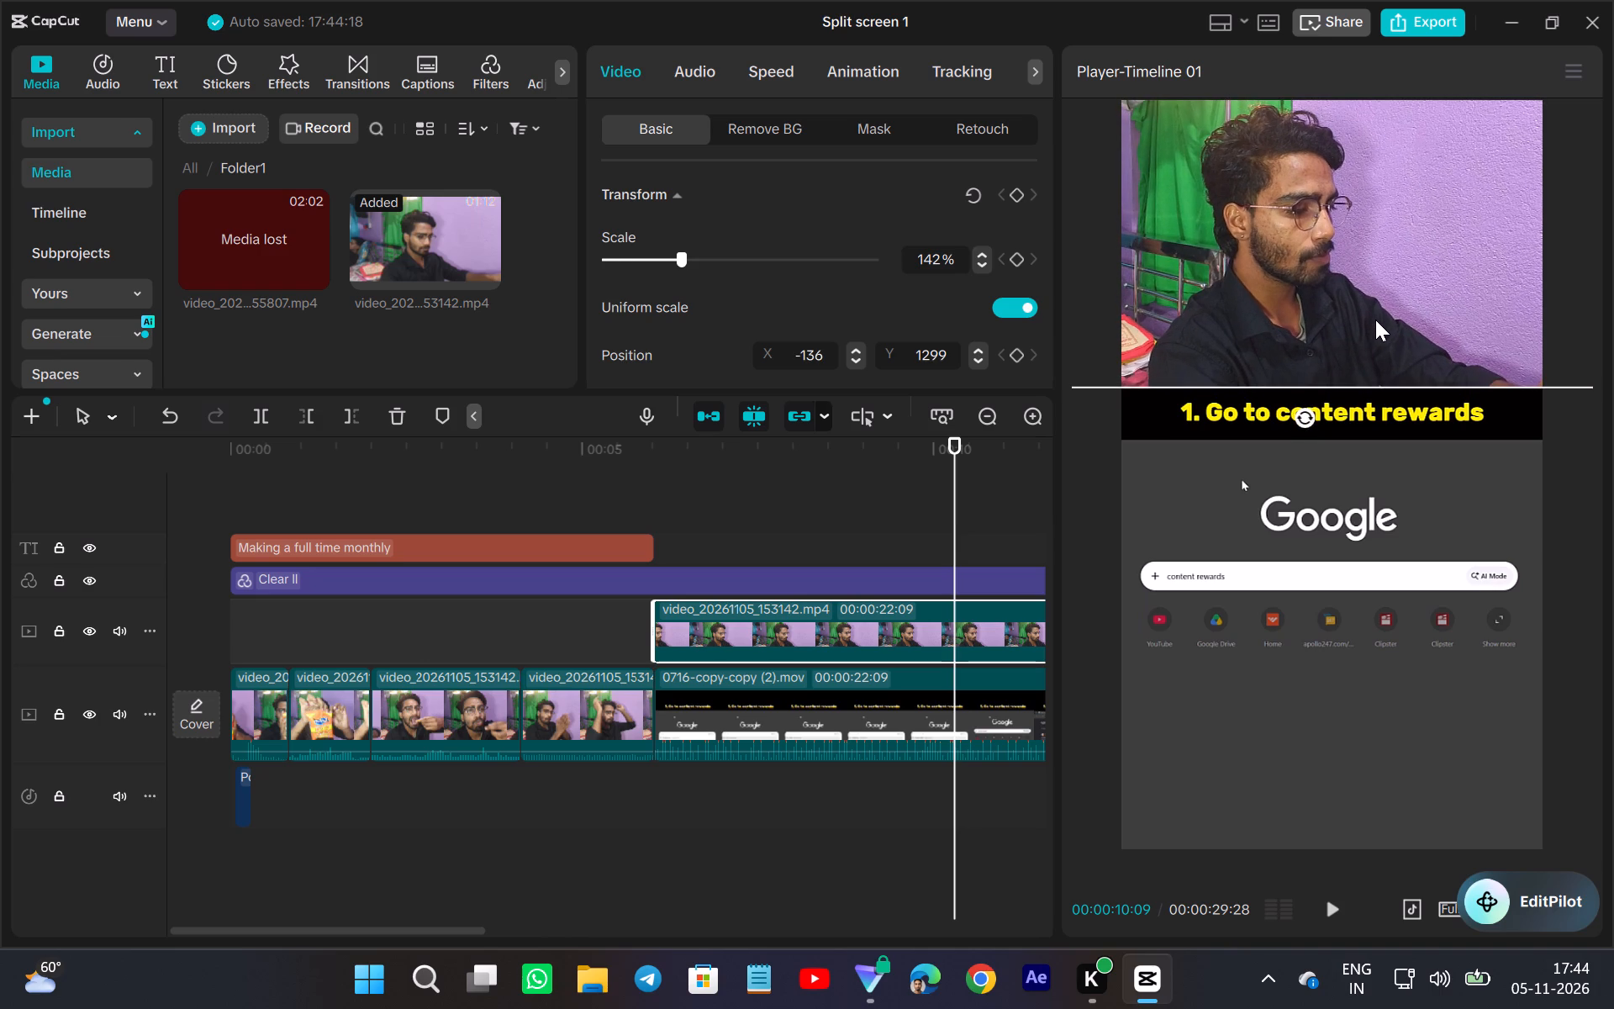
pyautogui.click(1375, 320)
# Shift the closing thumbs-up clip leftward to about the horizontal centre of the frame, scrub through it, and return the playhead to the start.
pyautogui.moveTo(956, 787); pyautogui.dragTo(787, 894)
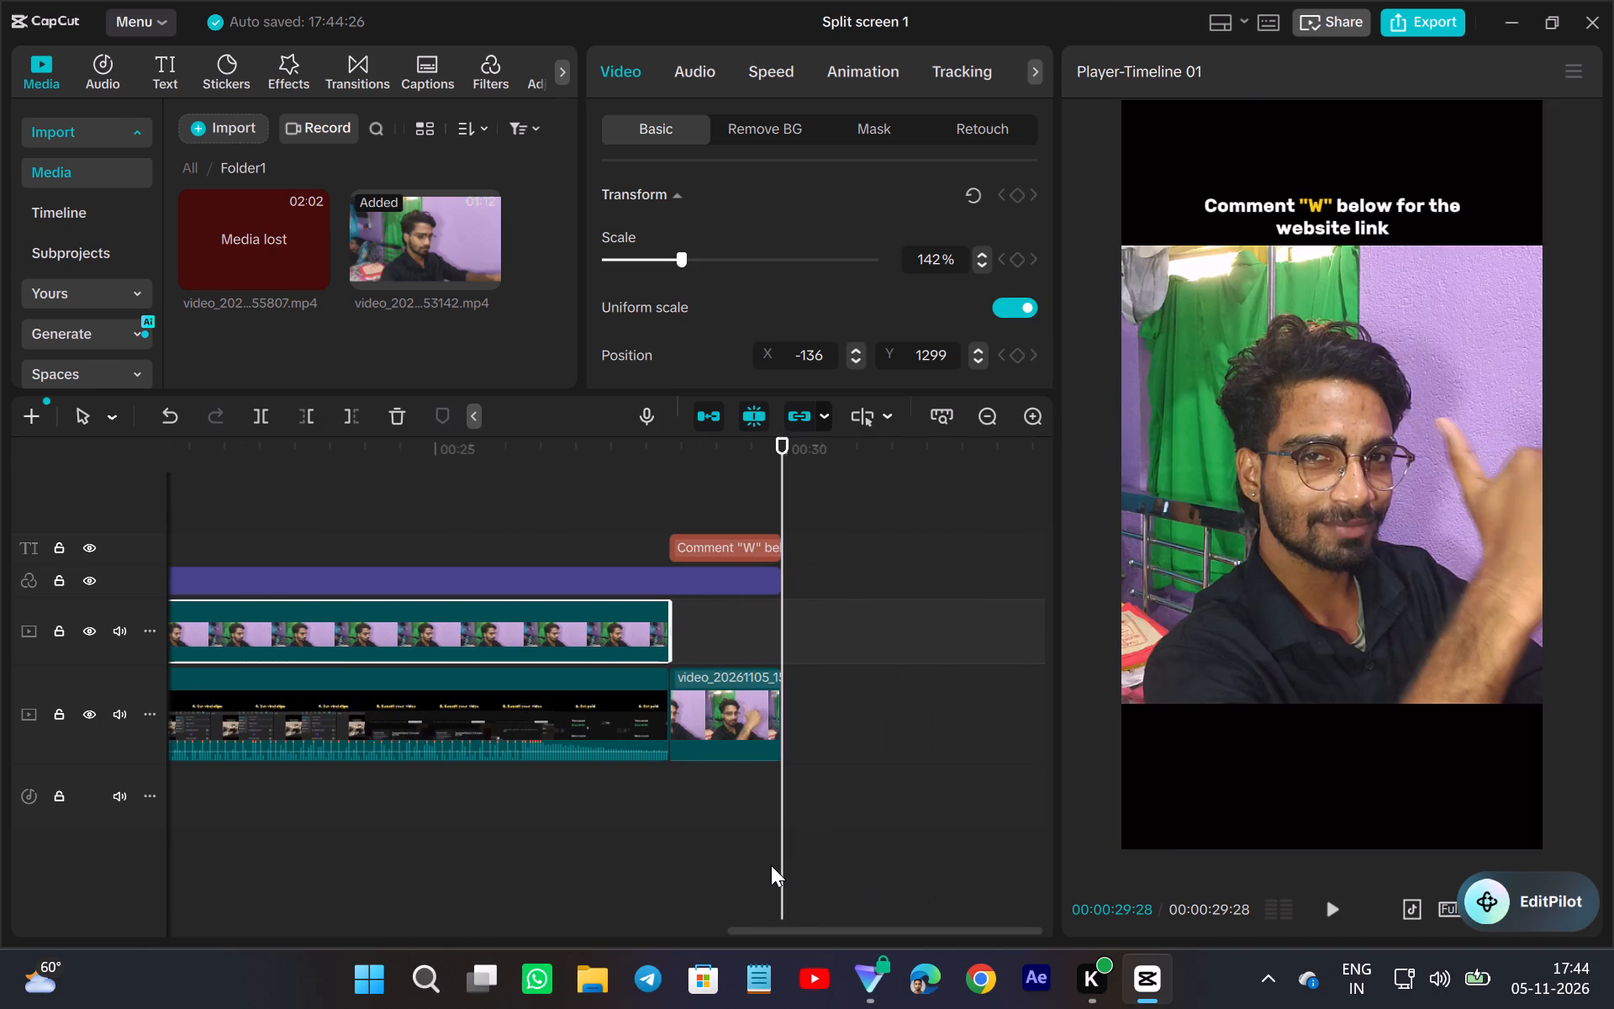
pyautogui.click(741, 810)
pyautogui.click(742, 716)
pyautogui.moveTo(1405, 498); pyautogui.dragTo(1370, 498)
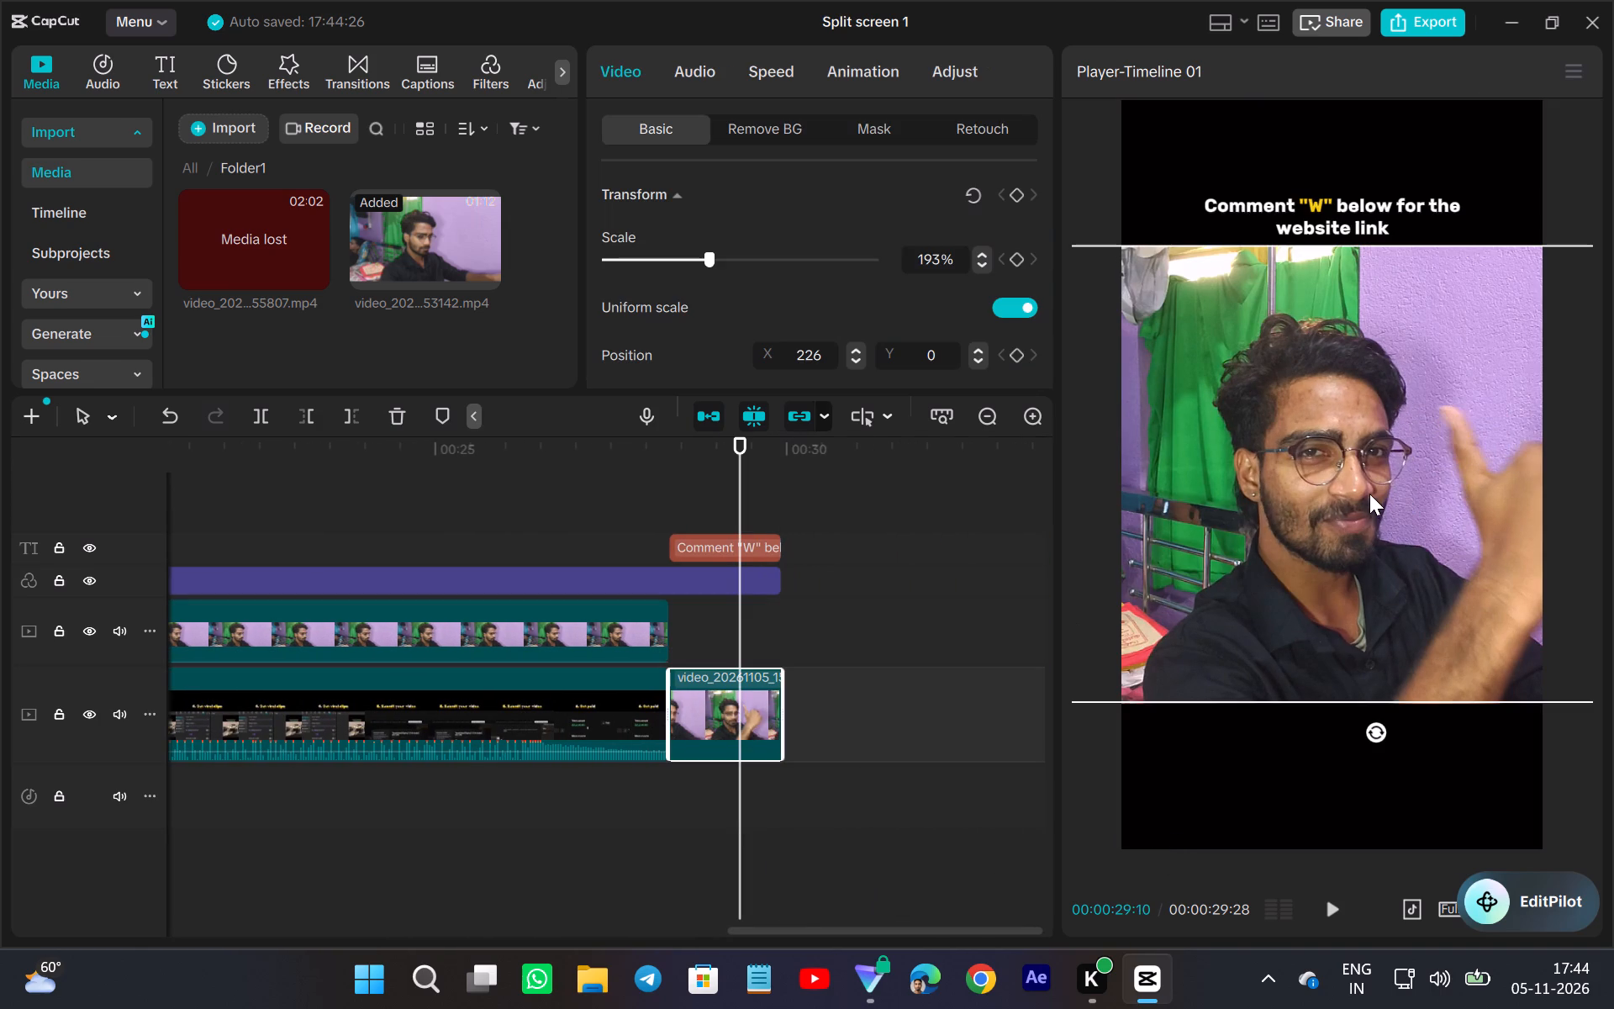
pyautogui.moveTo(1407, 513); pyautogui.dragTo(1362, 509)
pyautogui.click(707, 792)
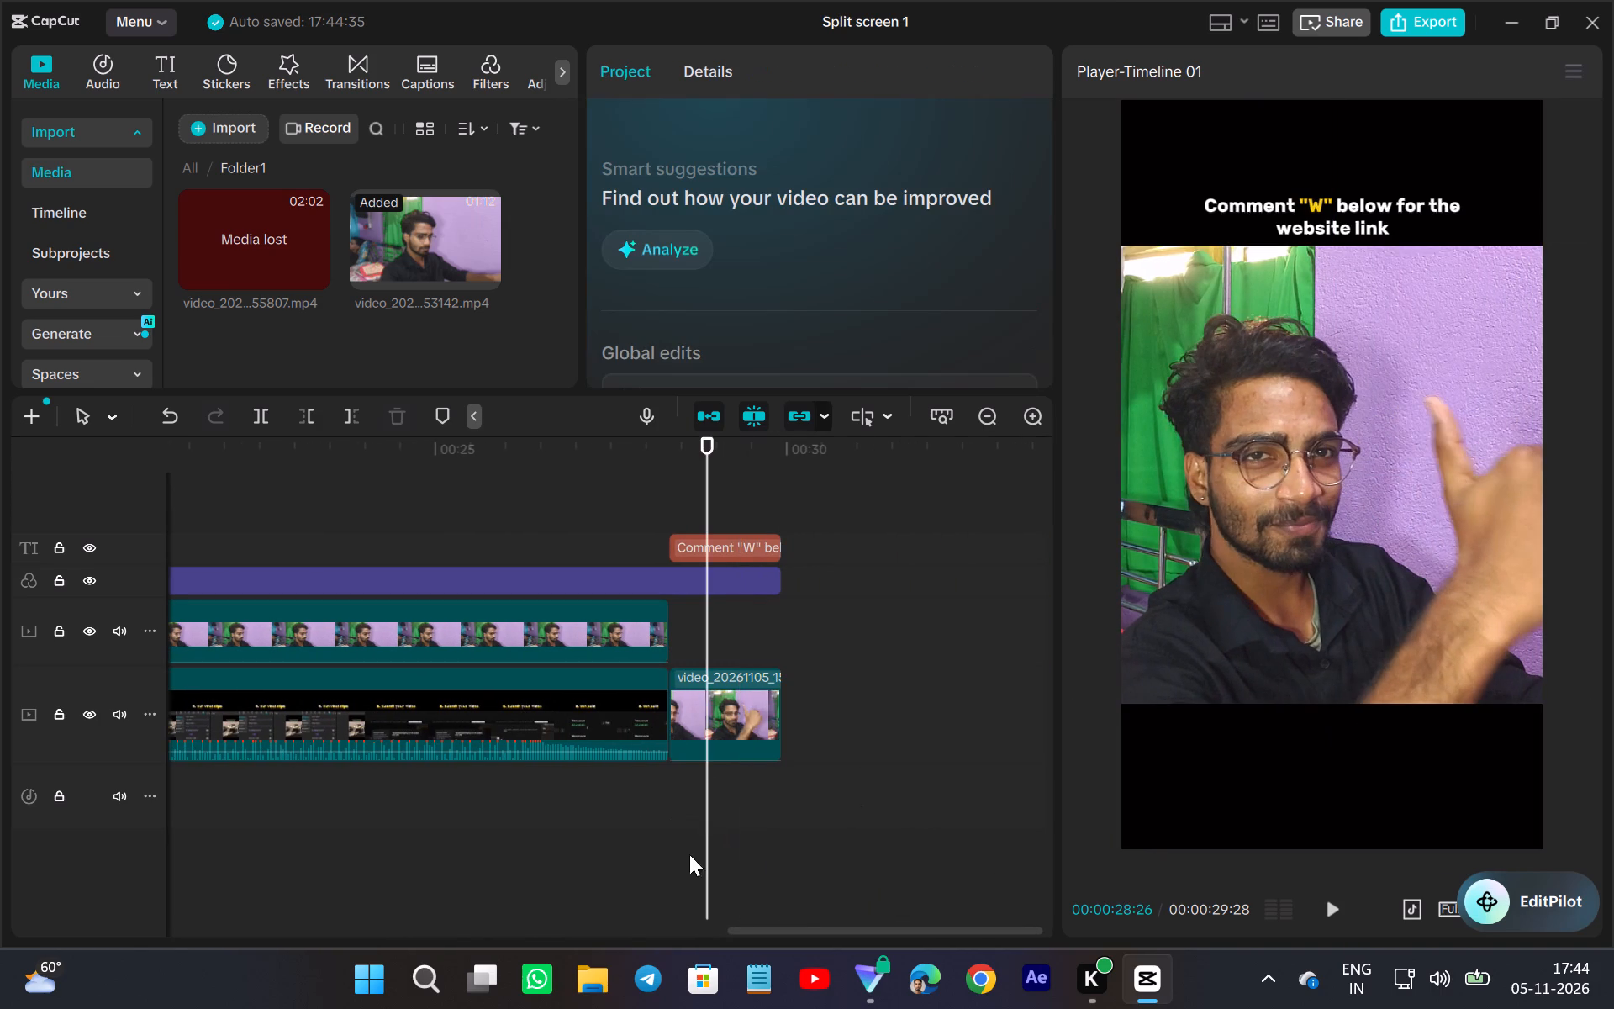
pyautogui.click(648, 837)
pyautogui.click(749, 794)
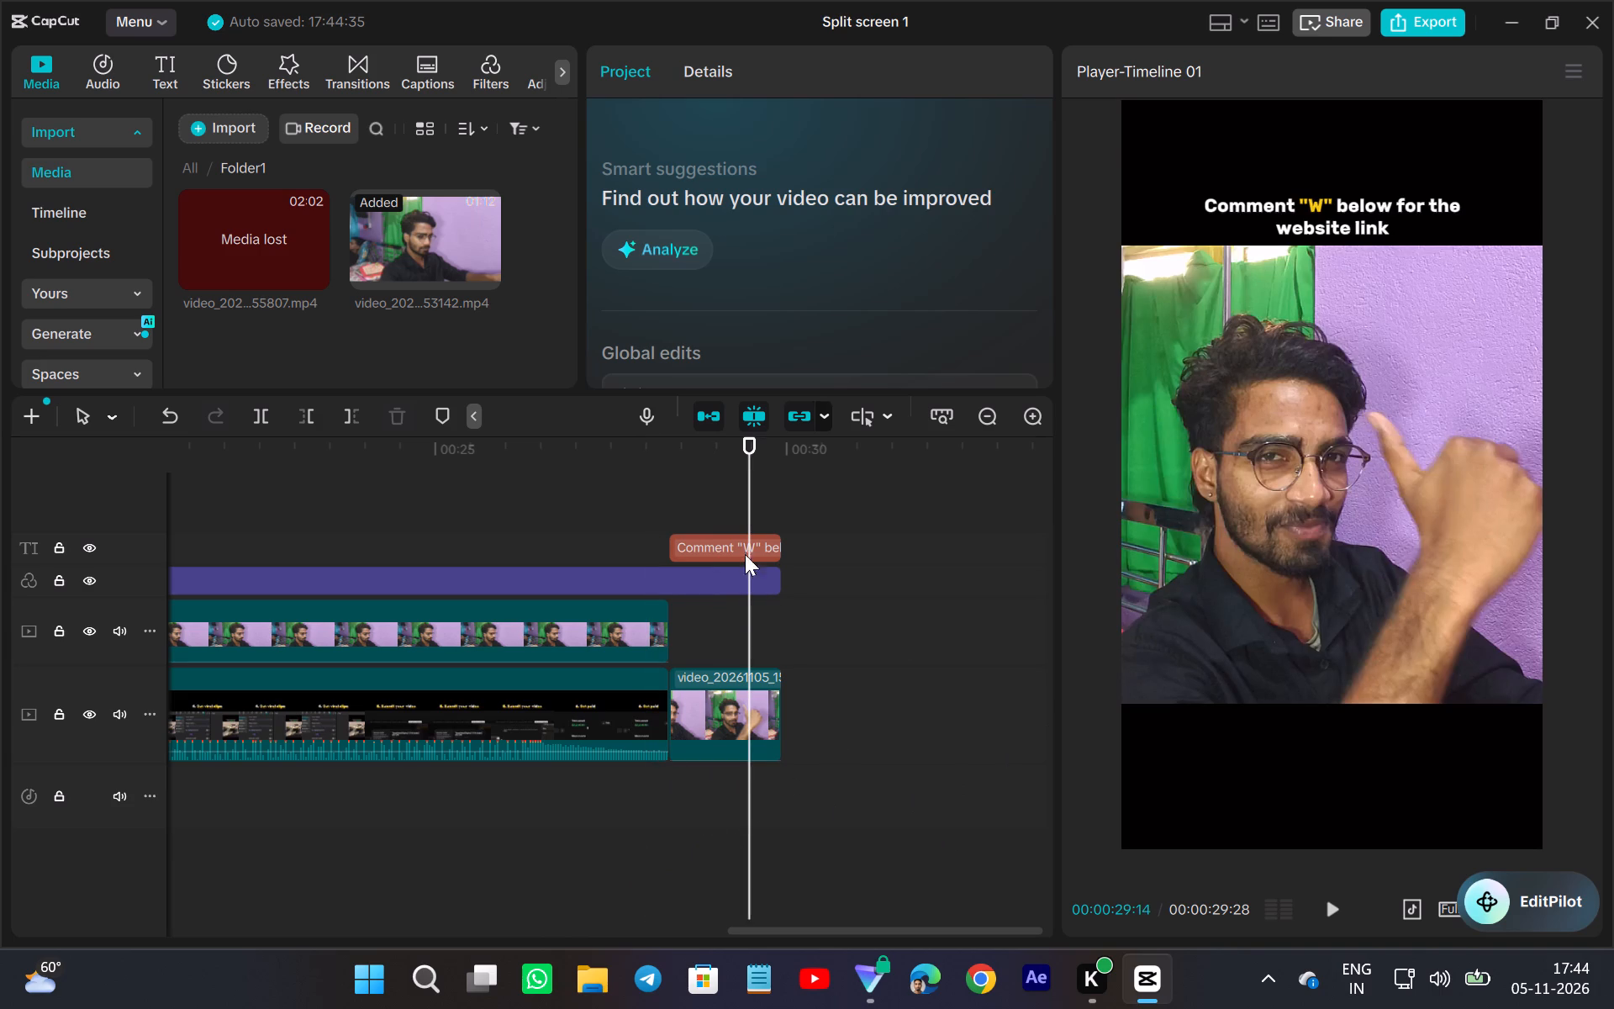
pyautogui.moveTo(746, 457); pyautogui.dragTo(526, 522)
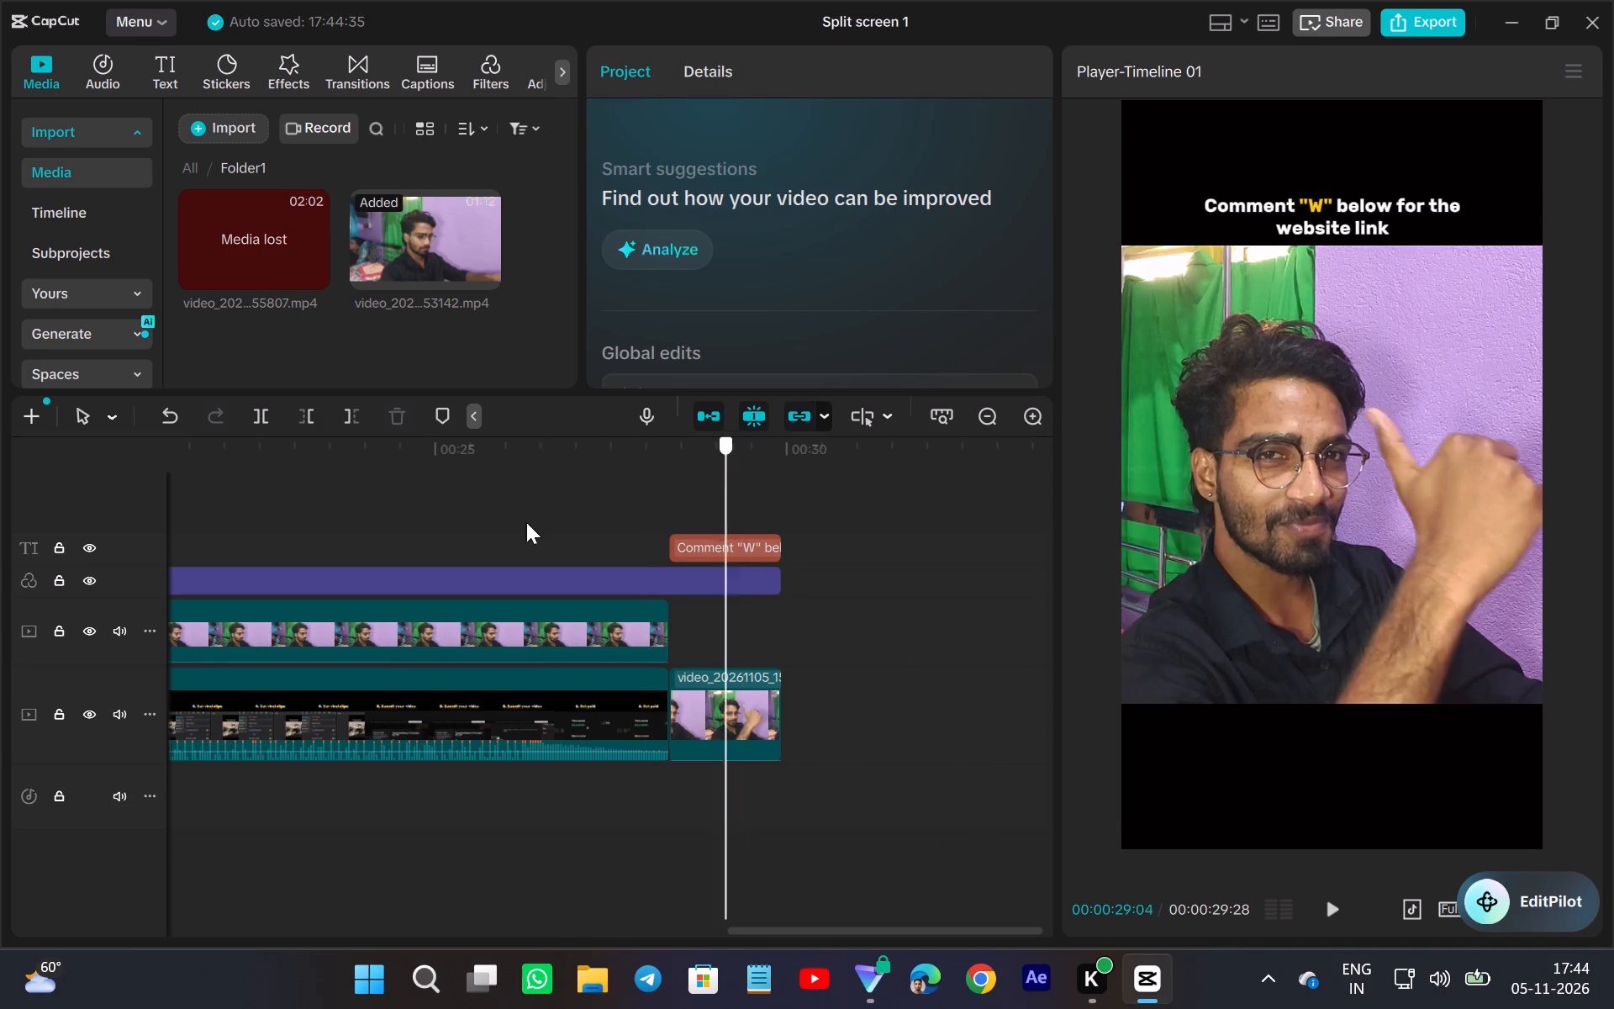
pyautogui.moveTo(526, 522); pyautogui.dragTo(0, 698)
# Delete the lost media item ending in 55807.mp4 from Folder1.
pyautogui.rightClick(219, 255)
pyautogui.click(295, 316)
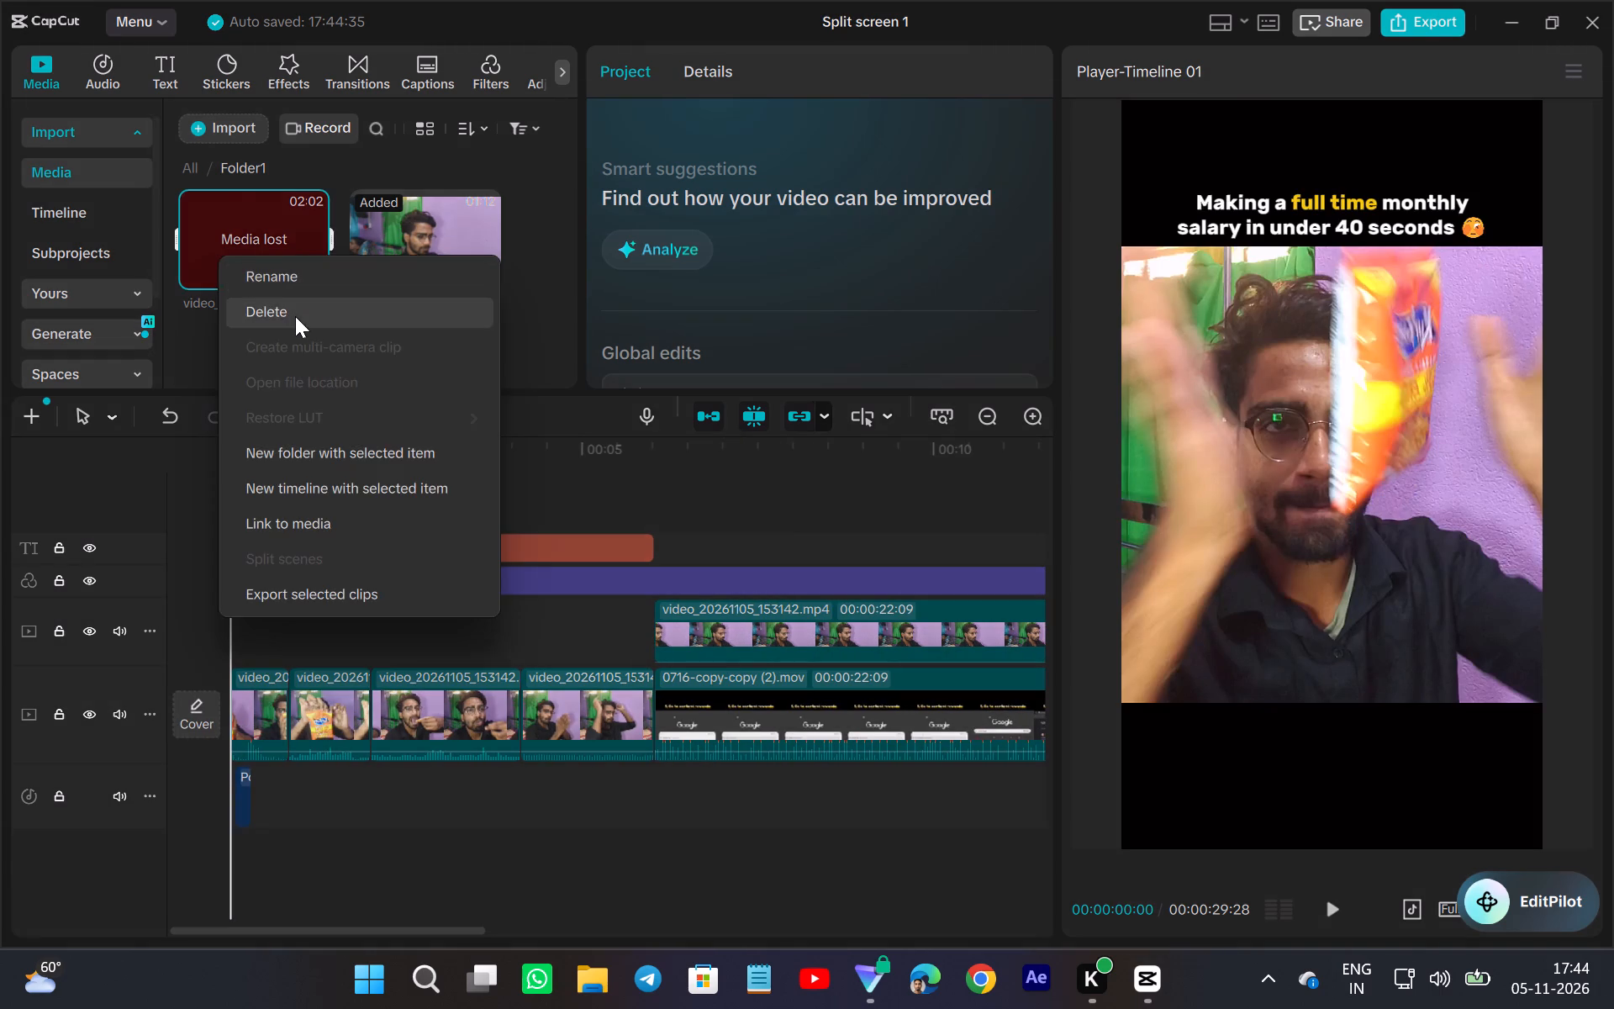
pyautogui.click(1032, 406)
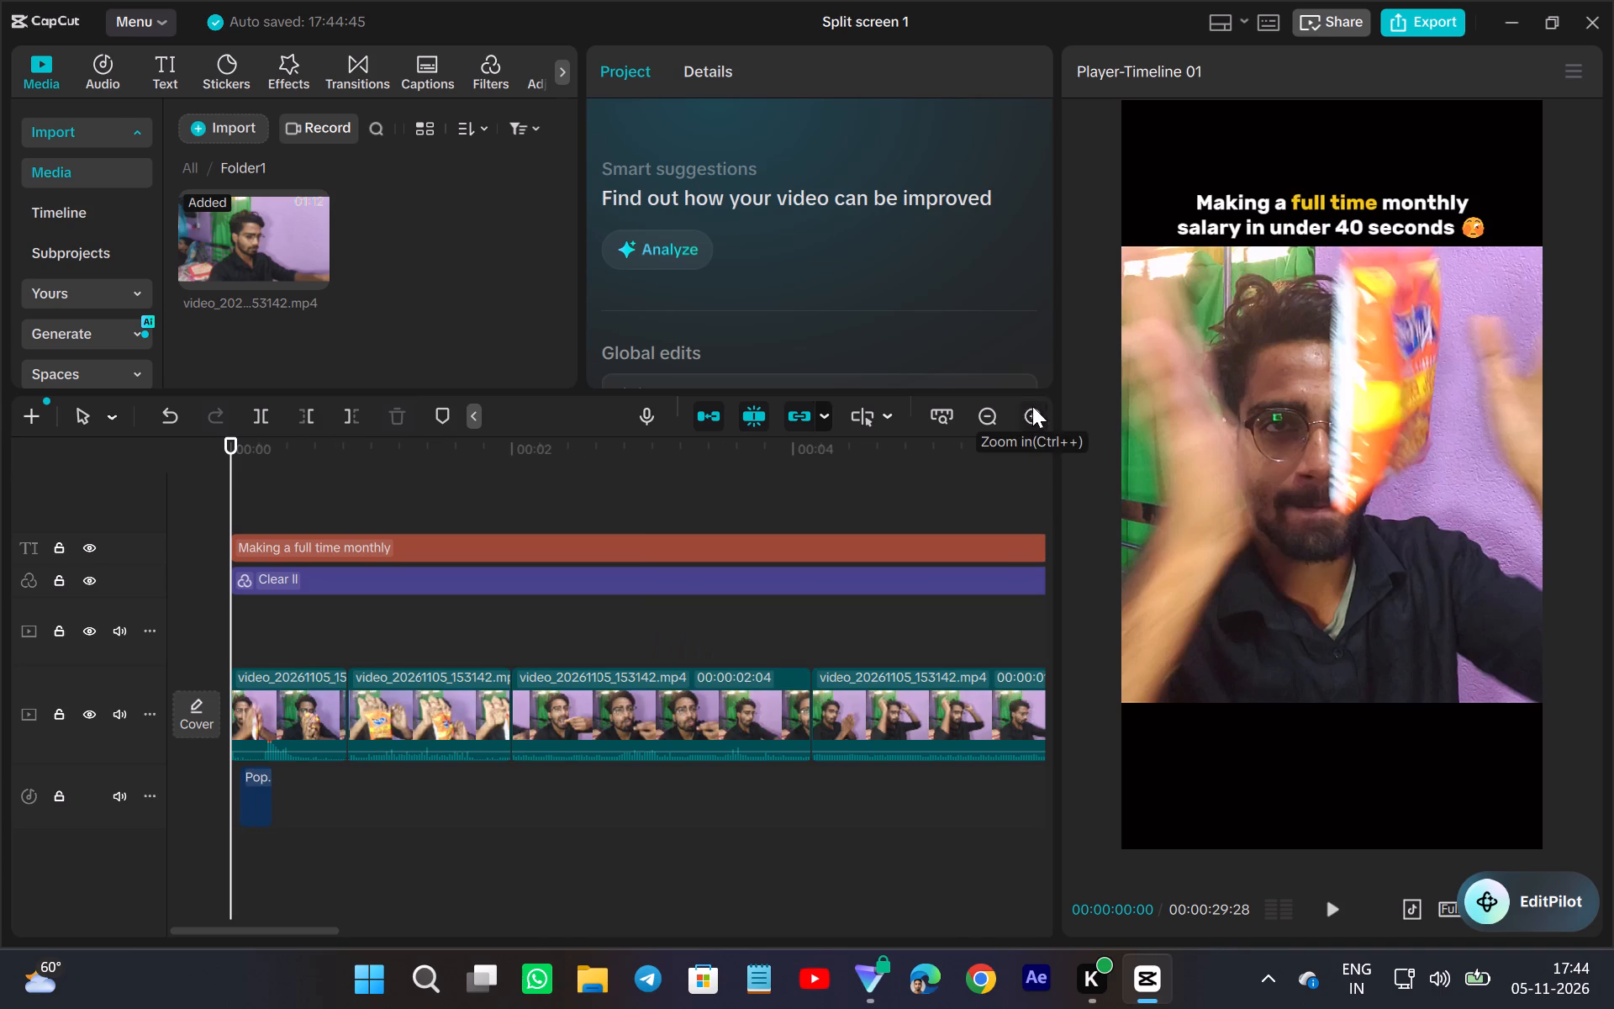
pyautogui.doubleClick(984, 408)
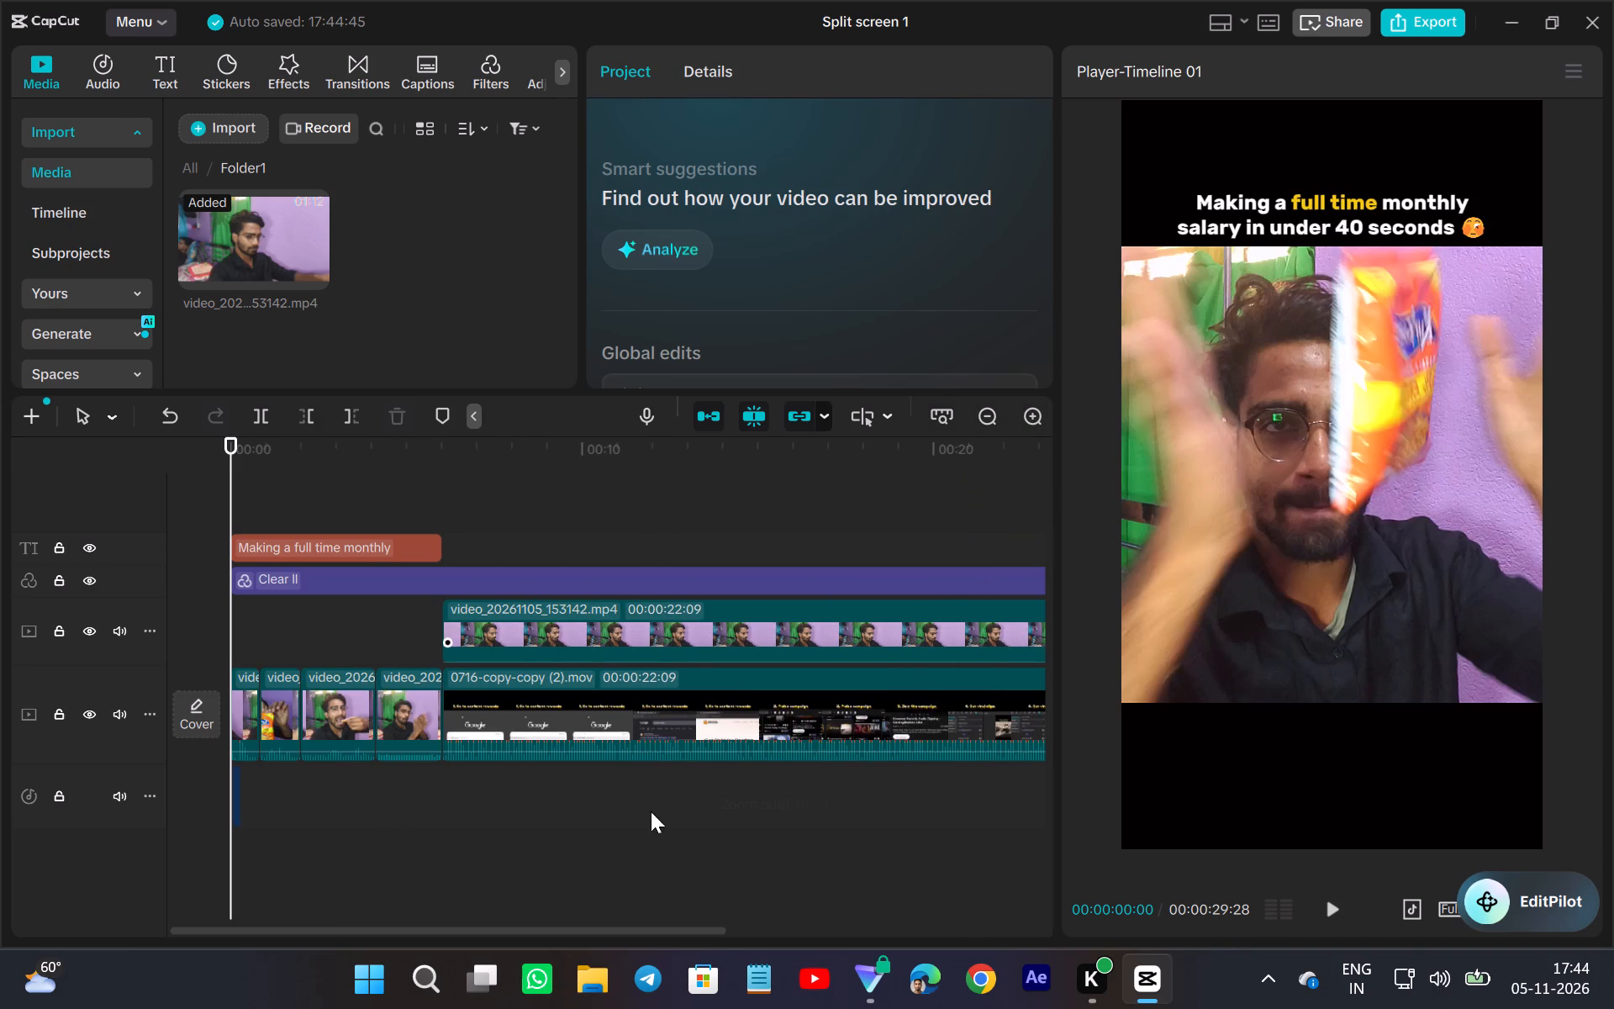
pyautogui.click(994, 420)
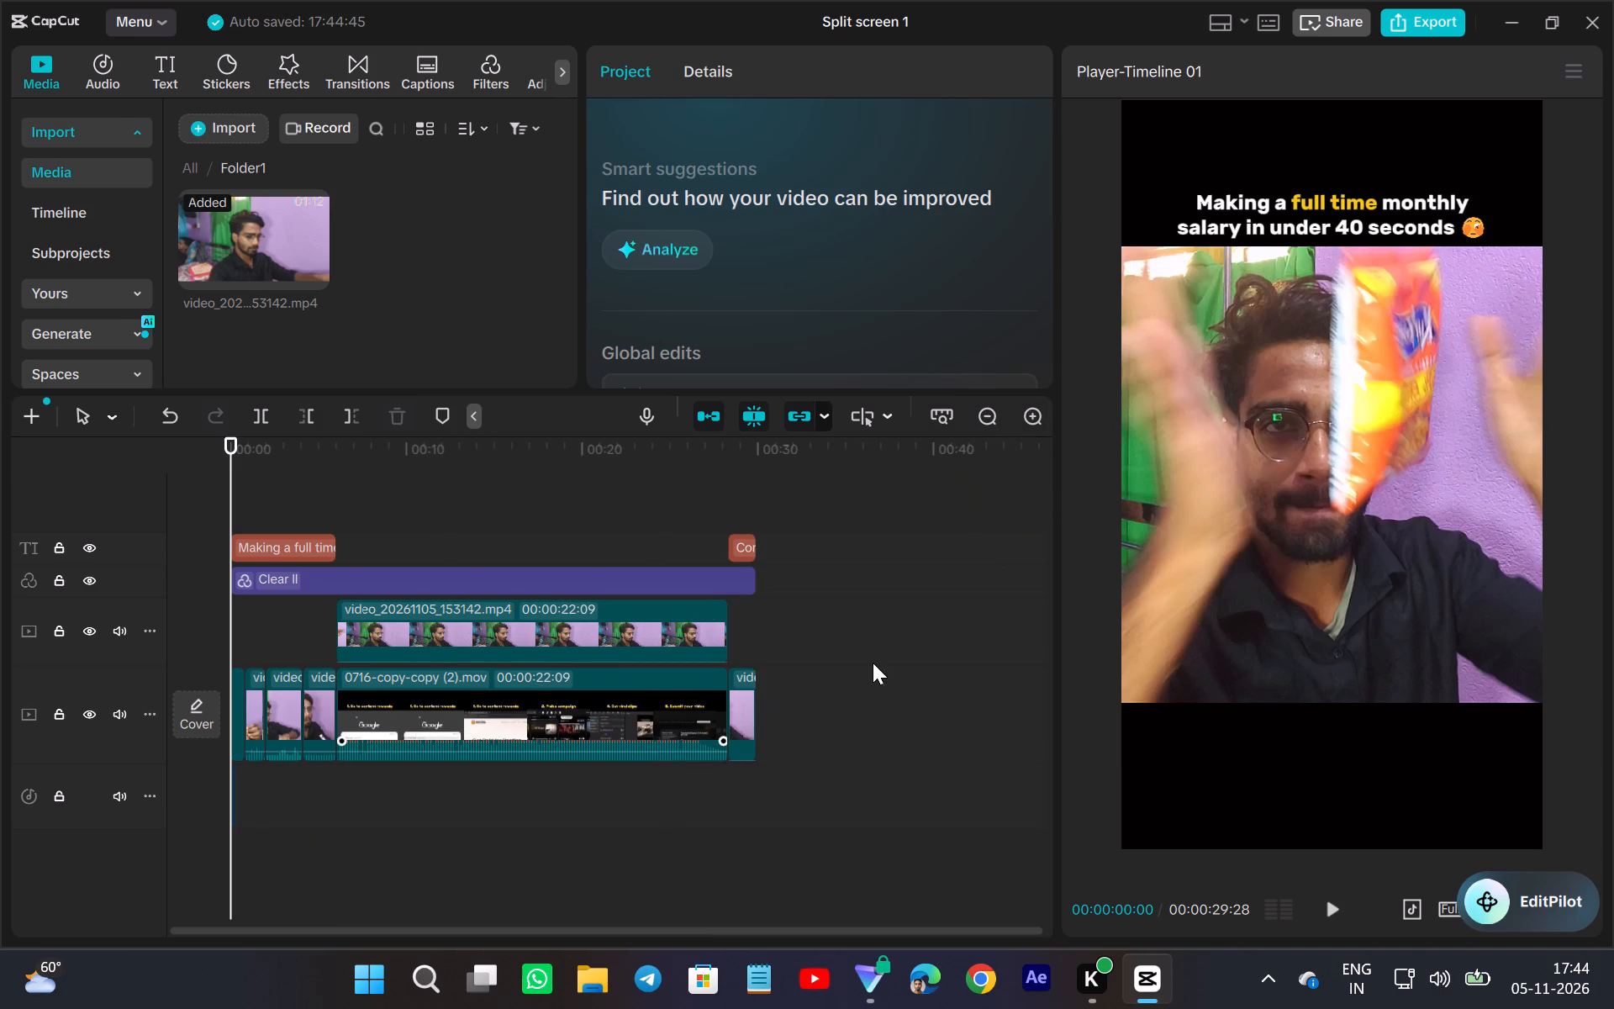
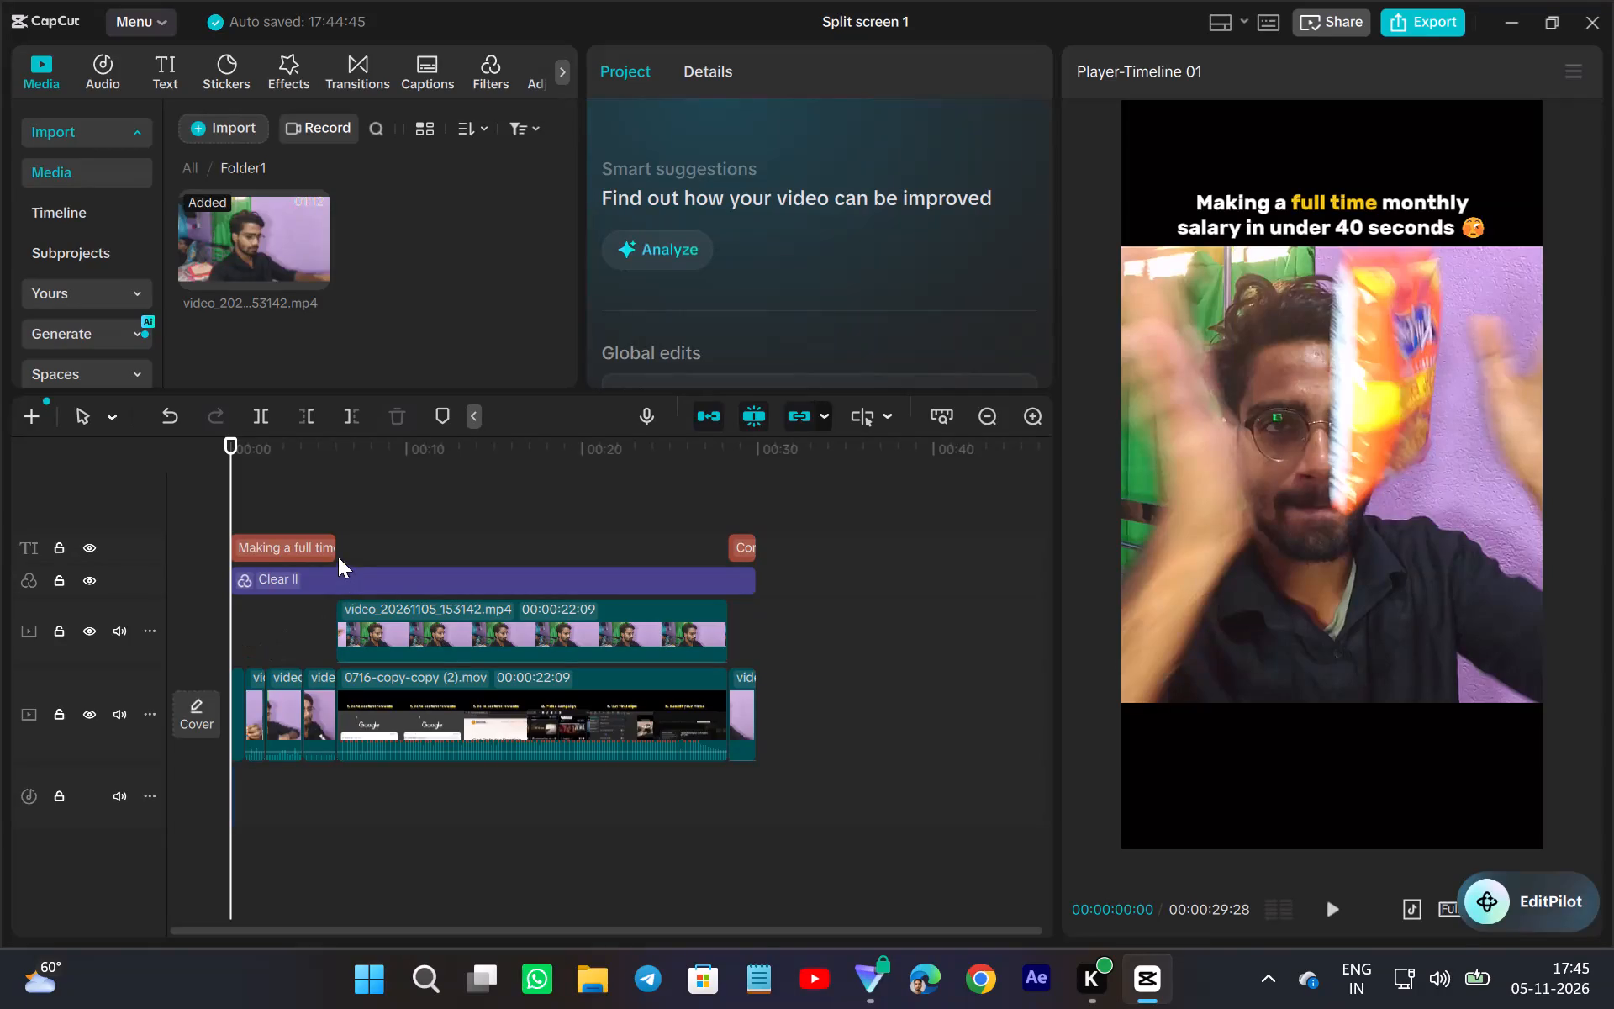
# Scrub through the whole Split screen 1 timeline, then play it from the start to check the reframed clips and captions.
pyautogui.click(331, 547)
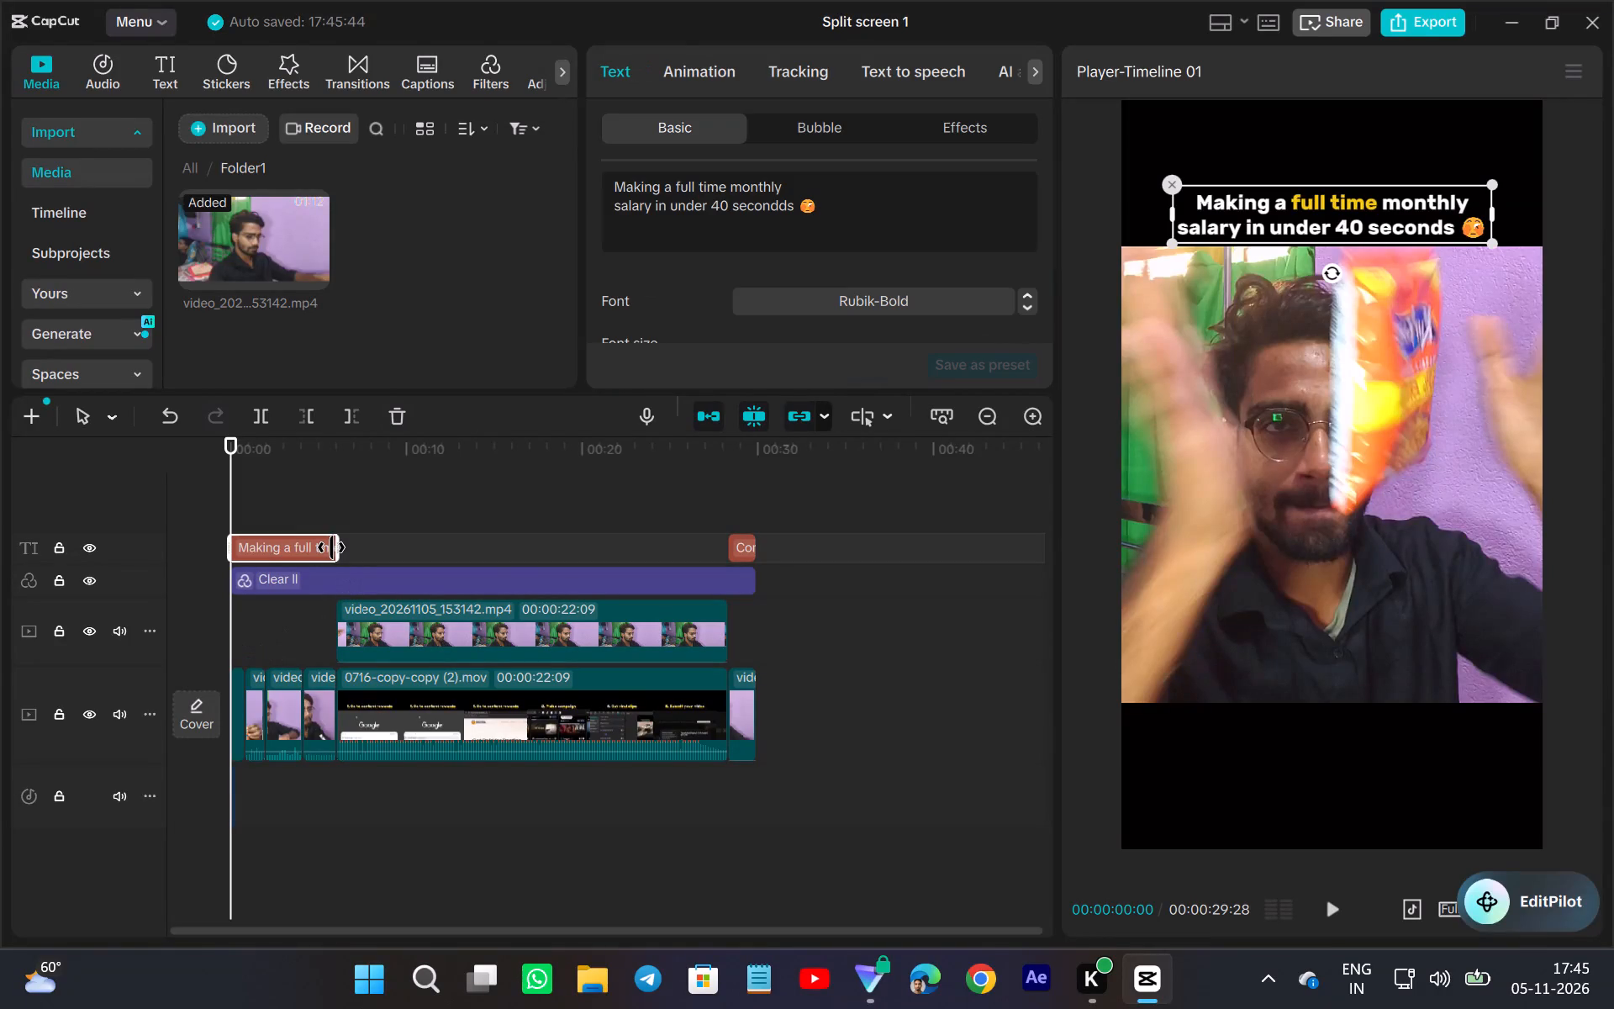
pyautogui.moveTo(230, 478); pyautogui.dragTo(278, 514)
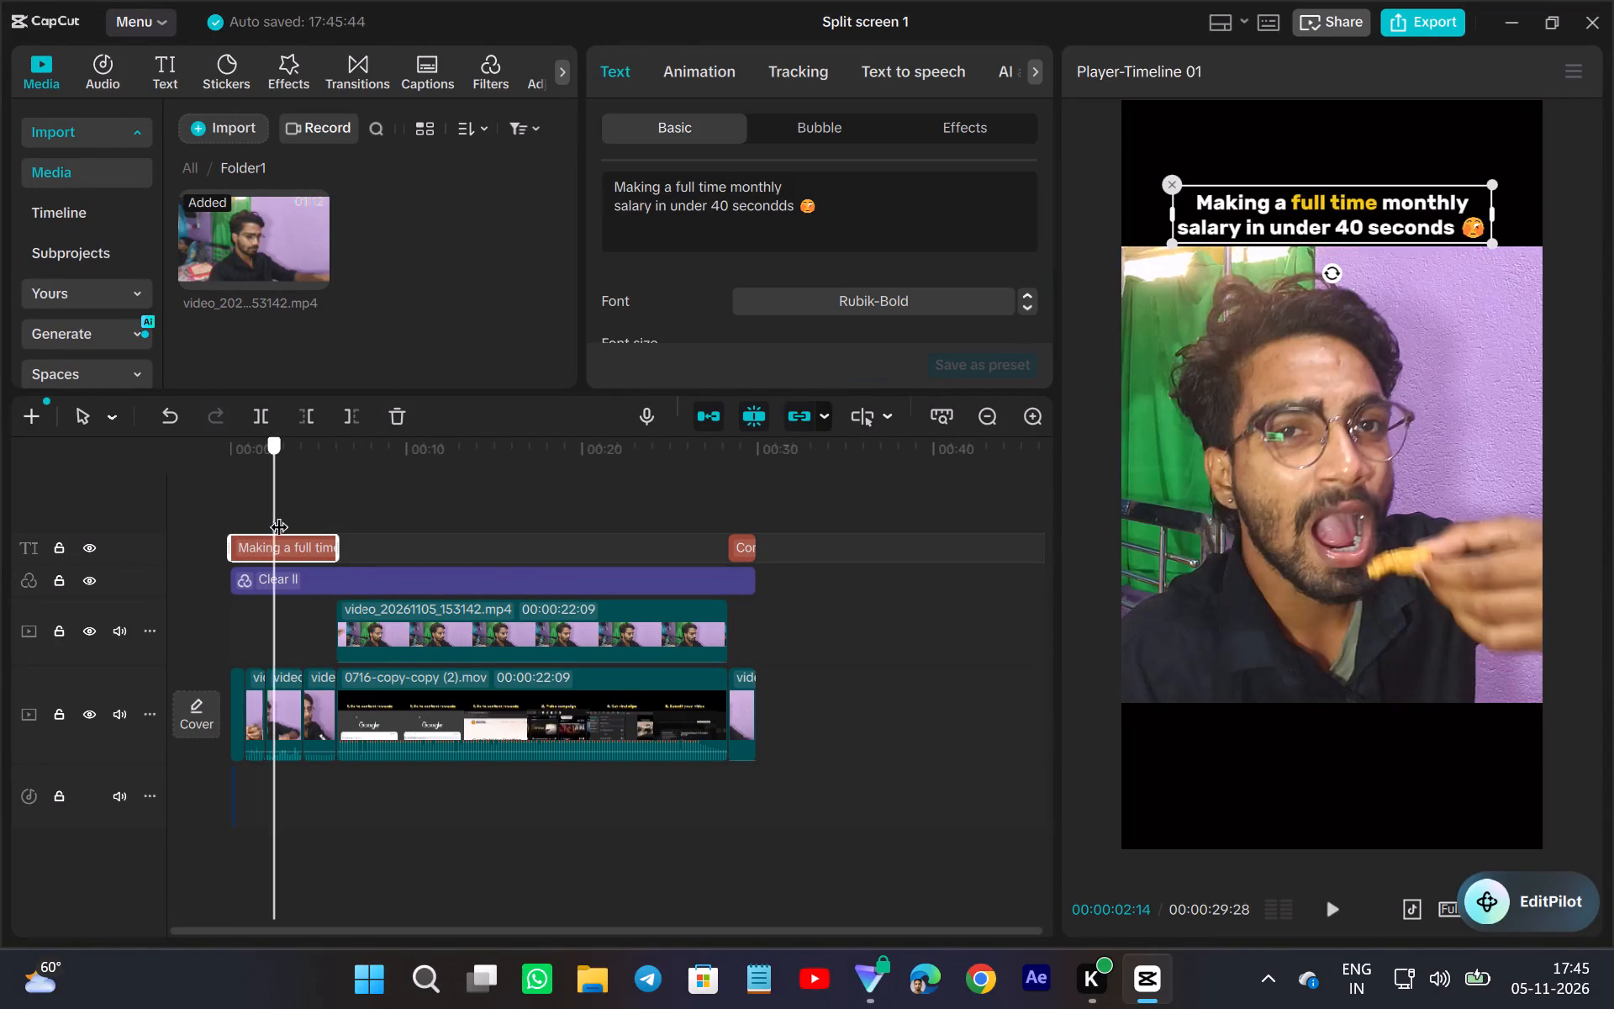
pyautogui.moveTo(278, 514); pyautogui.dragTo(291, 523)
pyautogui.click(198, 638)
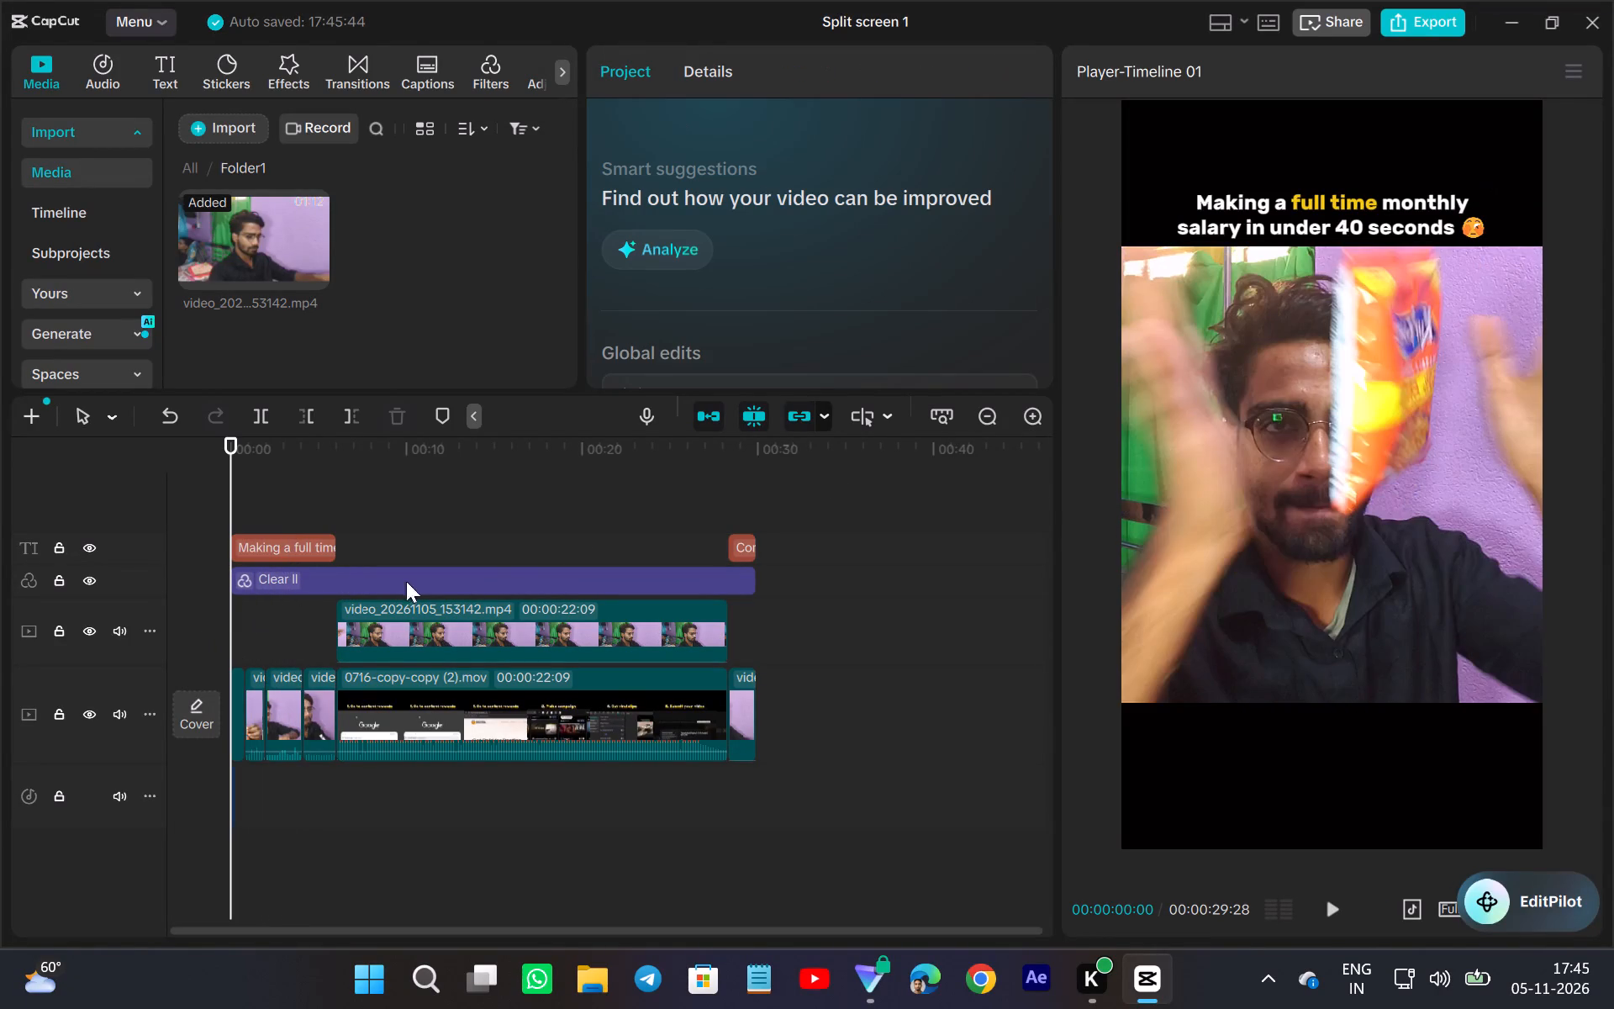
pyautogui.click(768, 590)
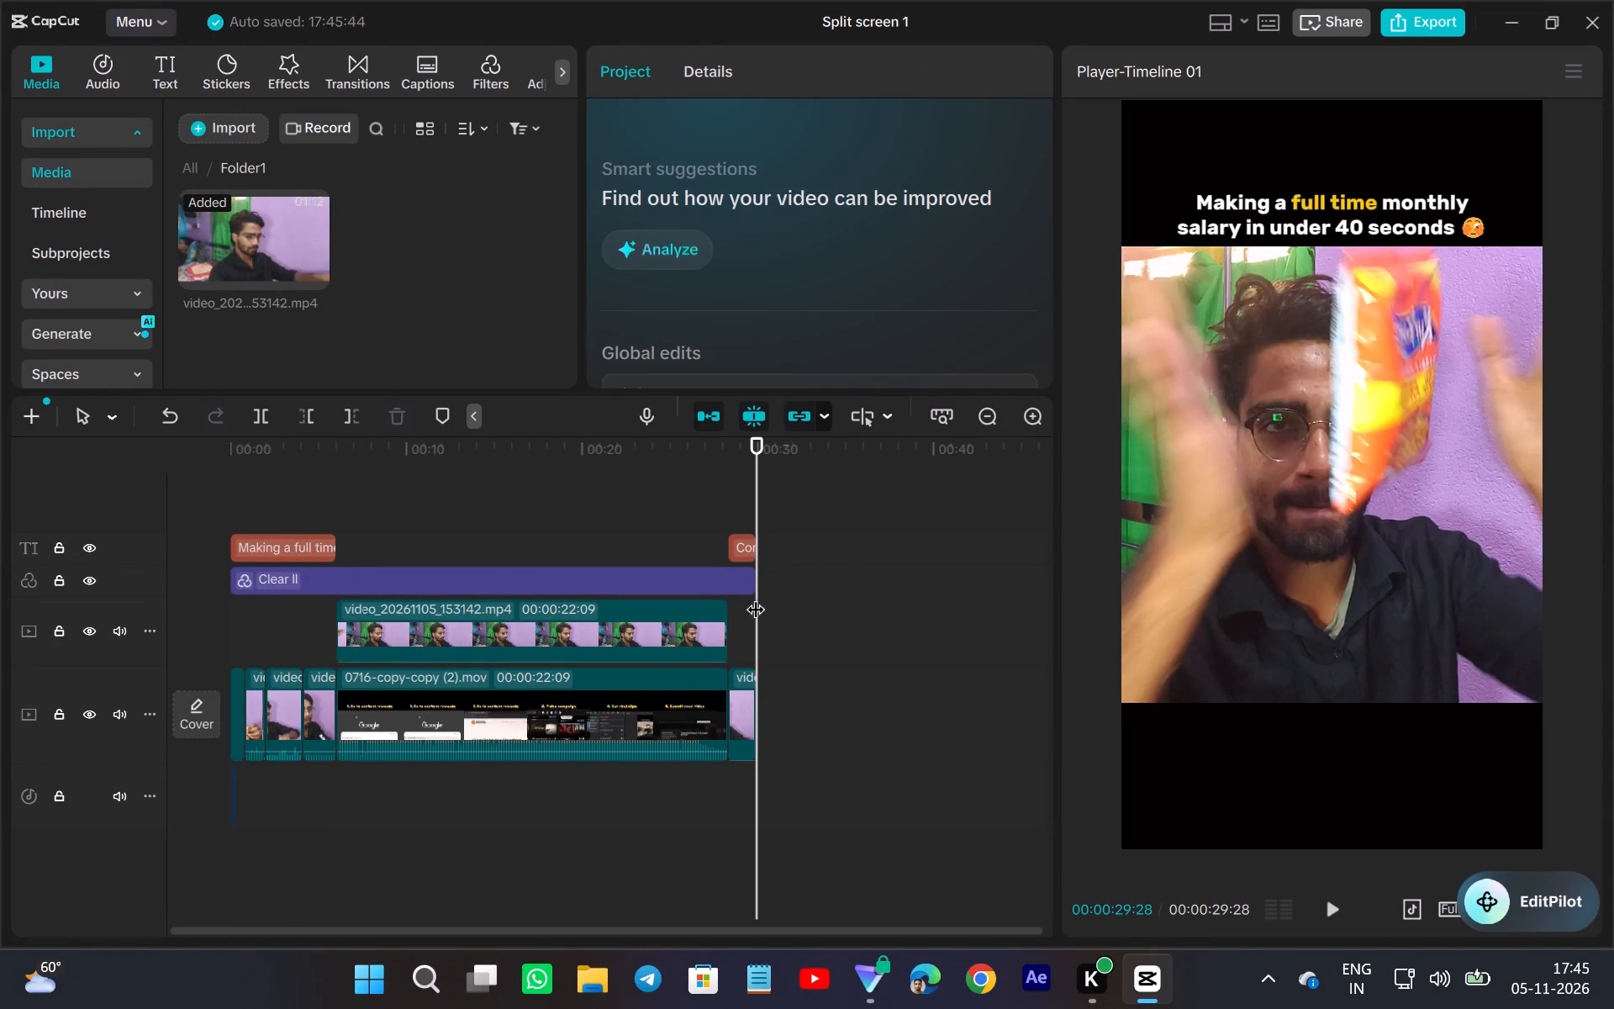
pyautogui.click(686, 545)
pyautogui.moveTo(686, 545); pyautogui.dragTo(518, 591)
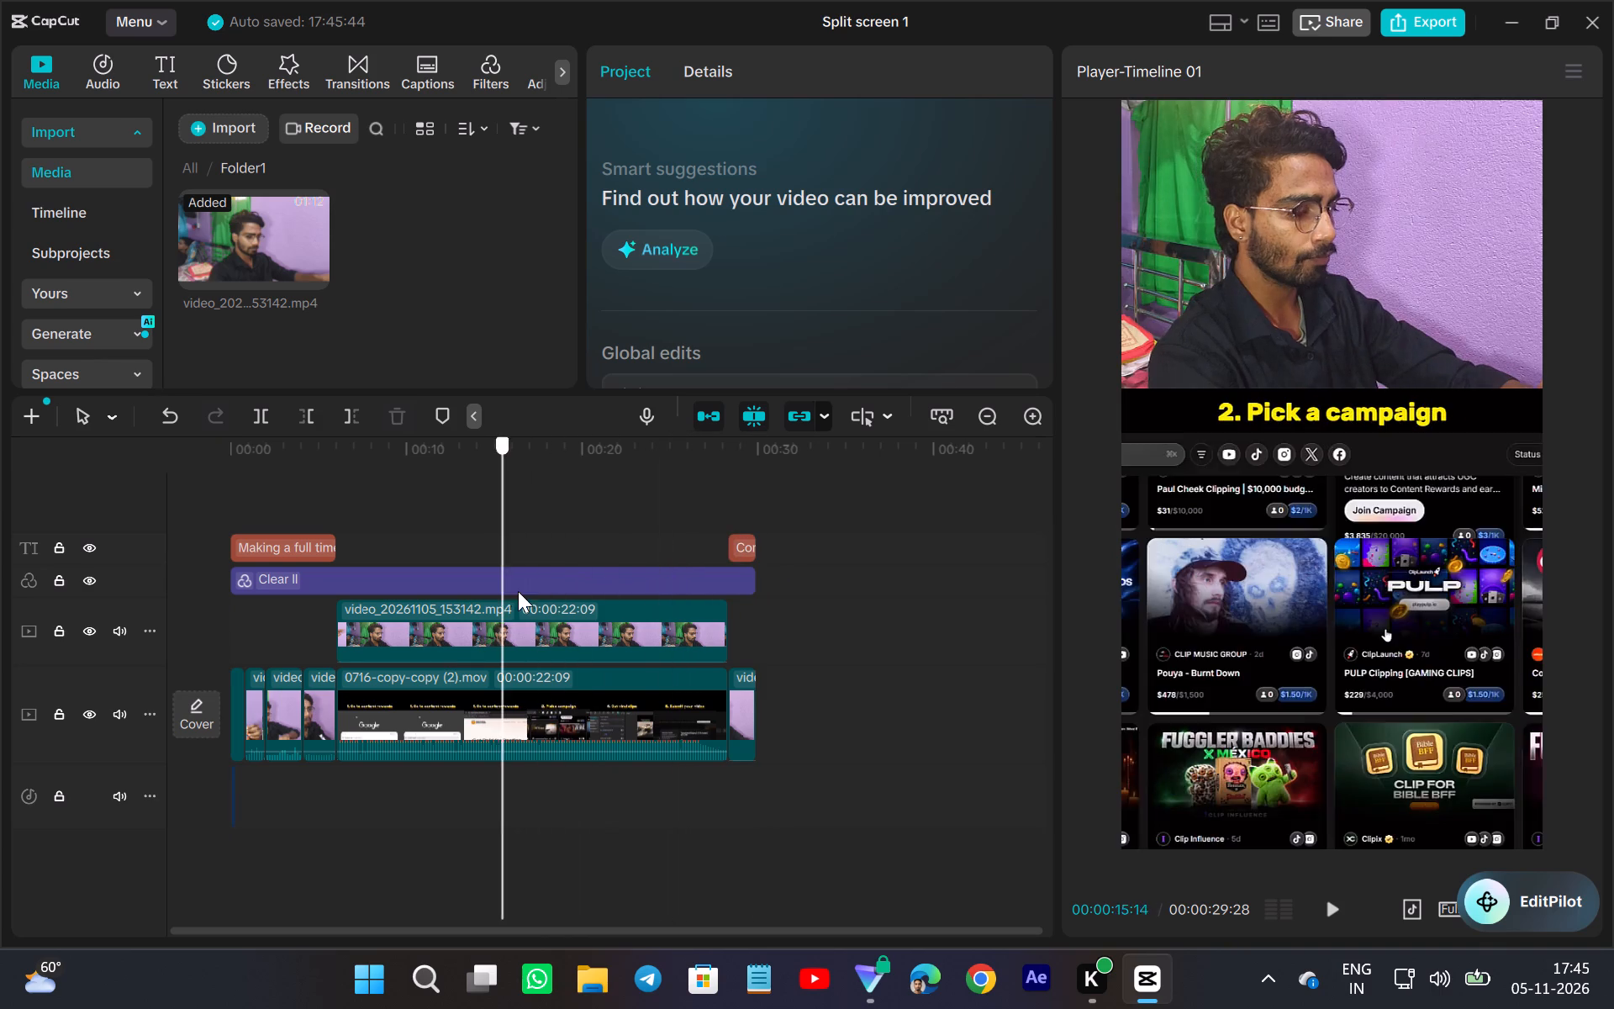
pyautogui.moveTo(518, 591); pyautogui.dragTo(641, 617)
pyautogui.click(449, 835)
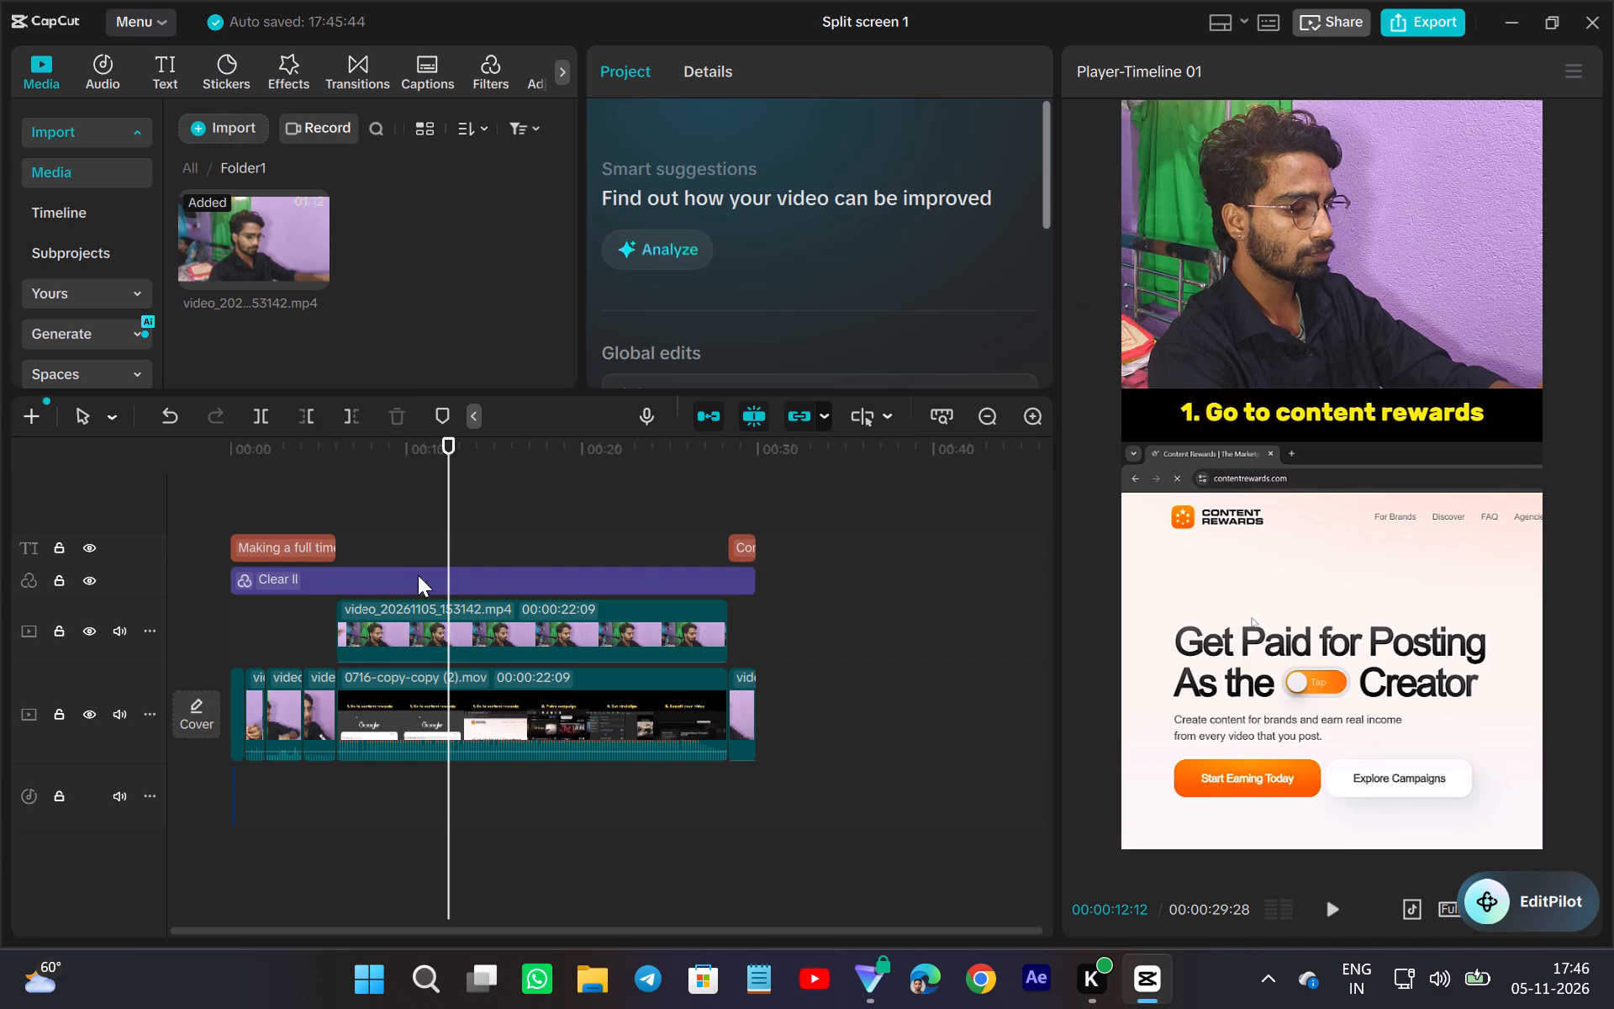
pyautogui.click(319, 478)
pyautogui.moveTo(318, 485); pyautogui.dragTo(344, 543)
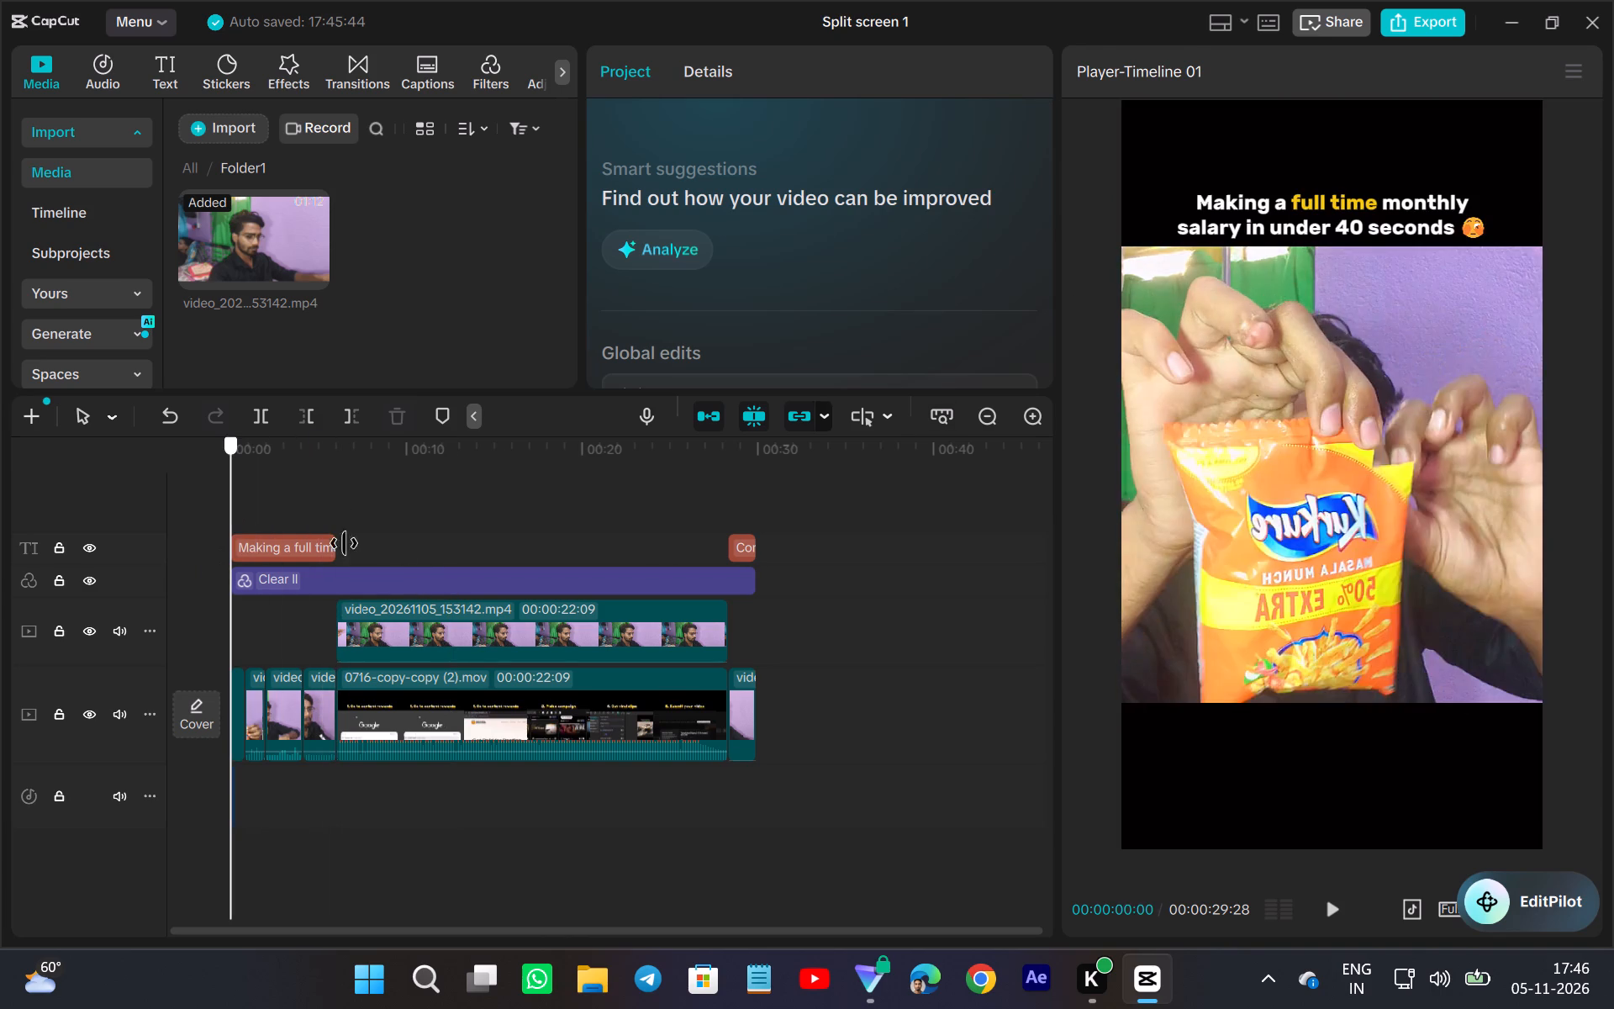
pyautogui.moveTo(344, 543); pyautogui.dragTo(583, 595)
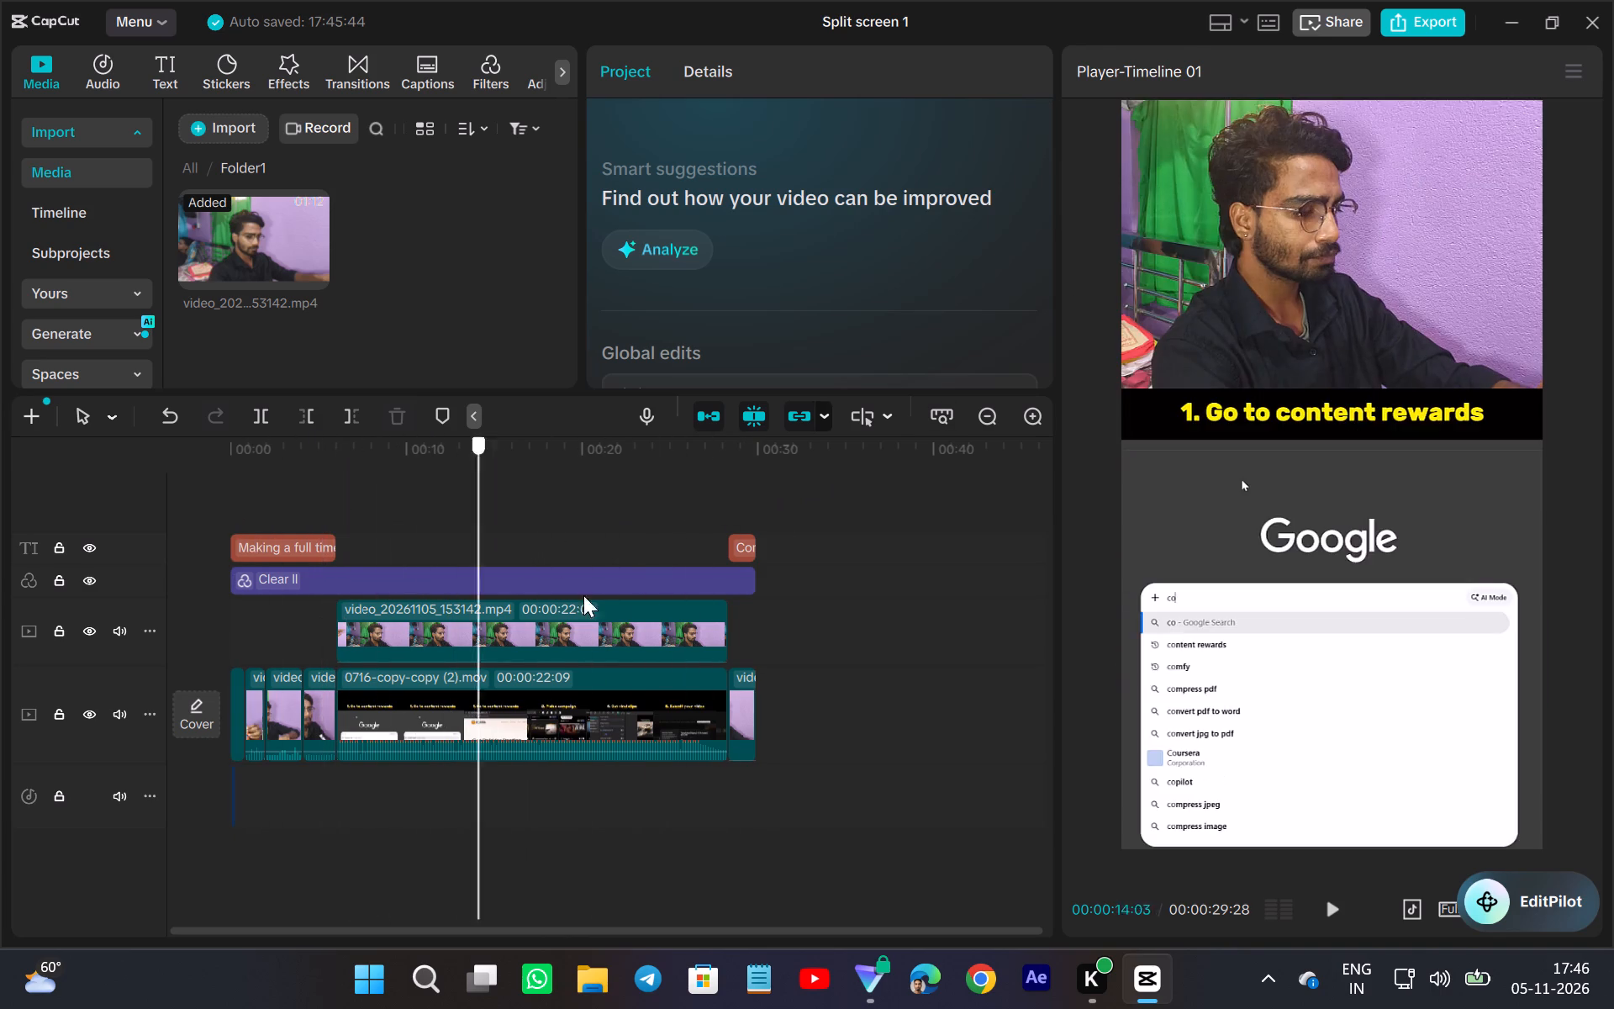
pyautogui.moveTo(583, 595); pyautogui.dragTo(528, 683)
pyautogui.click(219, 784)
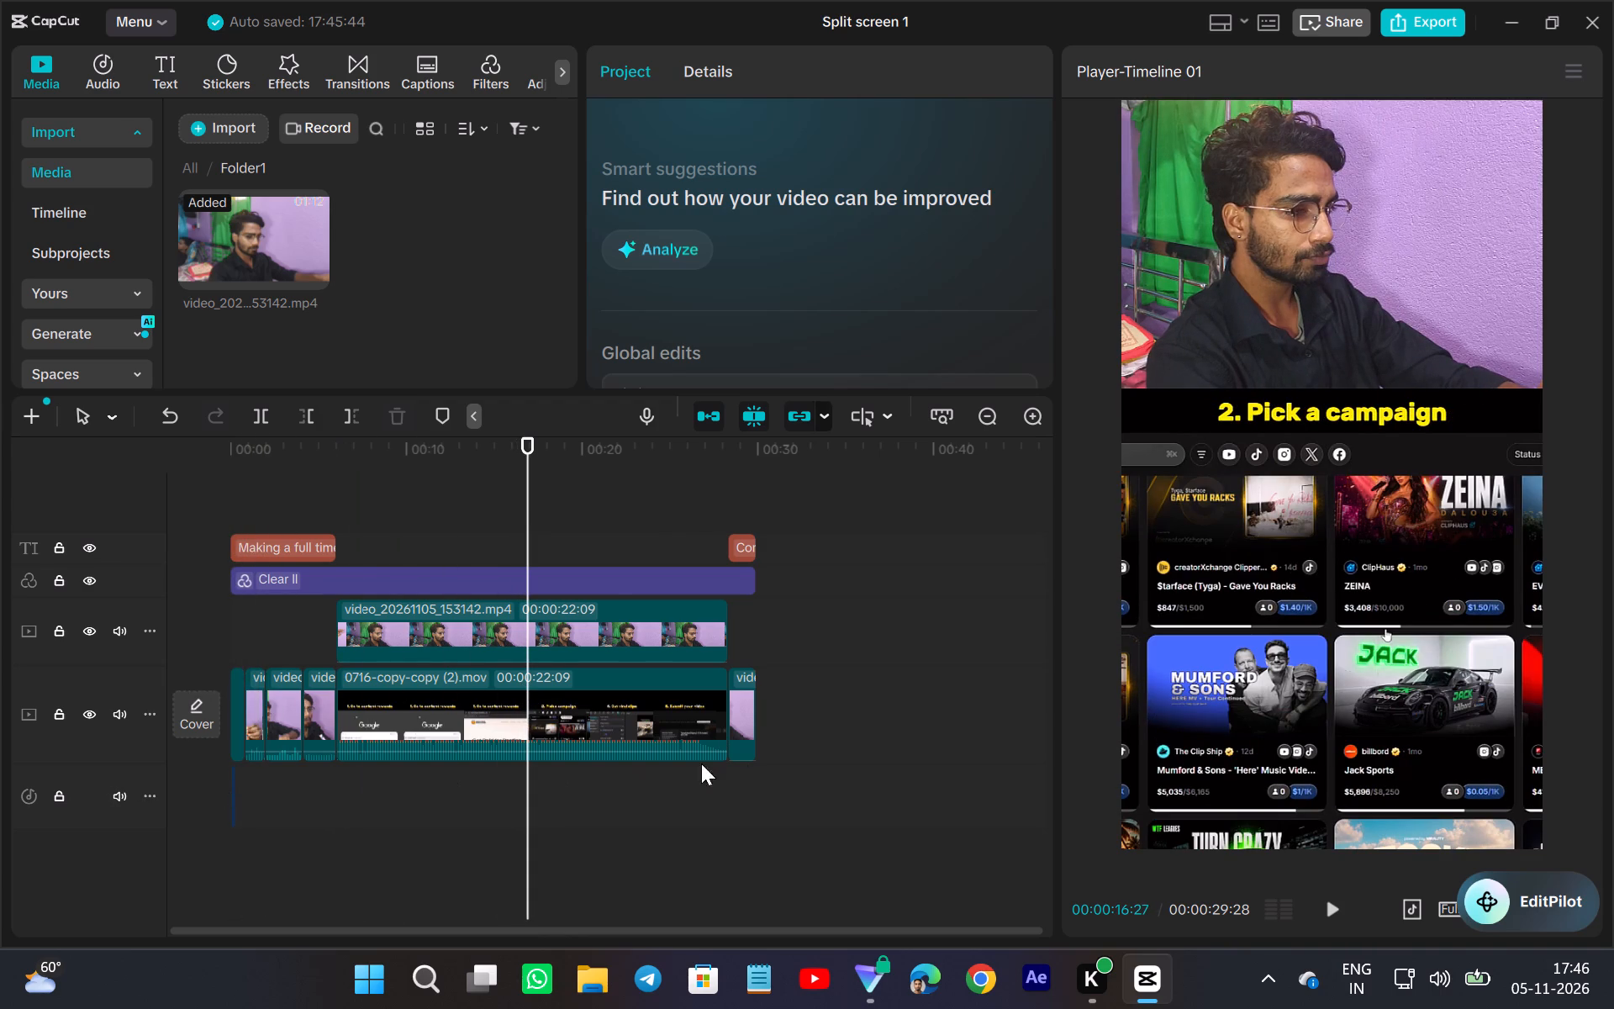
pyautogui.click(176, 801)
pyautogui.click(1337, 915)
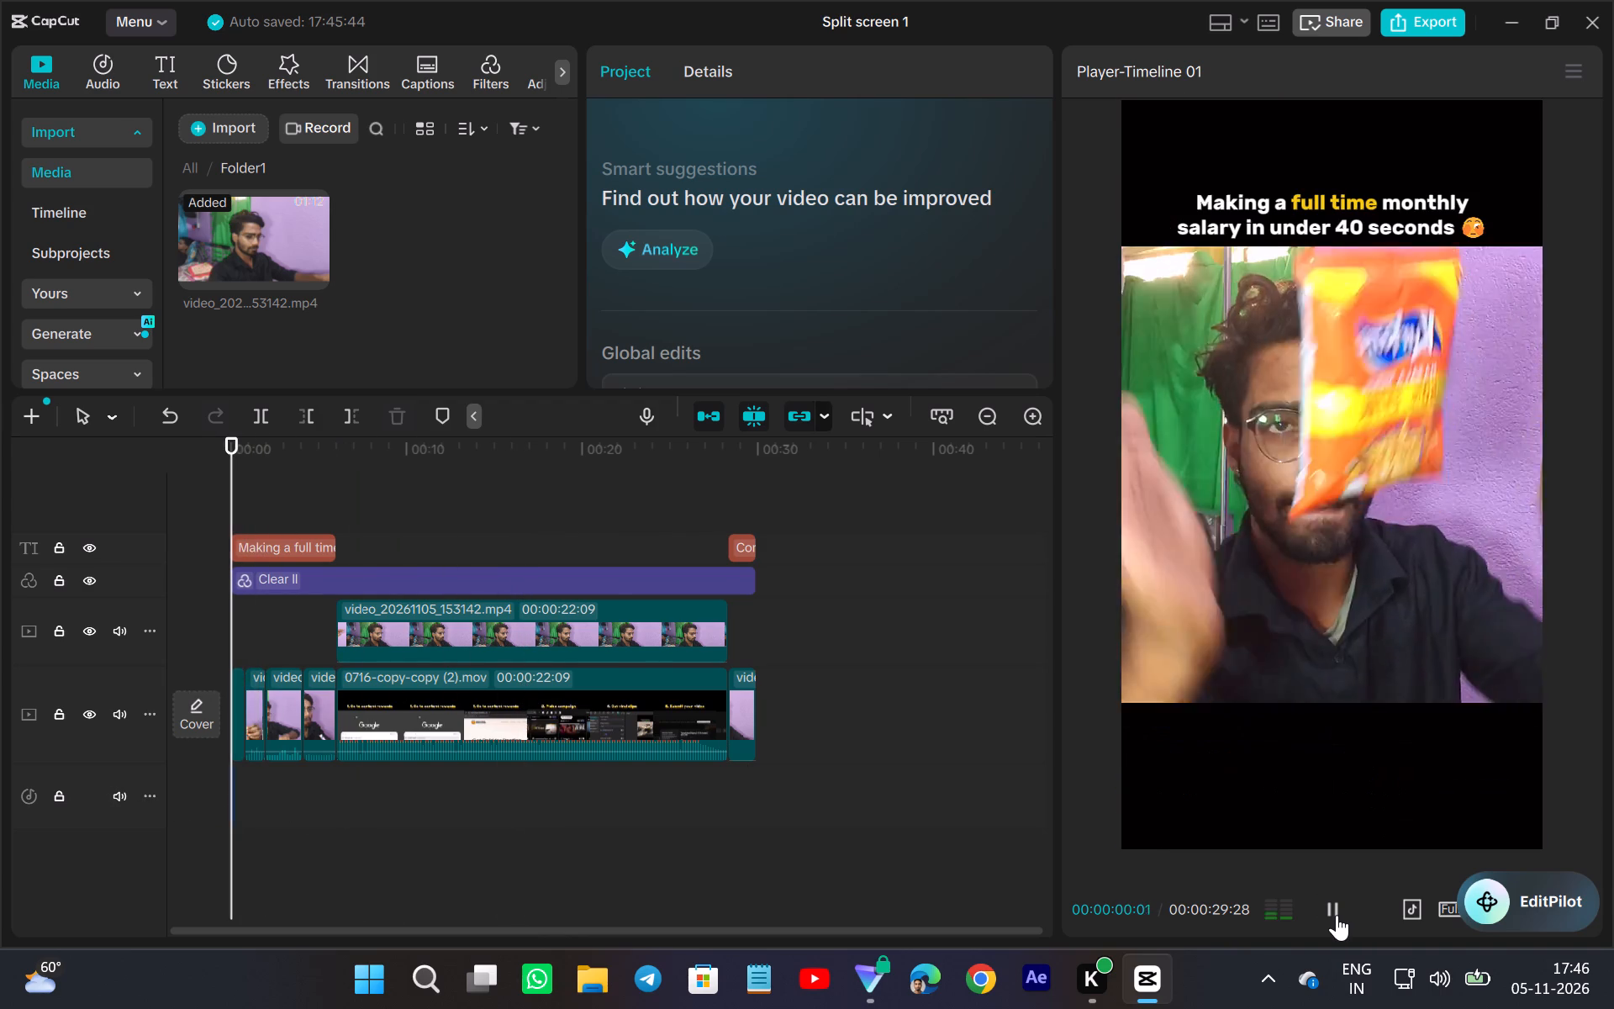
pyautogui.click(1337, 915)
pyautogui.click(1337, 915)
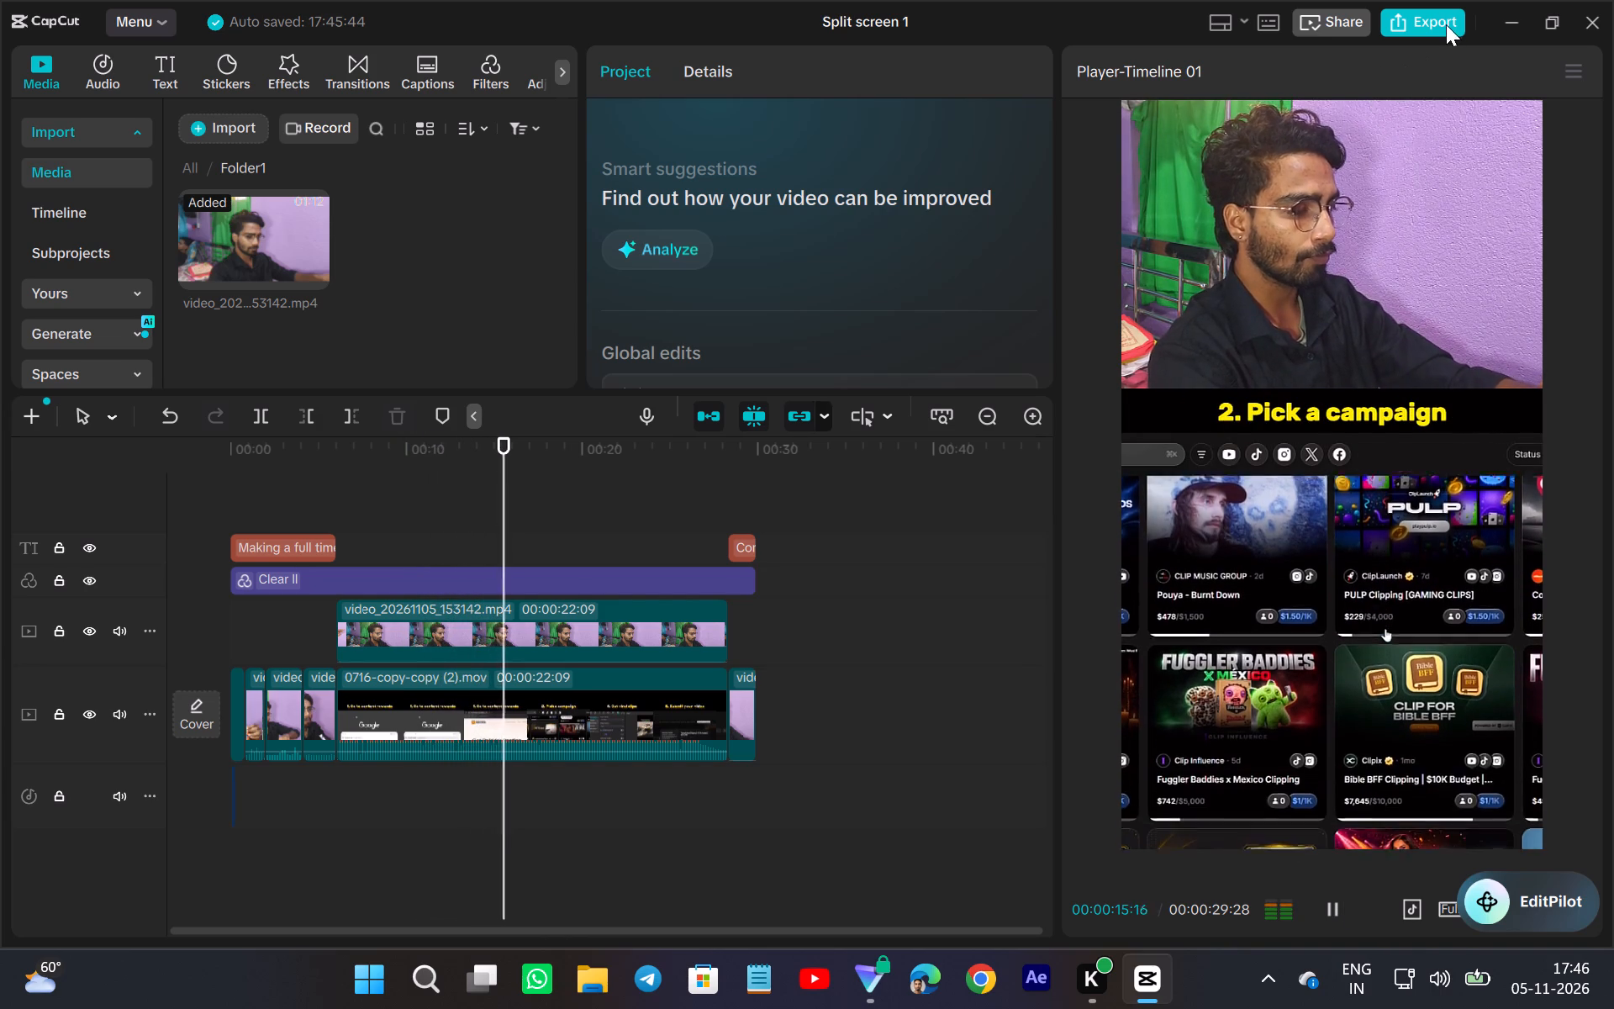
# Export the video as Split screen 1 in 1080P, H.264, mp4 at 30fps, and dismiss the sharing options without sharing it.
pyautogui.click(1438, 23)
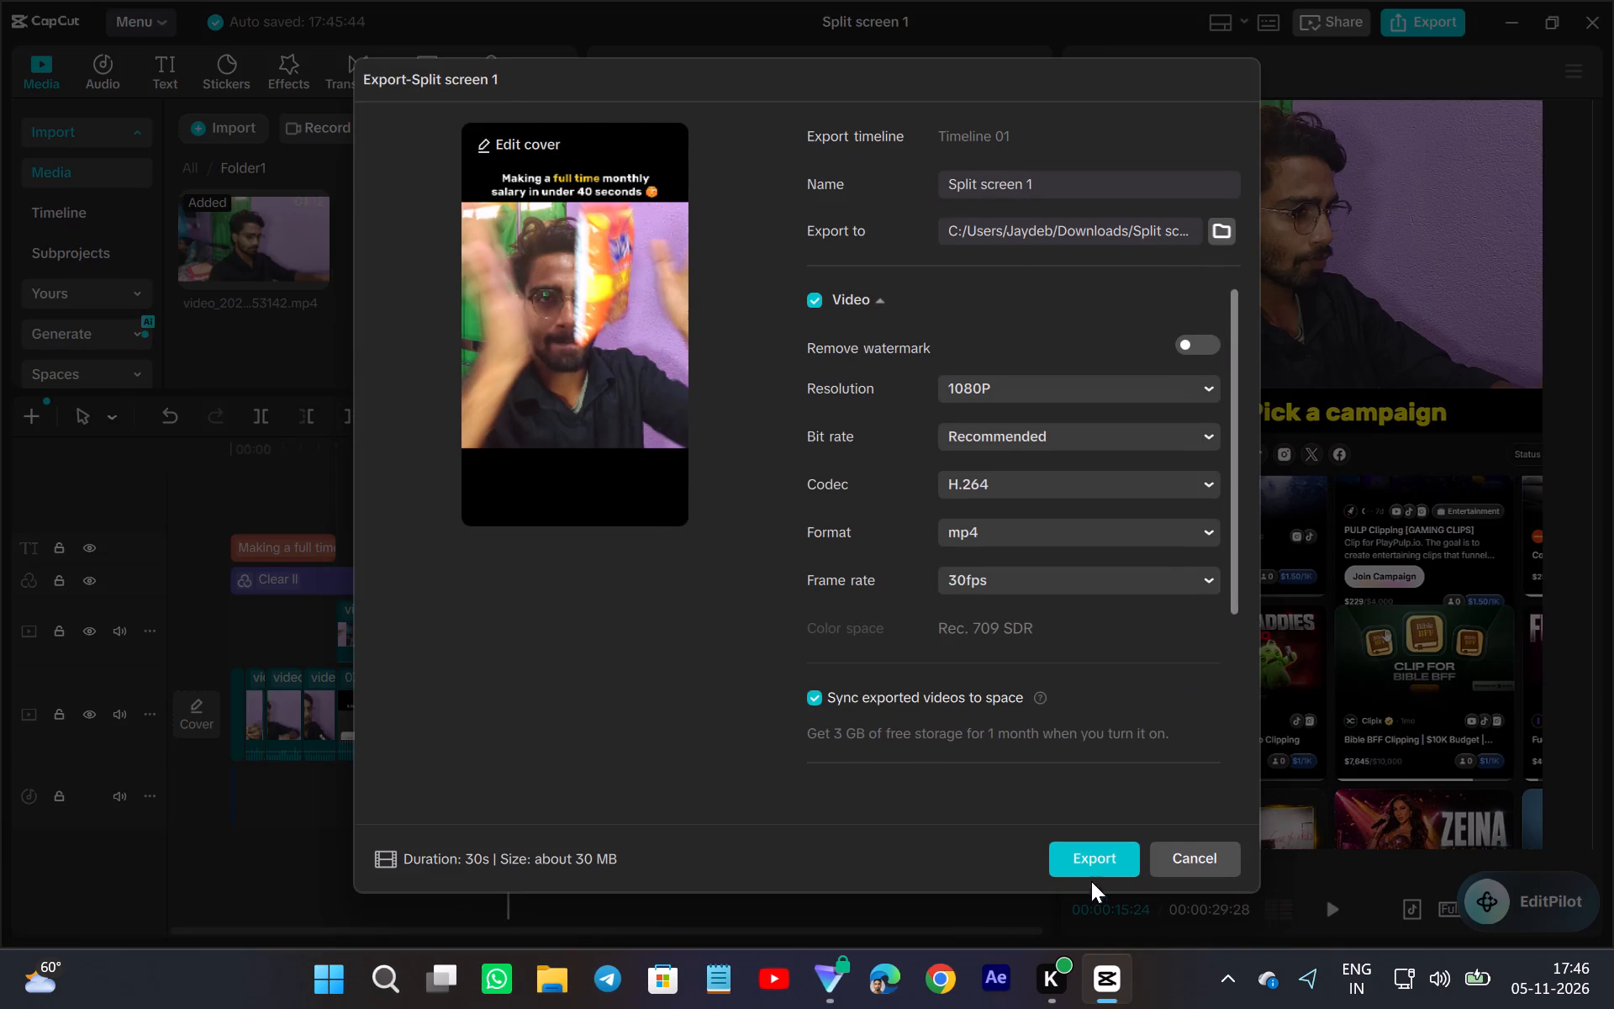
pyautogui.click(1102, 863)
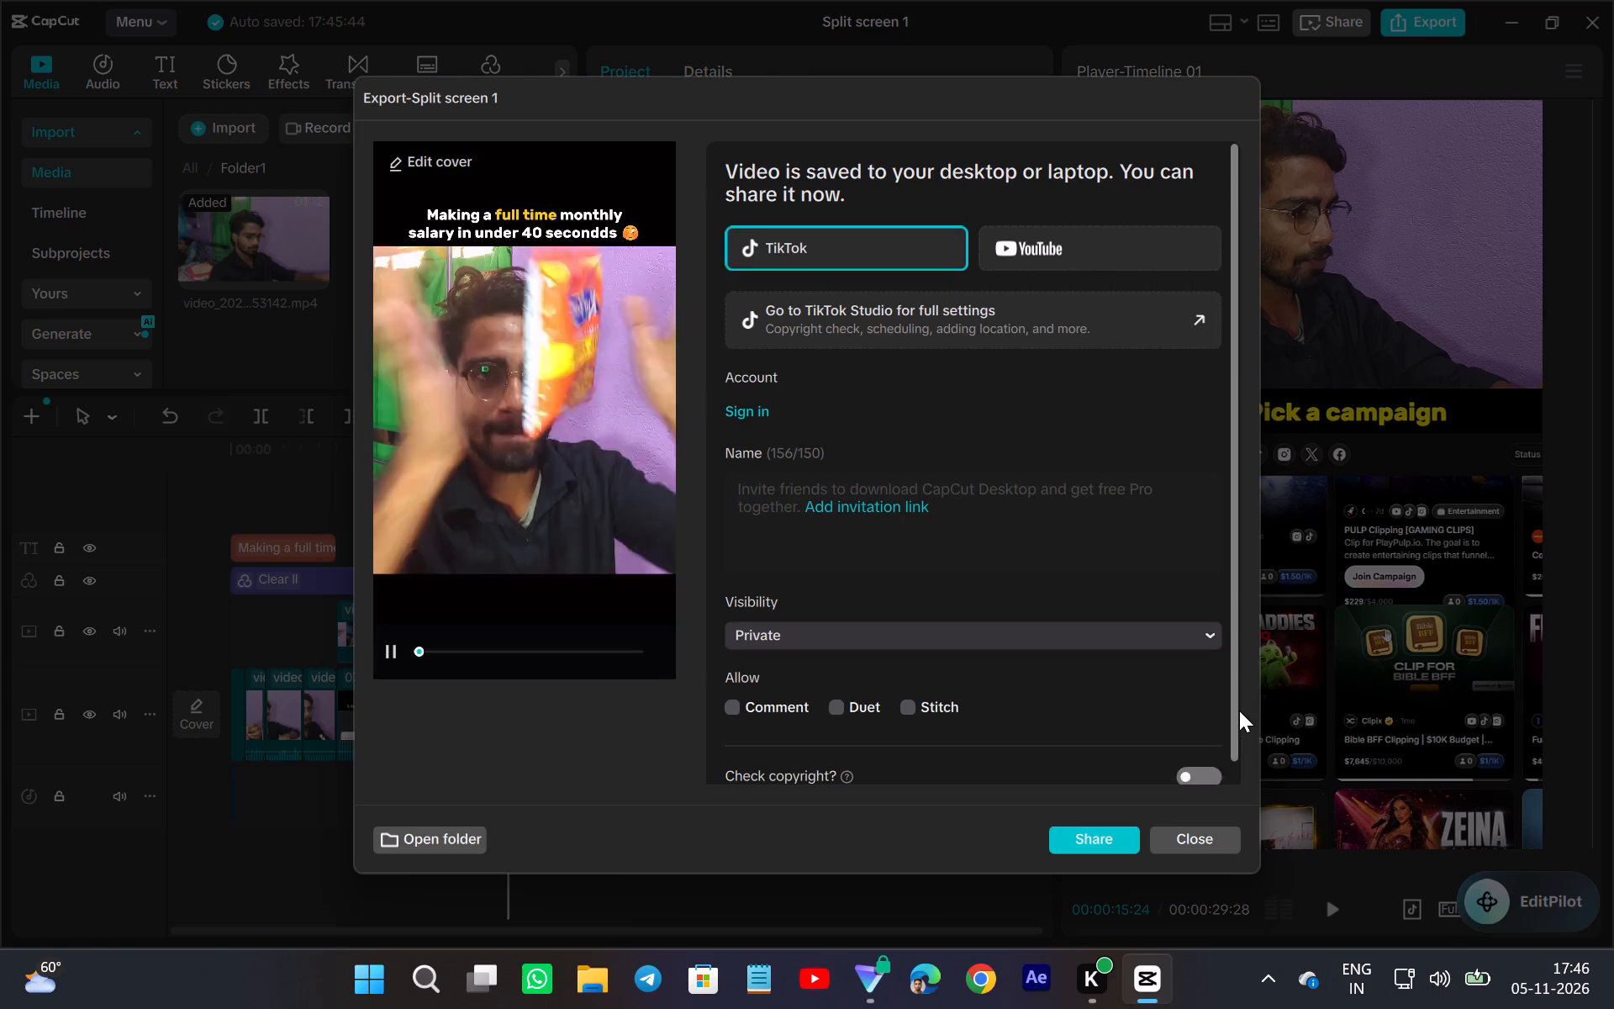
pyautogui.click(1215, 845)
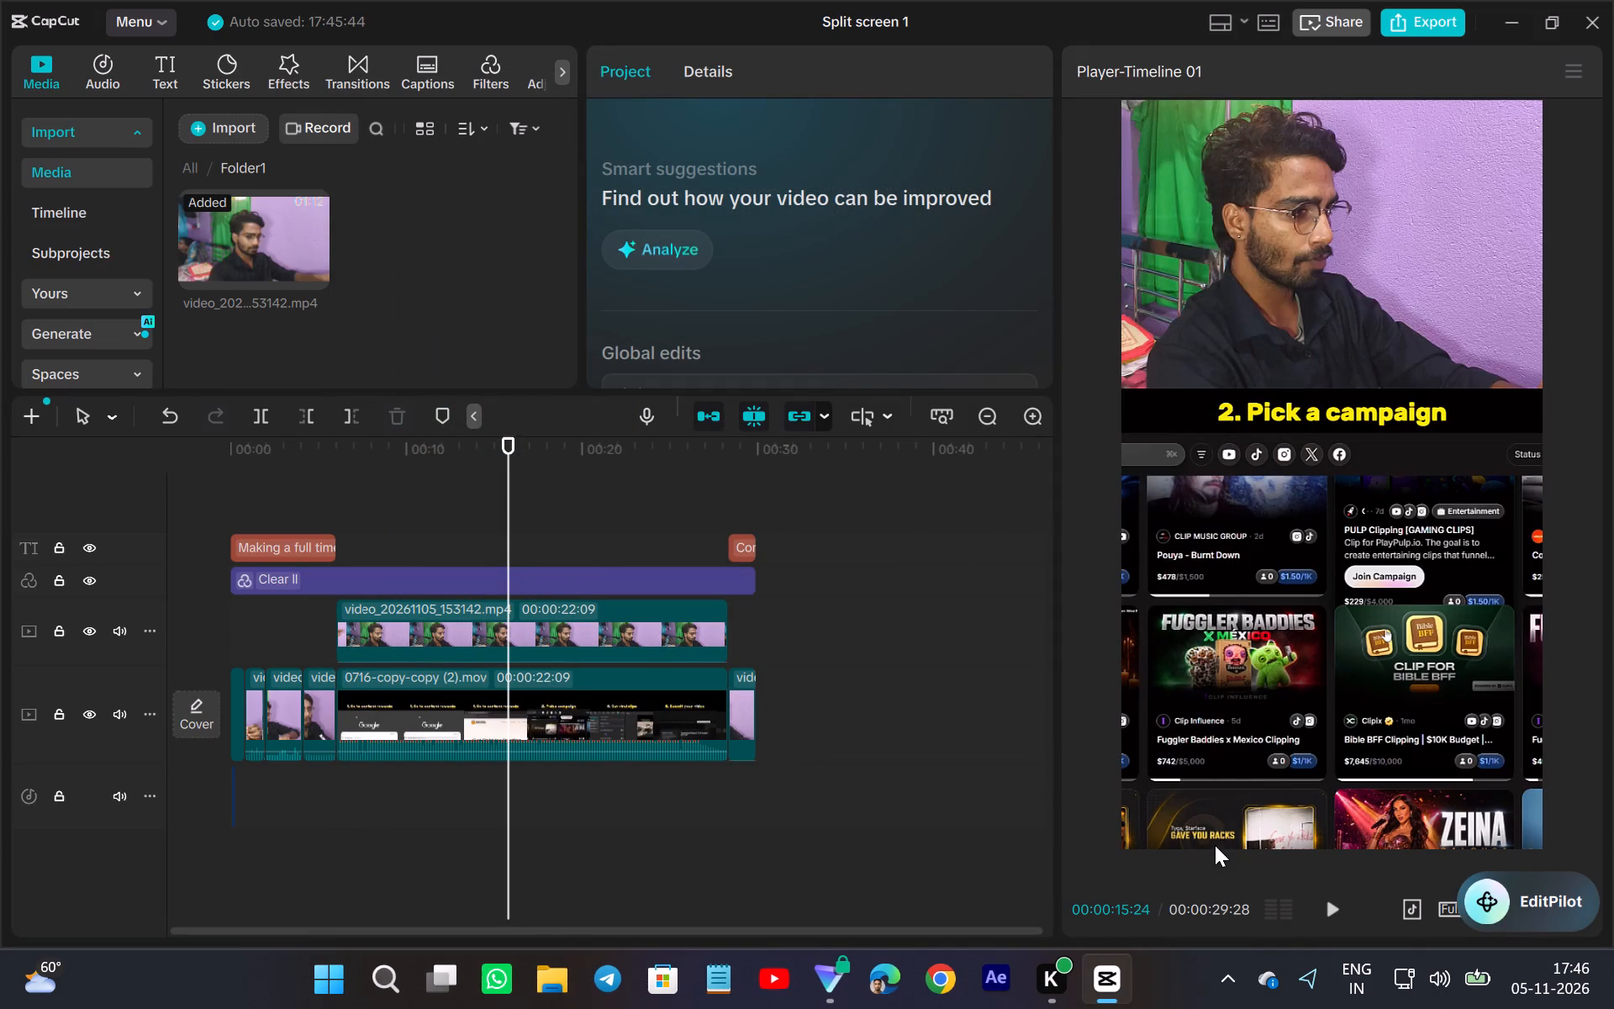
# Close the Split screen 1 project.
pyautogui.click(1613, 10)
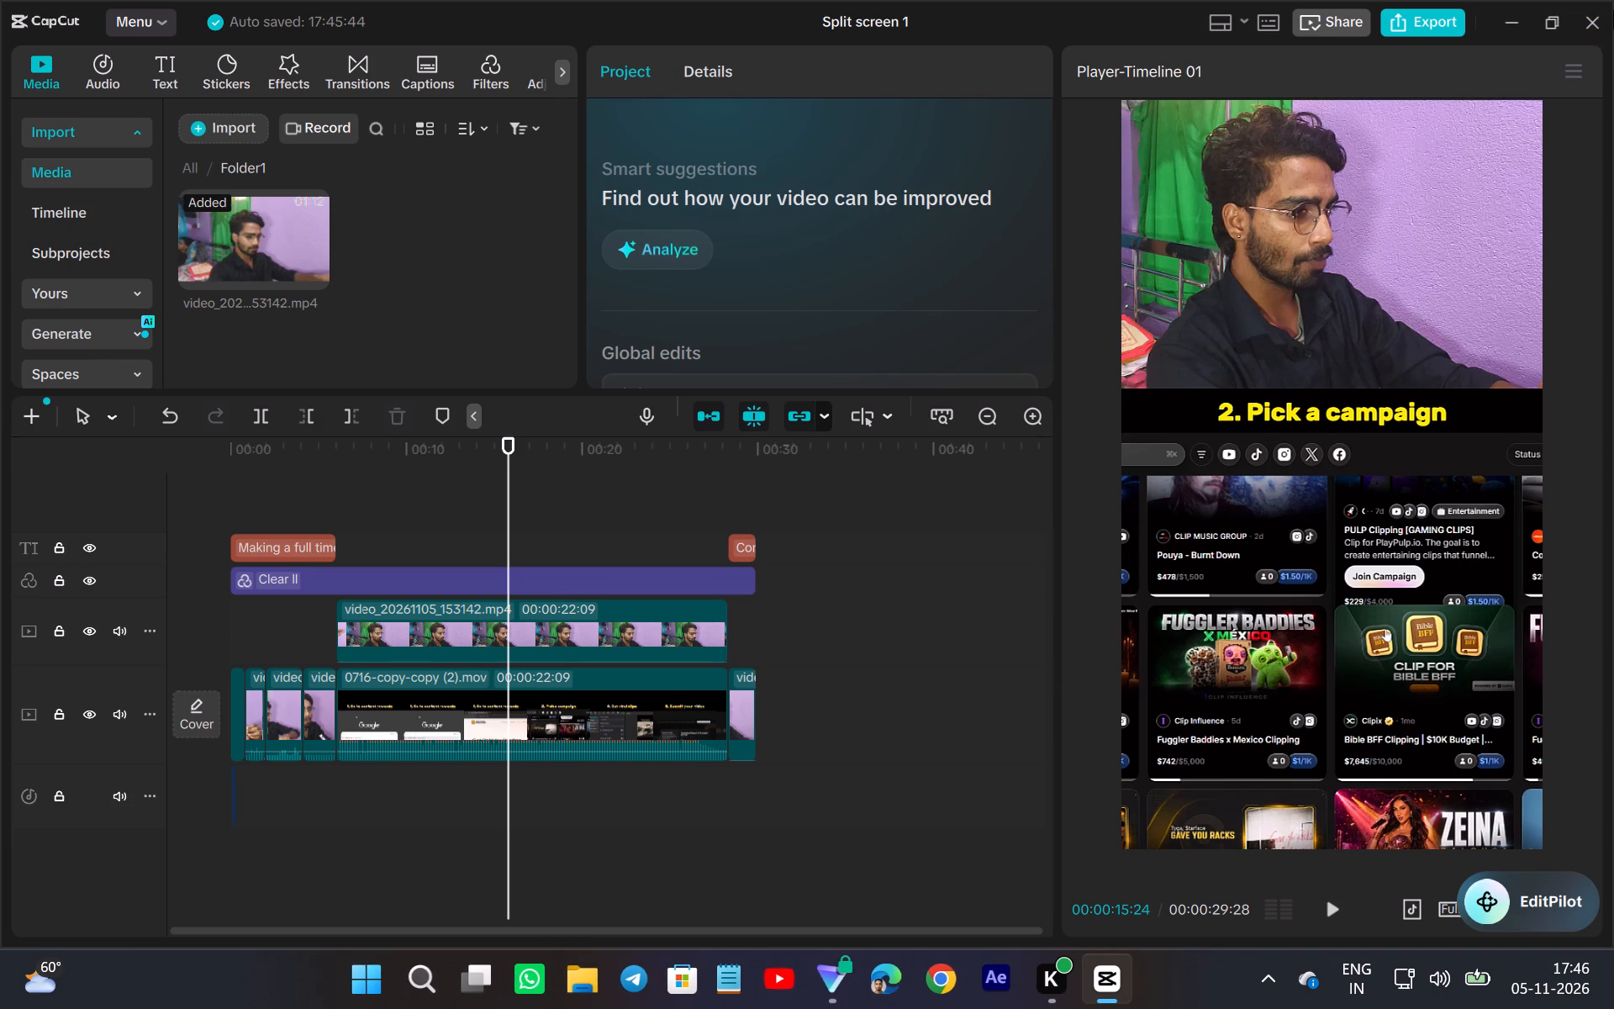
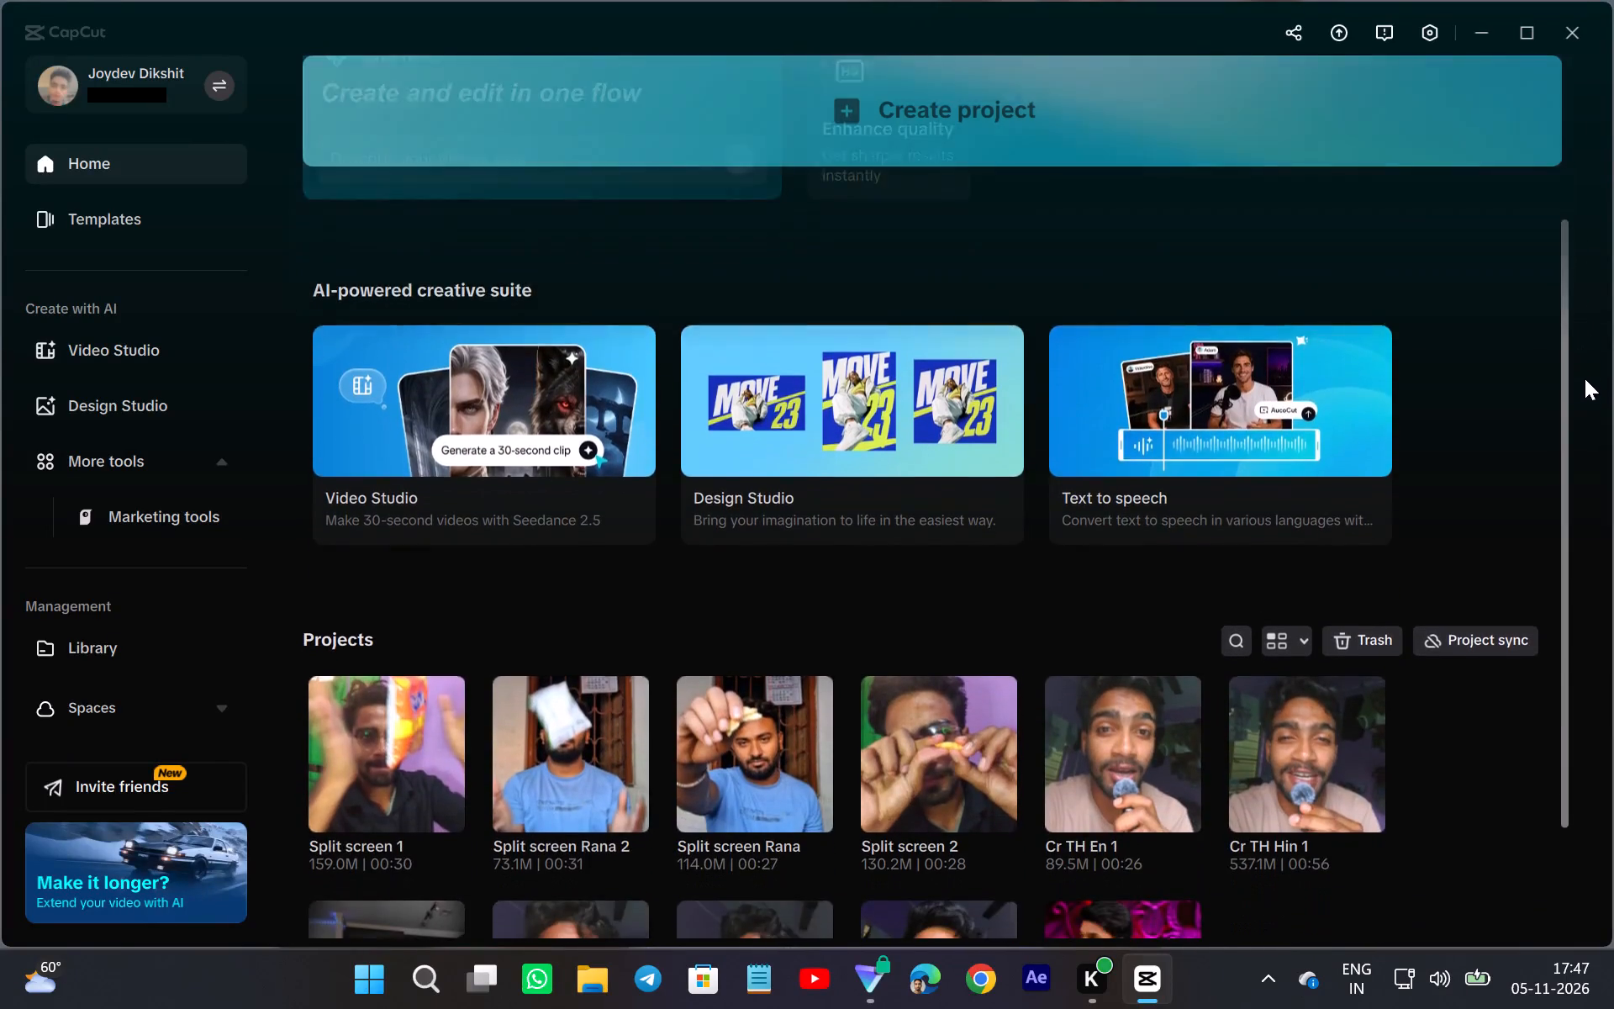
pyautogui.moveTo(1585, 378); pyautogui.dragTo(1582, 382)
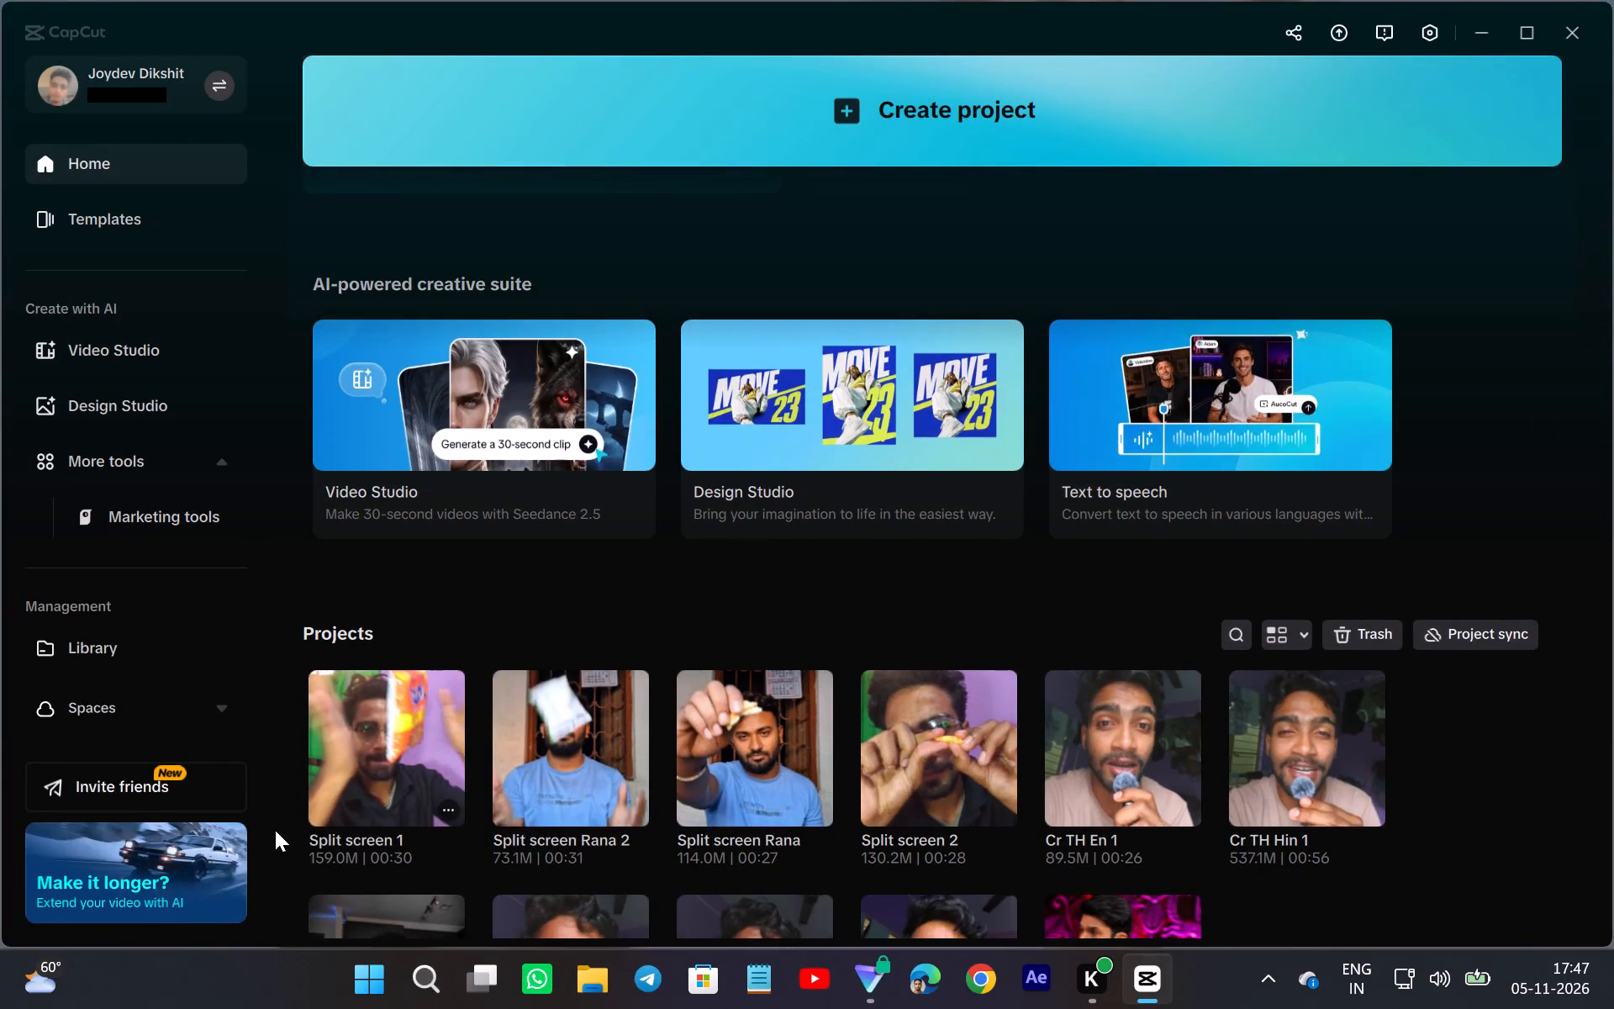
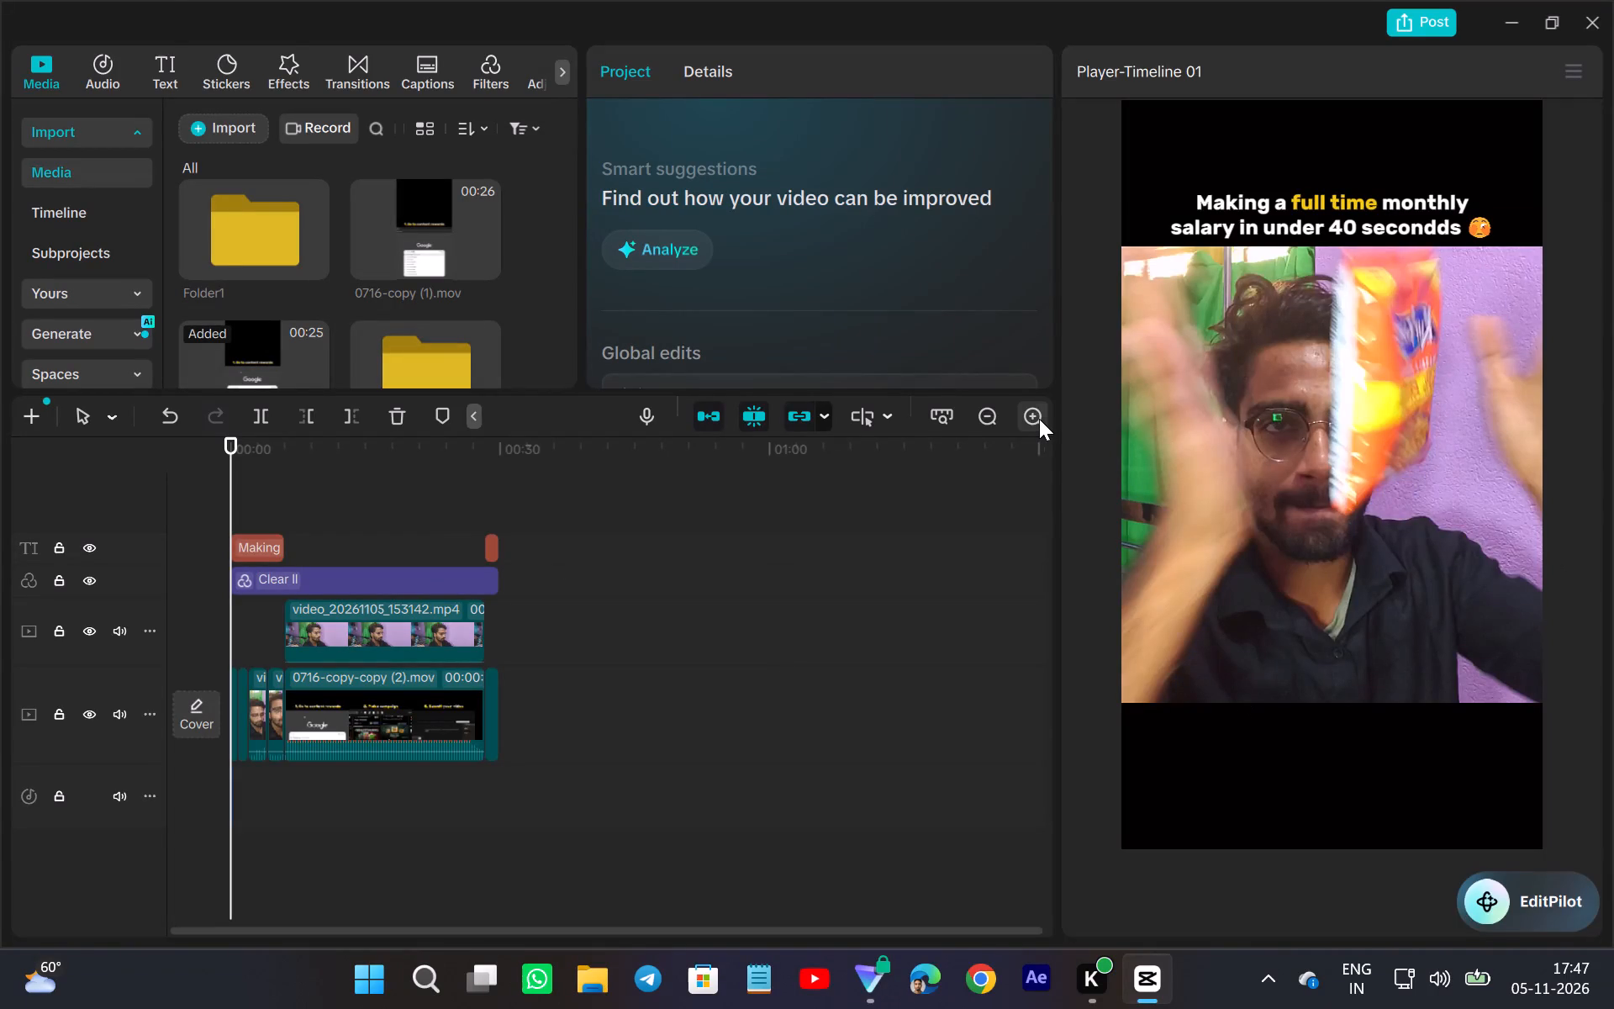
# Combine the four short opening clips on the main track into one compound clip.
pyautogui.click(1039, 419)
pyautogui.click(1039, 419)
pyautogui.moveTo(406, 794); pyautogui.dragTo(407, 762)
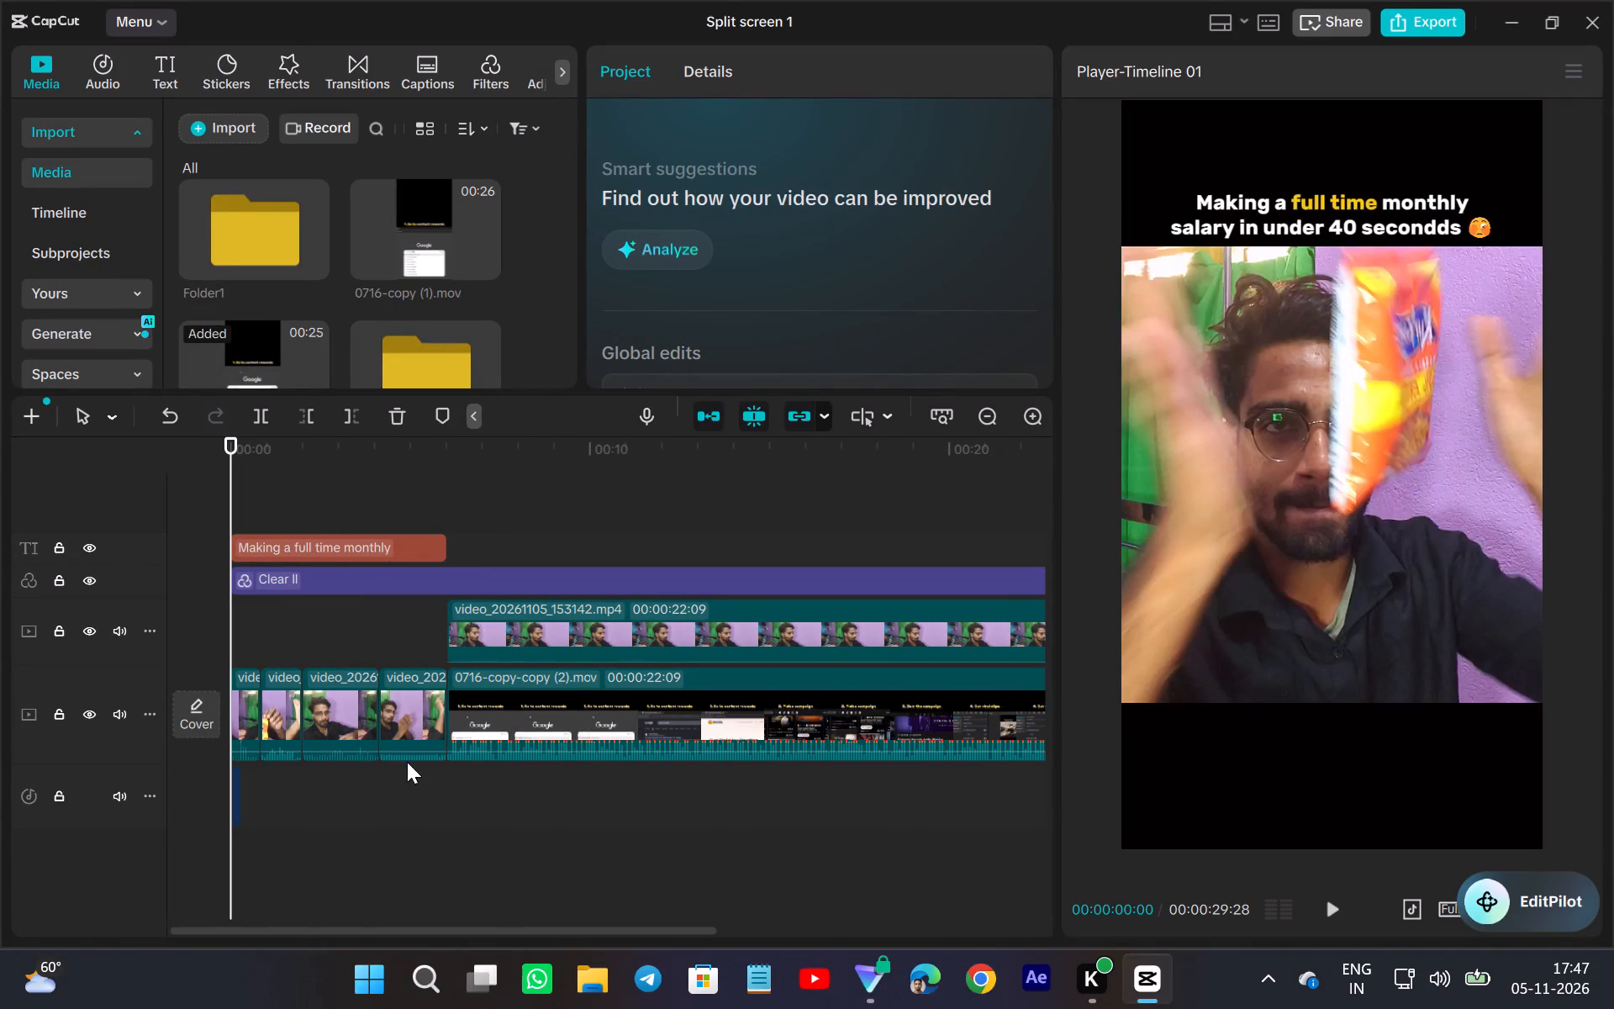
pyautogui.moveTo(407, 762); pyautogui.dragTo(249, 730)
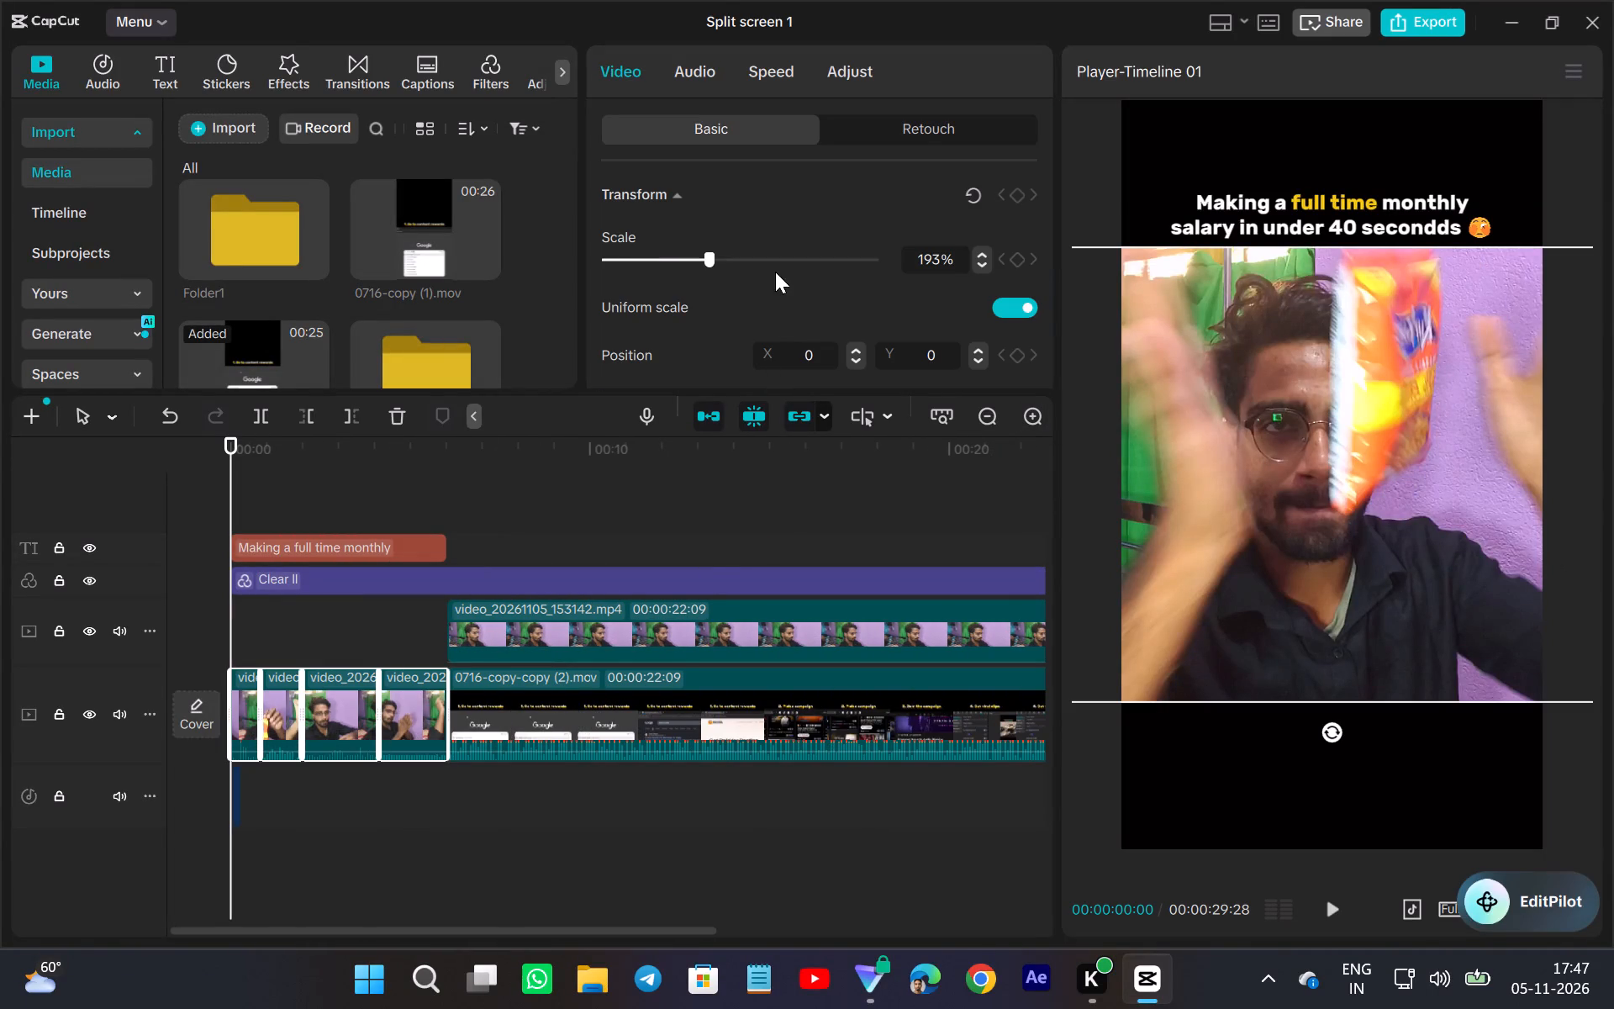
pyautogui.rightClick(322, 705)
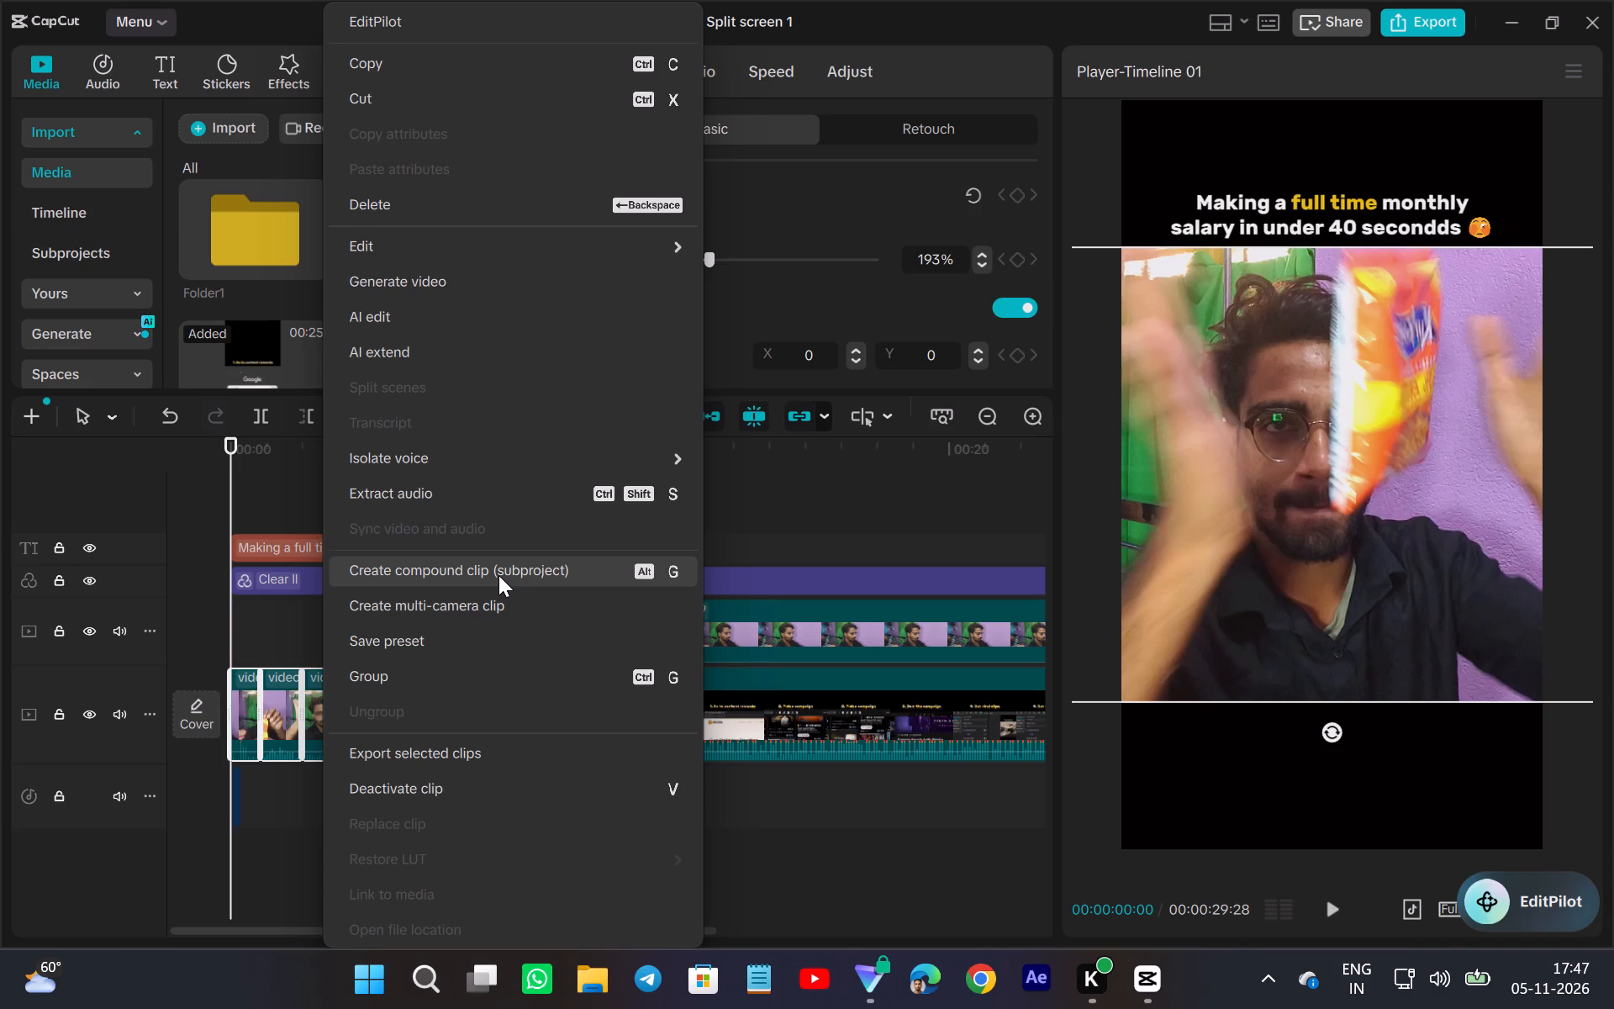
pyautogui.click(498, 575)
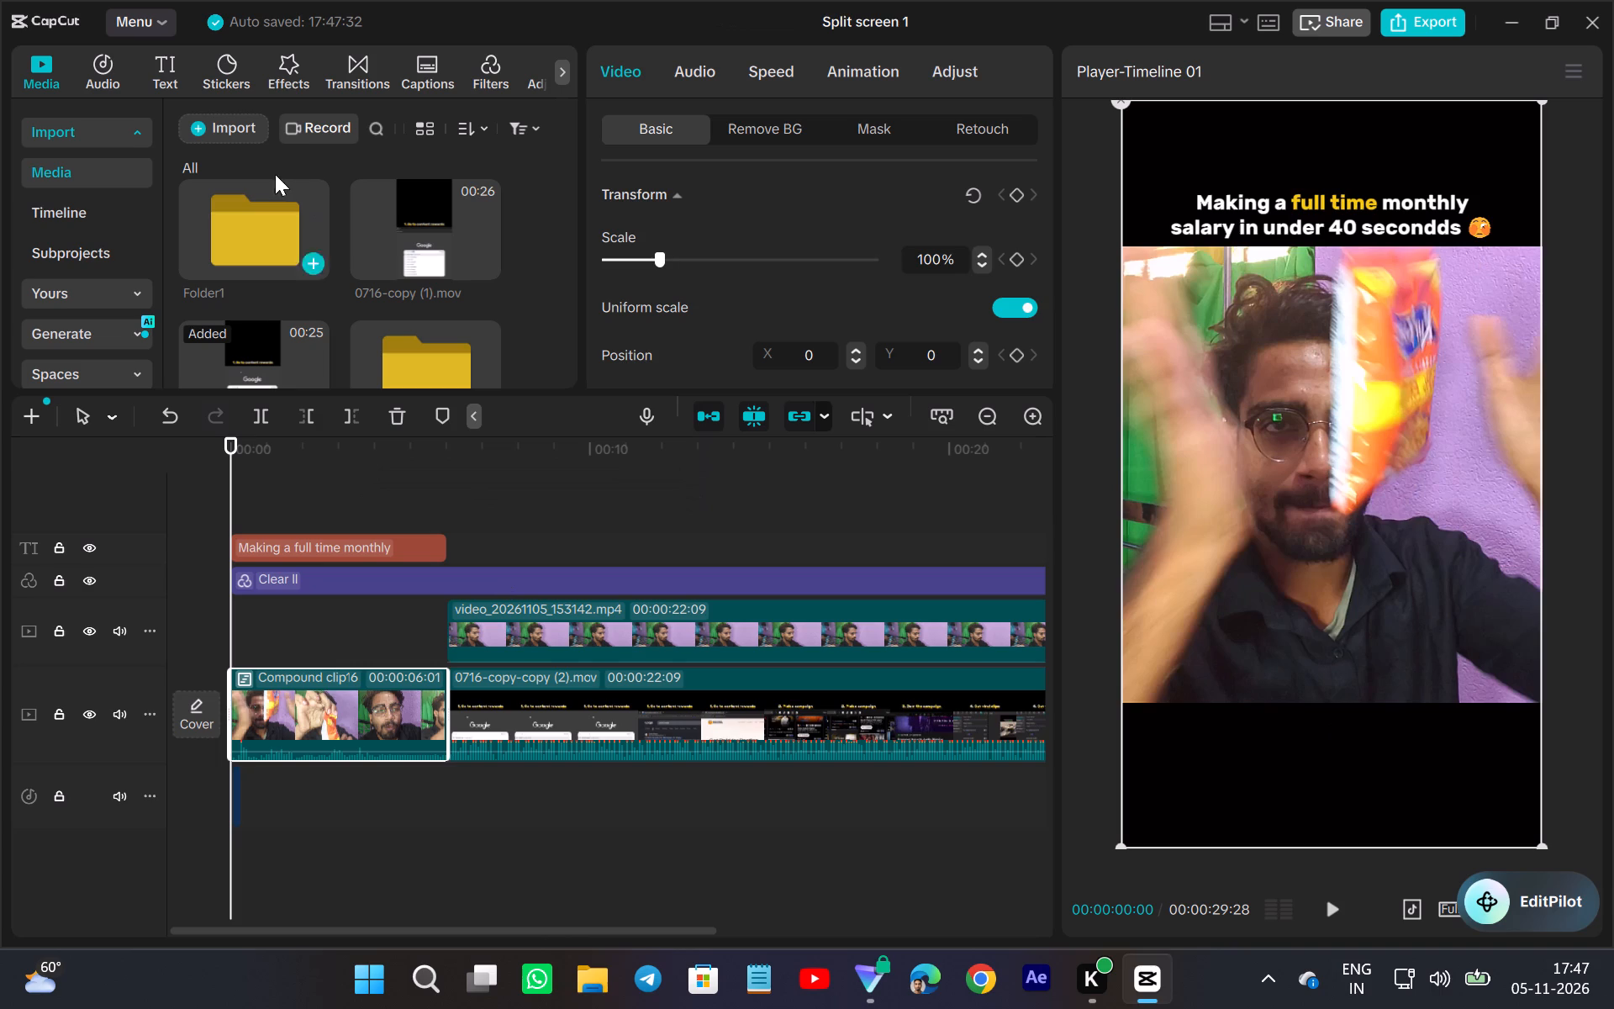
# Import video_20261105_153630.mp4 into the media folder Folder1.
pyautogui.doubleClick(244, 220)
pyautogui.rightClick(394, 237)
pyautogui.click(361, 205)
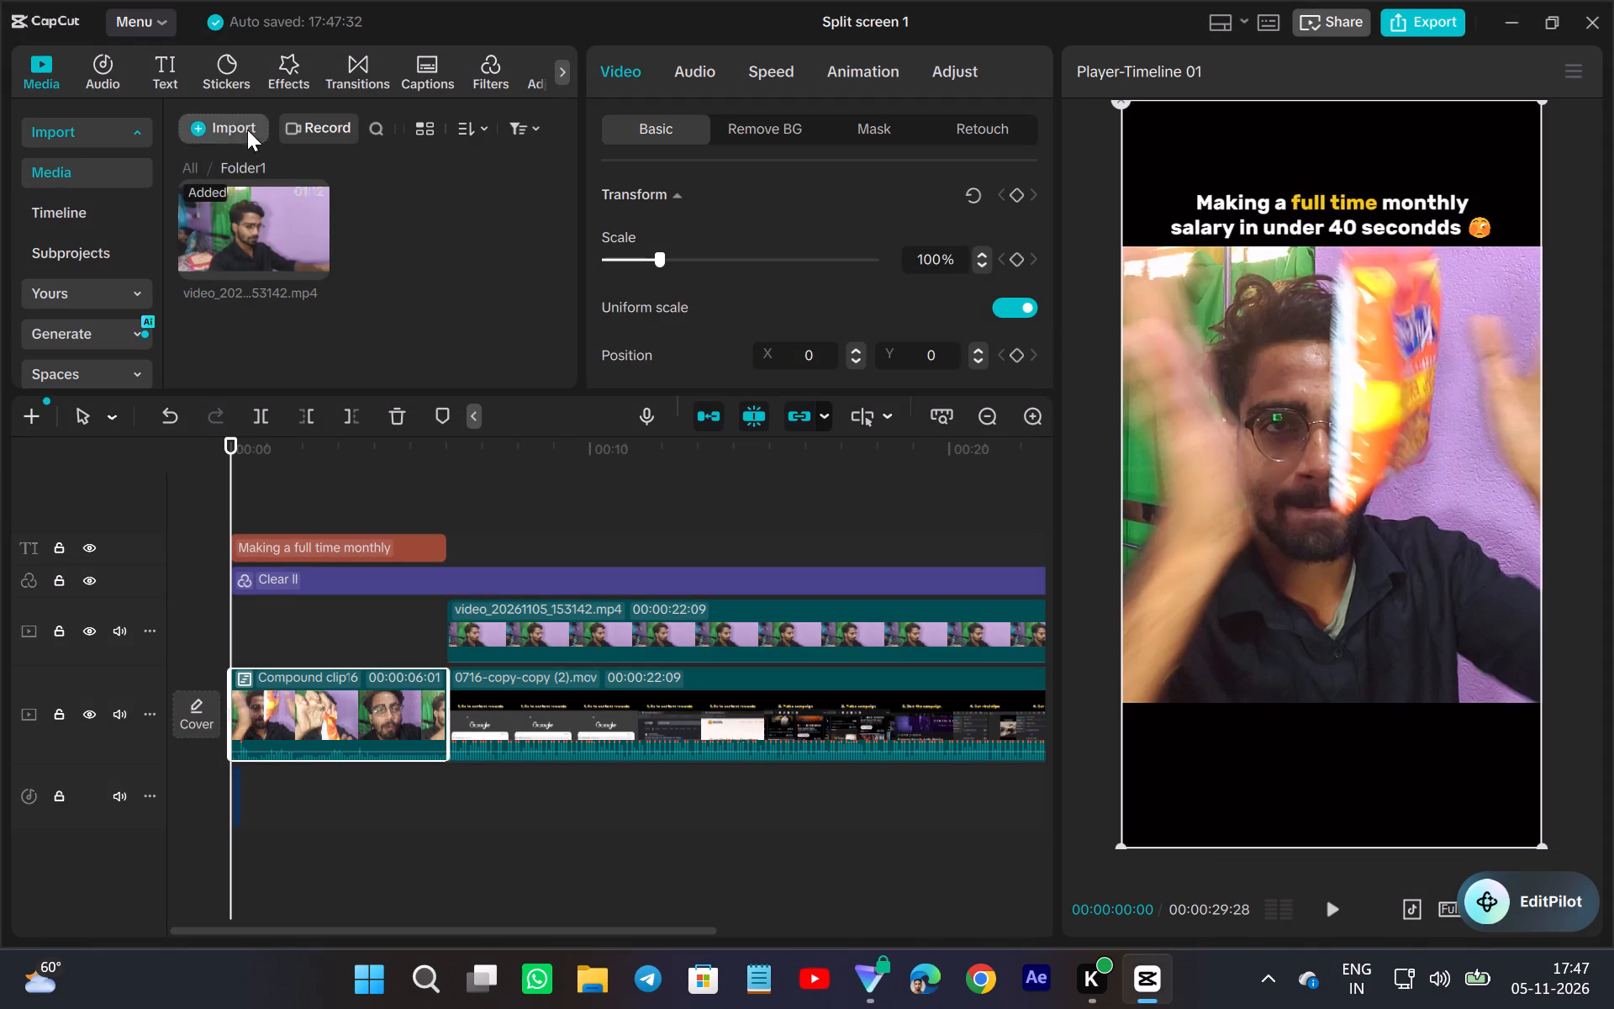
pyautogui.click(230, 121)
pyautogui.click(323, 175)
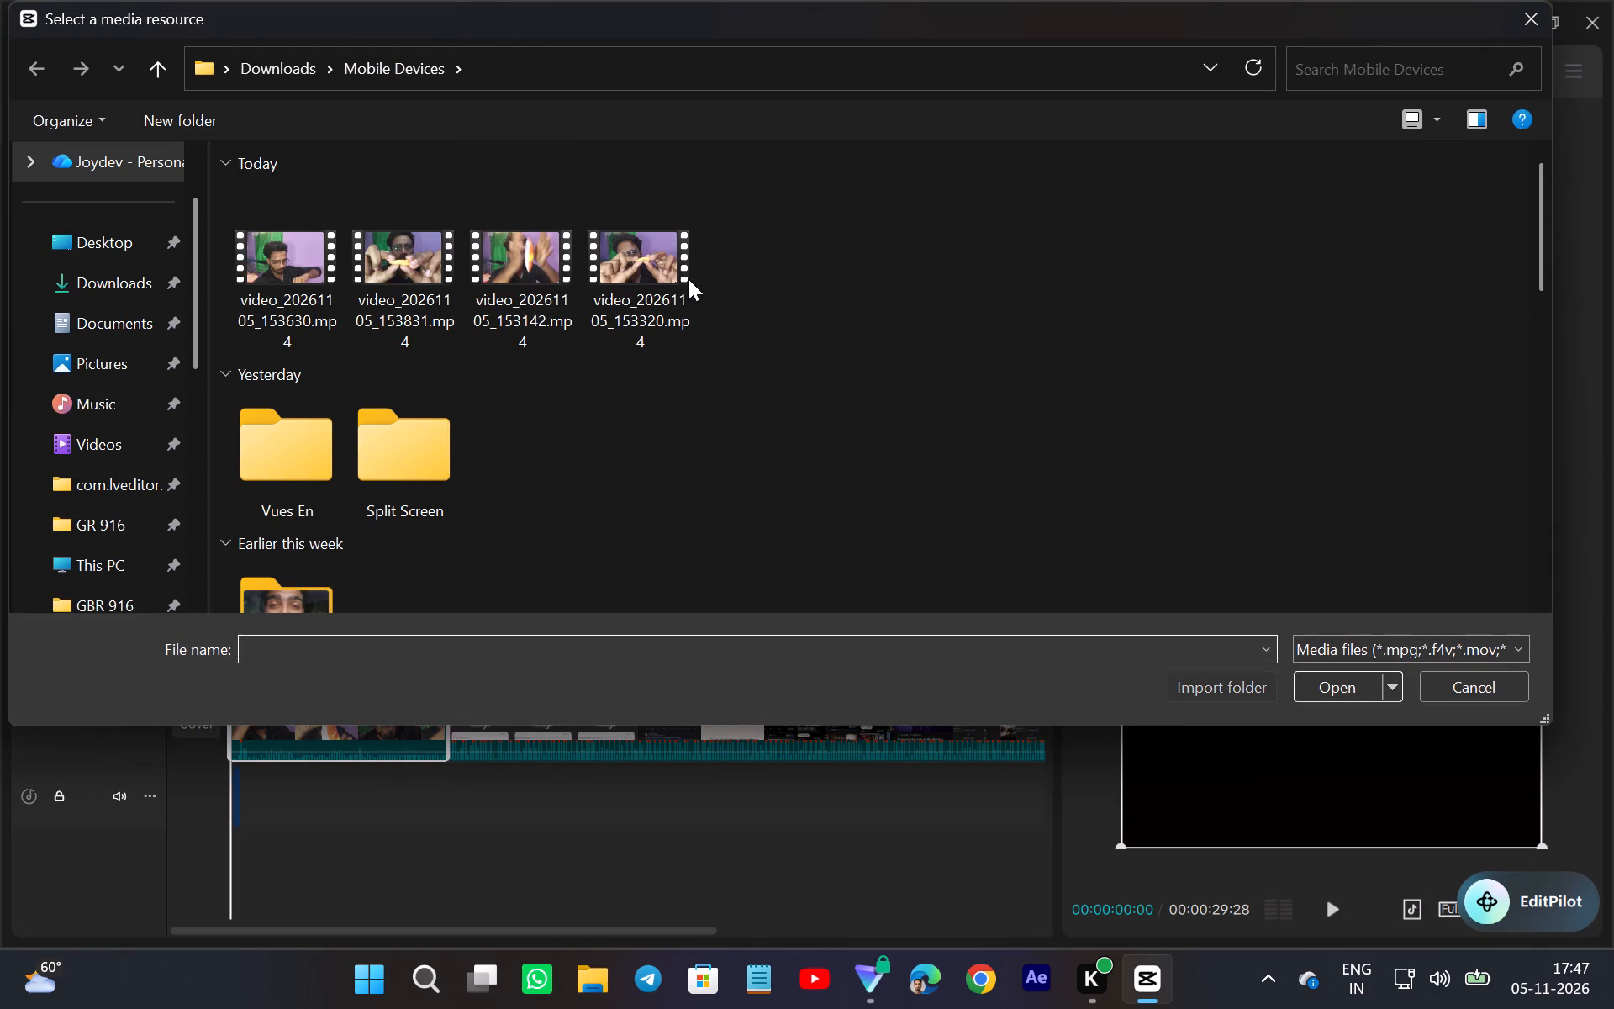
pyautogui.click(282, 283)
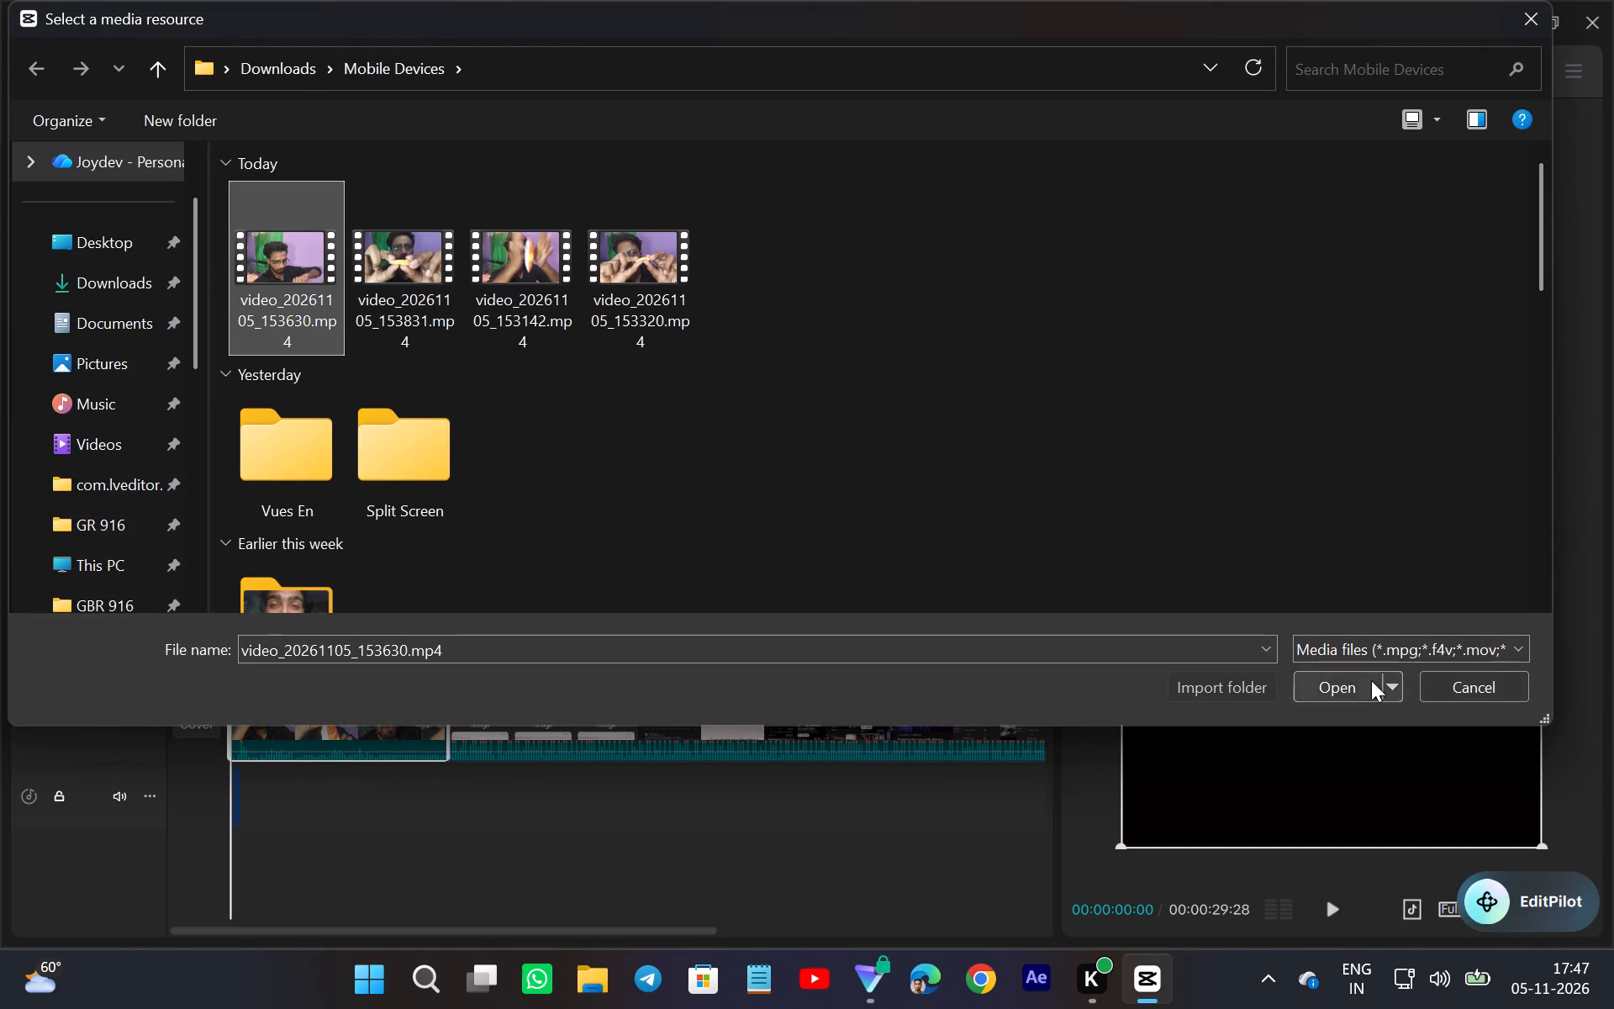
pyautogui.click(1371, 680)
# Replace the opening compound clip with video_20261105_153630.mp4, keeping the original video effect enabled.
pyautogui.moveTo(417, 214); pyautogui.dragTo(358, 700)
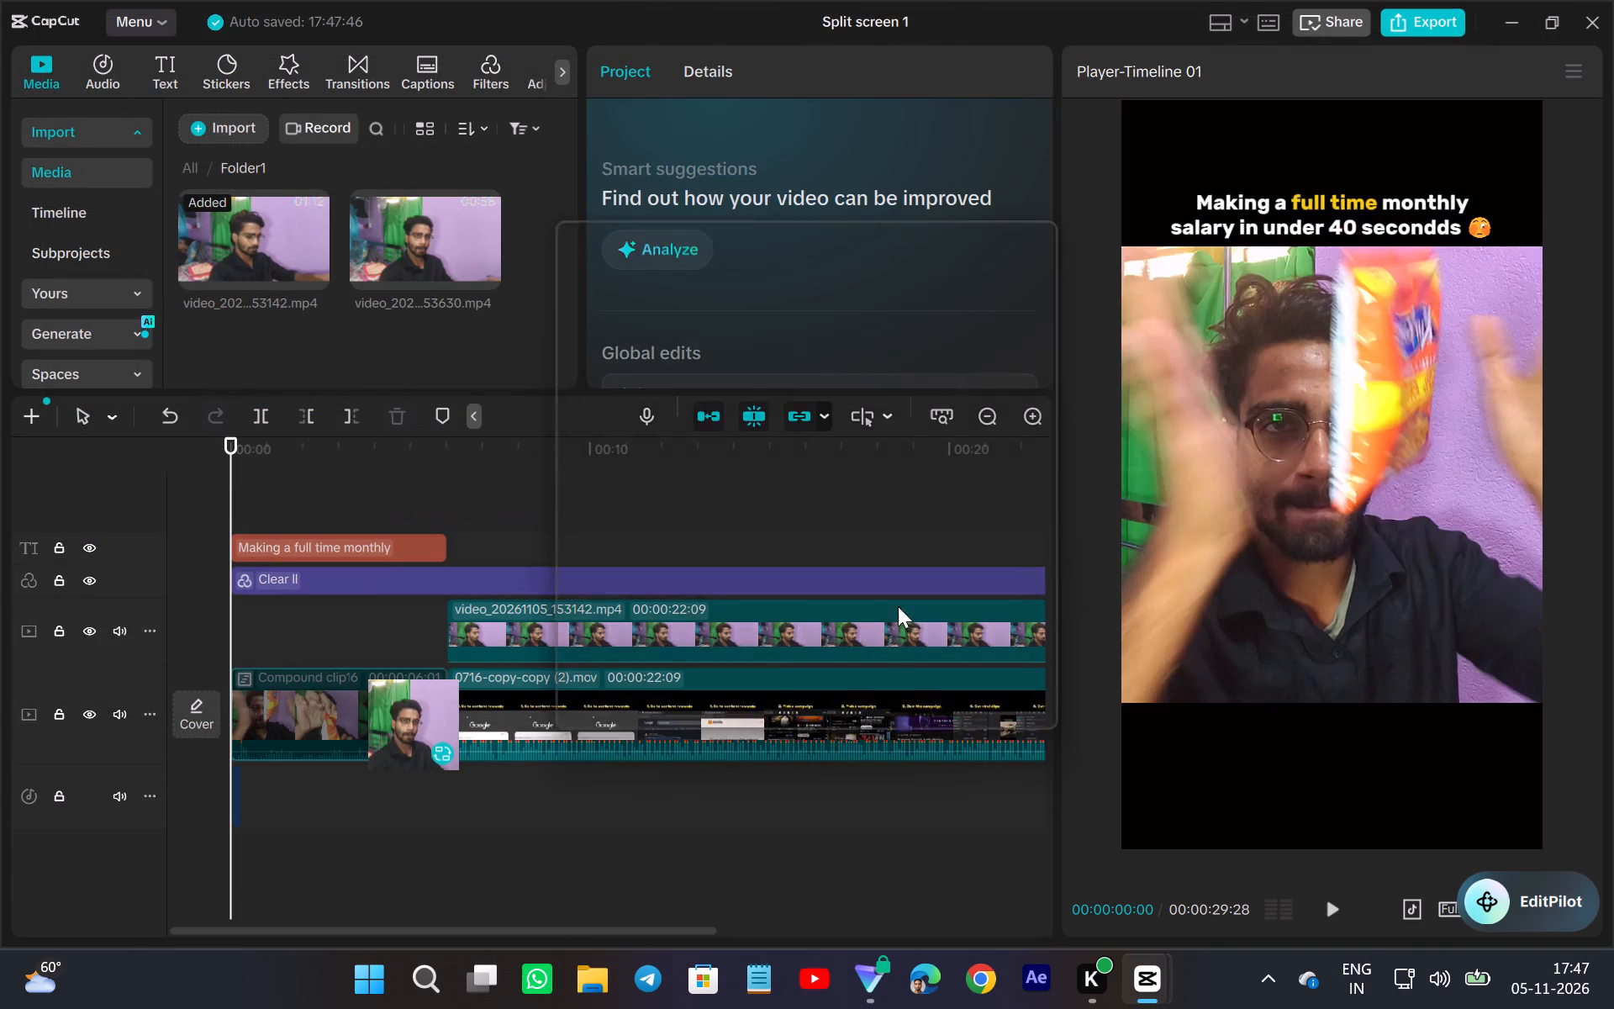
pyautogui.hscroll(-1, 804, 601)
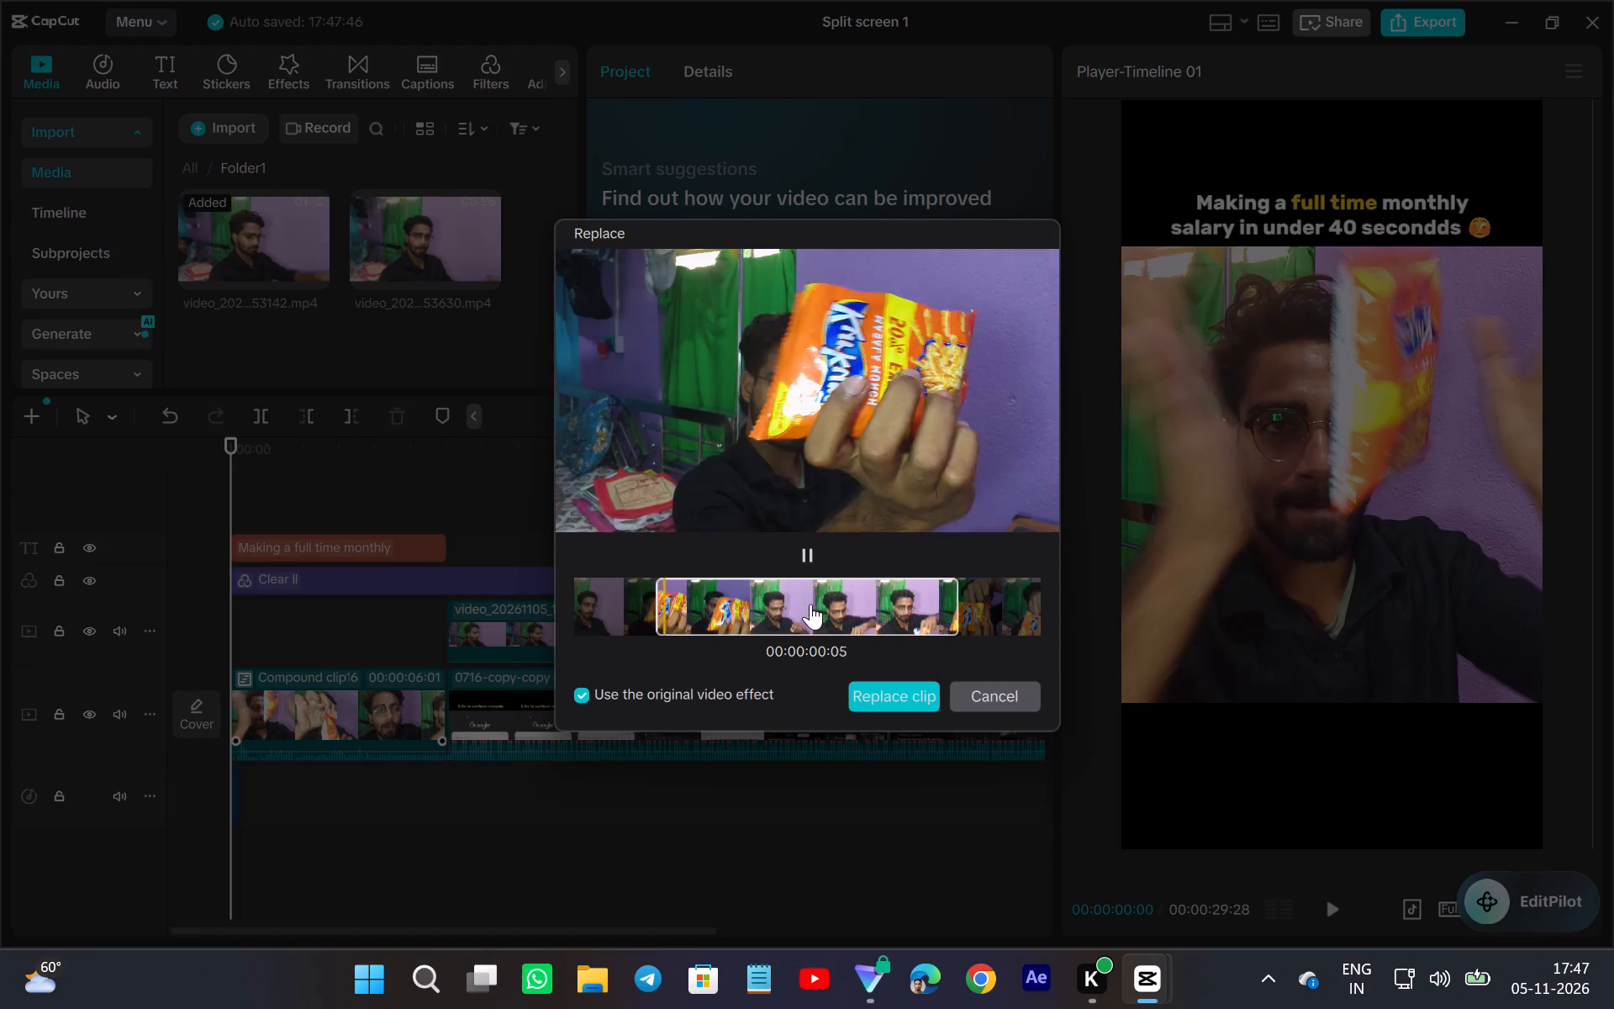
pyautogui.hscroll(-1, 820, 604)
pyautogui.click(902, 696)
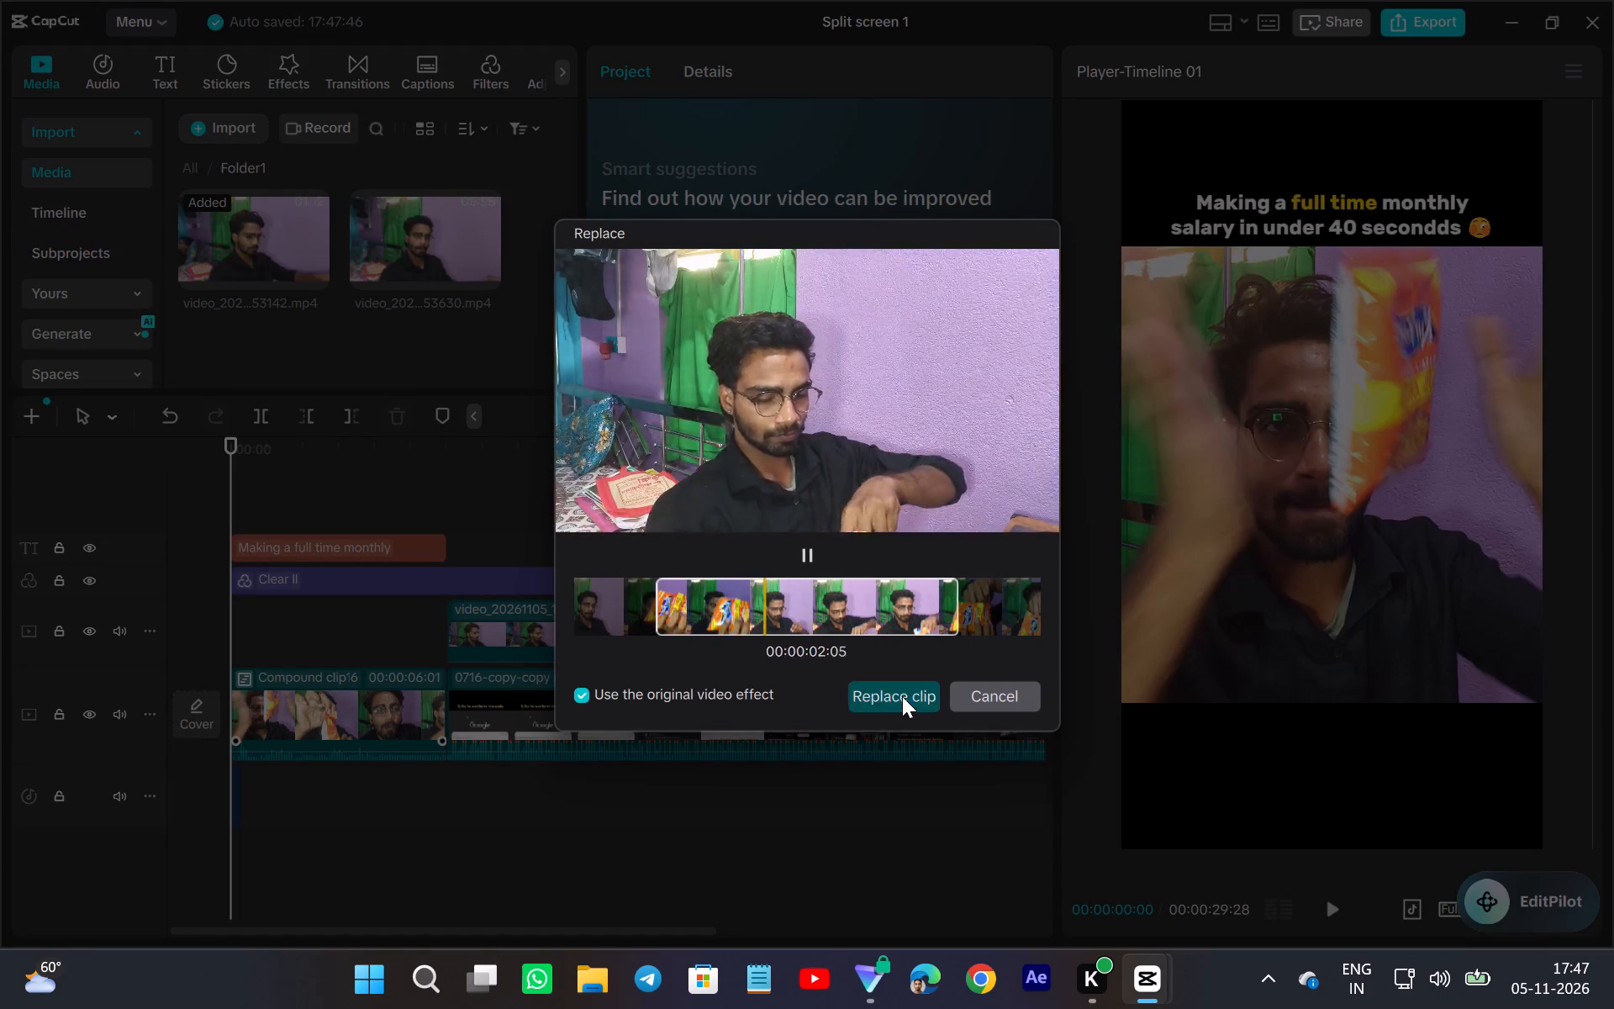
# Split the opening video_20261105_153630.mp4 clip at 00:00:00:18, while the snack packet is being shown.
pyautogui.click(1339, 907)
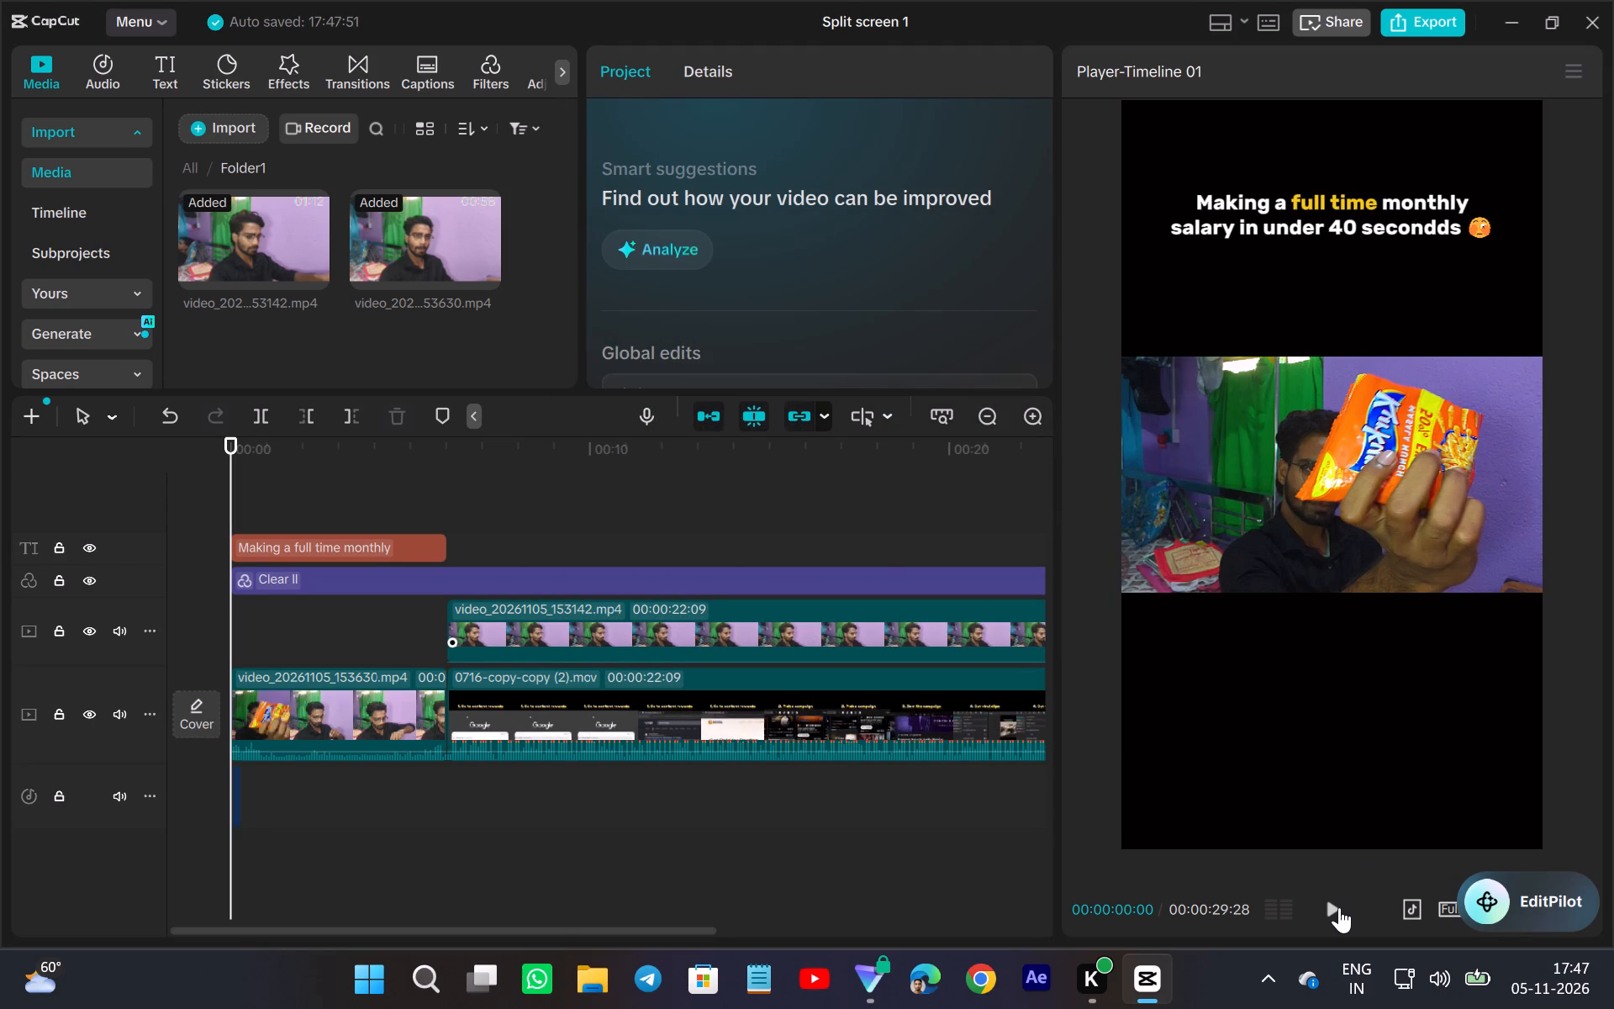
pyautogui.click(1339, 907)
pyautogui.click(287, 722)
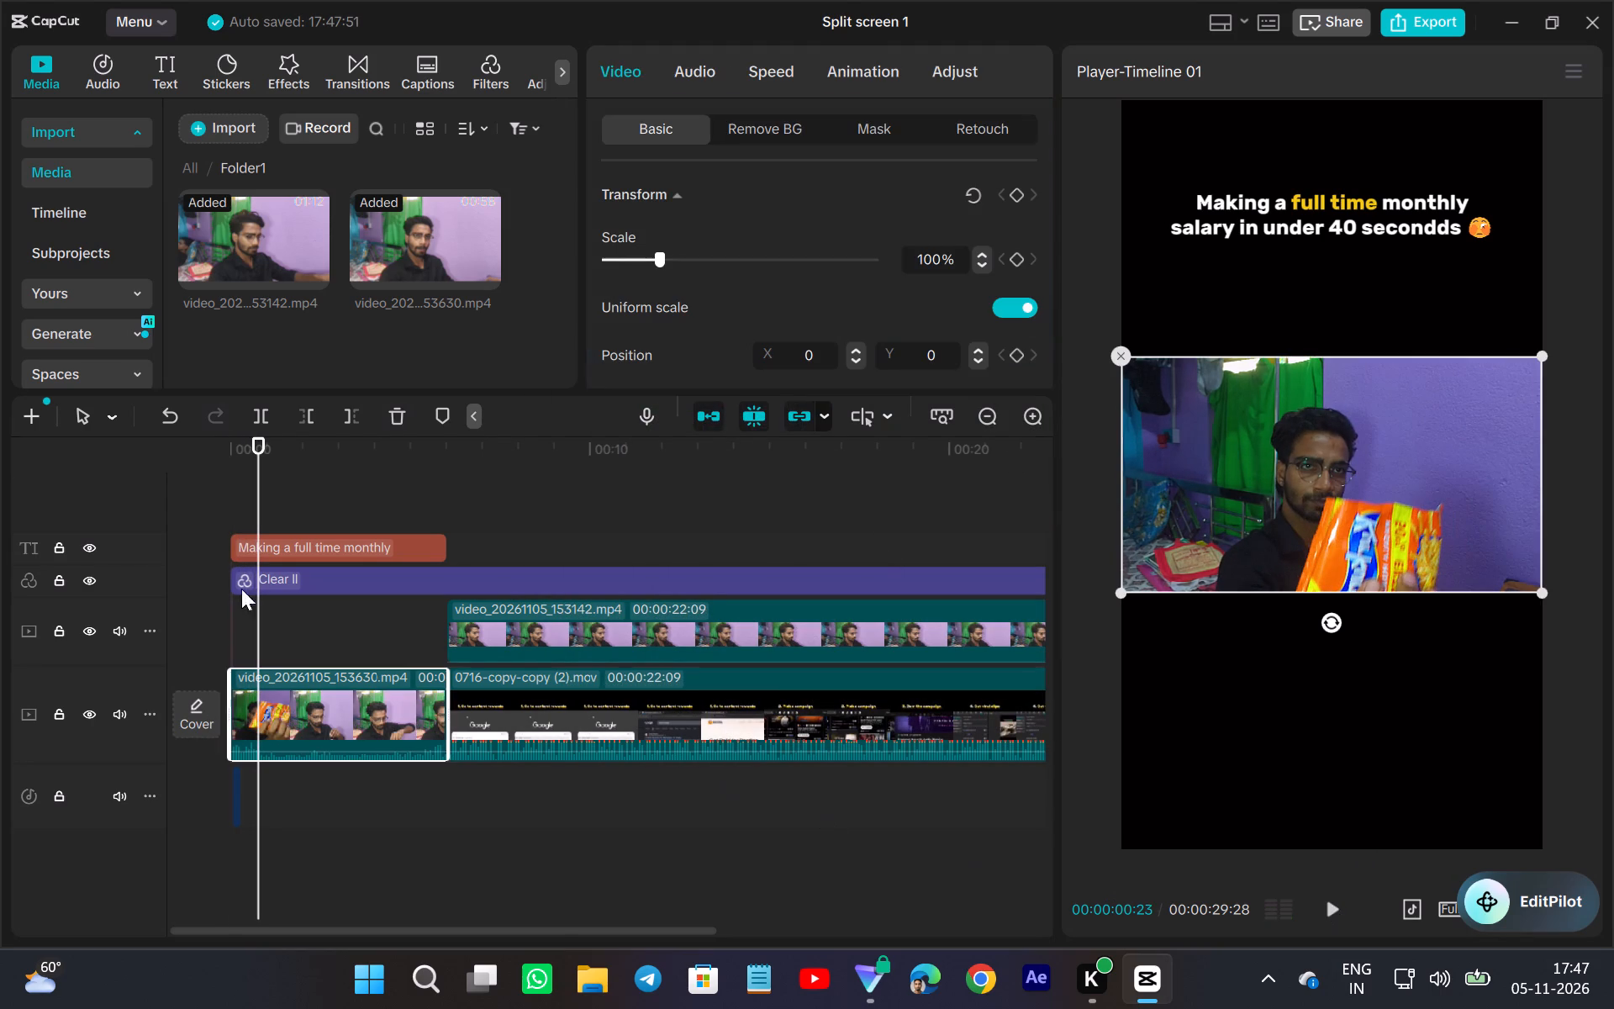
pyautogui.click(1026, 420)
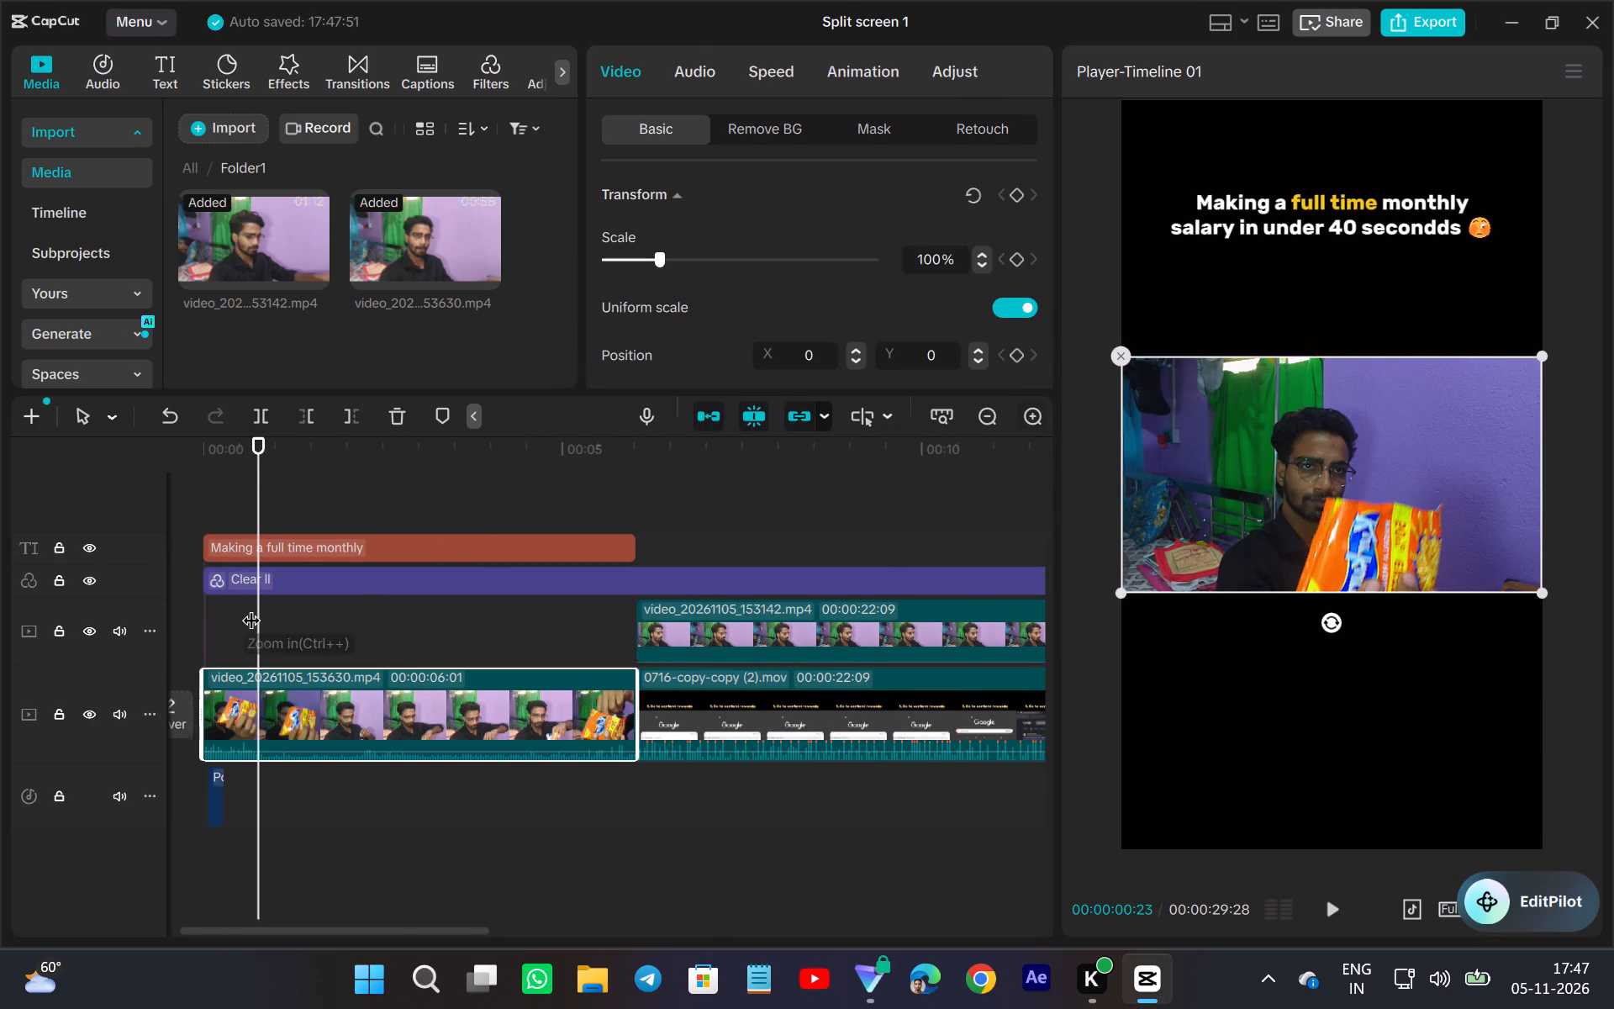
pyautogui.moveTo(259, 492); pyautogui.dragTo(269, 536)
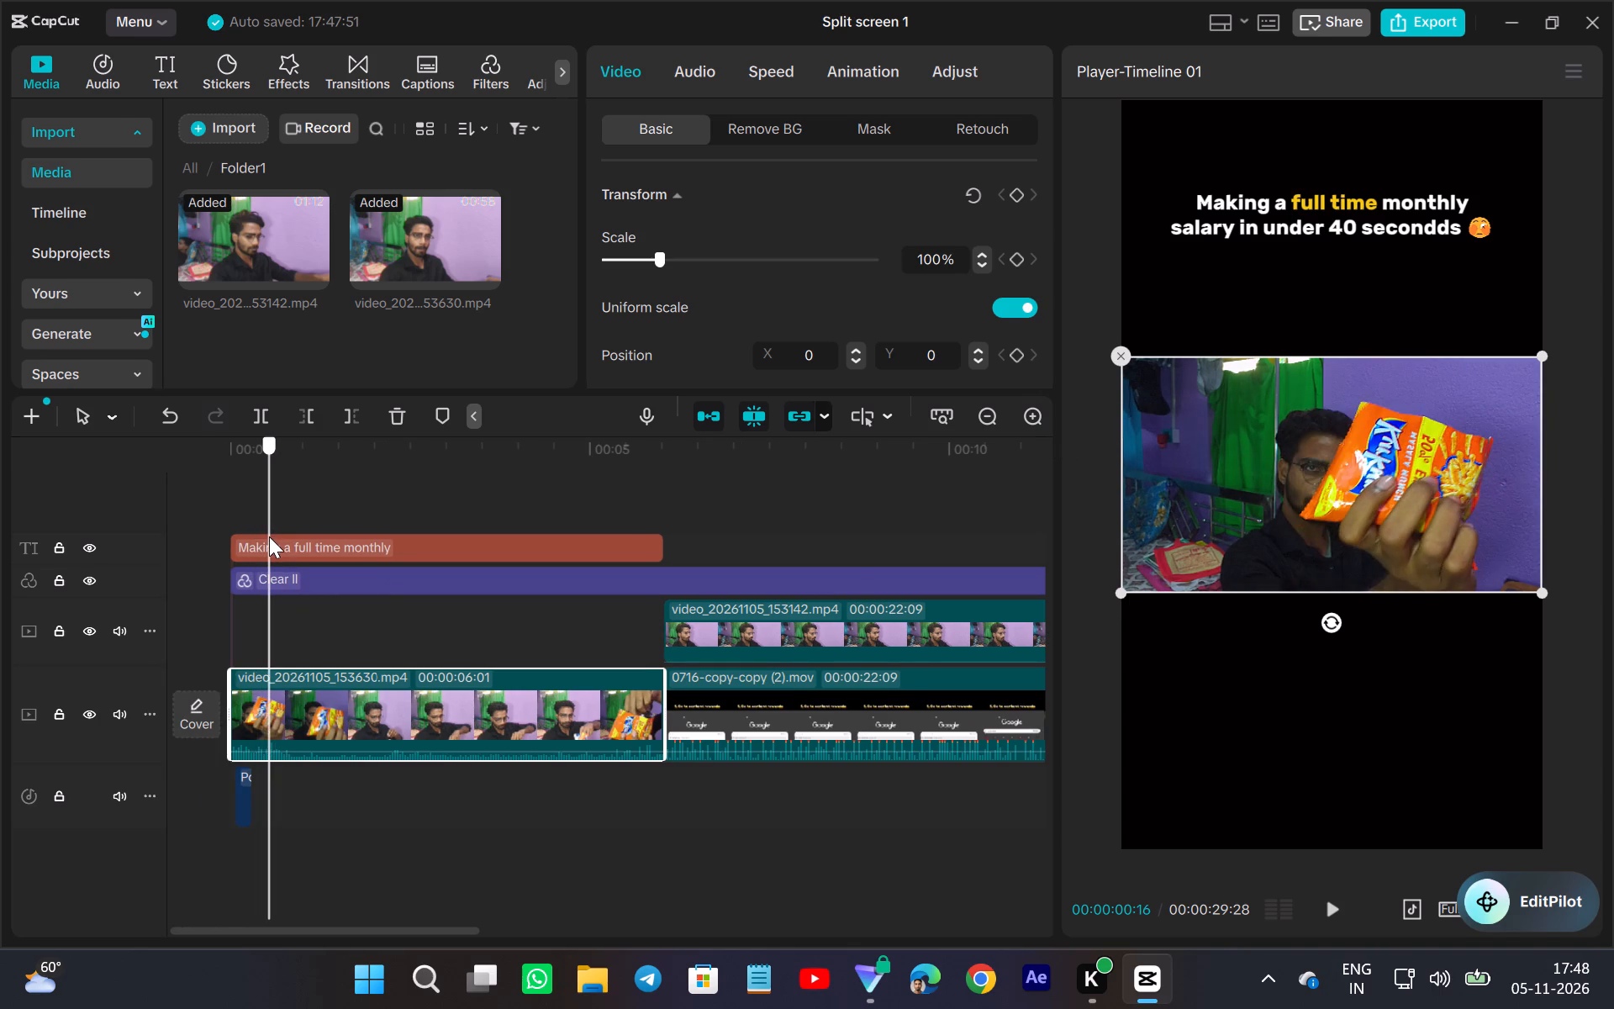
pyautogui.moveTo(269, 536); pyautogui.dragTo(280, 549)
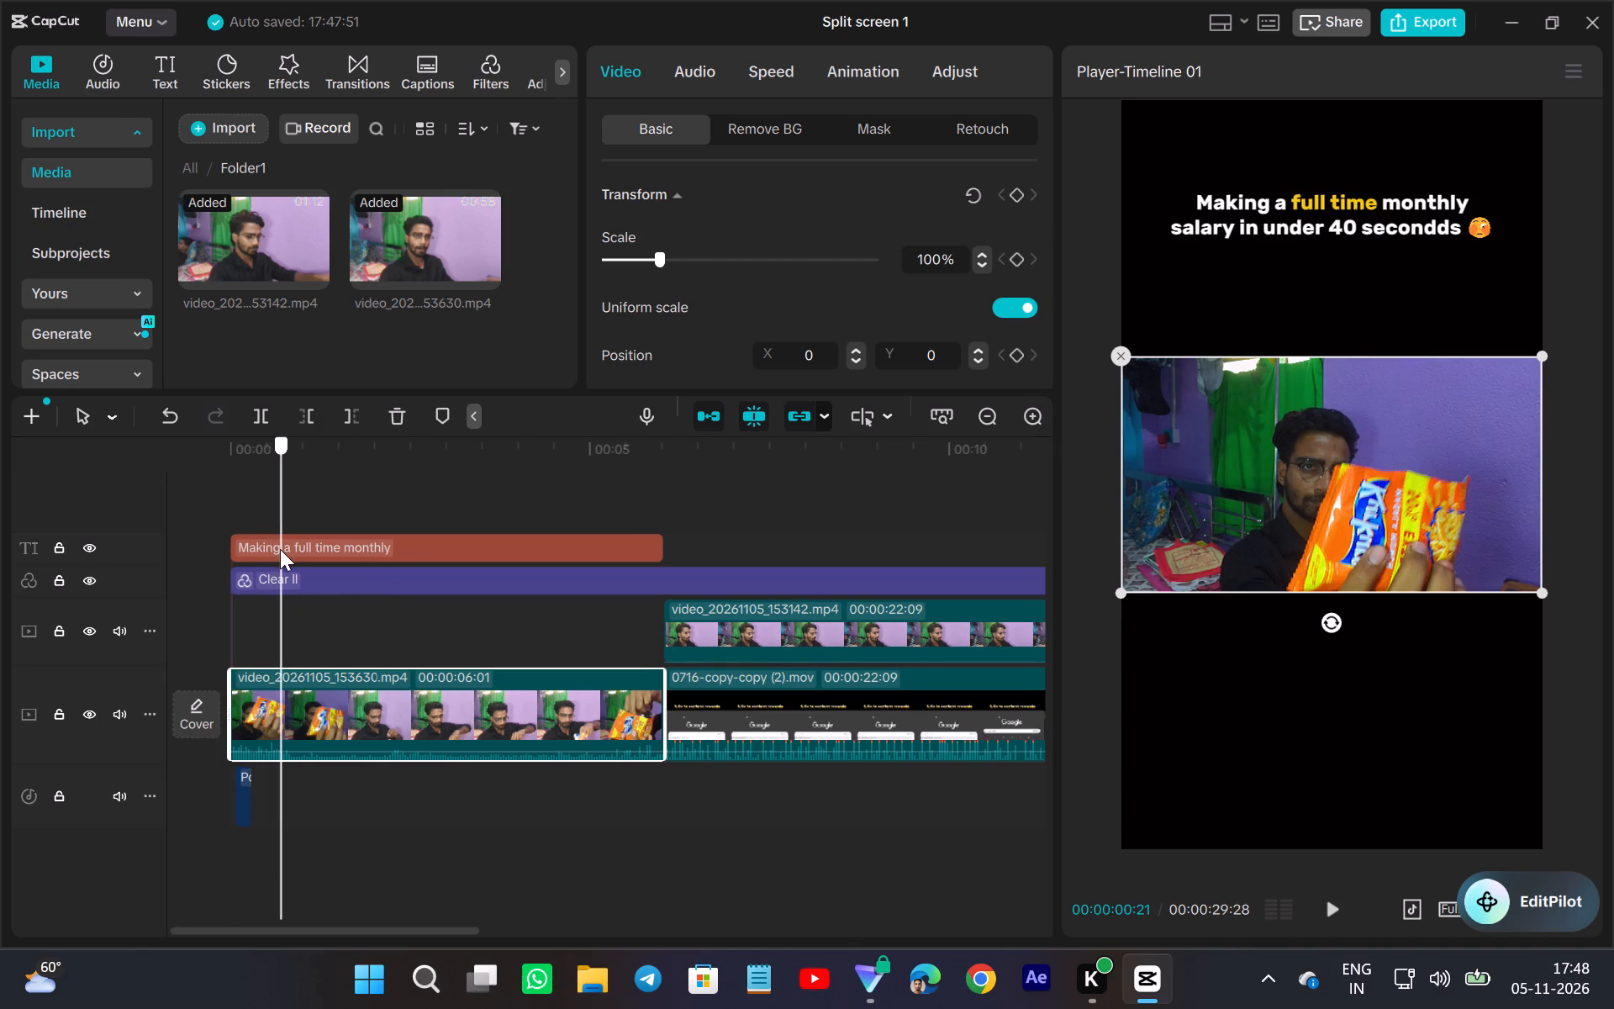
pyautogui.moveTo(280, 549); pyautogui.dragTo(273, 555)
pyautogui.click(251, 411)
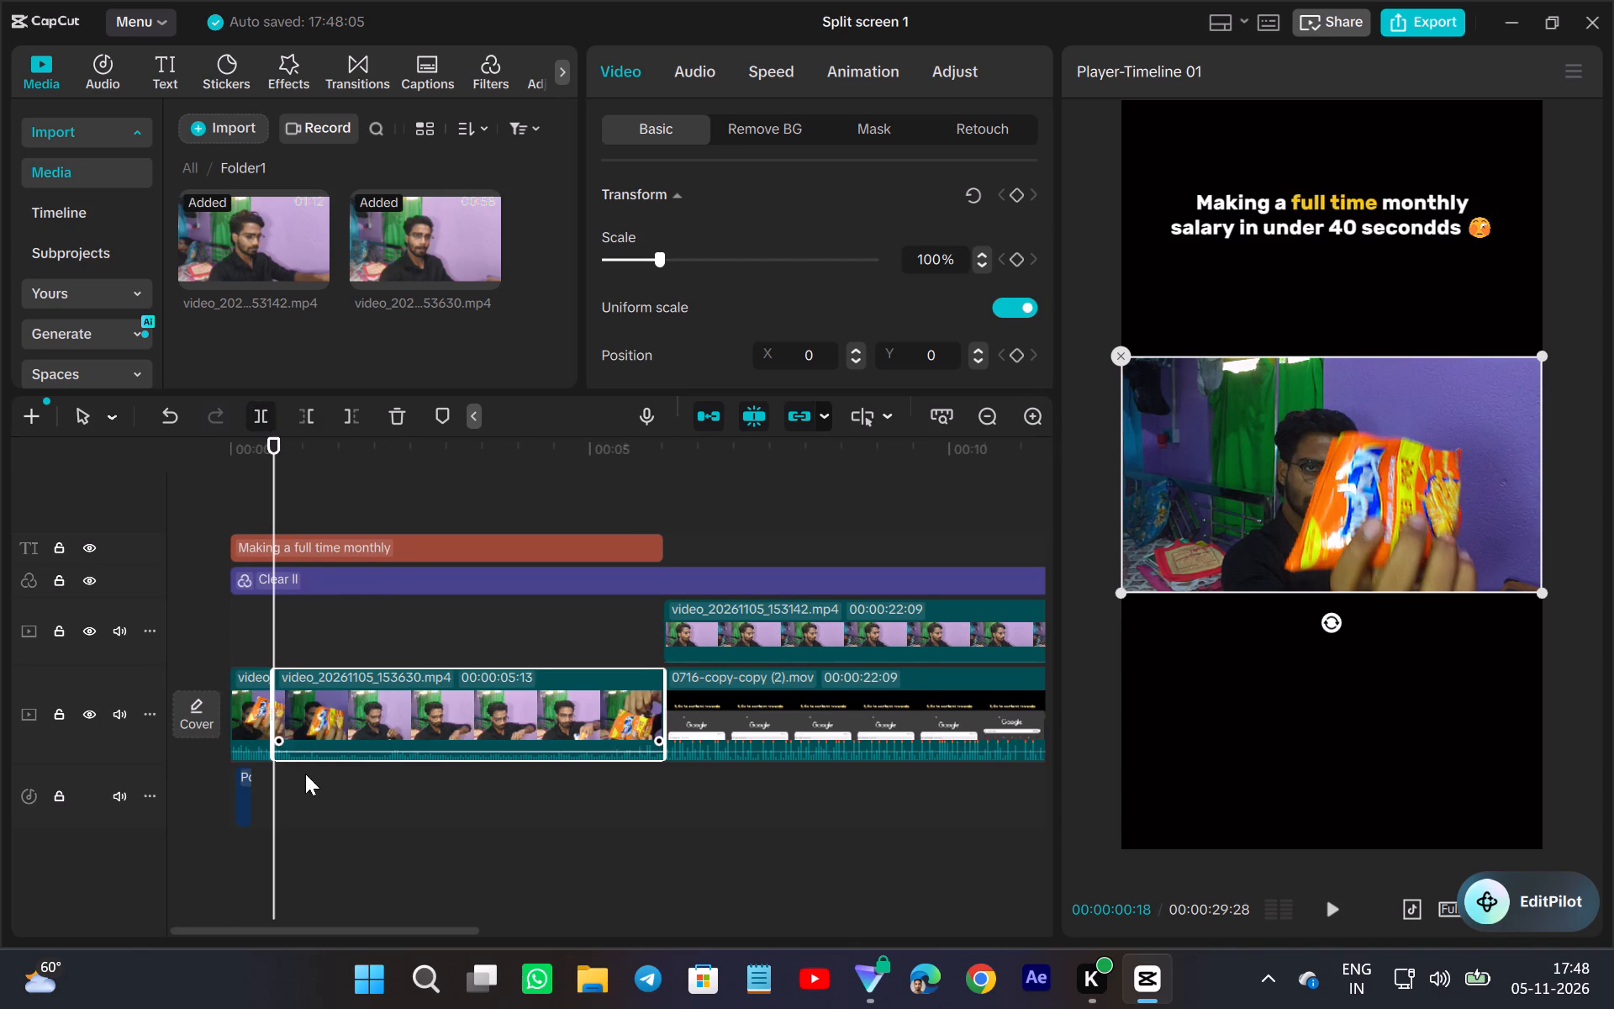
# Trim the beginning off the second video_20261105_153630.mp4 piece, just after the split.
pyautogui.moveTo(279, 689); pyautogui.dragTo(430, 742)
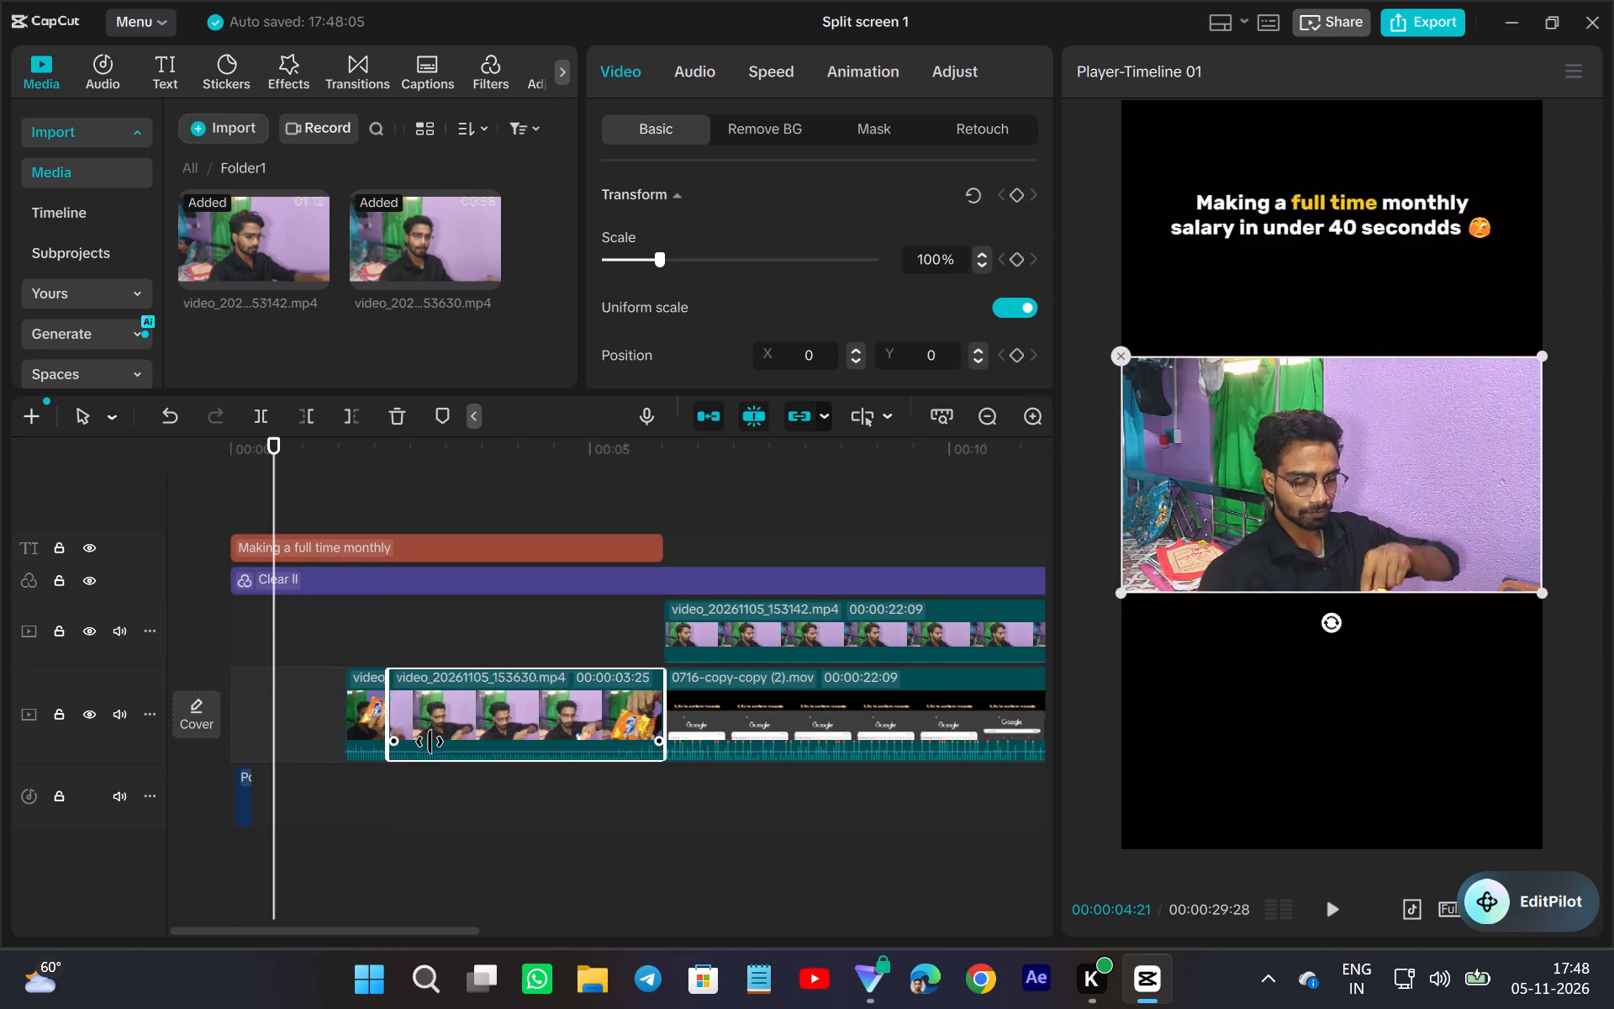
pyautogui.moveTo(430, 742); pyautogui.dragTo(514, 735)
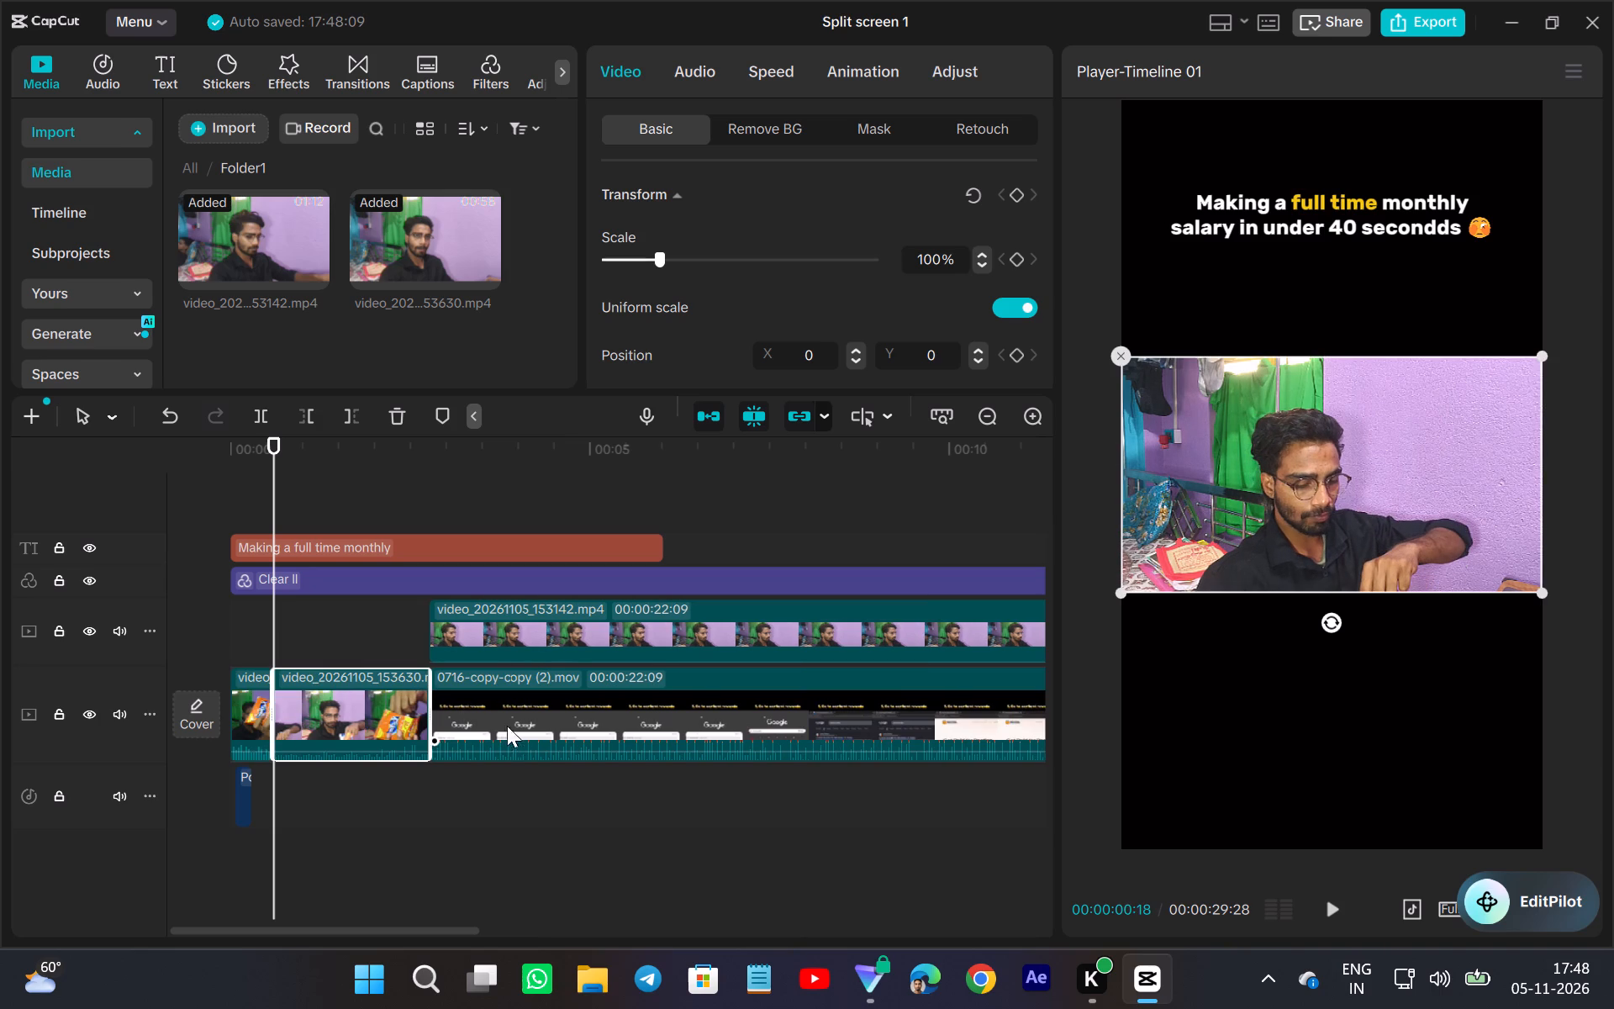
# Extend the end of the second video_20261105_153630.mp4 piece so that it lasts 14 seconds.
pyautogui.moveTo(432, 689); pyautogui.dragTo(536, 718)
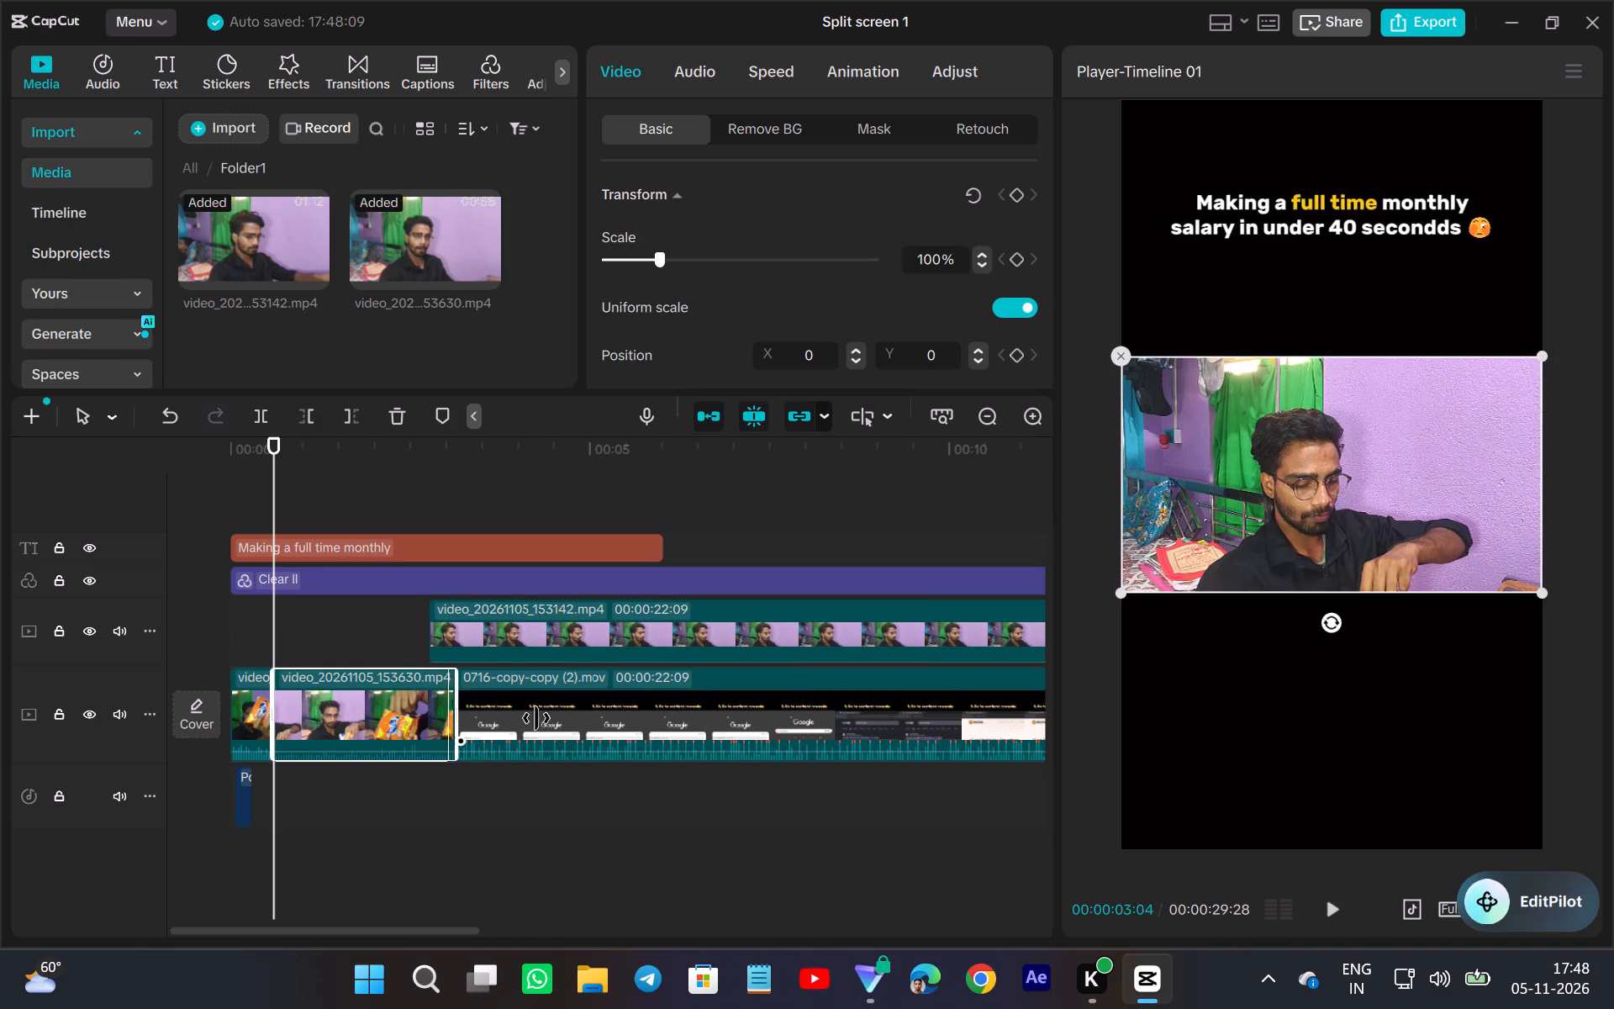
pyautogui.moveTo(536, 718); pyautogui.dragTo(803, 721)
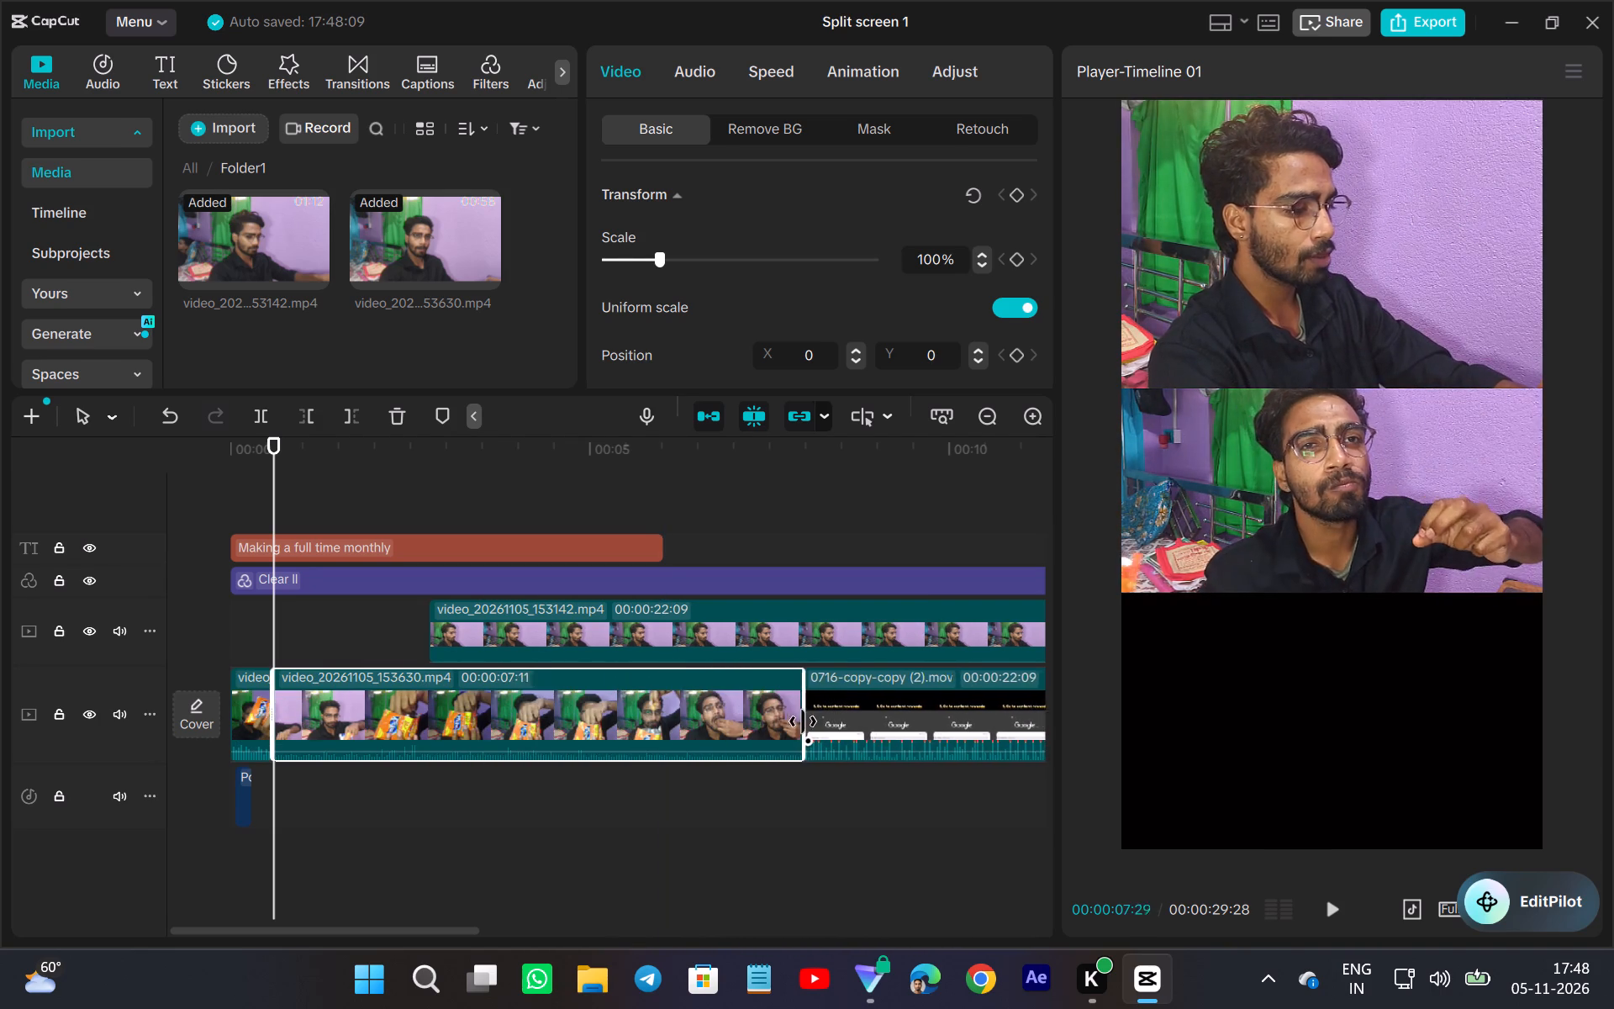
pyautogui.moveTo(803, 721); pyautogui.dragTo(945, 716)
pyautogui.scroll(-1, 941, 713)
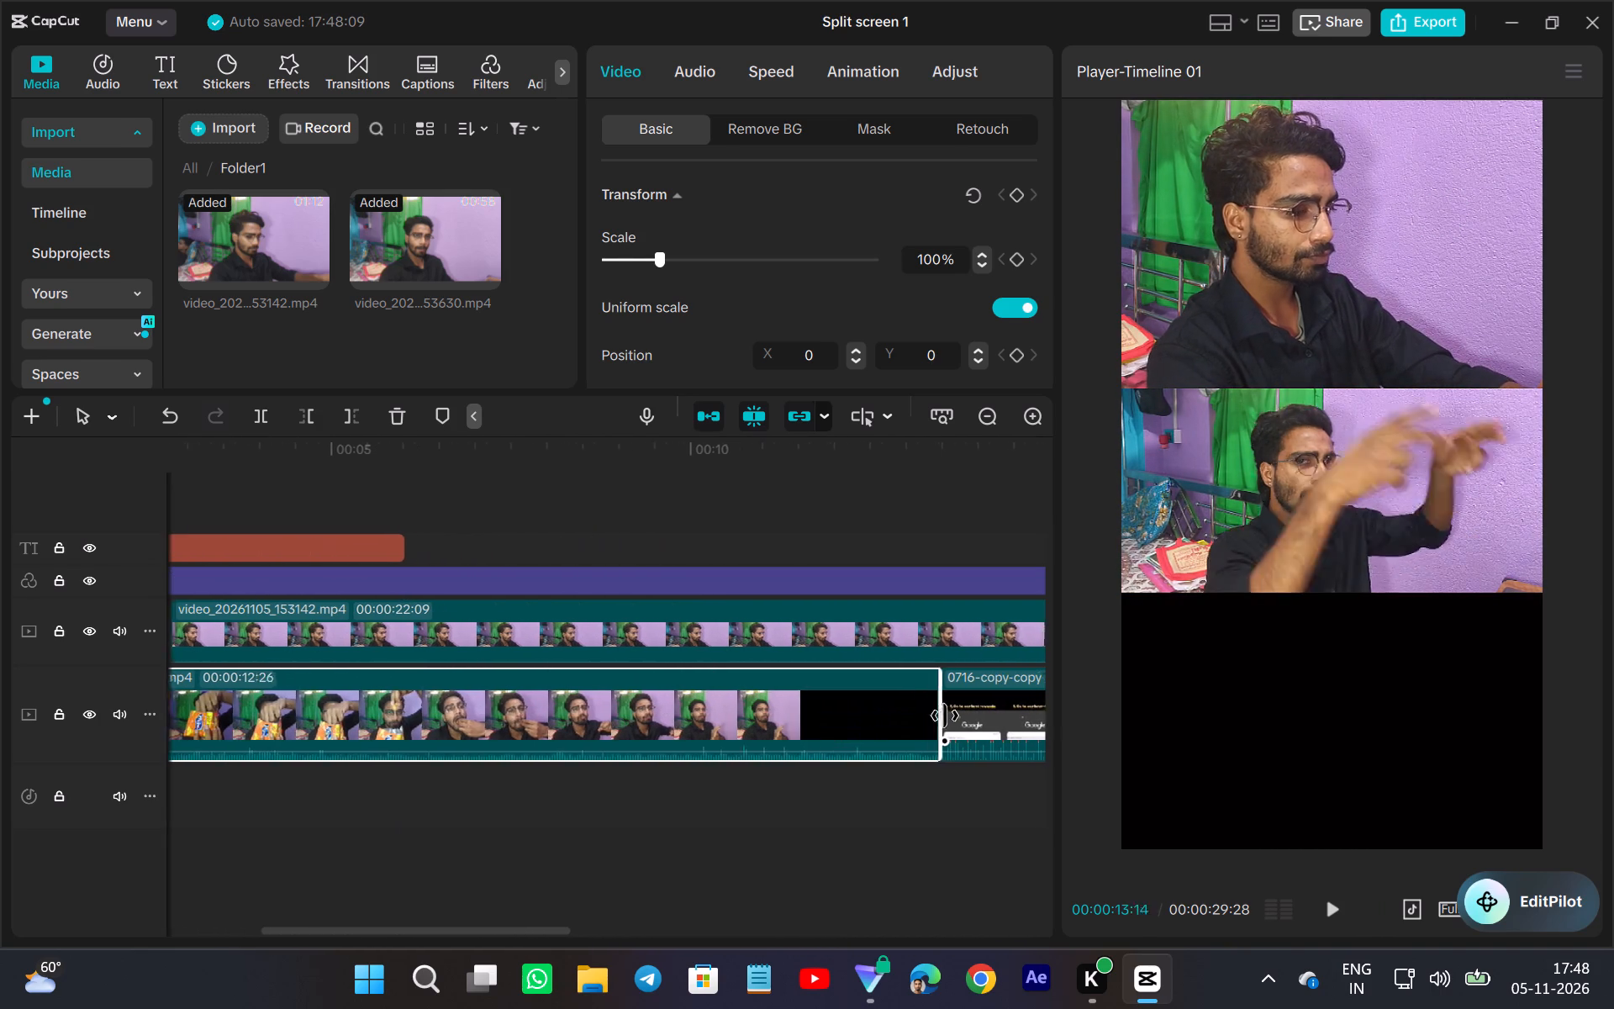
pyautogui.moveTo(945, 716); pyautogui.dragTo(969, 734)
pyautogui.scroll(-1, 949, 721)
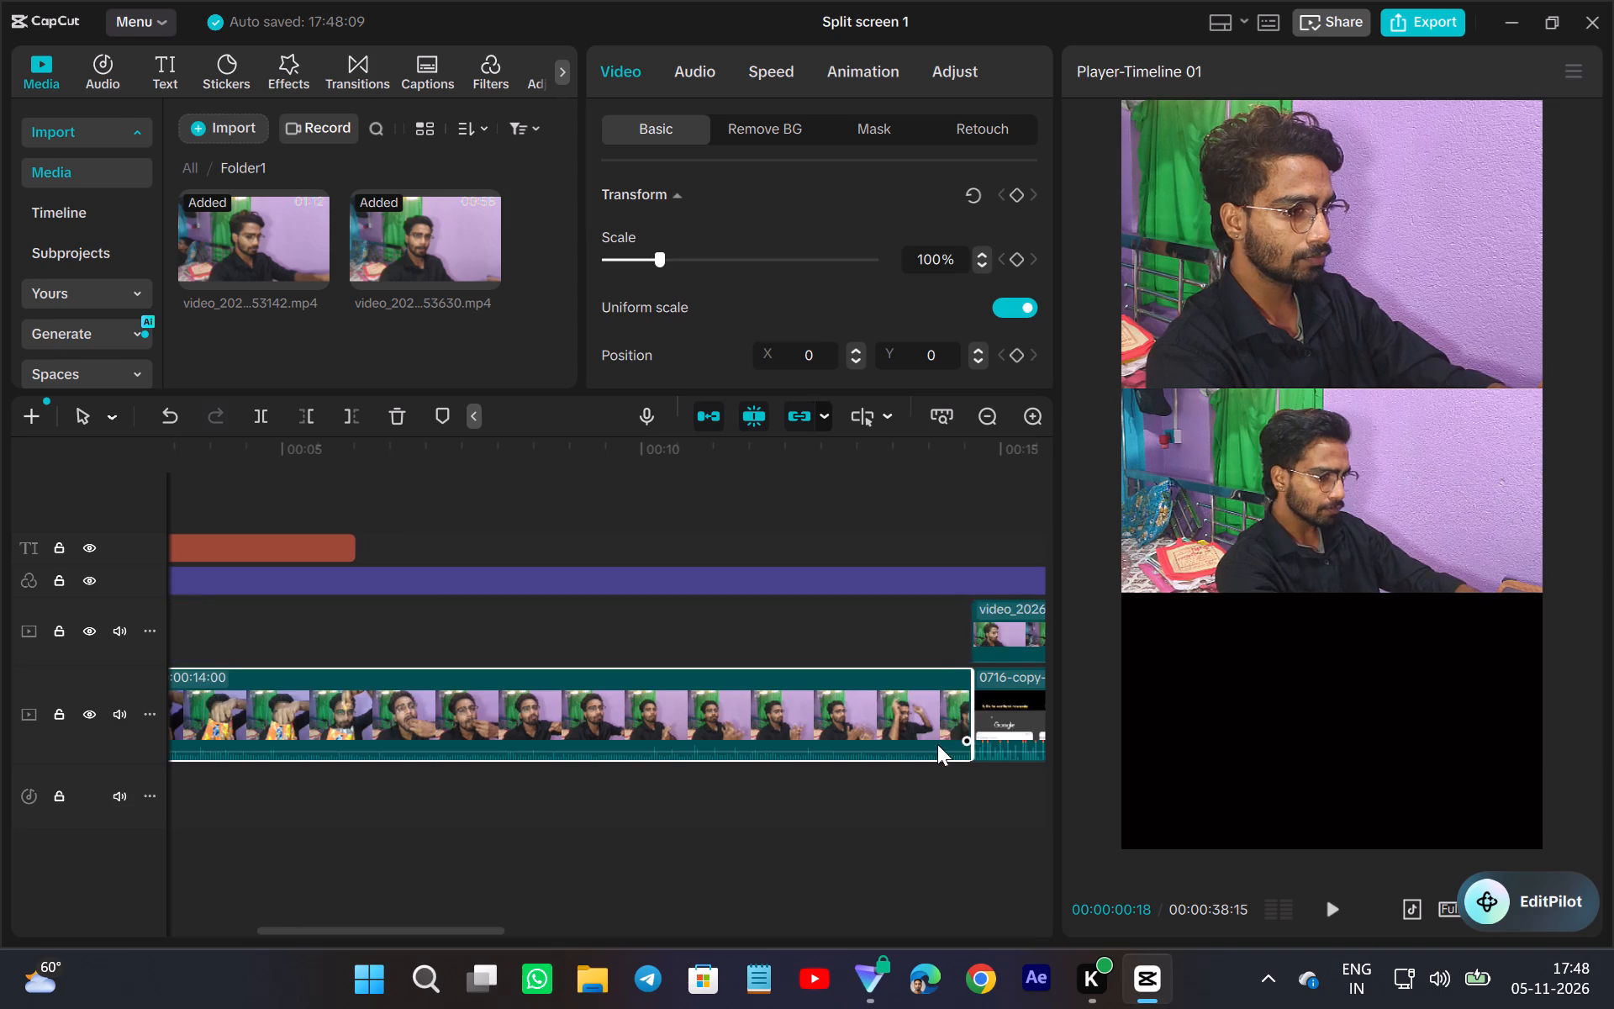
# Trim the start of the second video_20261105_153630.mp4 piece to a duration of 00:00:10:01, beginning with the hand in the packet.
pyautogui.scroll(-1, 907, 759)
pyautogui.moveTo(266, 699); pyautogui.dragTo(273, 701)
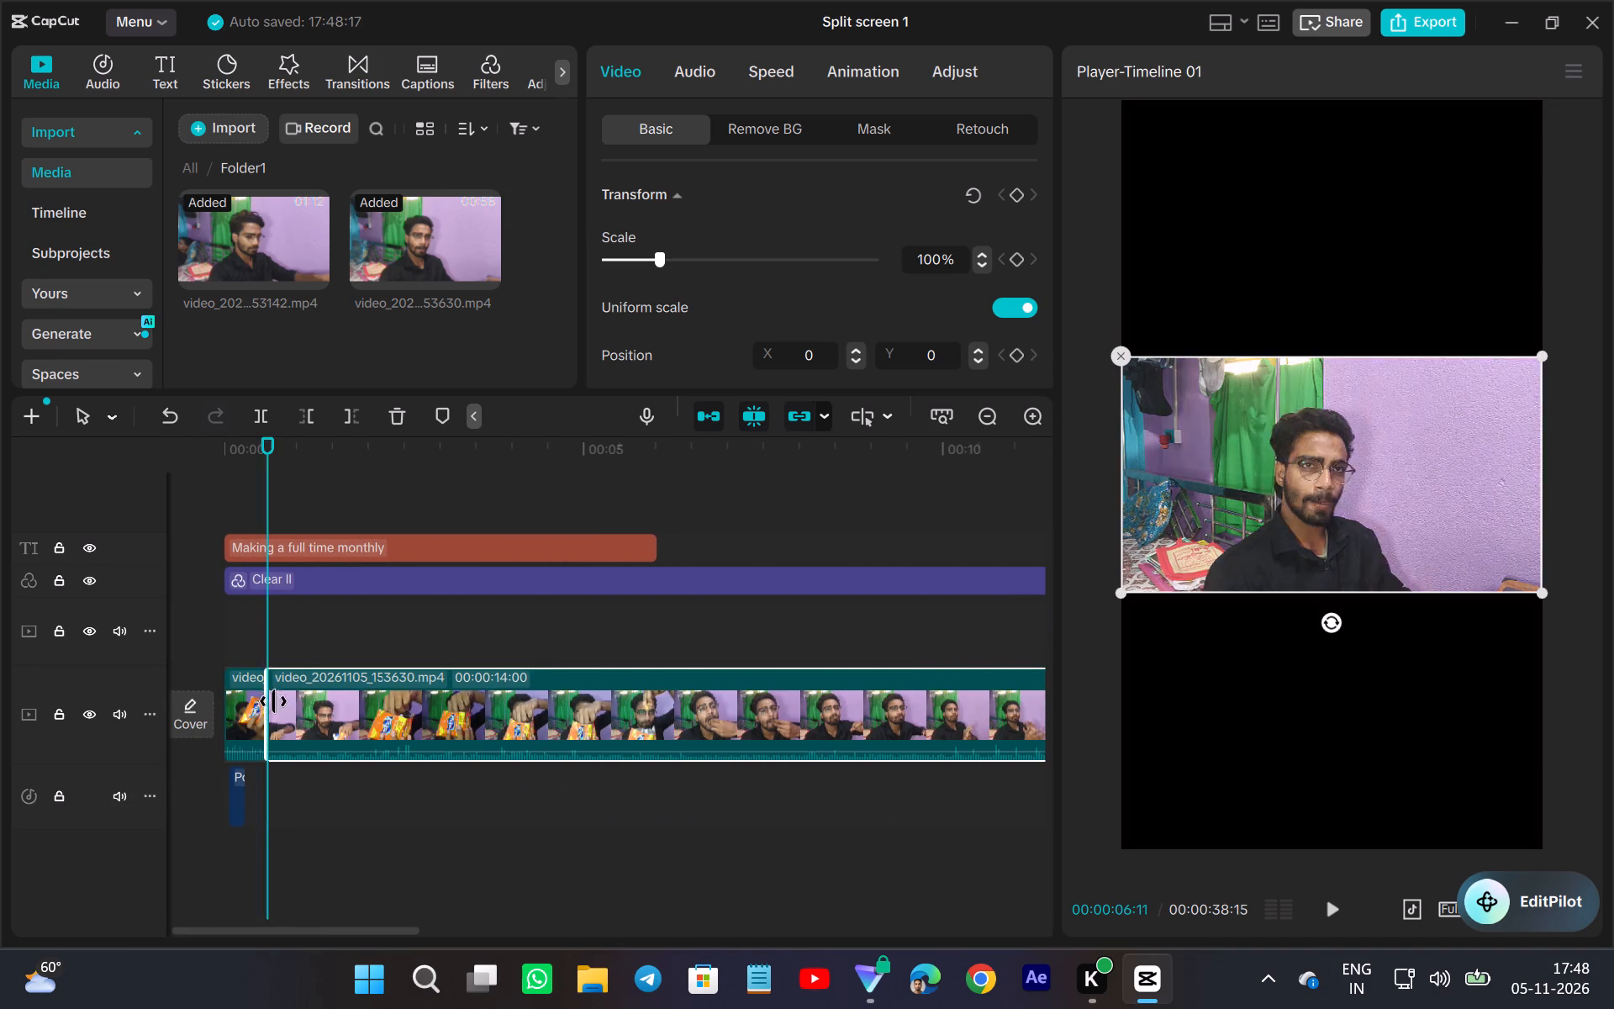
pyautogui.moveTo(273, 701); pyautogui.dragTo(485, 781)
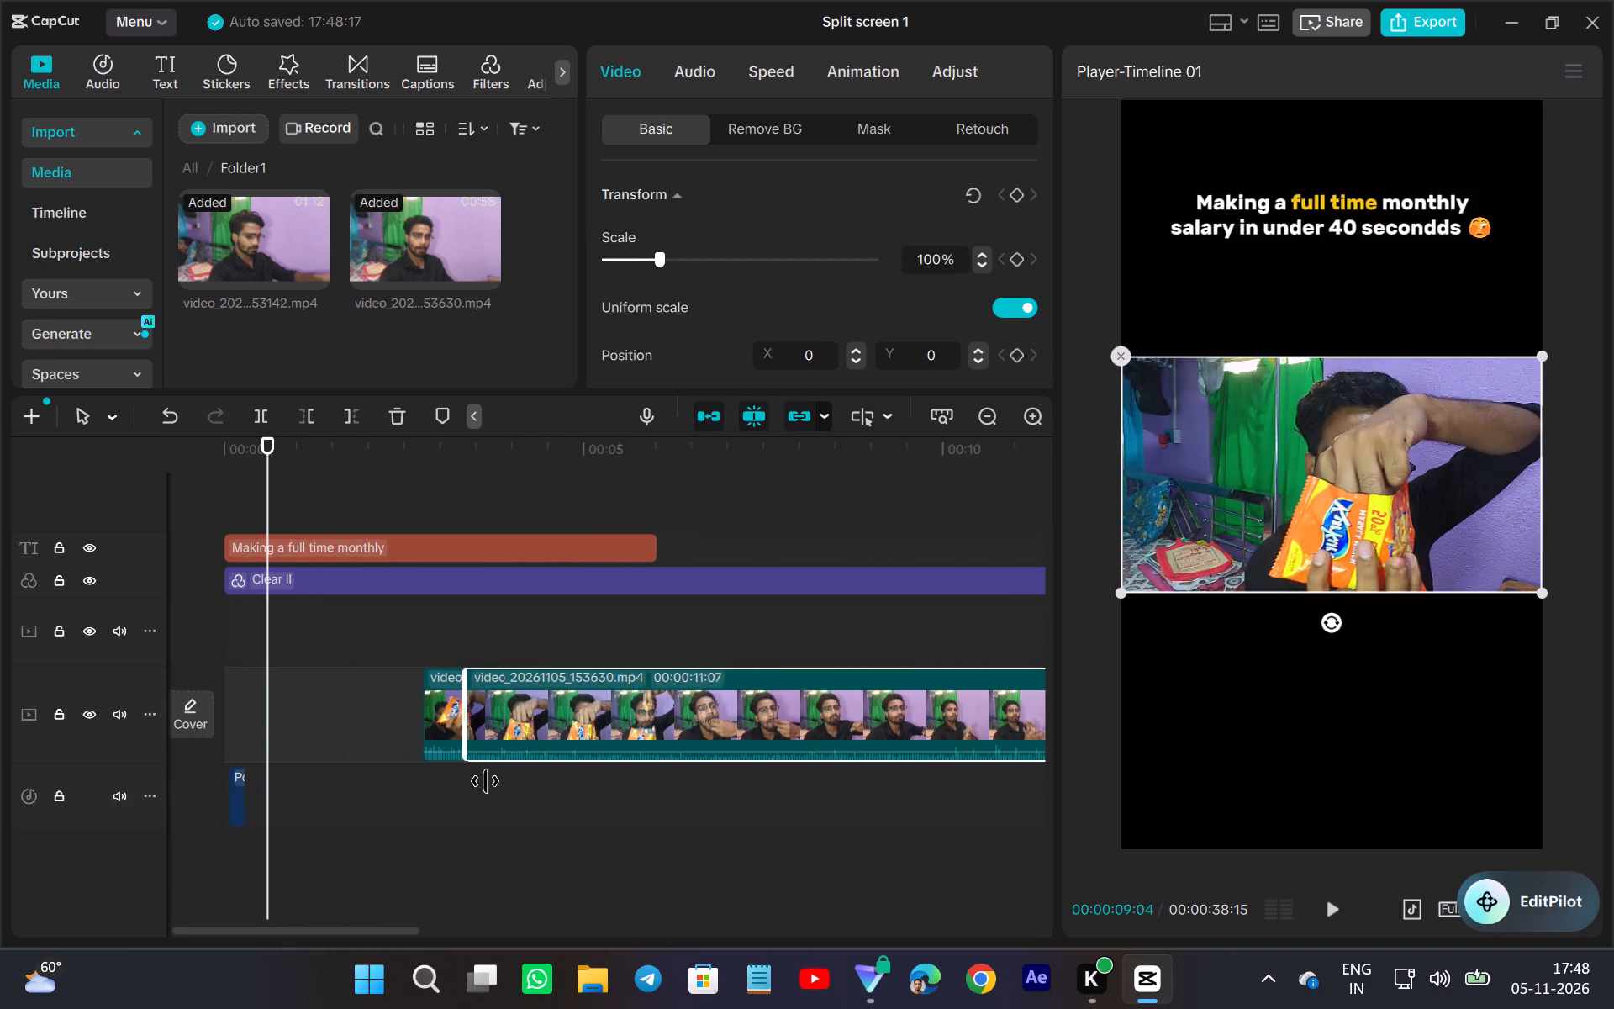
pyautogui.moveTo(485, 781); pyautogui.dragTo(619, 760)
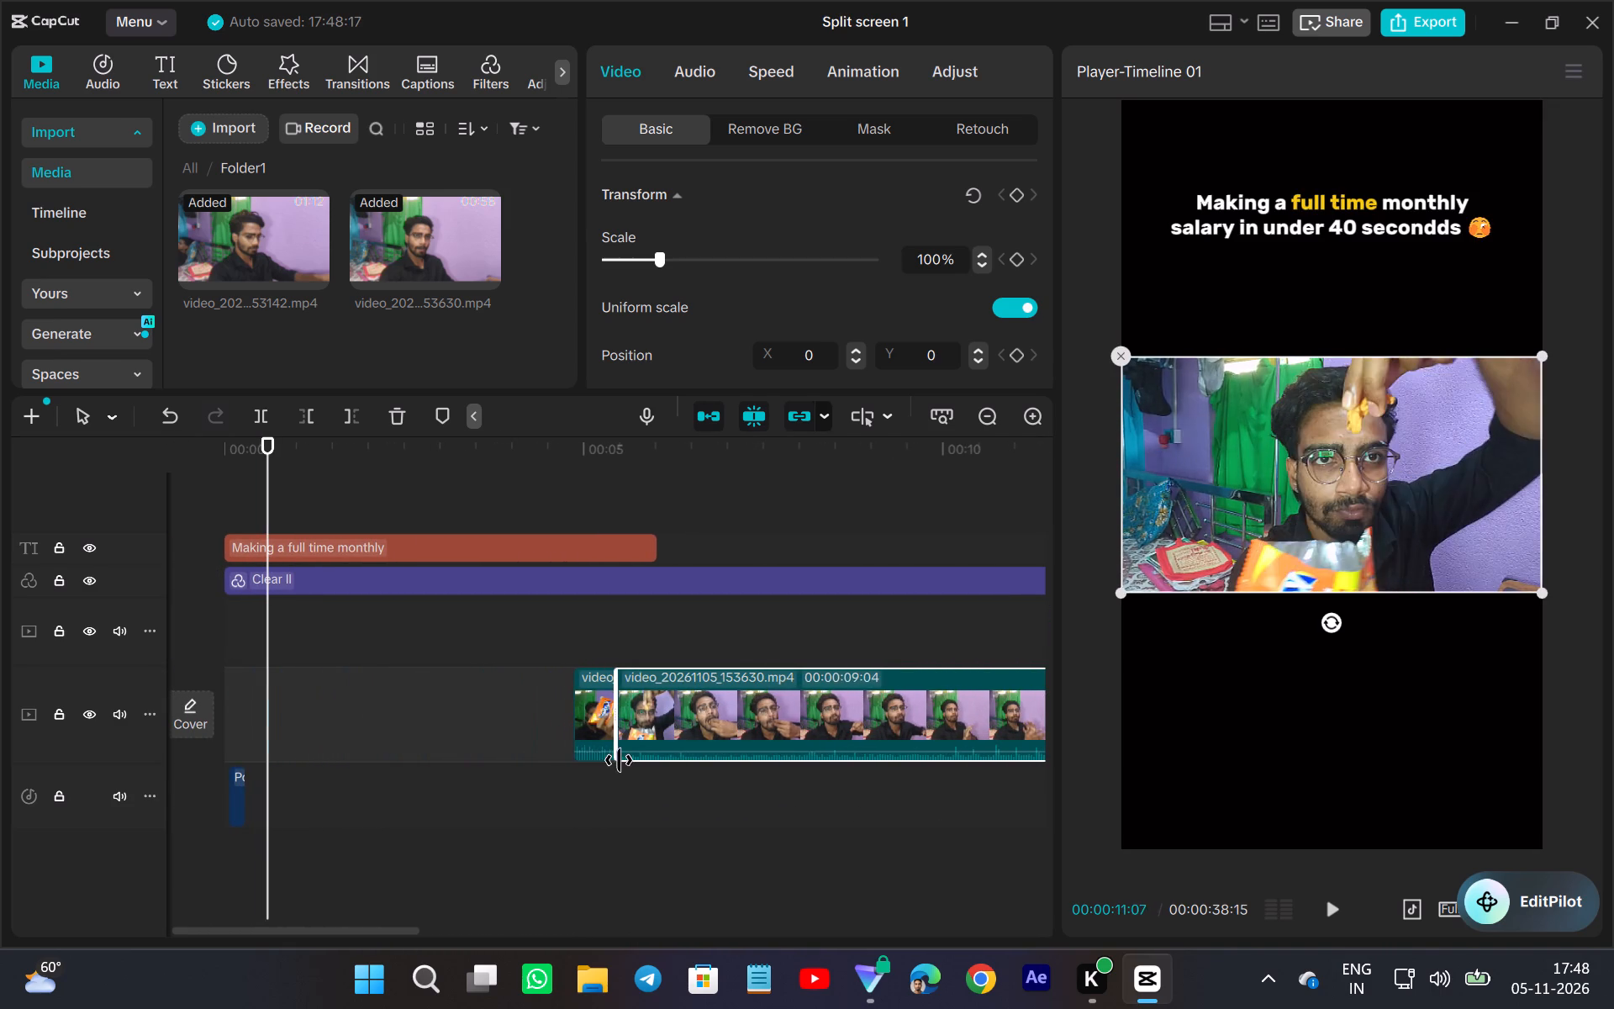
pyautogui.moveTo(619, 760); pyautogui.dragTo(556, 798)
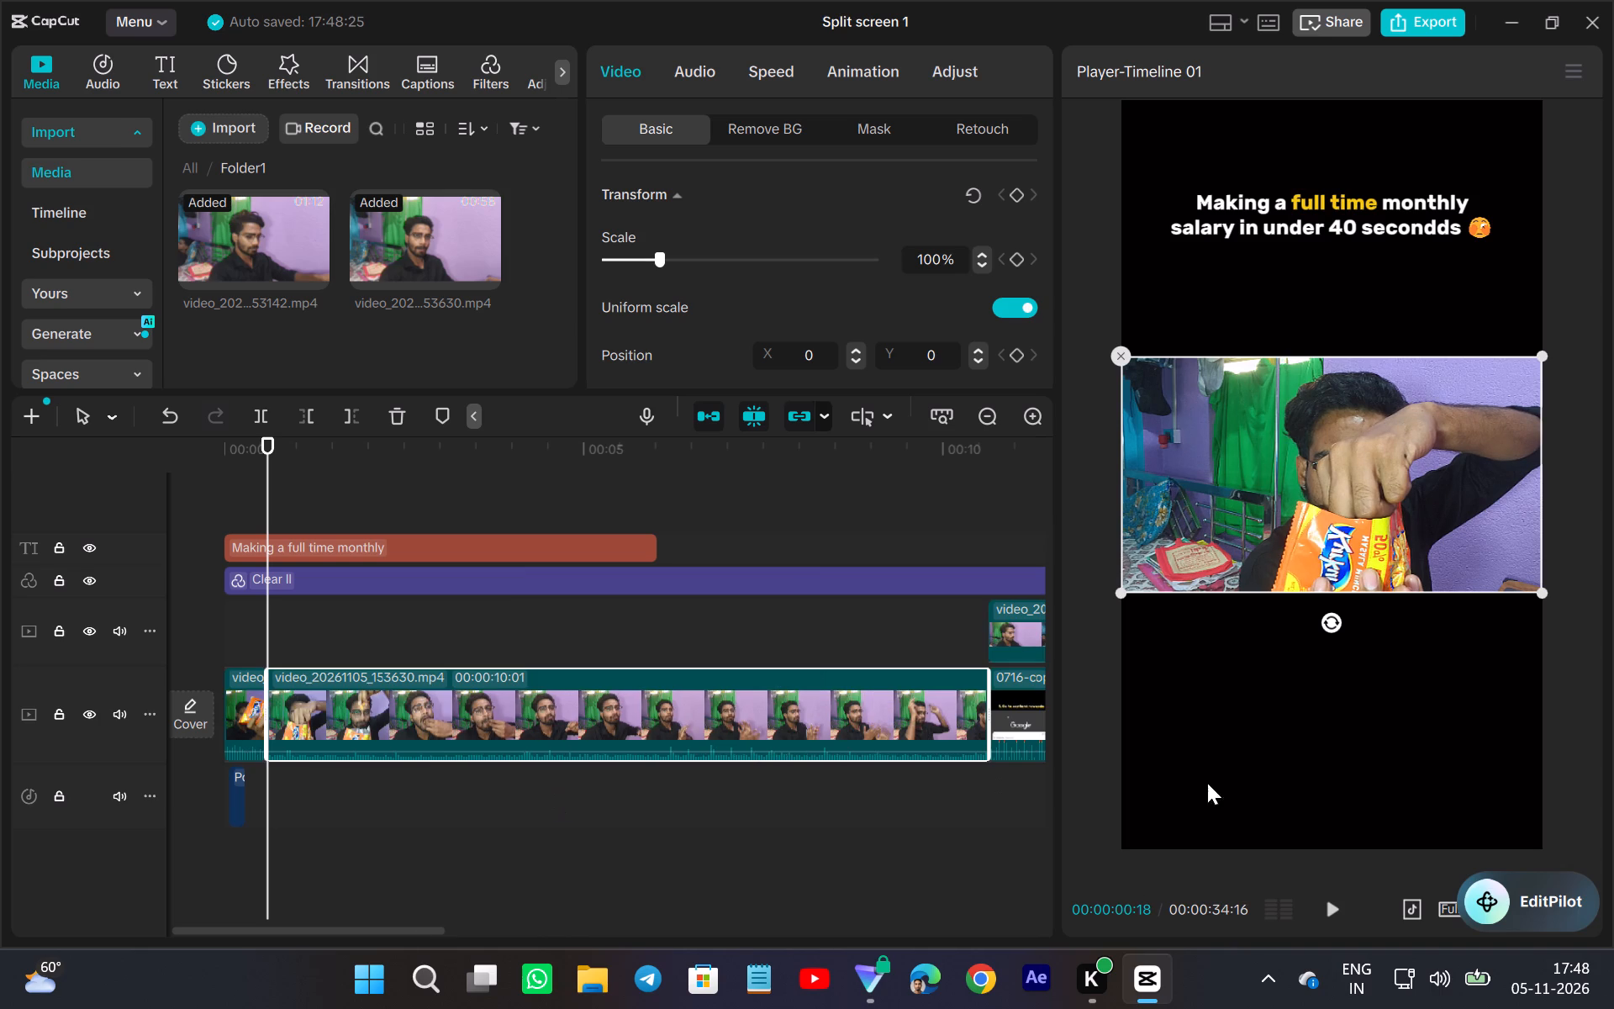
# Preview the cut and trim the second piece's start further, to a duration of 00:00:09:18.
pyautogui.click(1328, 905)
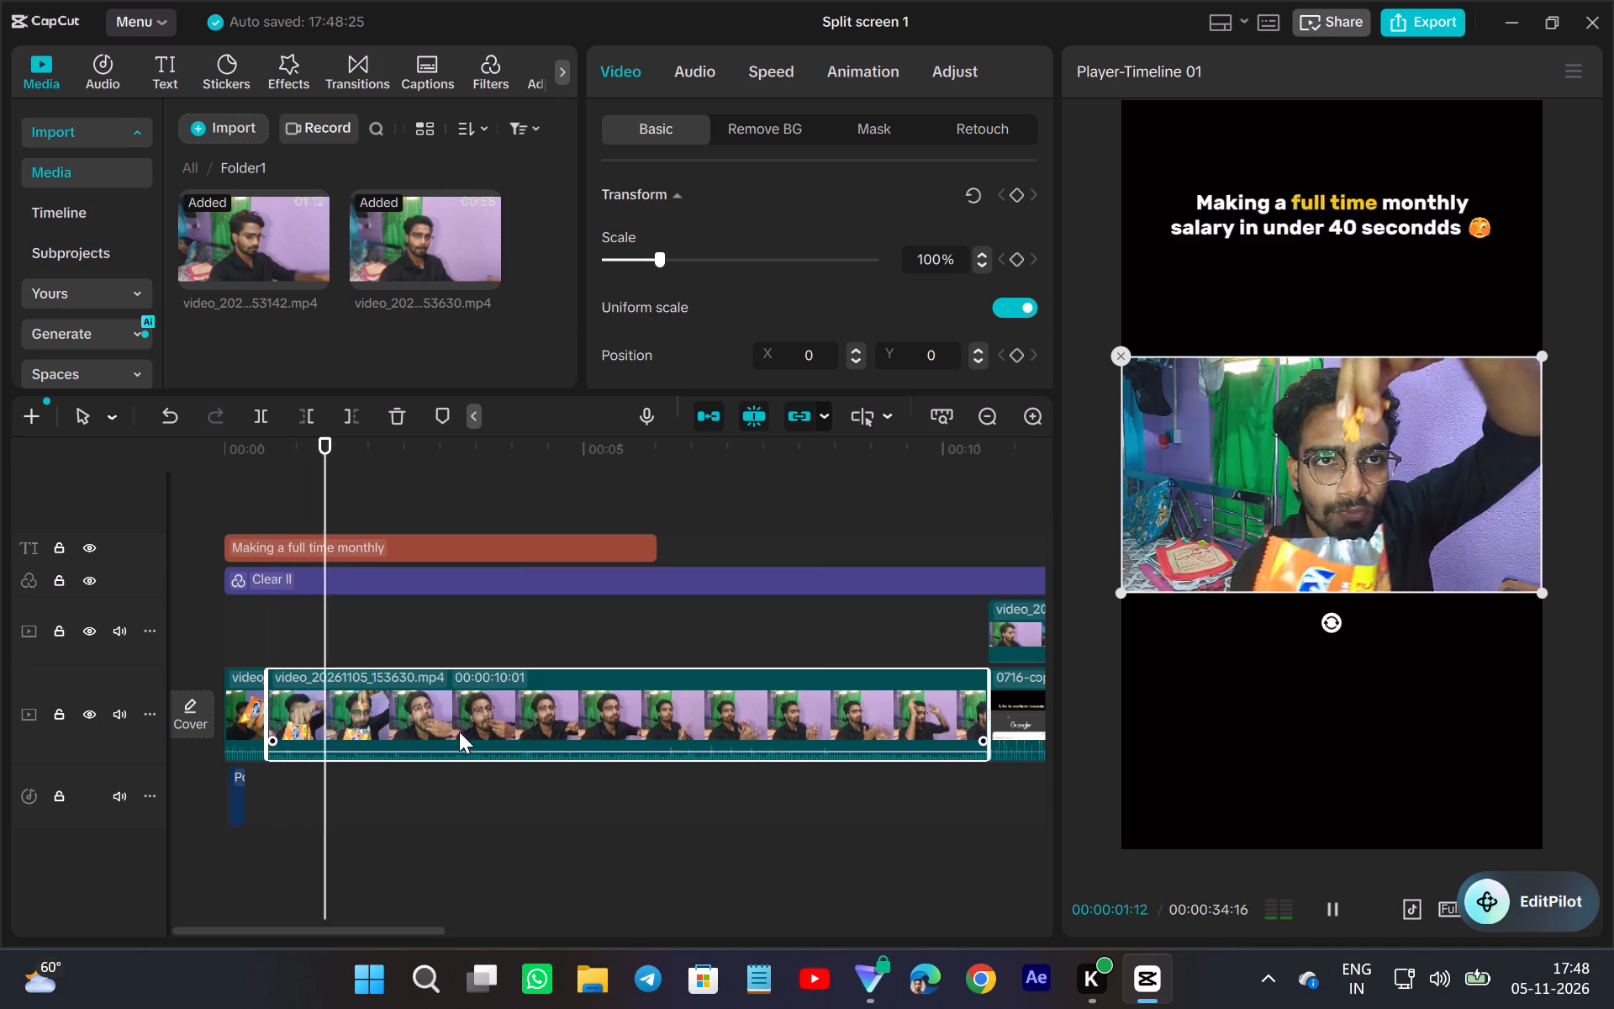
pyautogui.click(308, 796)
pyautogui.click(281, 715)
pyautogui.moveTo(270, 690); pyautogui.dragTo(292, 716)
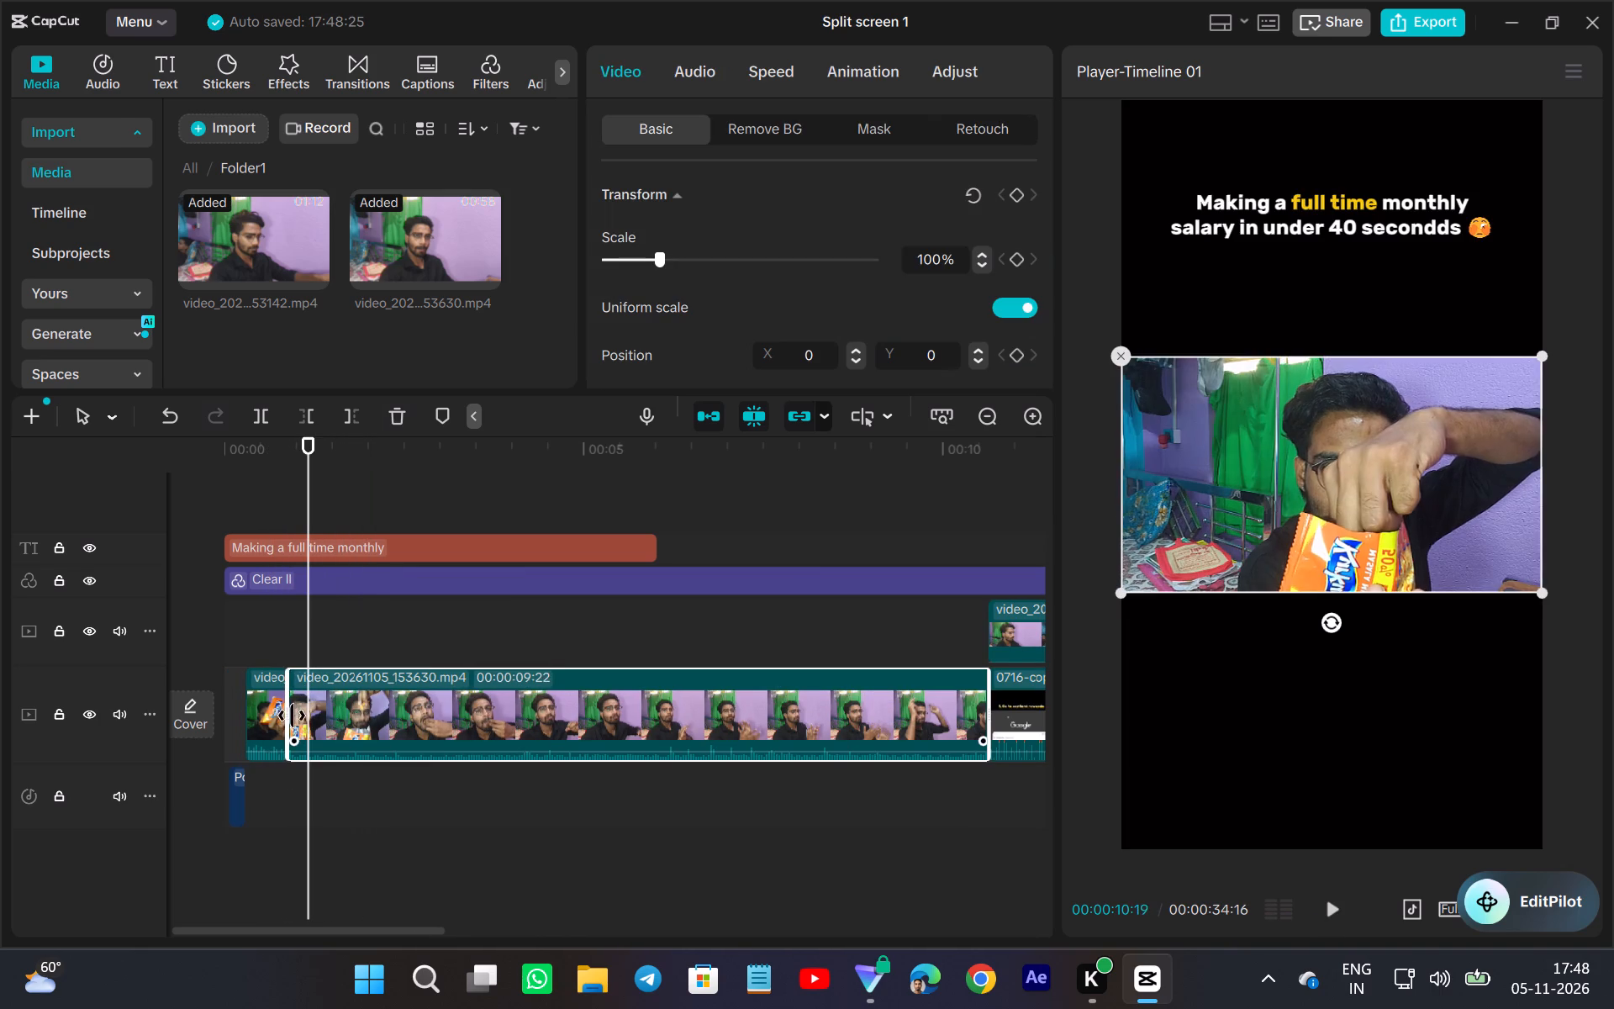
pyautogui.moveTo(292, 716); pyautogui.dragTo(301, 728)
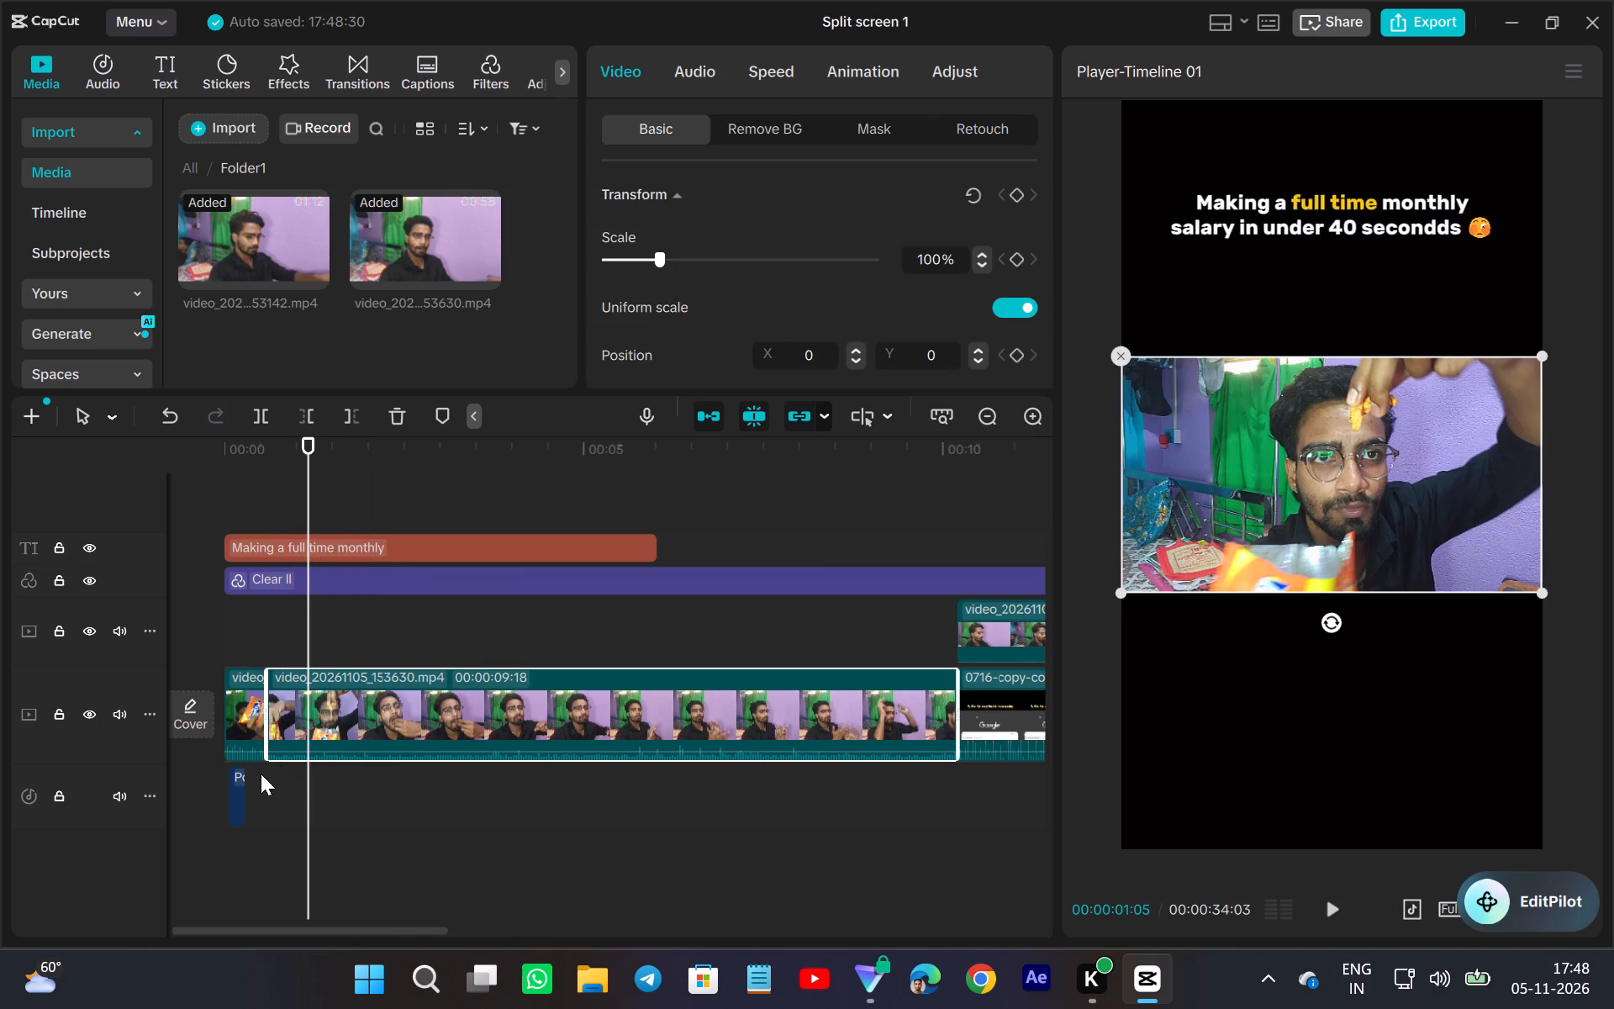
# Play through the second video_20261105_153630.mp4 piece and split it at 00:00:03:23, after the snack is eaten.
pyautogui.click(245, 779)
pyautogui.click(262, 792)
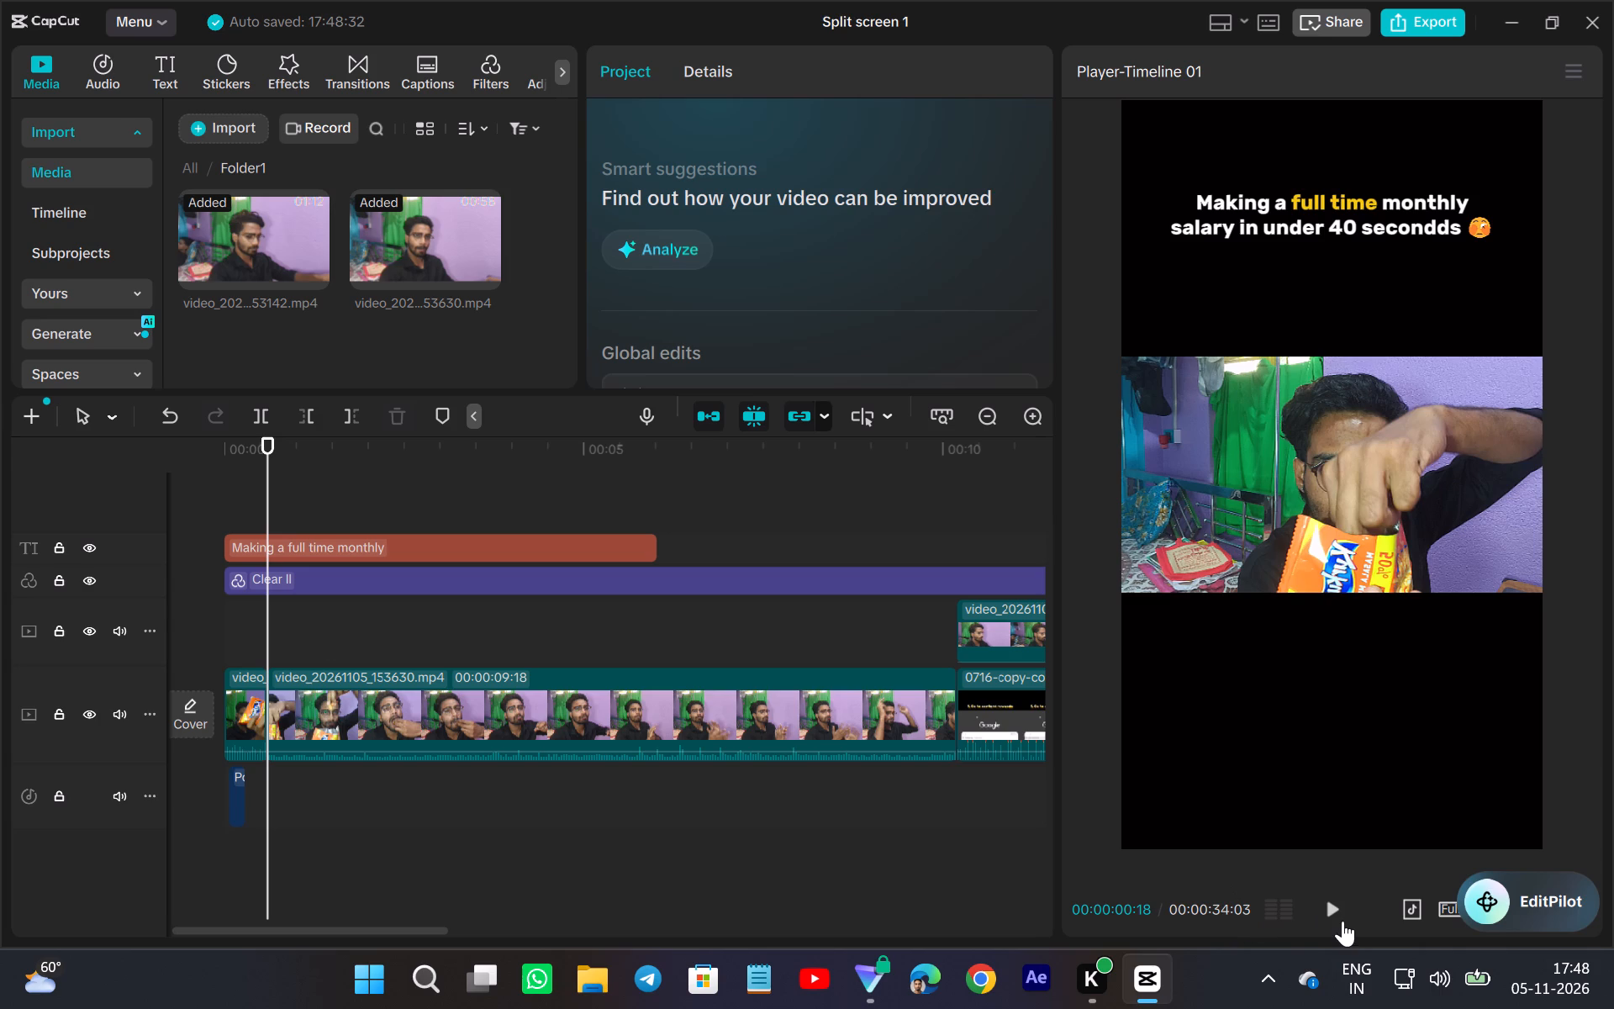
pyautogui.click(1340, 911)
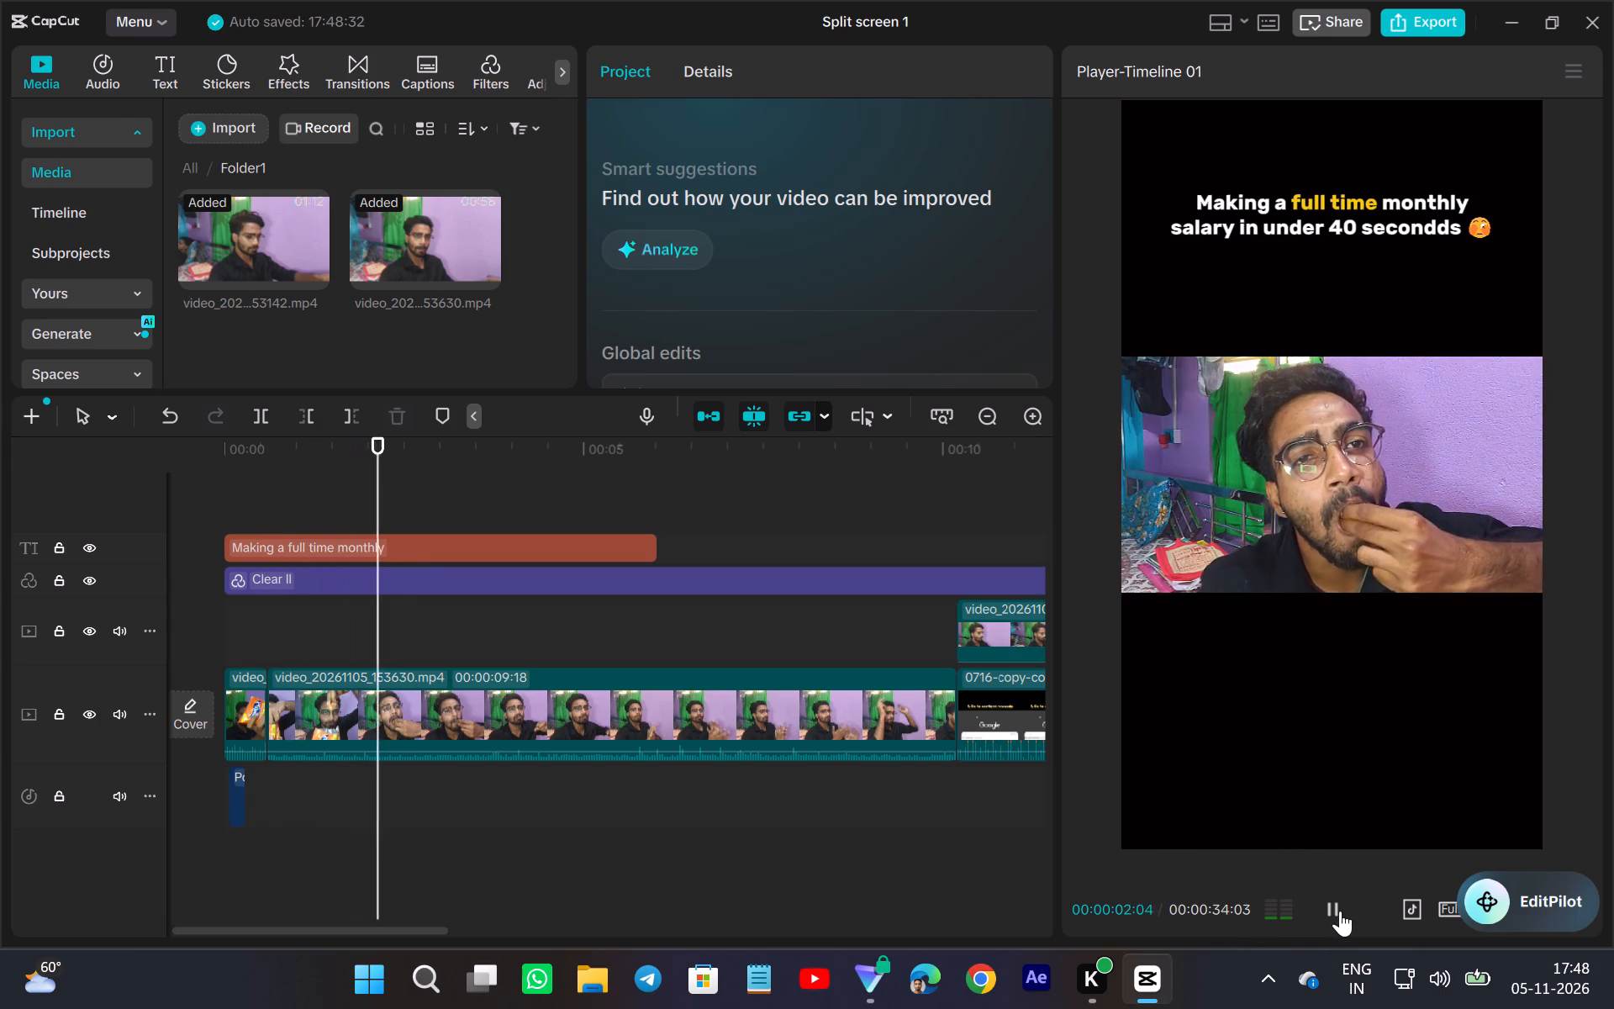
pyautogui.click(1340, 911)
pyautogui.click(1340, 911)
pyautogui.click(1340, 911)
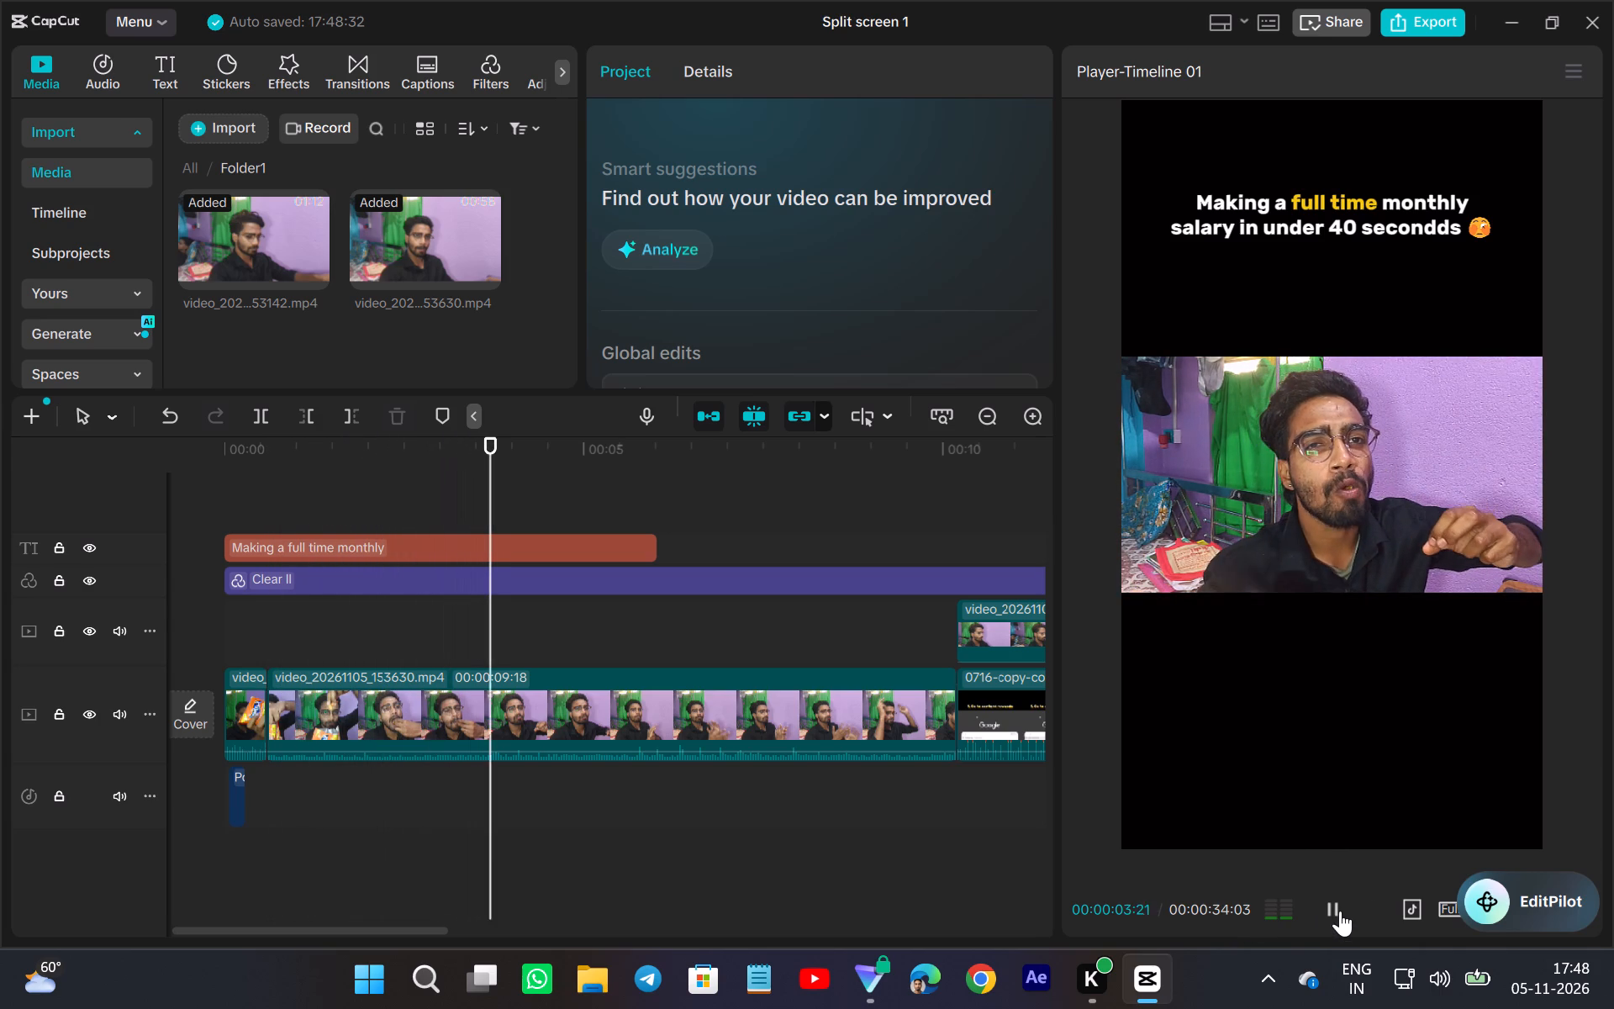
pyautogui.click(442, 725)
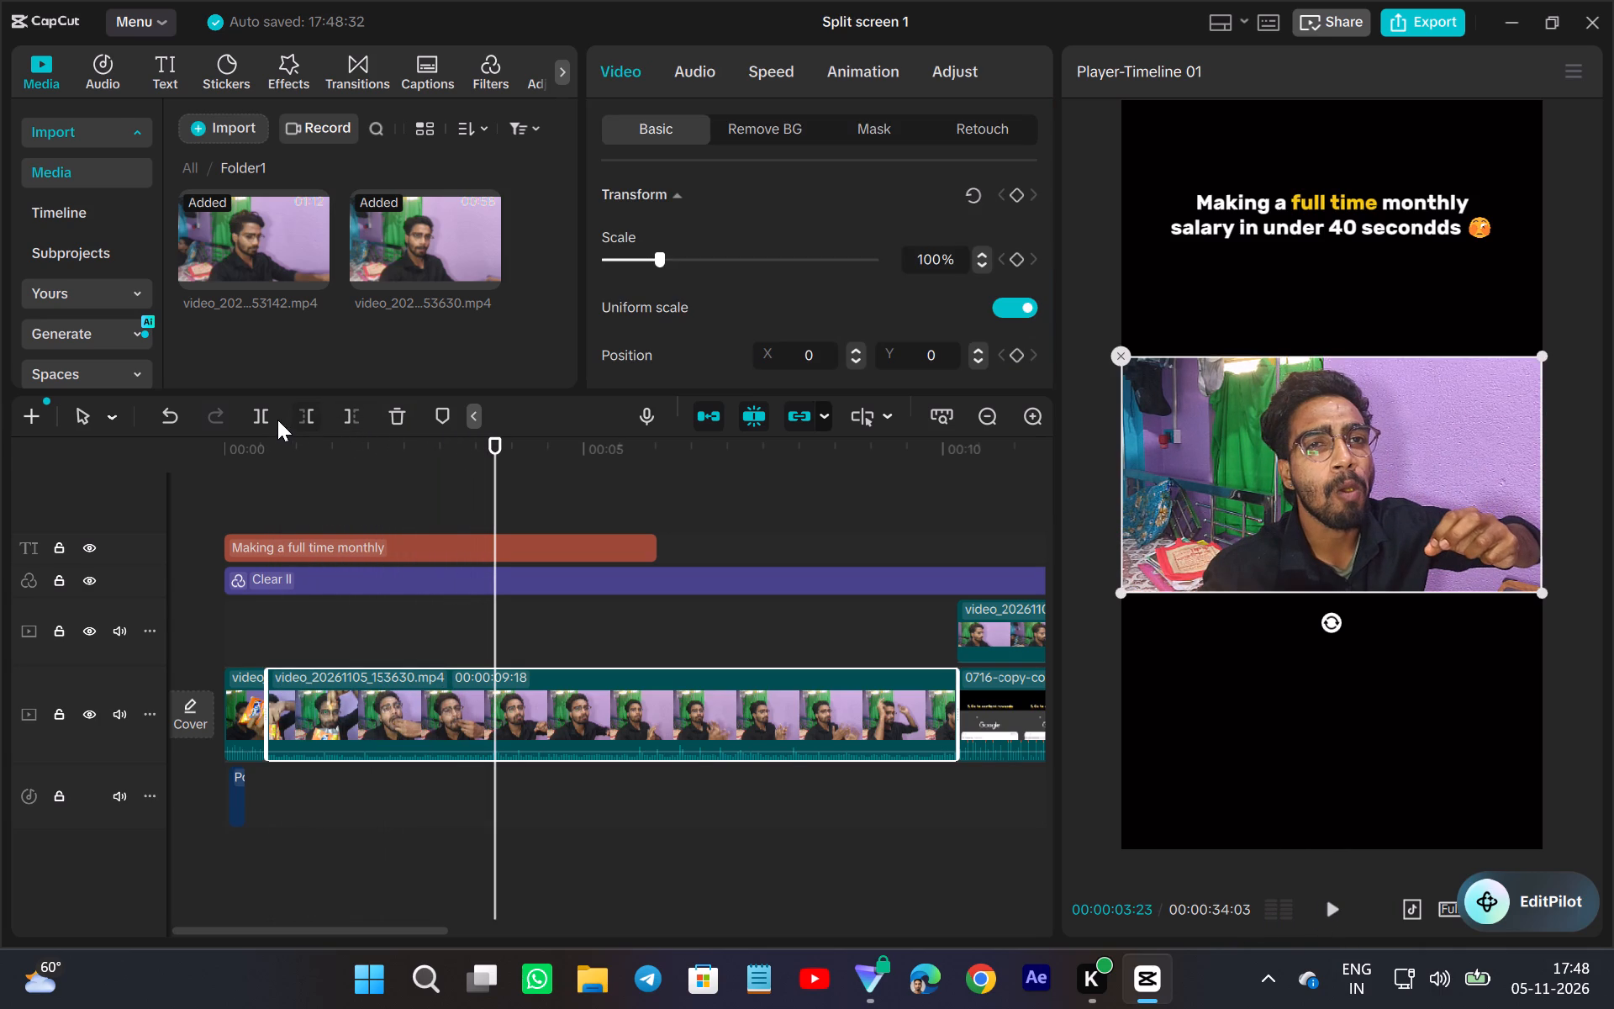
pyautogui.click(277, 420)
pyautogui.click(249, 415)
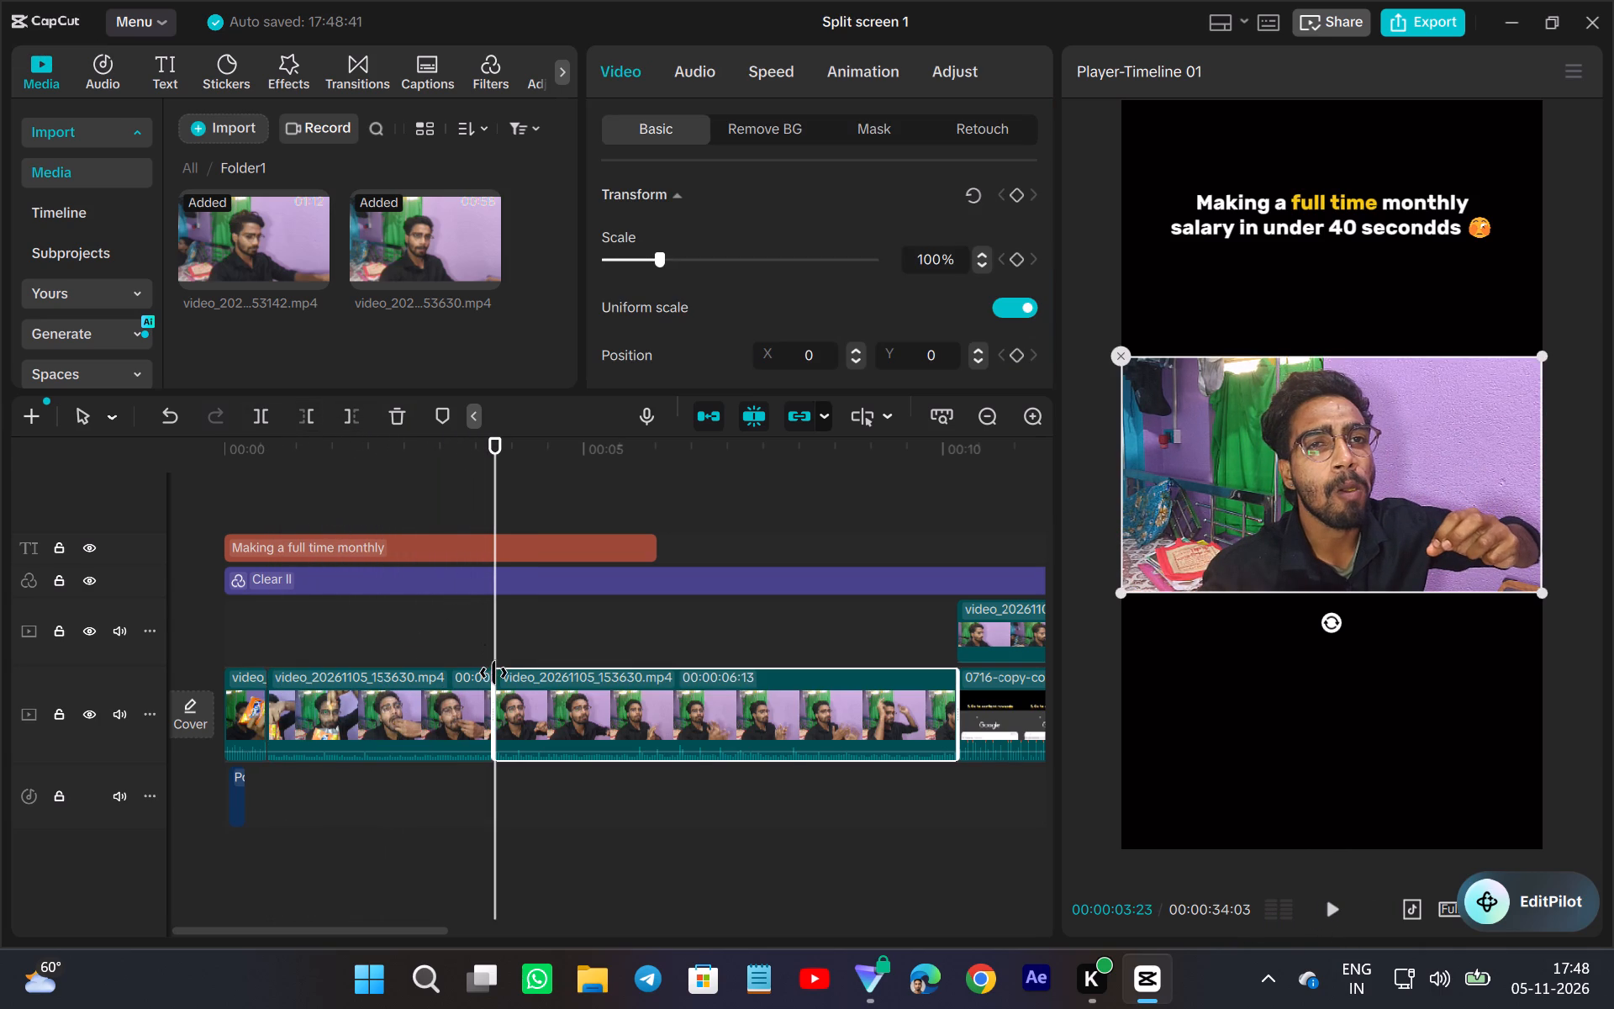
# Trim the start of the third video_20261105_153630.mp4 piece so that it begins with the hands being dusted off.
pyautogui.moveTo(493, 673); pyautogui.dragTo(833, 761)
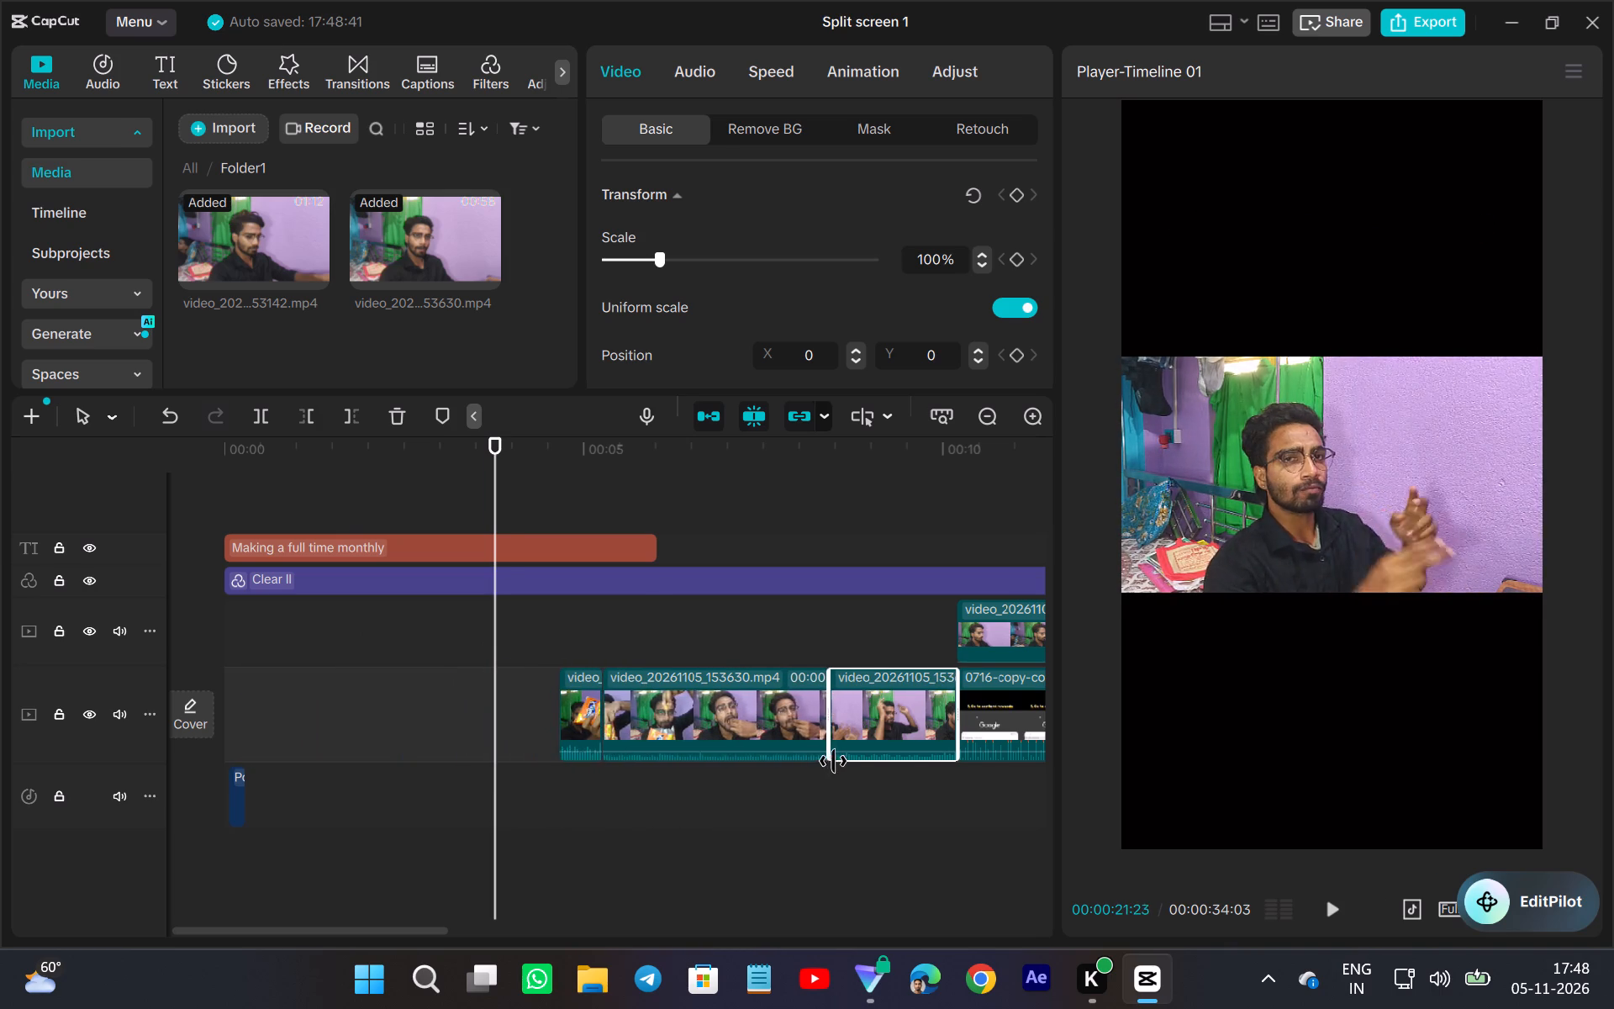
pyautogui.moveTo(833, 761); pyautogui.dragTo(799, 790)
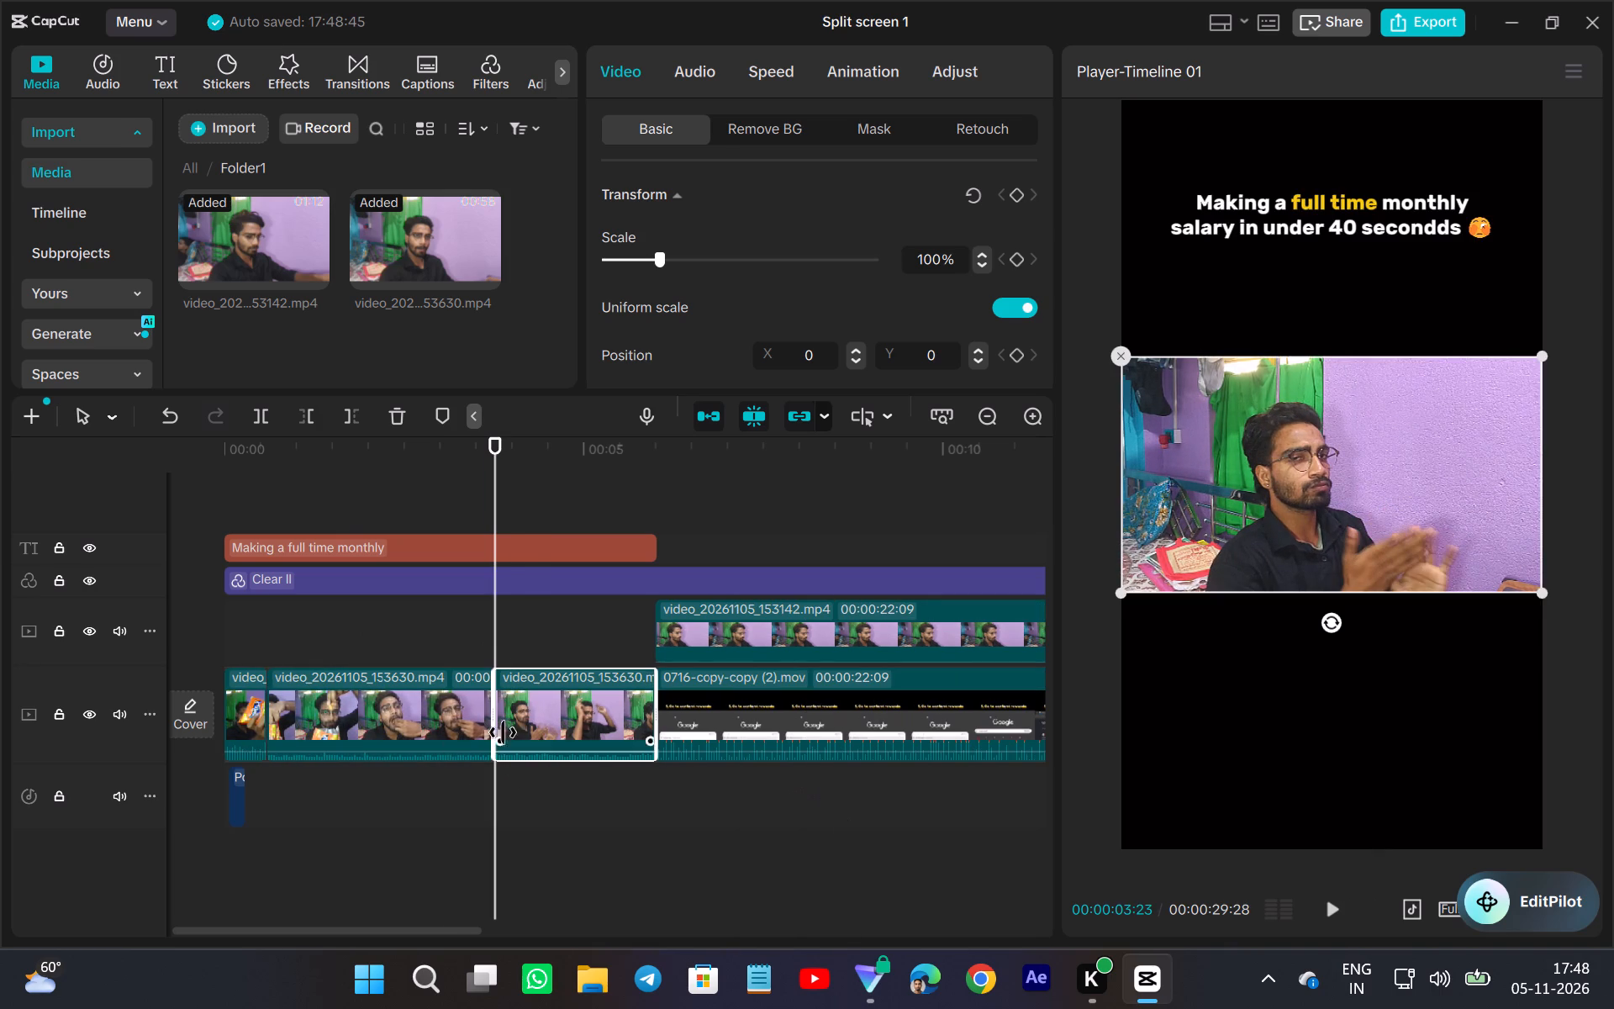
# Play through the third video_20261105_153630.mp4 piece and cut off its remainder after 00:00:05:19.
pyautogui.click(1336, 904)
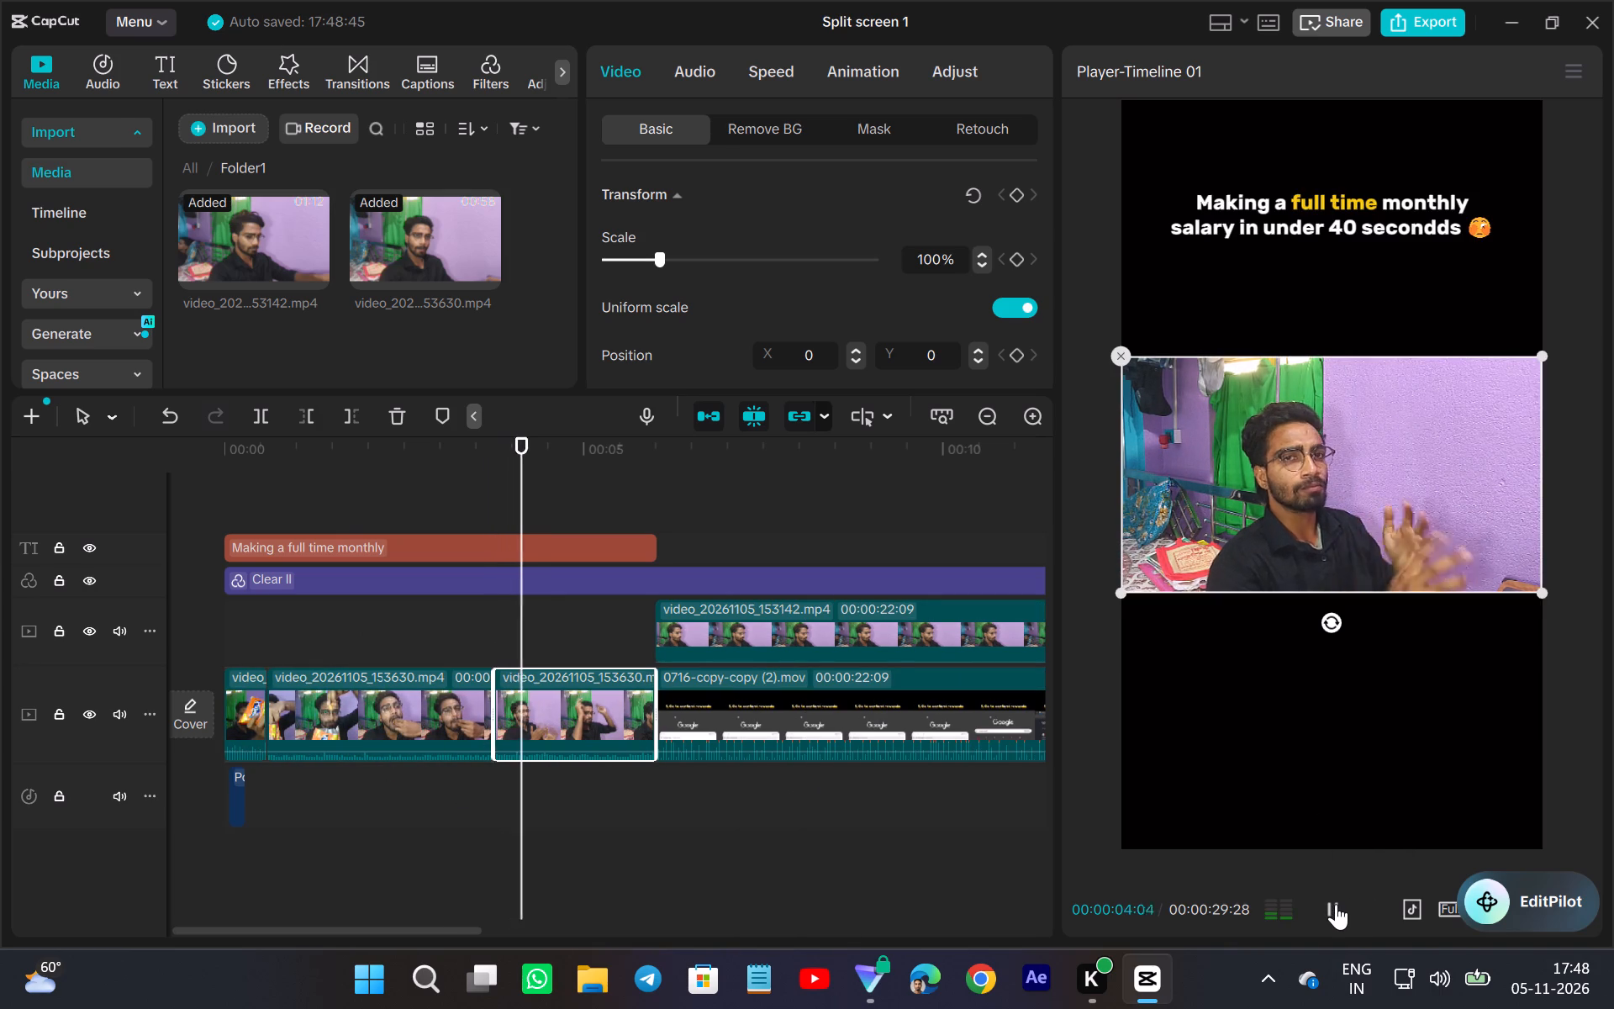
pyautogui.click(1336, 904)
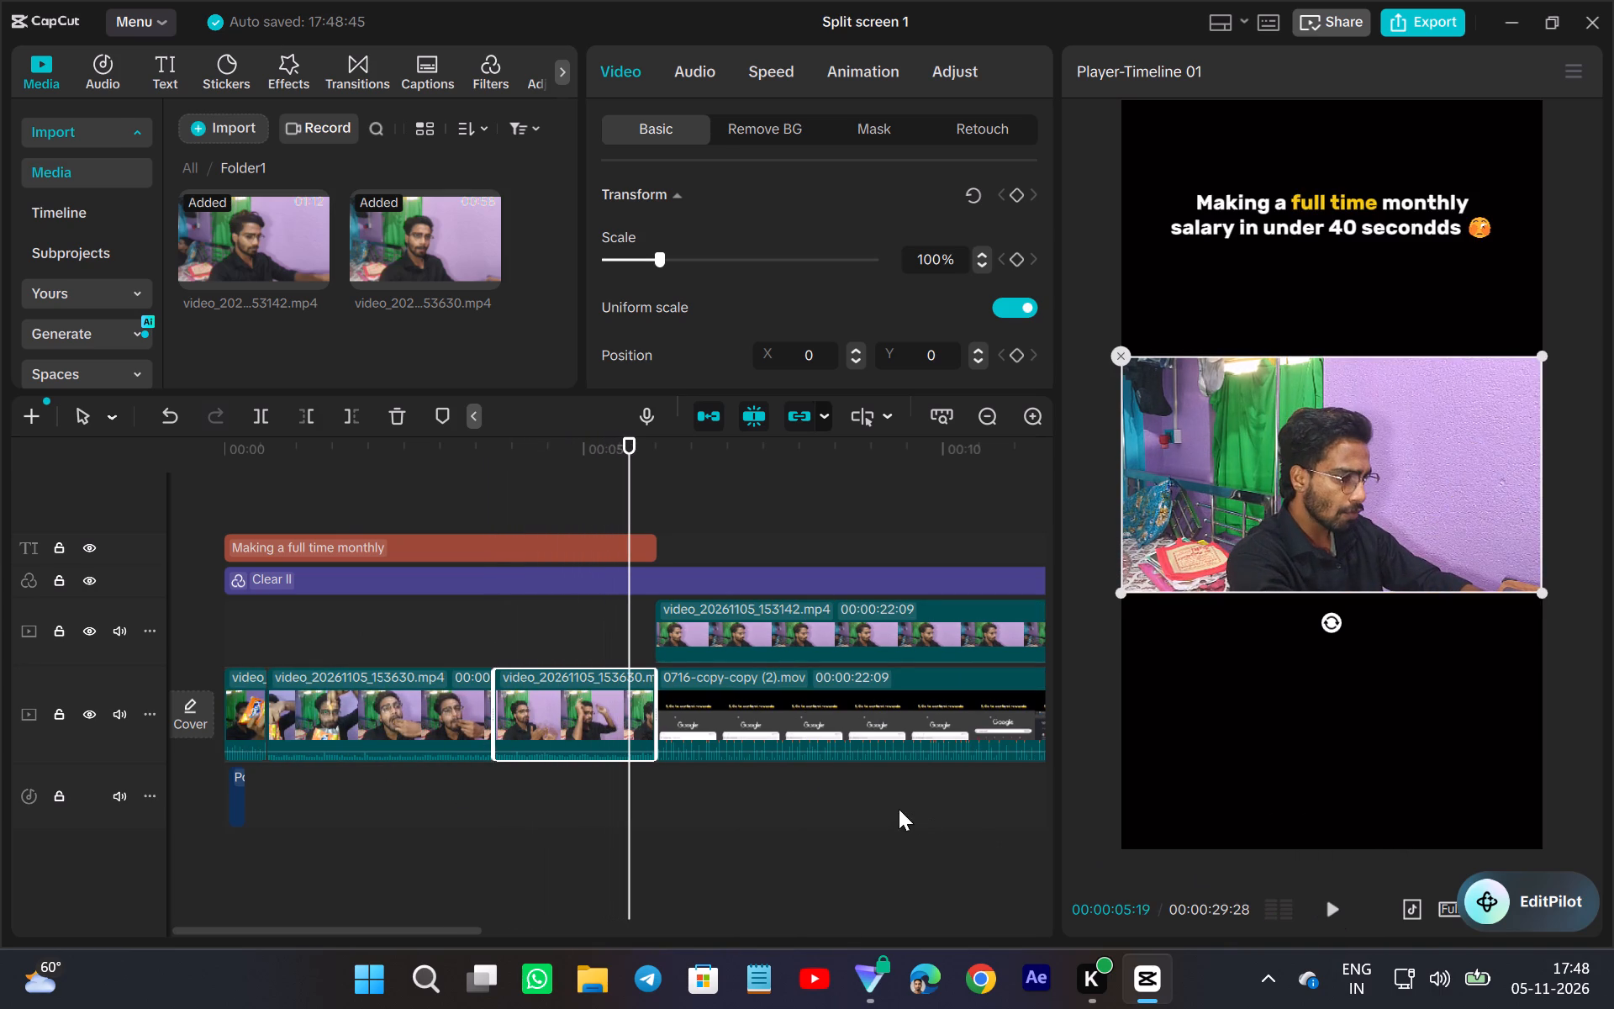
pyautogui.click(359, 414)
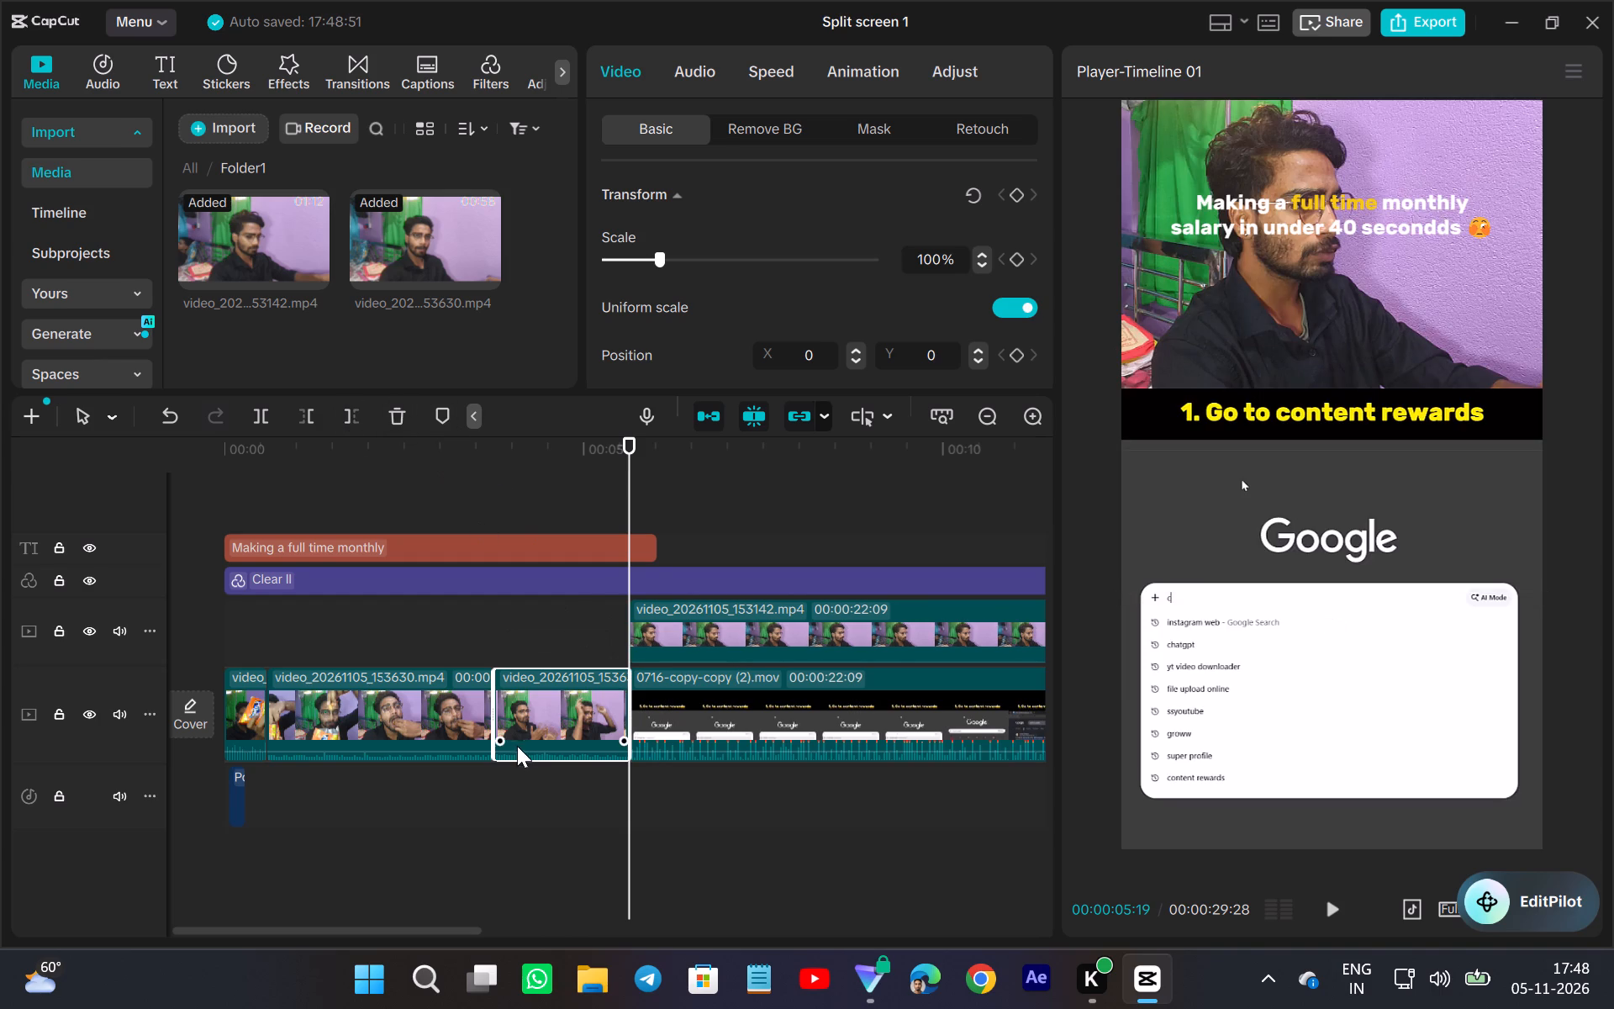
# Extend the start of the third video_20261105_153630.mp4 piece slightly earlier and preview the opening.
pyautogui.moveTo(492, 696); pyautogui.dragTo(476, 718)
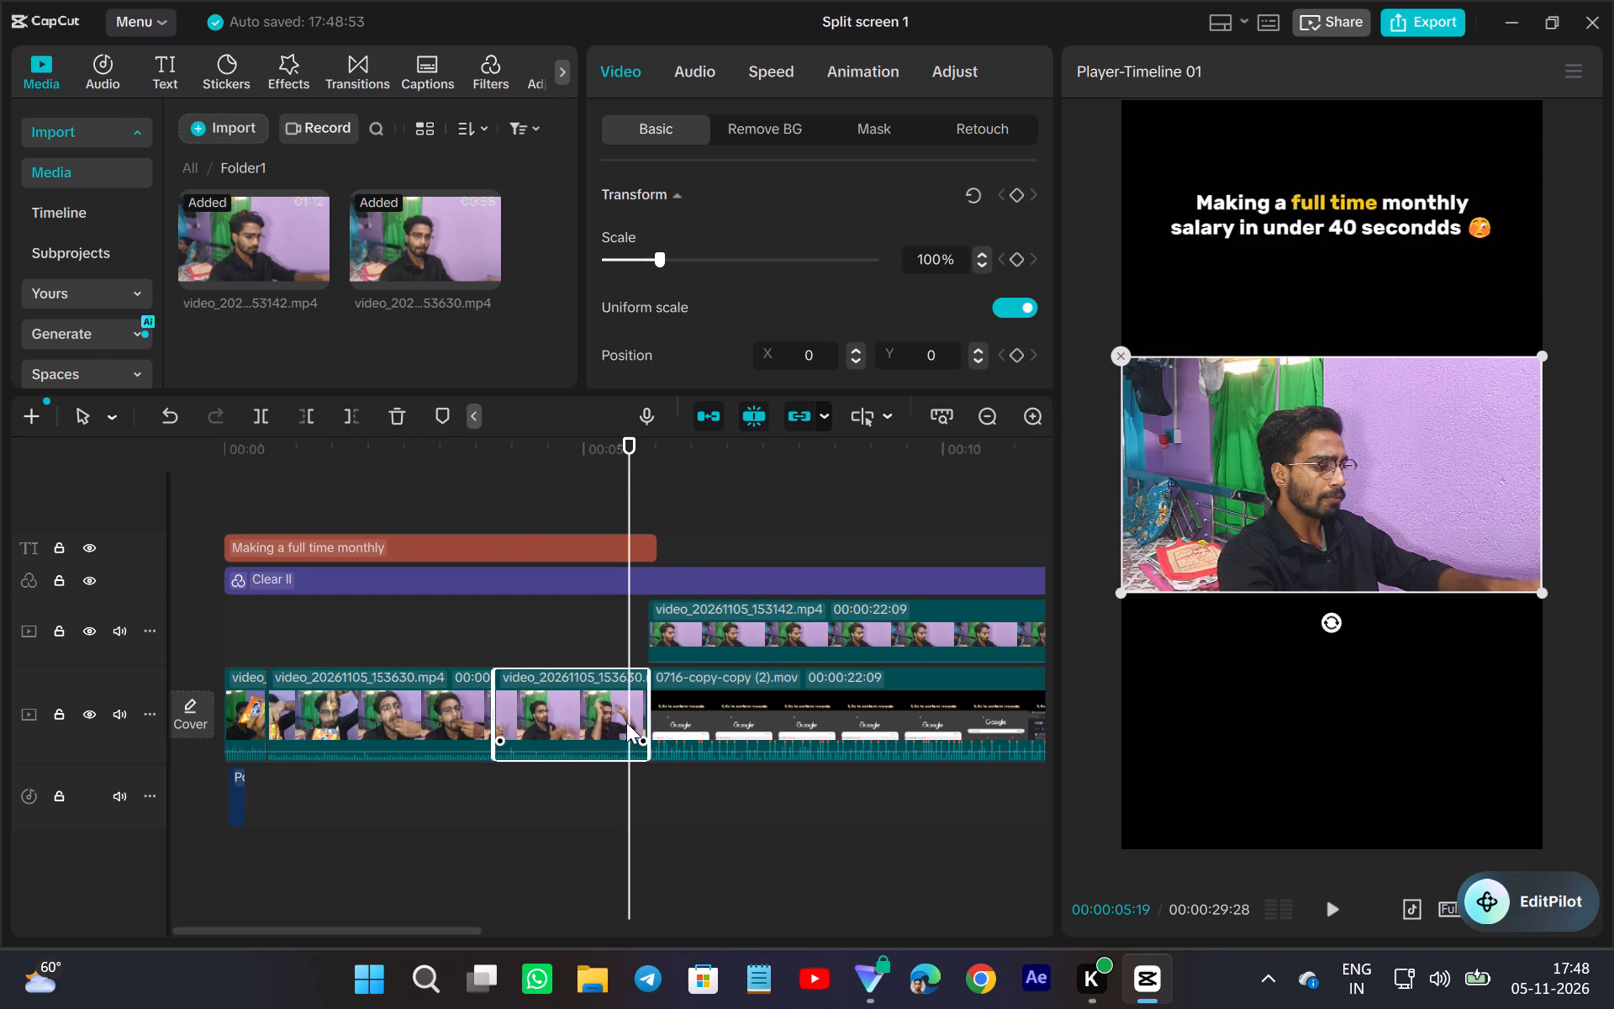
pyautogui.click(360, 833)
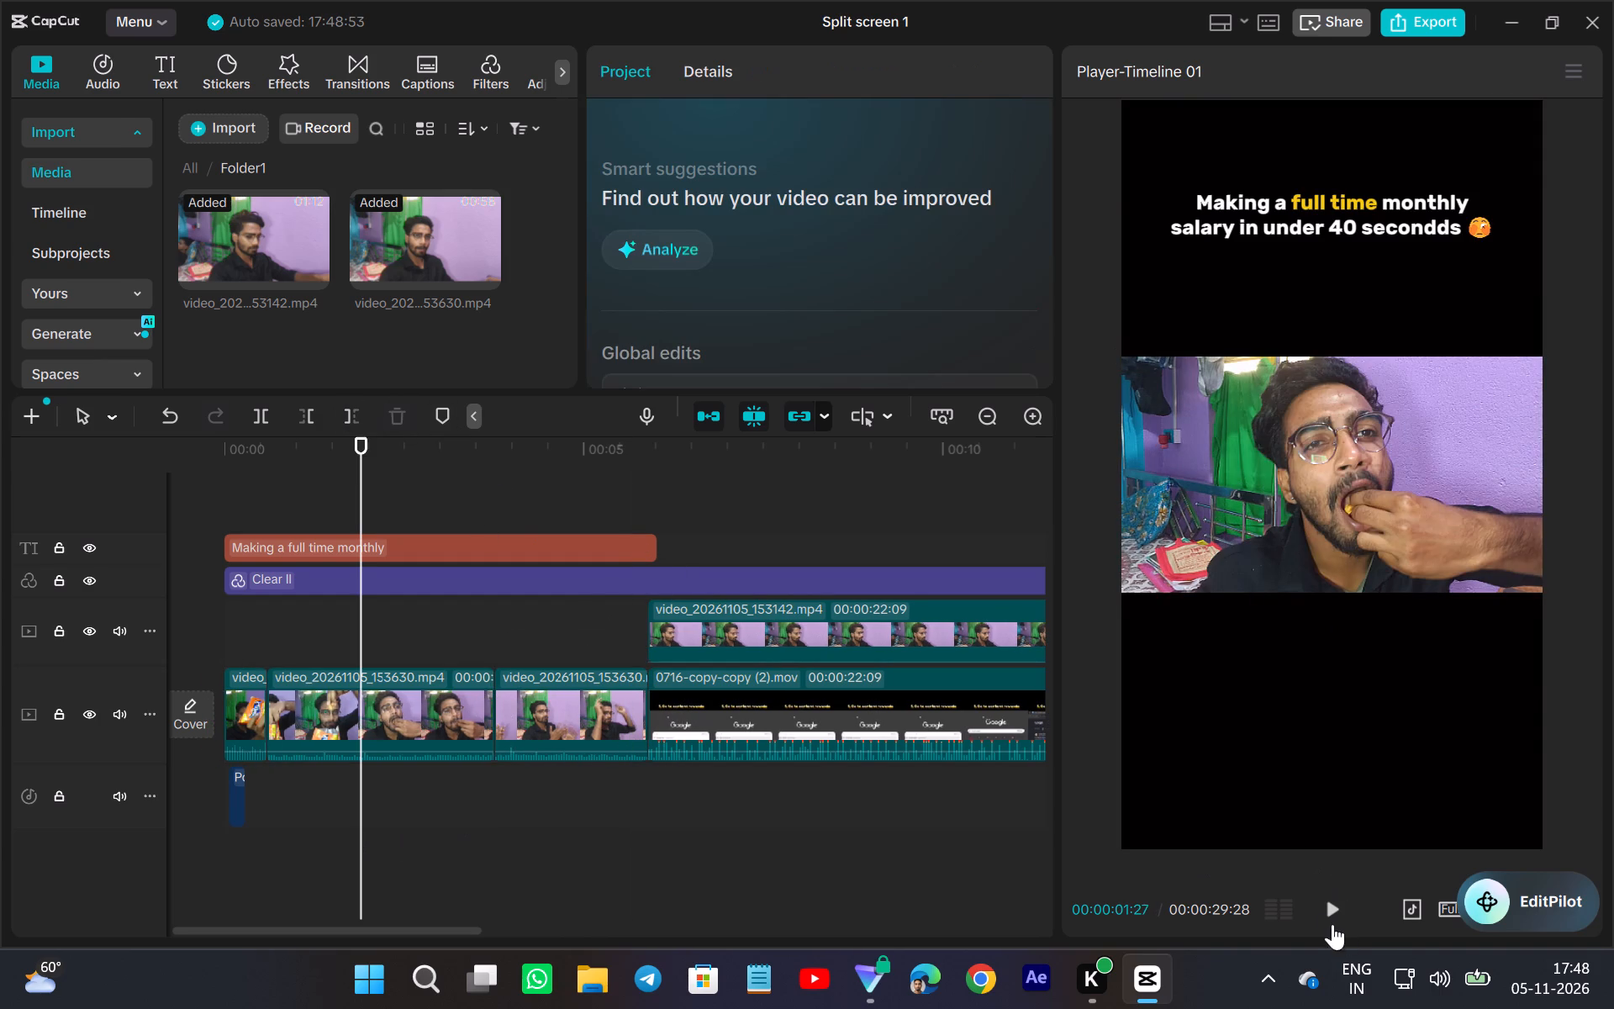
pyautogui.click(1321, 899)
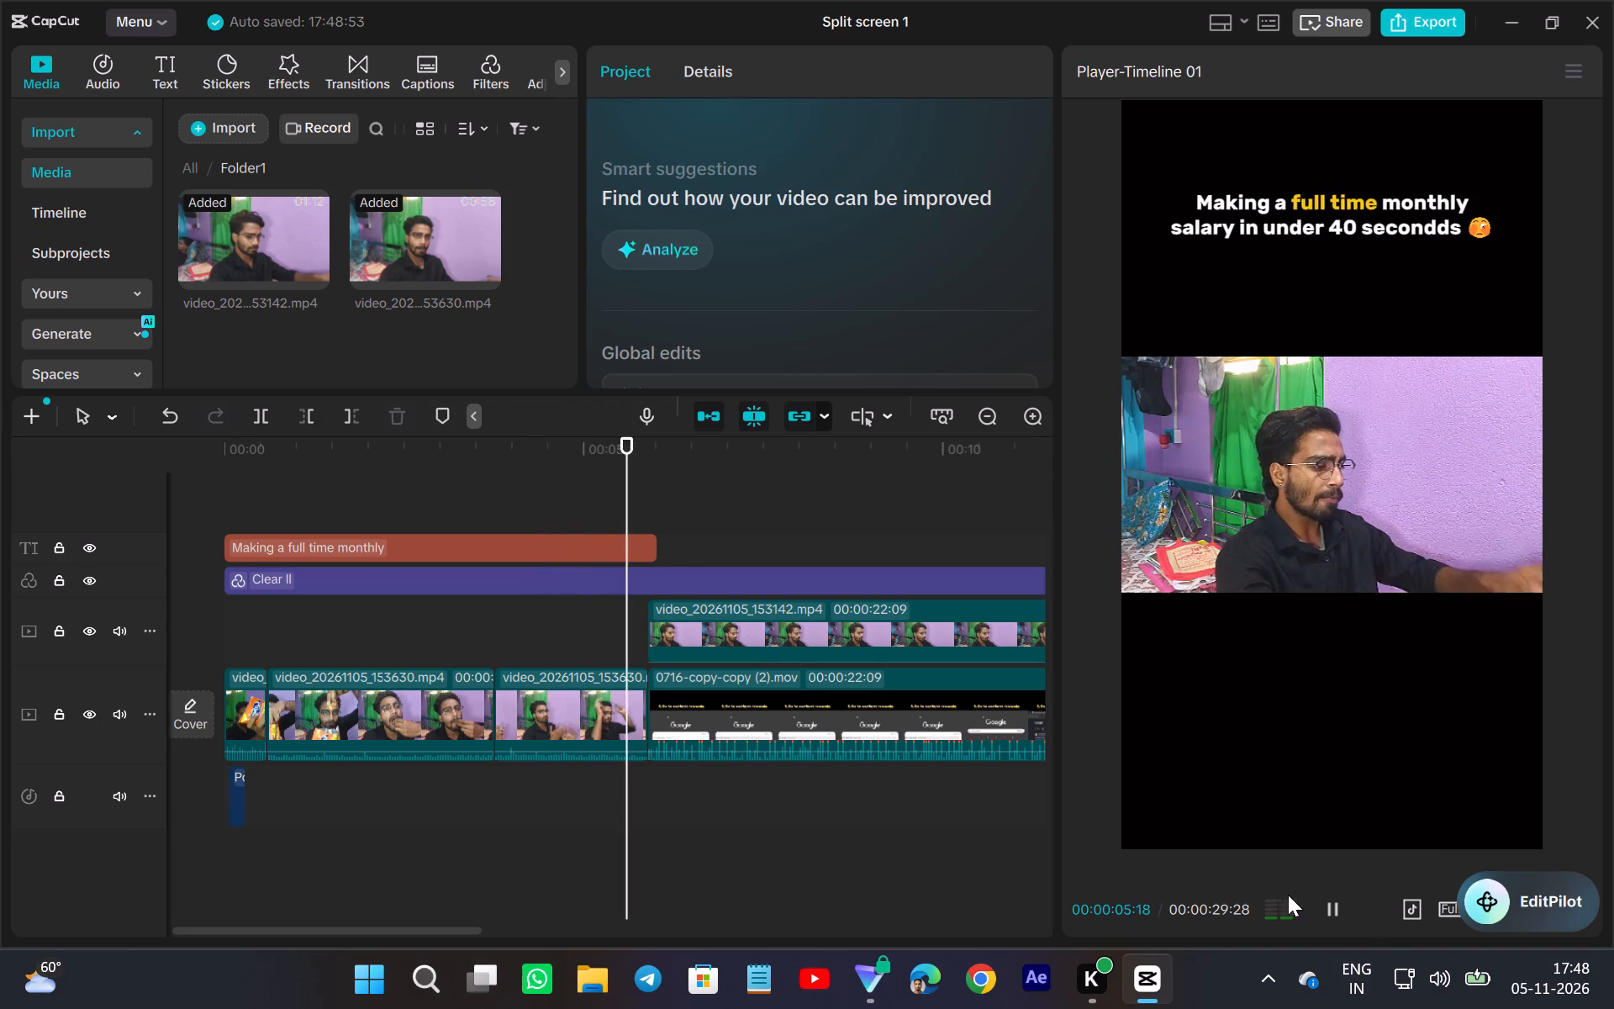
pyautogui.click(602, 789)
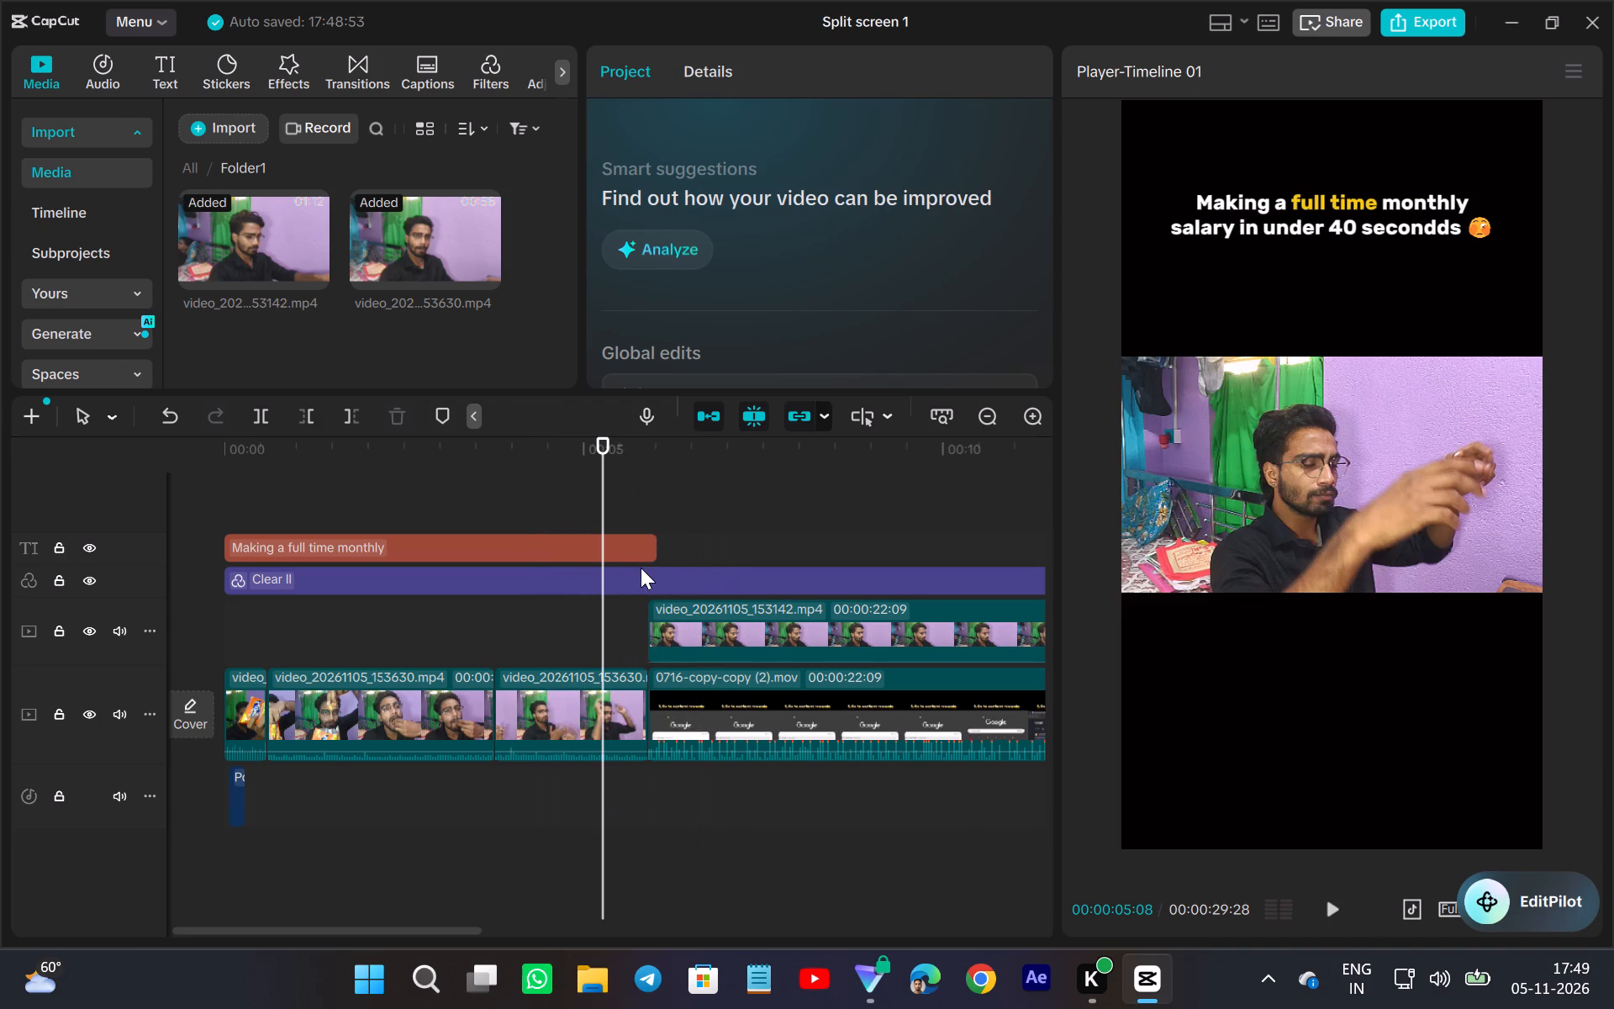
# Shorten the "Making a full time monthly" text so that it ends together with the third opening piece.
pyautogui.click(648, 543)
pyautogui.moveTo(662, 542); pyautogui.dragTo(646, 570)
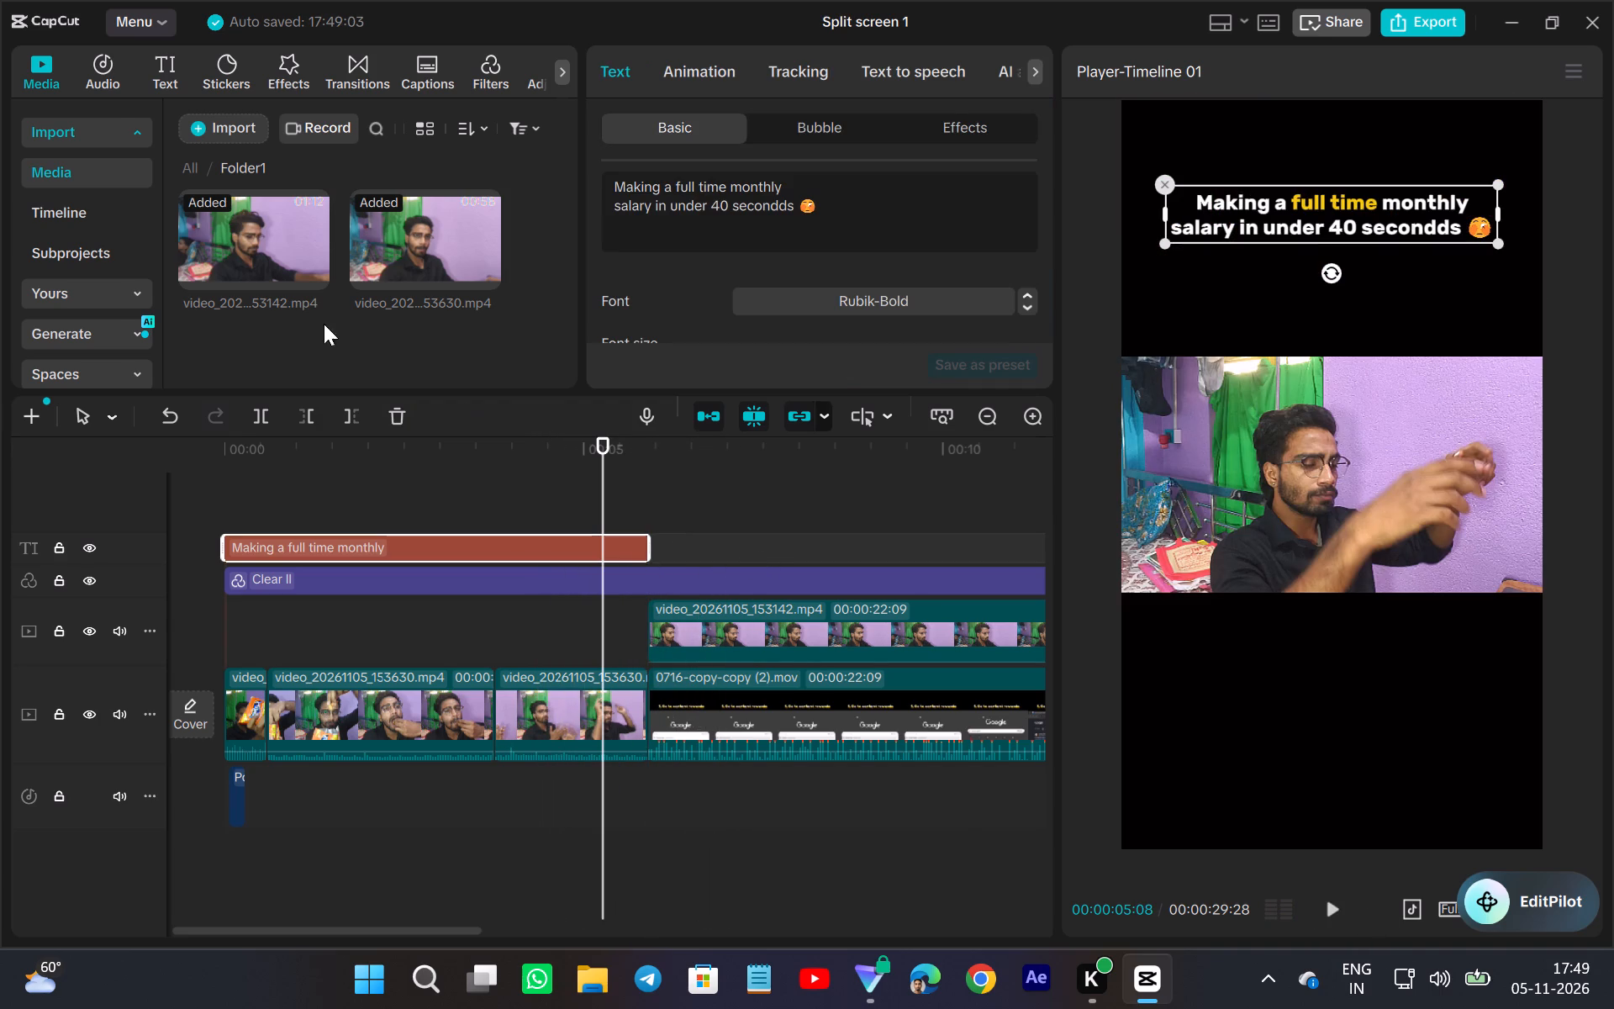
# Replace the overlay clip video_20261105_153142.mp4 with video_20261105_153630.mp4, using the section where he sits still looking sideways.
pyautogui.moveTo(391, 246); pyautogui.dragTo(748, 618)
pyautogui.hscroll(-1, 836, 605)
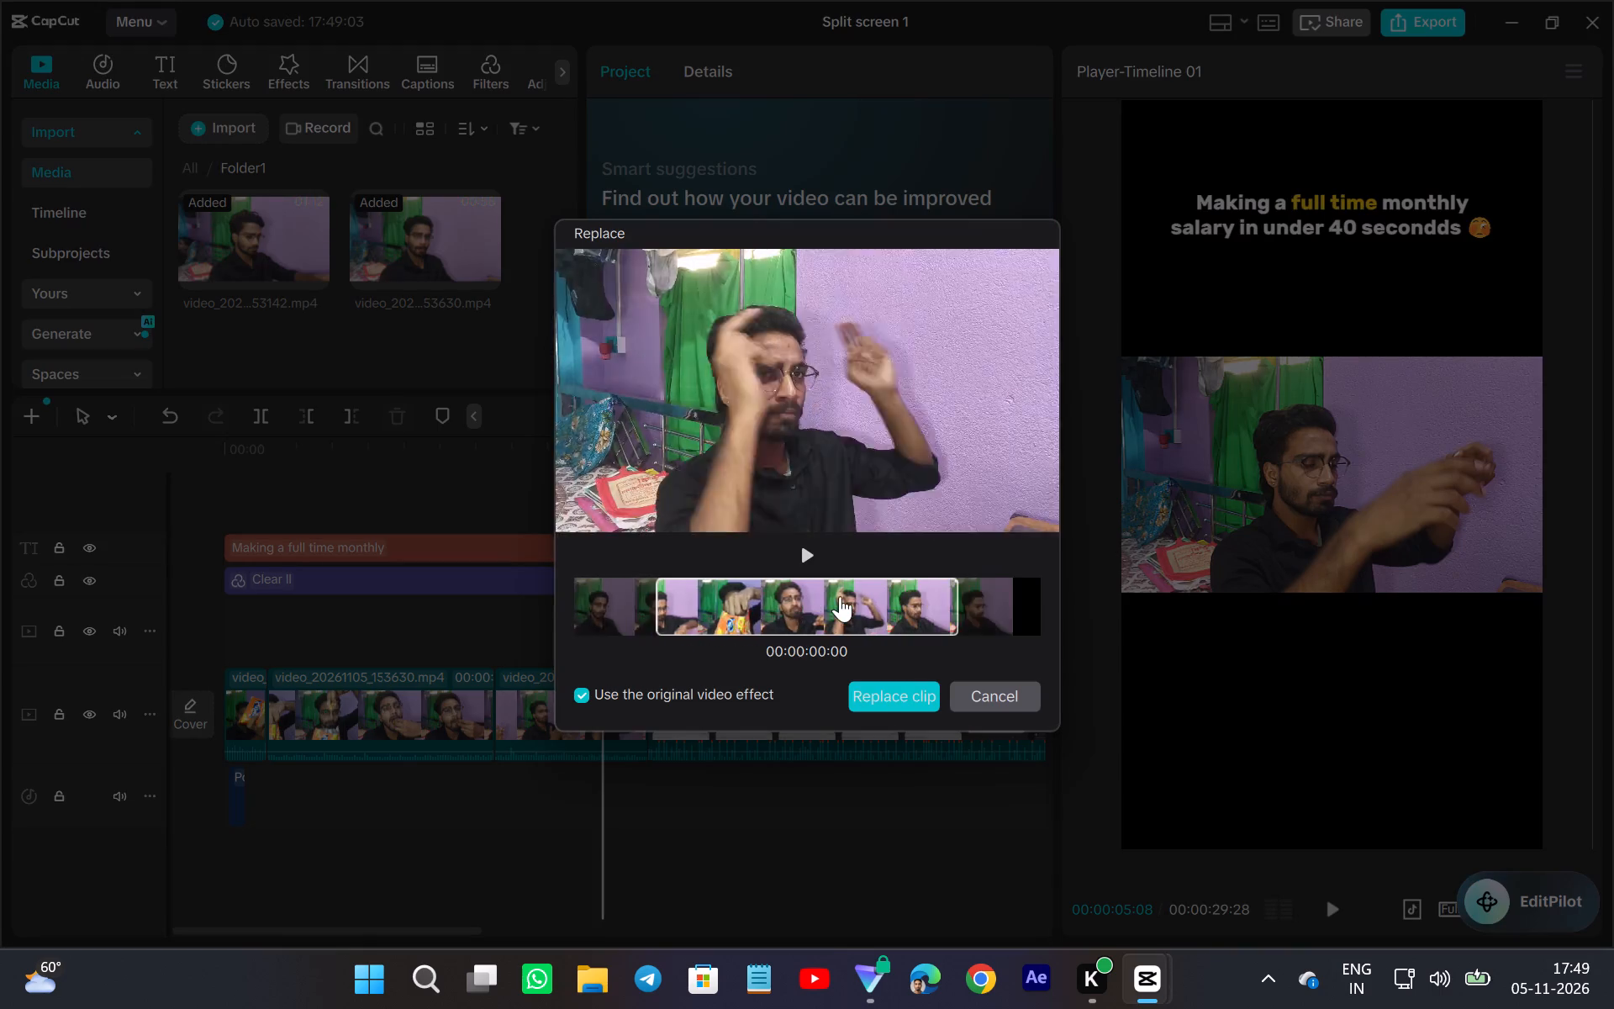
pyautogui.hscroll(-1, 840, 596)
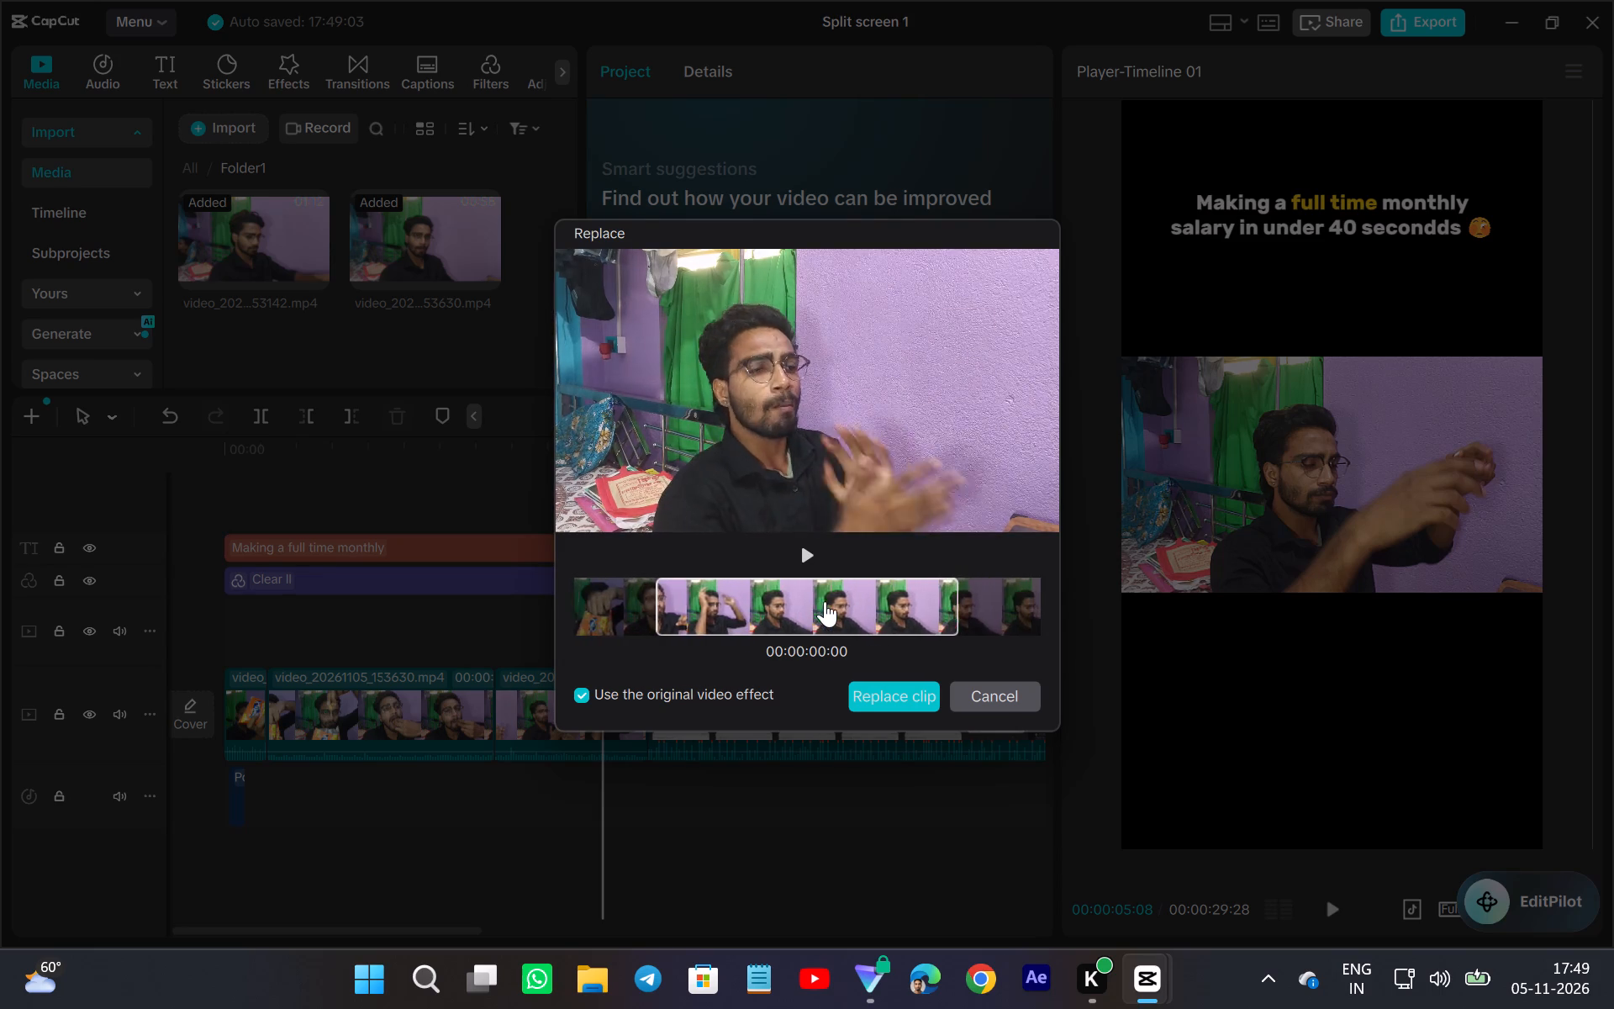
pyautogui.hscroll(-1, 825, 601)
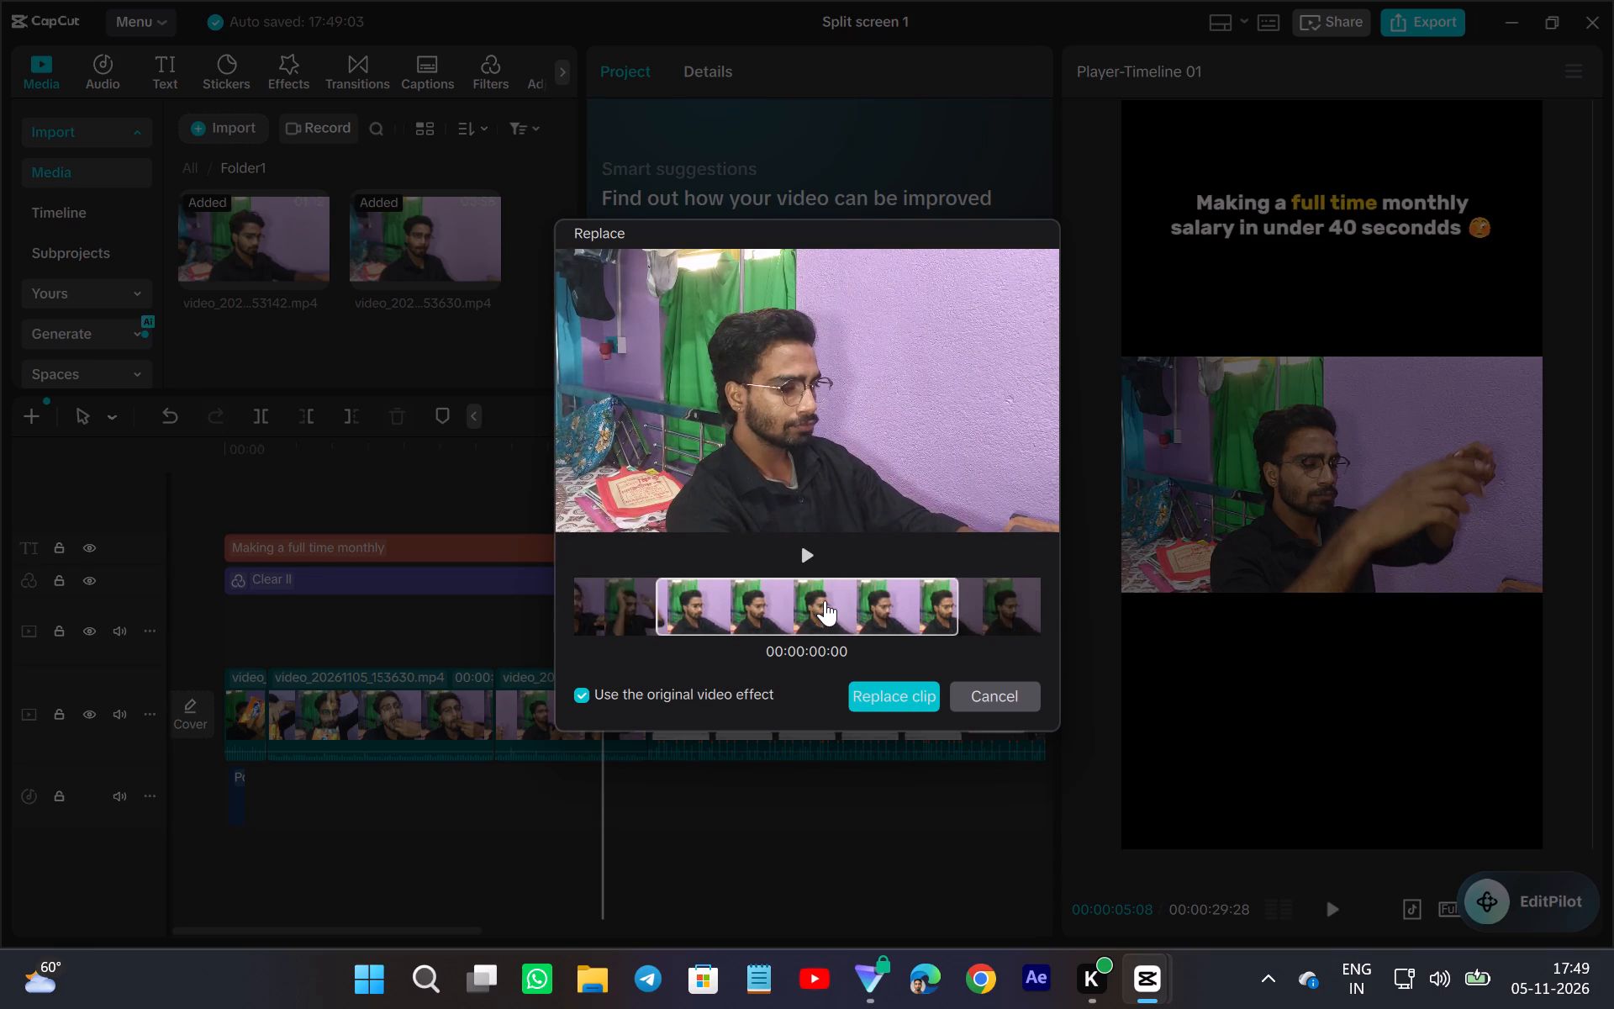
pyautogui.hscroll(-1, 832, 600)
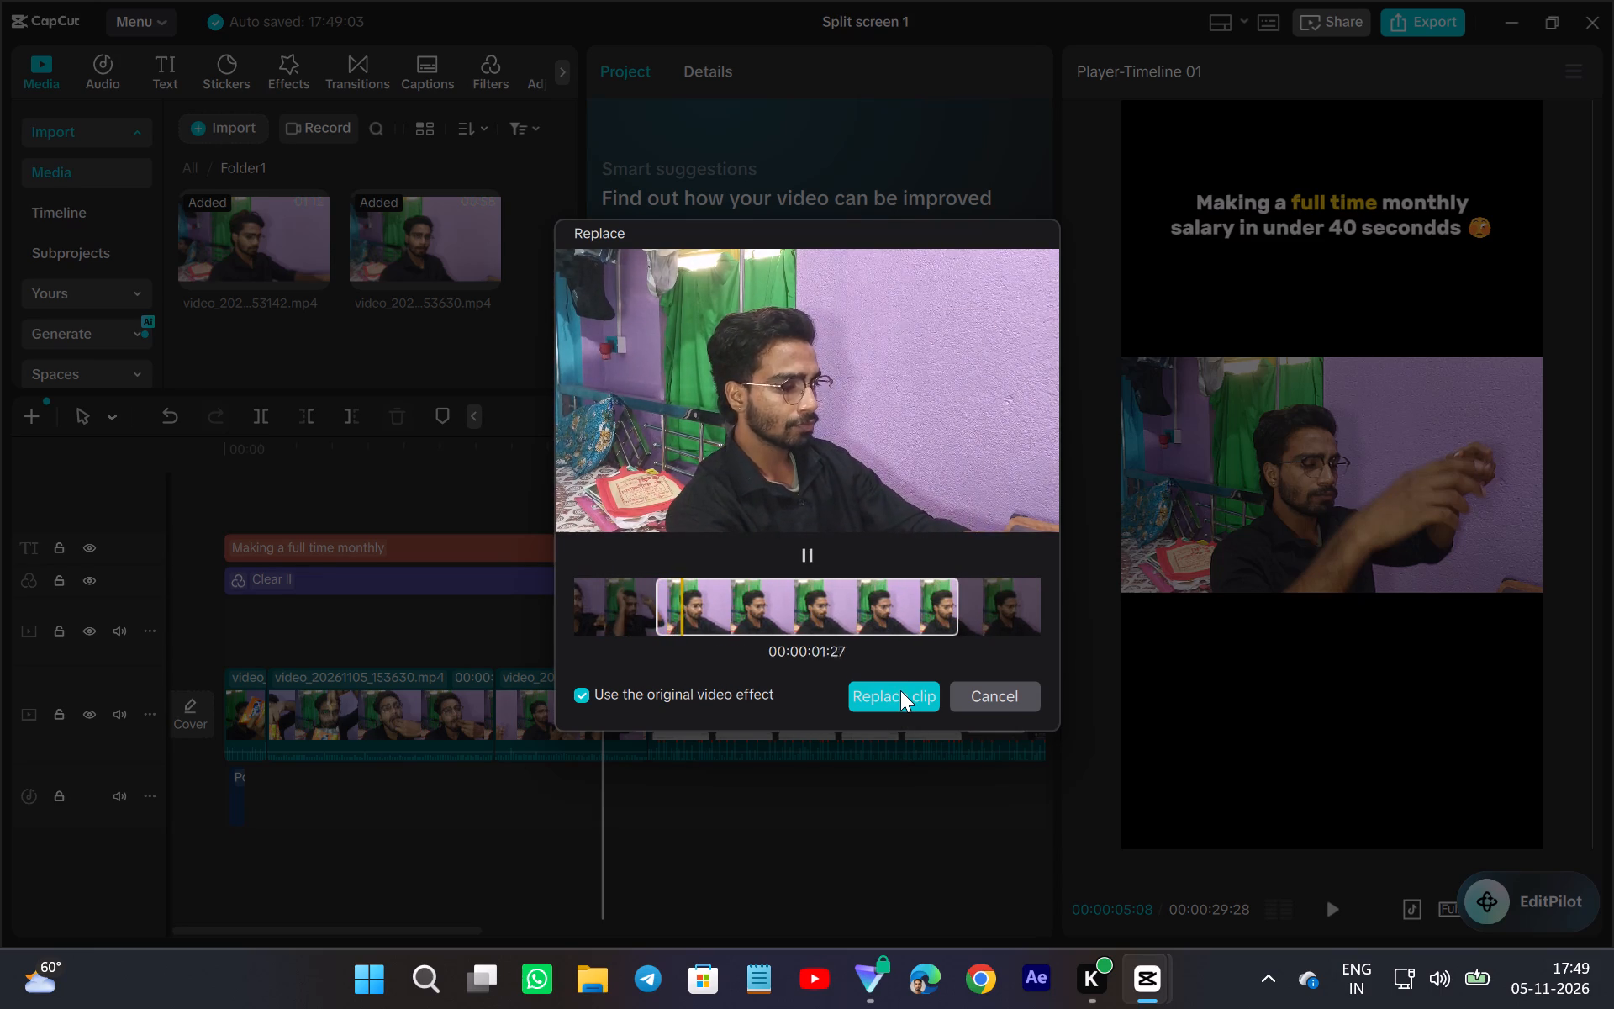
pyautogui.click(900, 690)
# Replace the closing clip under the Comment "W" text with video_20261105_153630.mp4, using the section with the raised thumb gesture.
pyautogui.hscroll(-4, 884, 705)
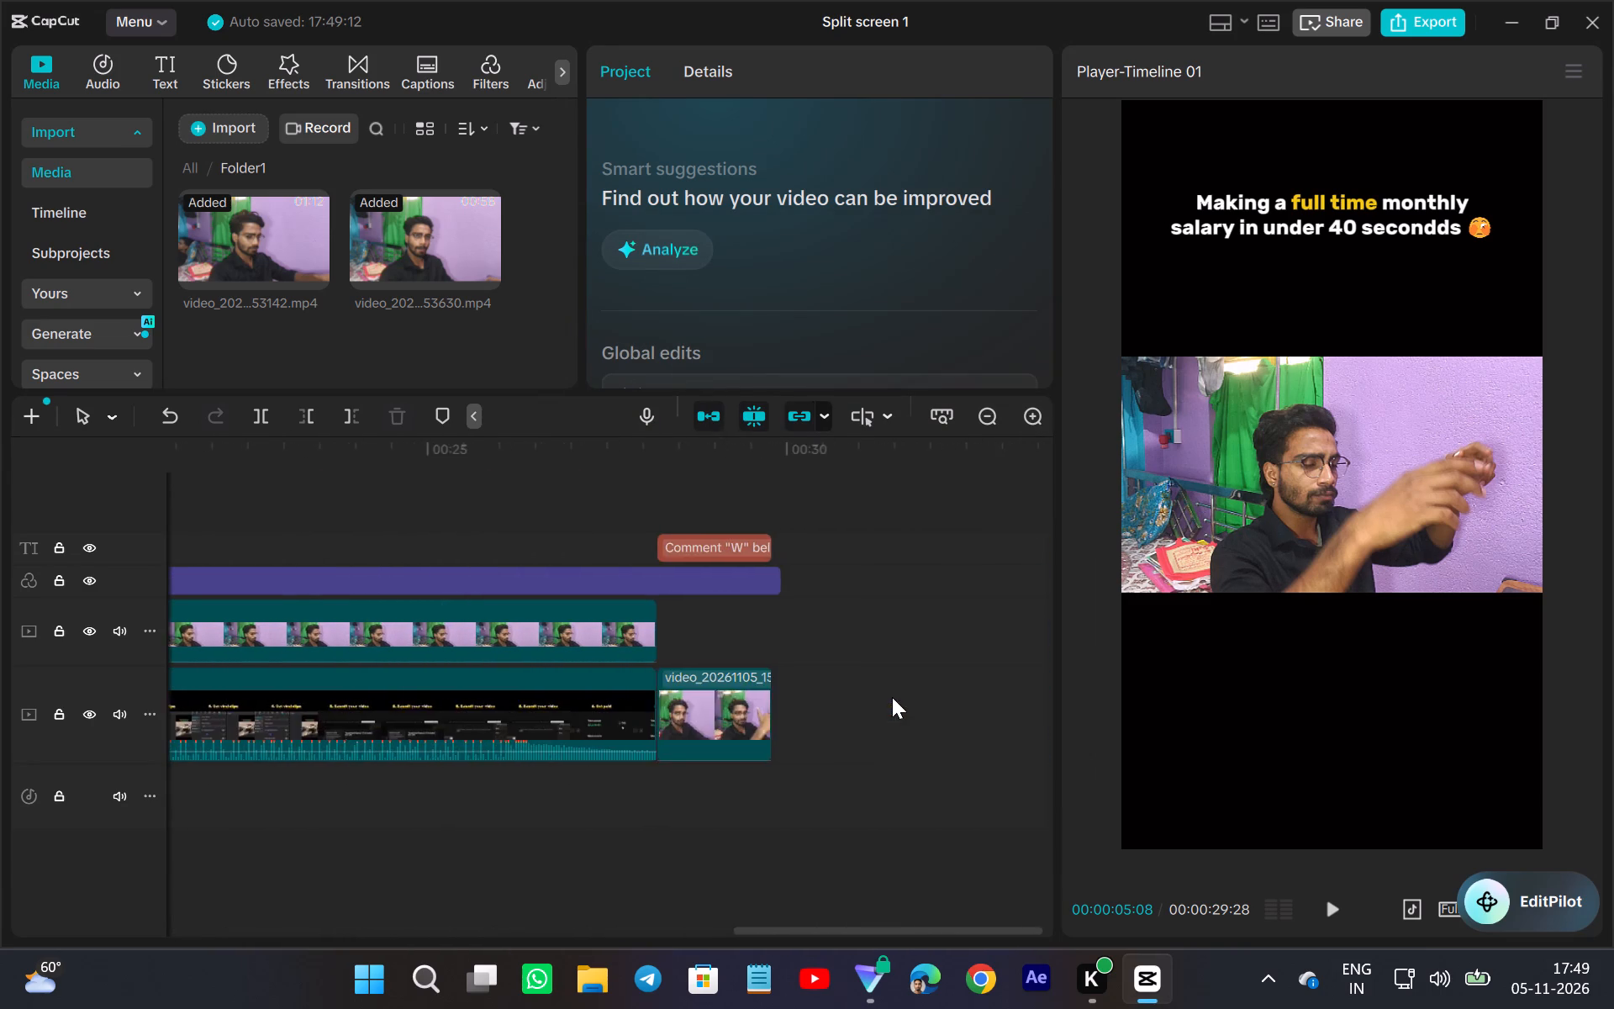
pyautogui.hscroll(-1, 892, 697)
pyautogui.hscroll(2, 892, 697)
pyautogui.hscroll(-1, 892, 697)
pyautogui.click(847, 657)
pyautogui.moveTo(370, 251); pyautogui.dragTo(867, 684)
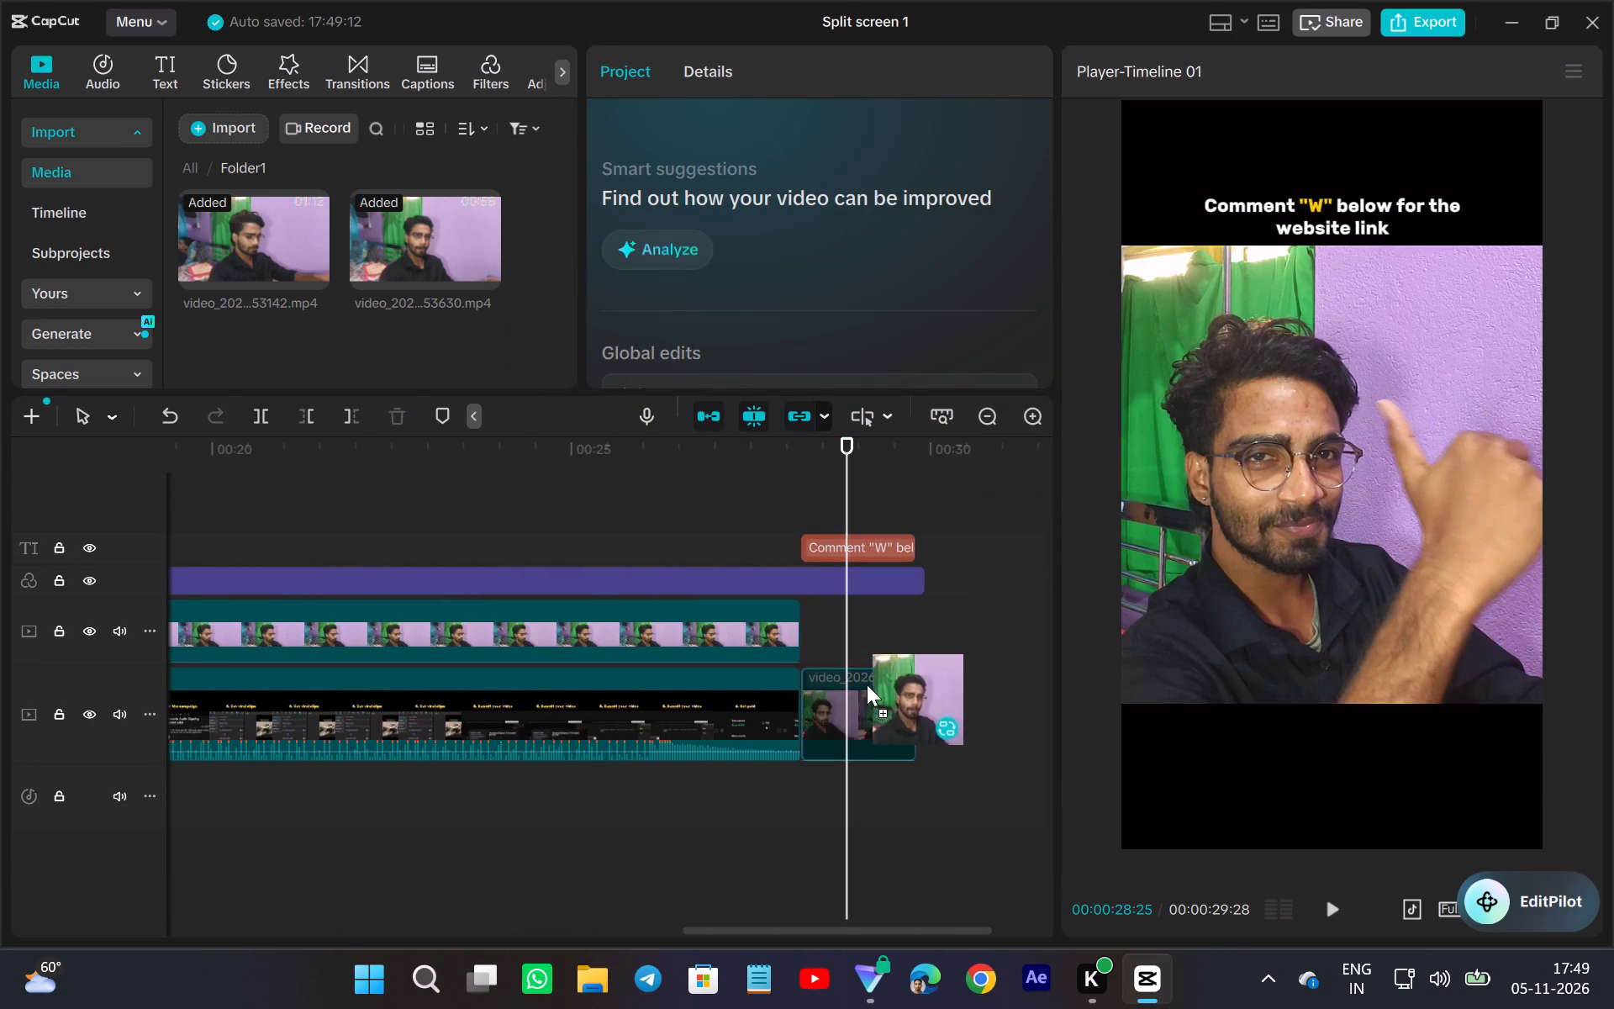
pyautogui.moveTo(867, 684); pyautogui.dragTo(865, 711)
pyautogui.hscroll(-20, 862, 593)
pyautogui.hscroll(-1, 862, 593)
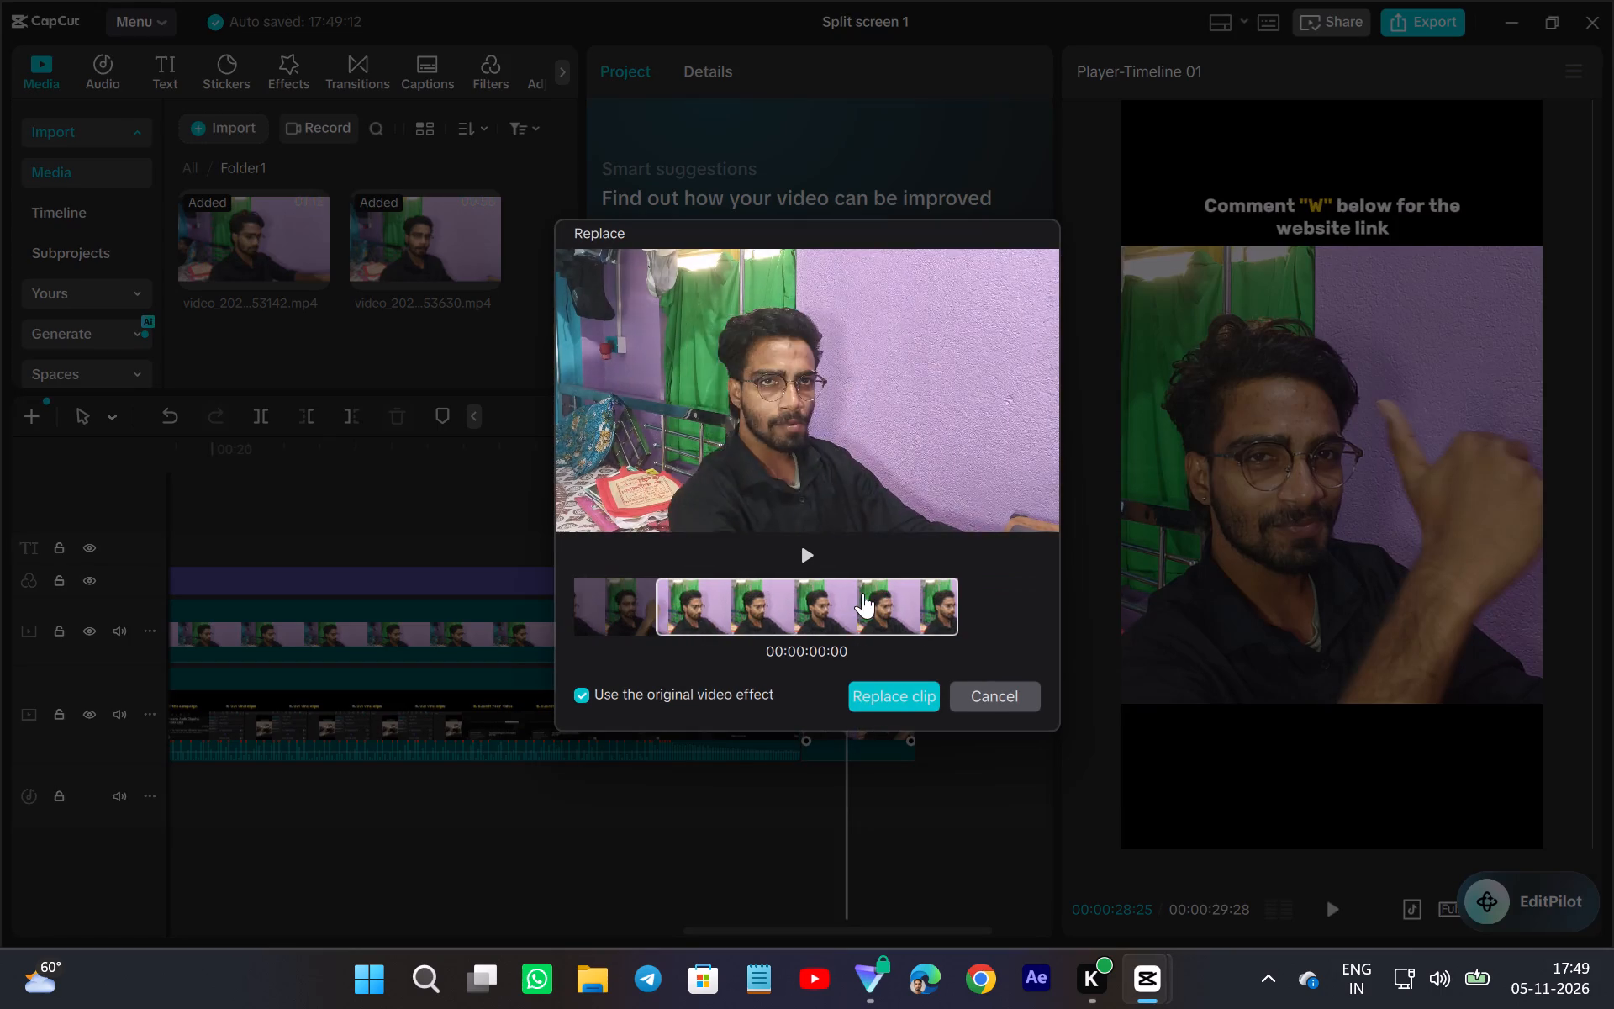
pyautogui.hscroll(-17, 862, 593)
pyautogui.moveTo(826, 596); pyautogui.dragTo(1108, 621)
pyautogui.moveTo(774, 600); pyautogui.dragTo(792, 603)
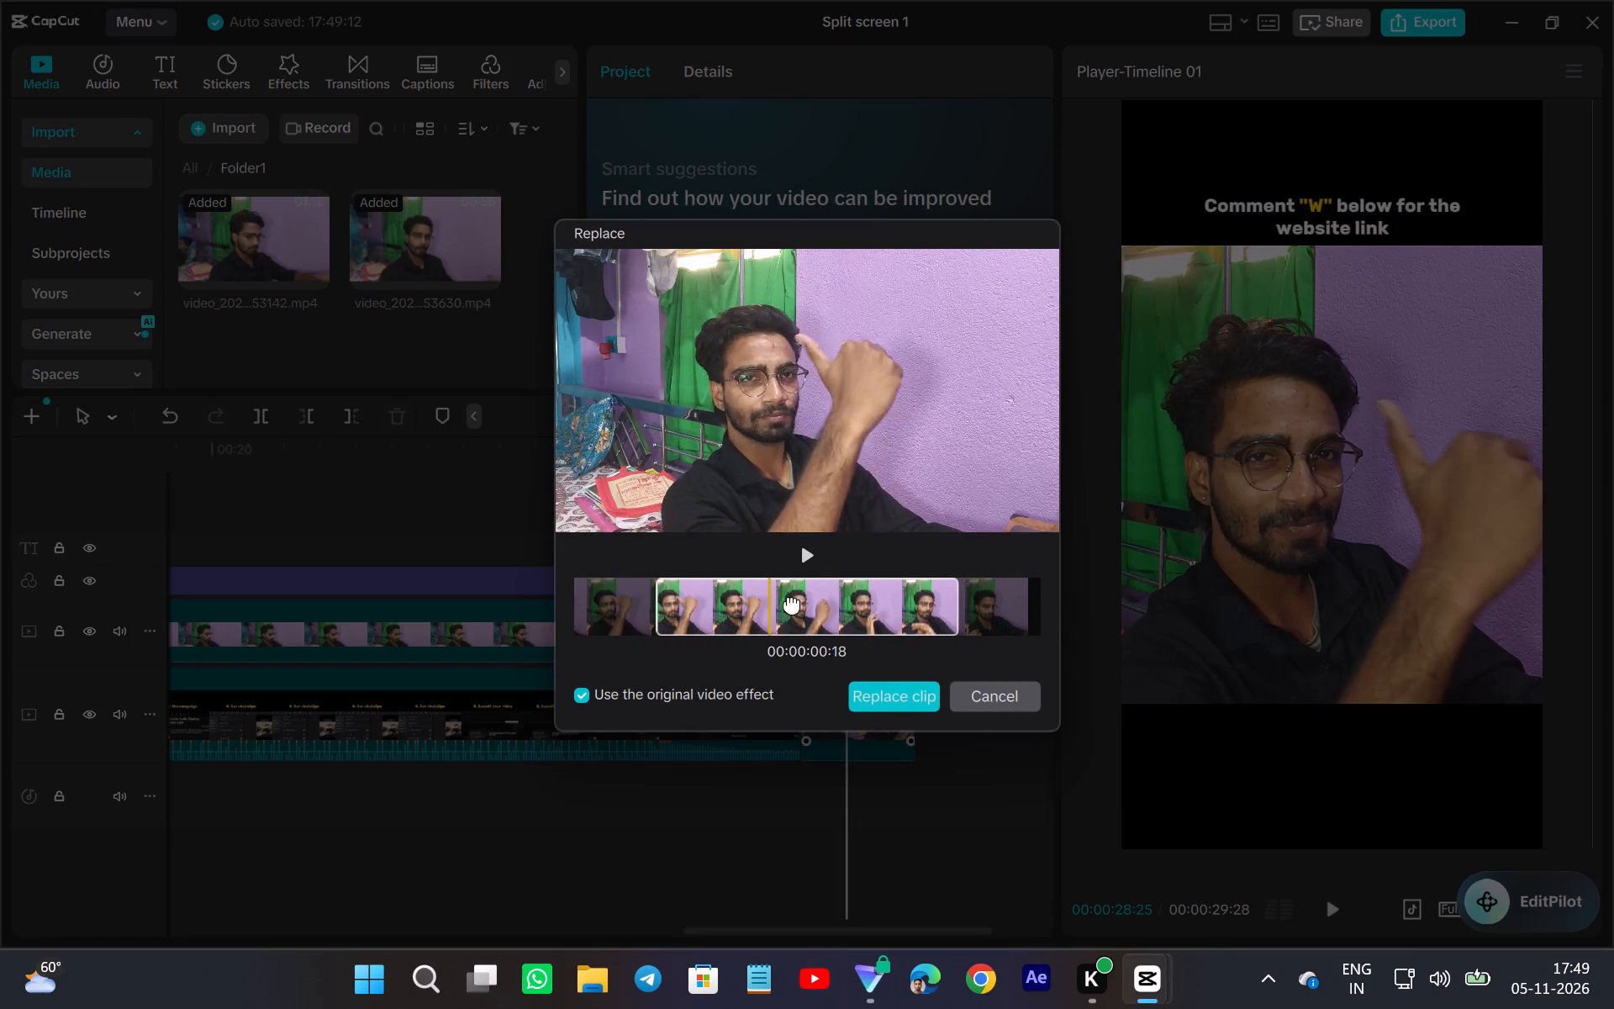
pyautogui.moveTo(792, 603); pyautogui.dragTo(978, 631)
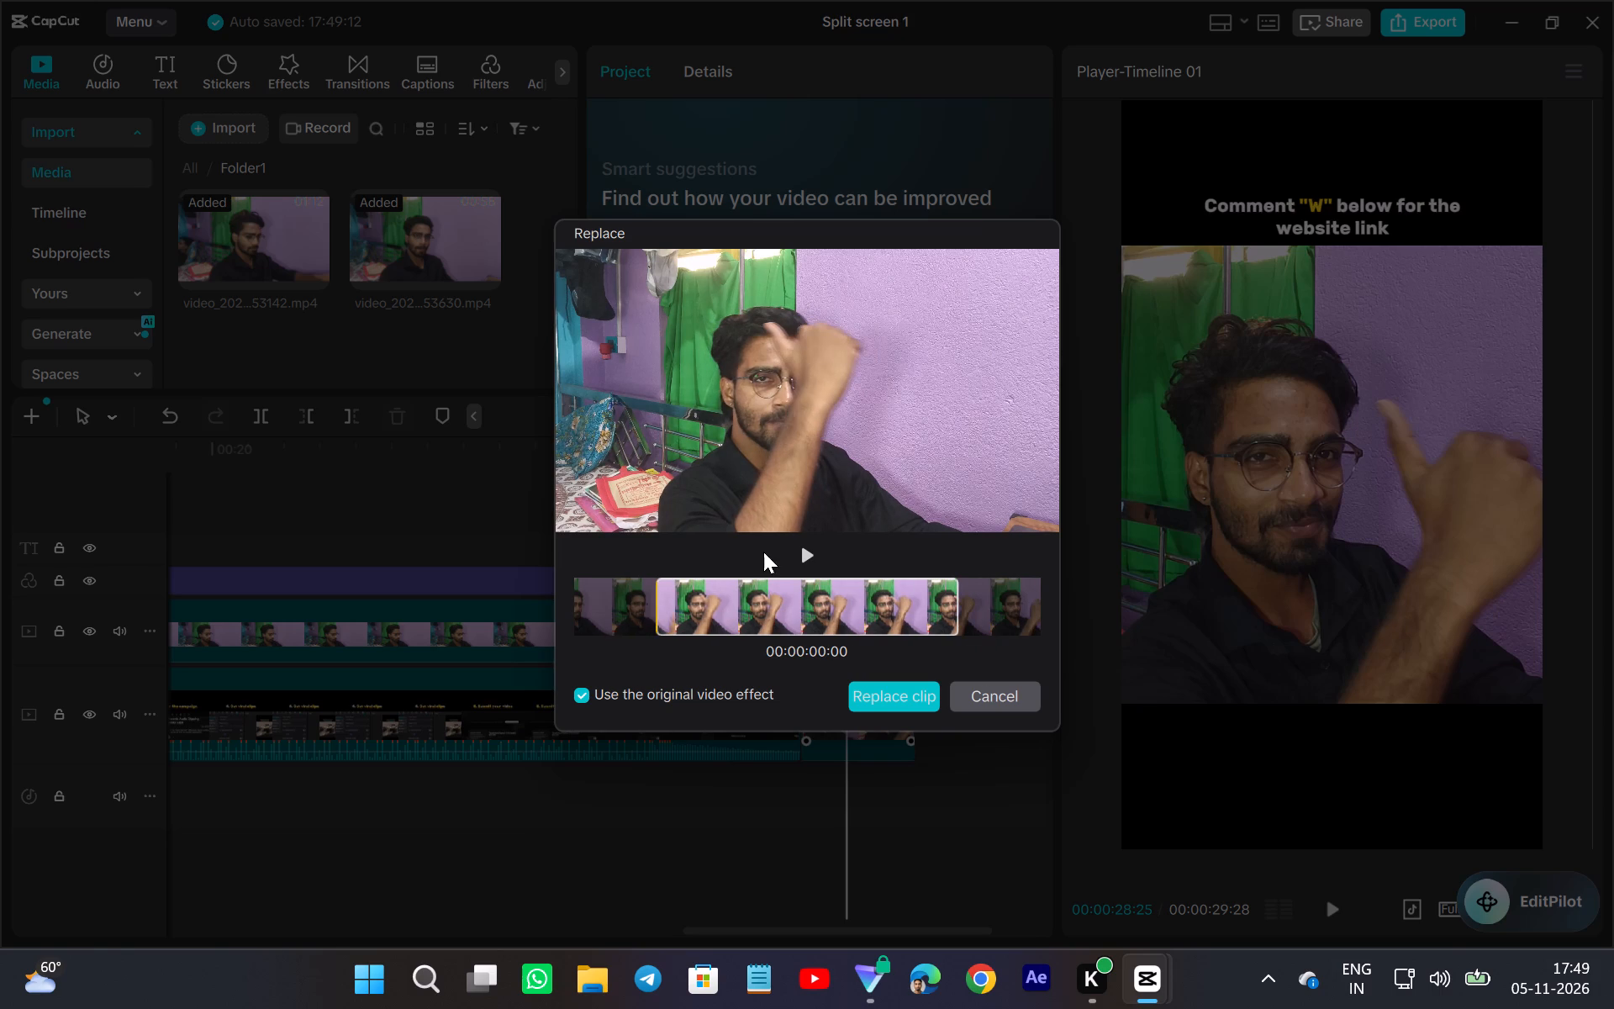
pyautogui.click(797, 548)
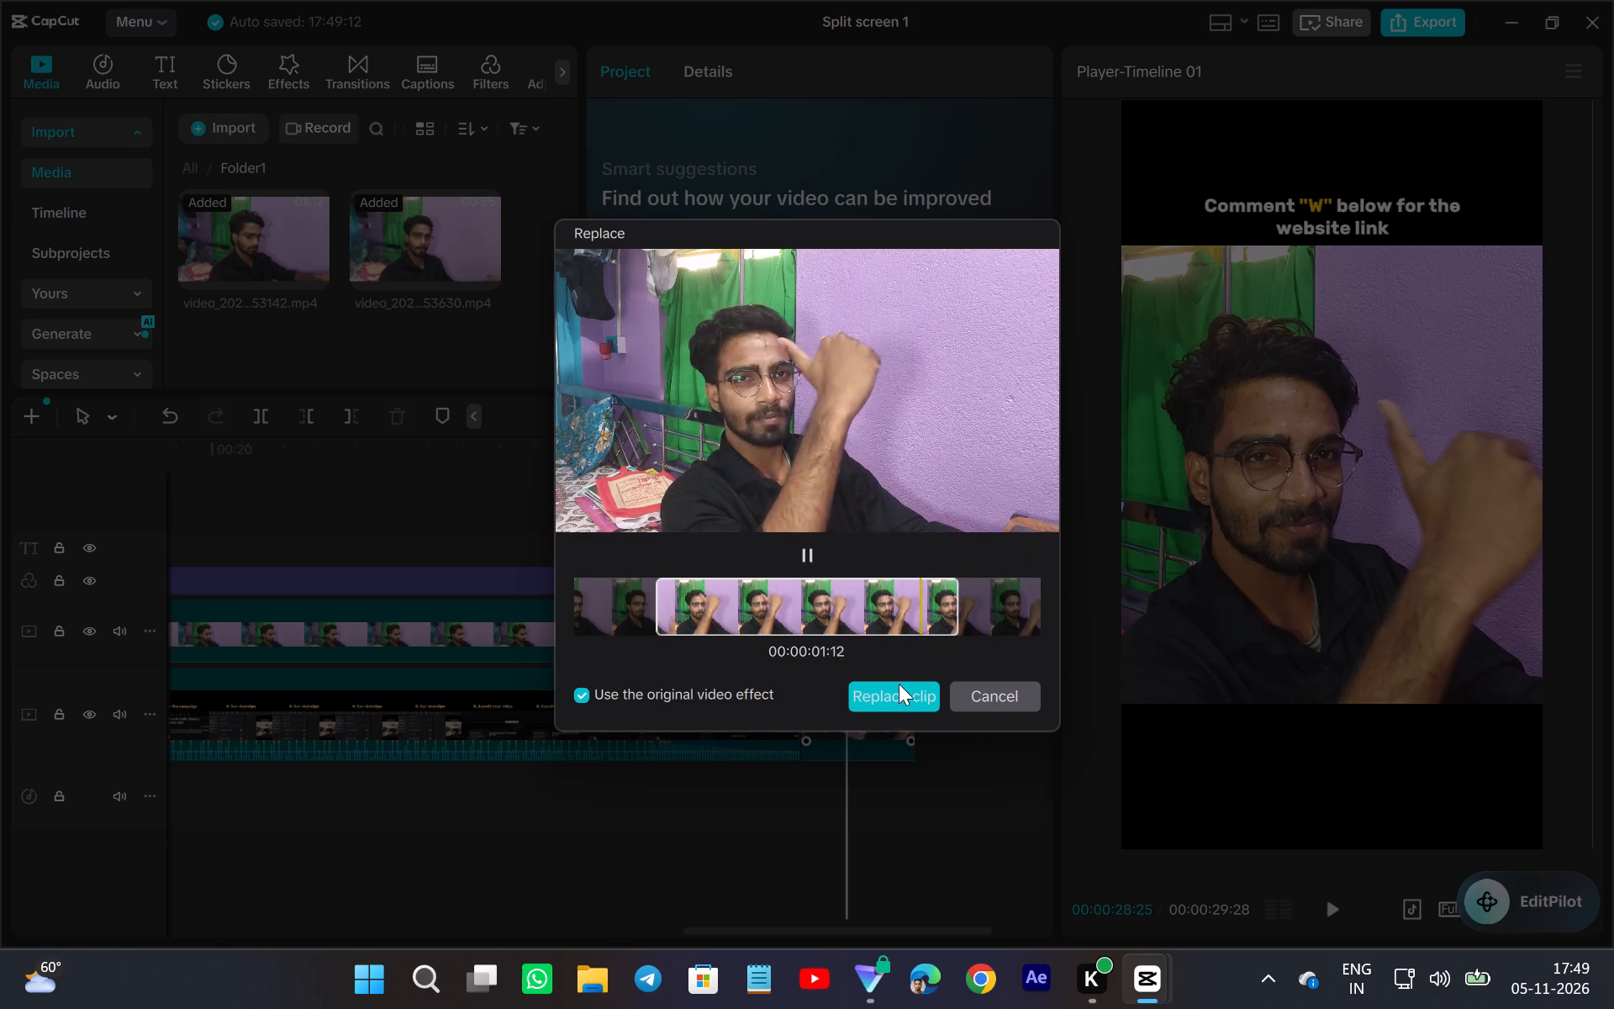
pyautogui.click(899, 684)
# Trim the end of the Clear II filter to match the end of the closing clip.
pyautogui.click(872, 574)
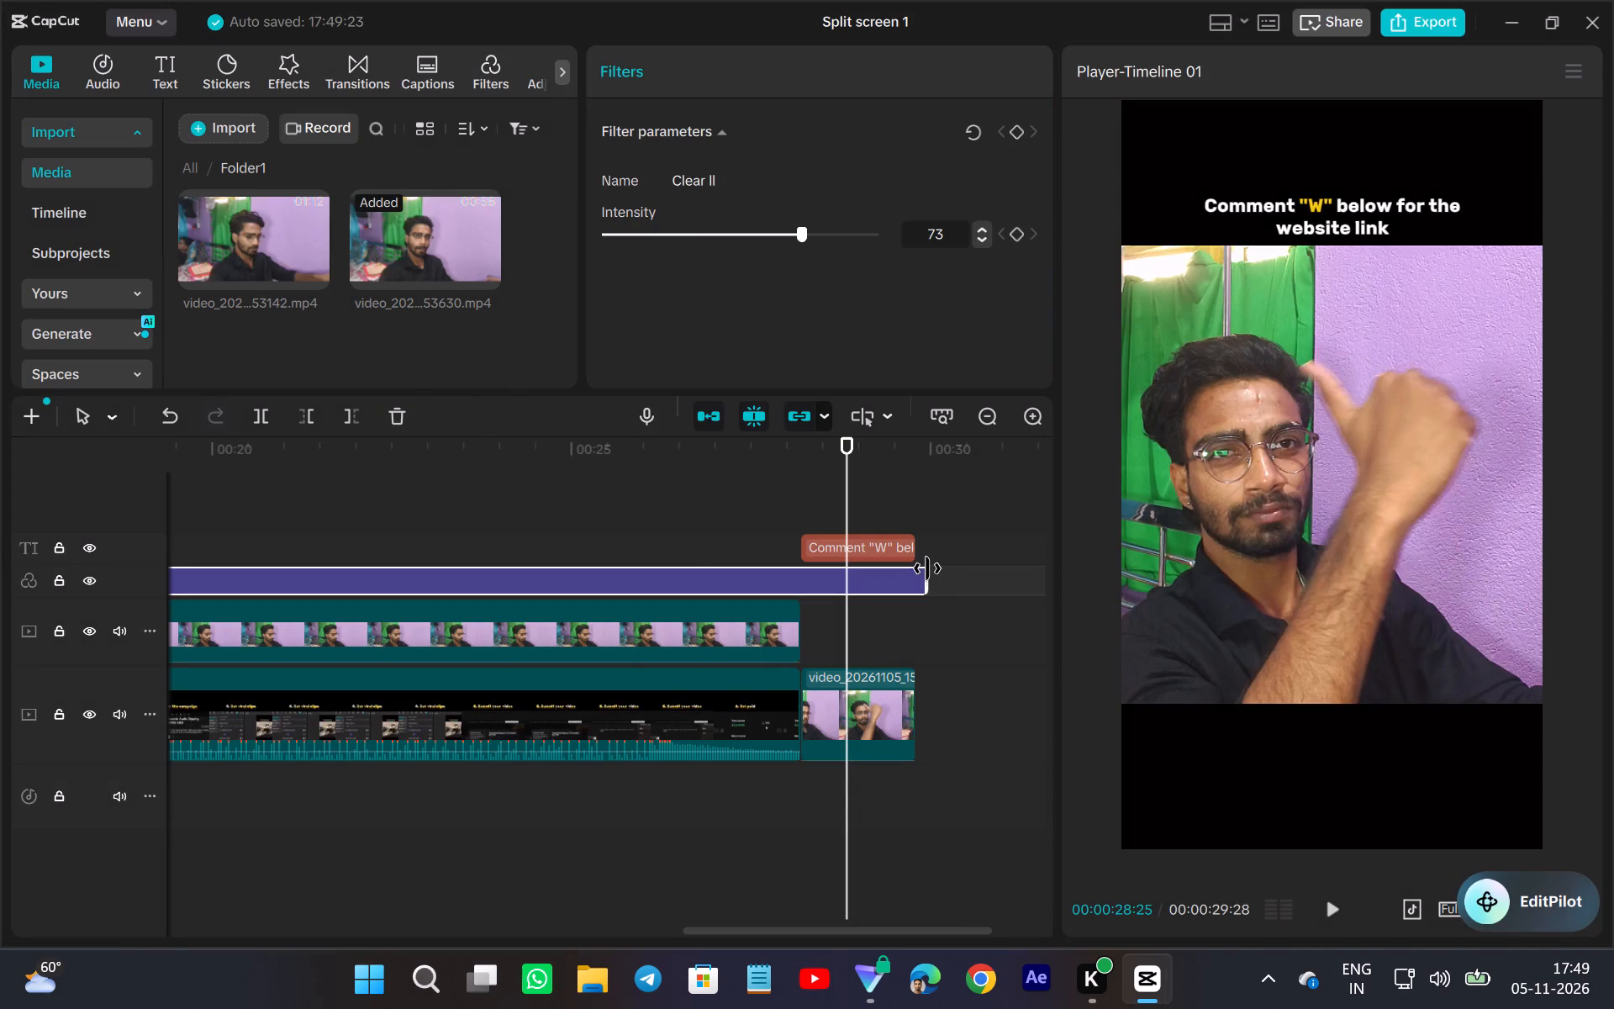
pyautogui.moveTo(927, 568); pyautogui.dragTo(916, 599)
# Set the scale of all three opening video_20261105_153630.mp4 pieces to 193% and preview the opening.
pyautogui.hscroll(3, 790, 600)
pyautogui.hscroll(1, 449, 582)
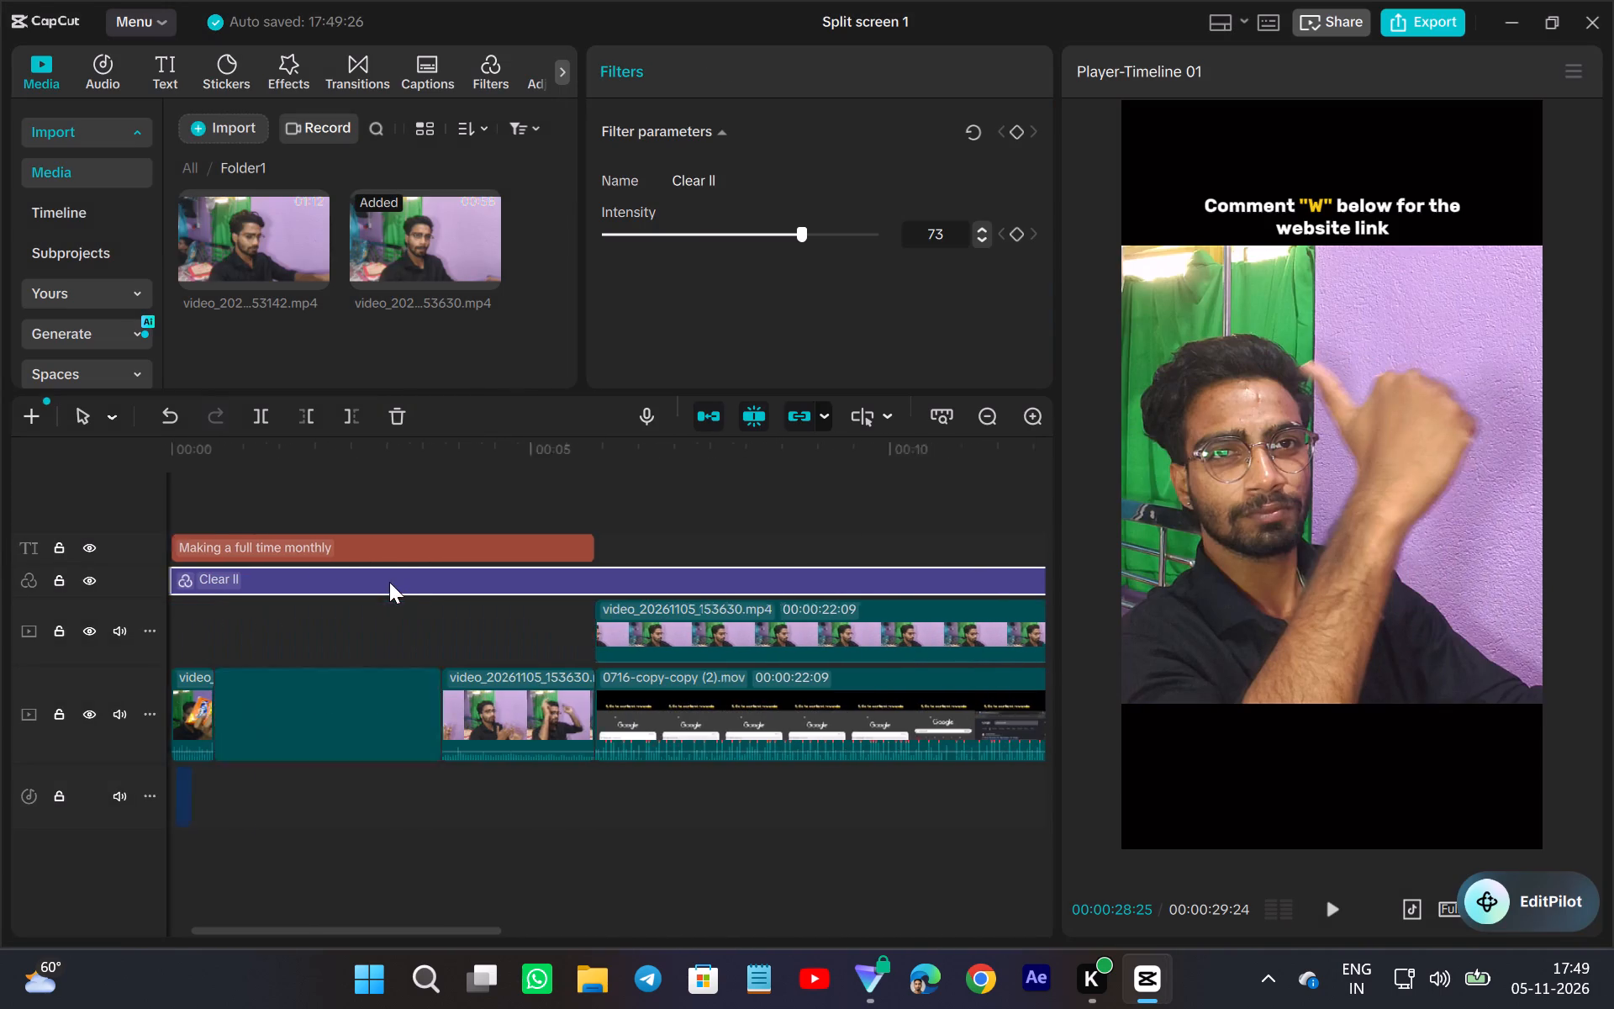
pyautogui.hscroll(1, 389, 582)
pyautogui.click(440, 625)
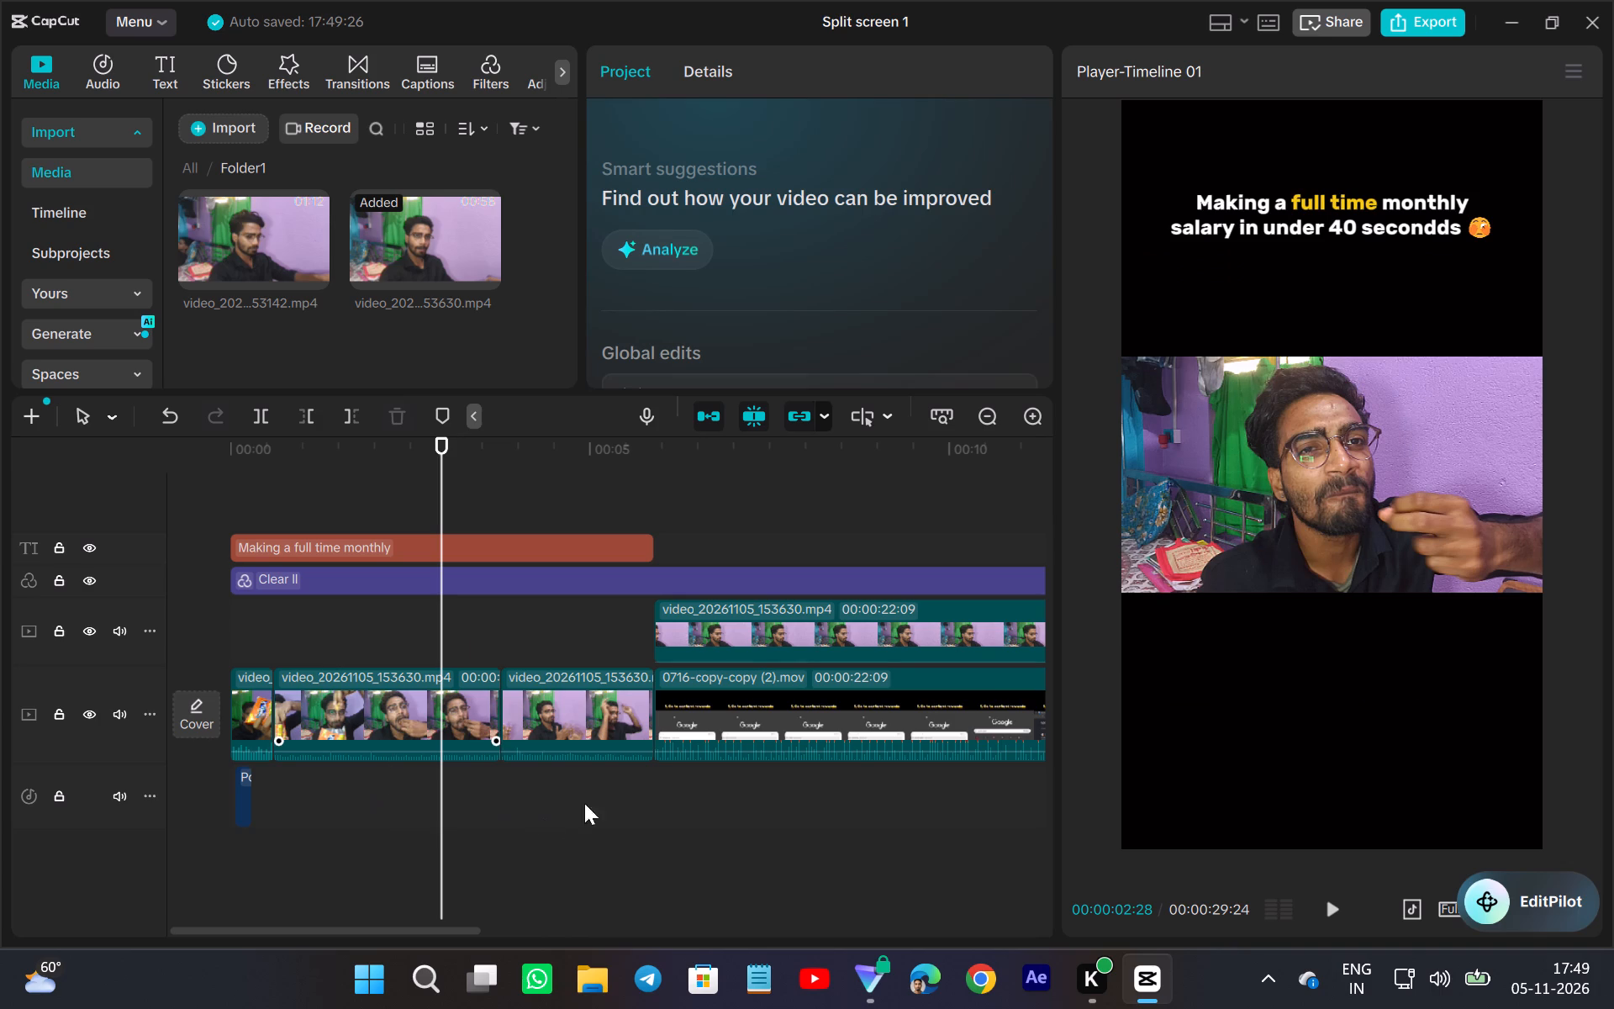
pyautogui.moveTo(621, 795); pyautogui.dragTo(265, 711)
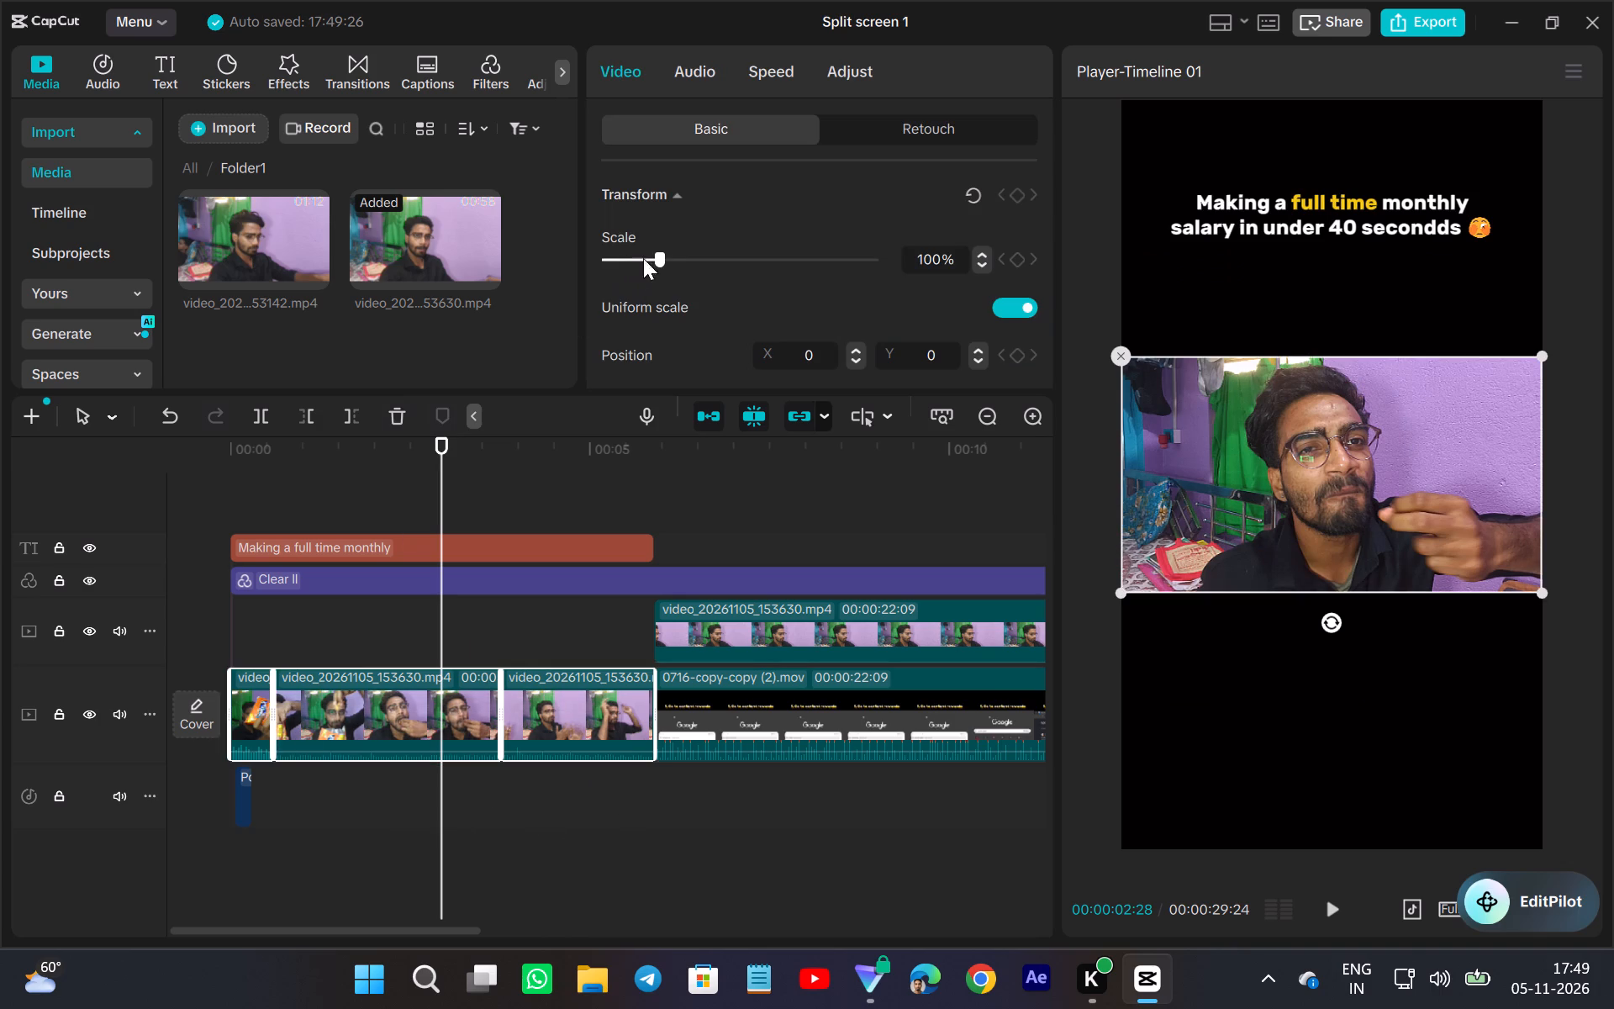
pyautogui.moveTo(651, 251); pyautogui.dragTo(709, 284)
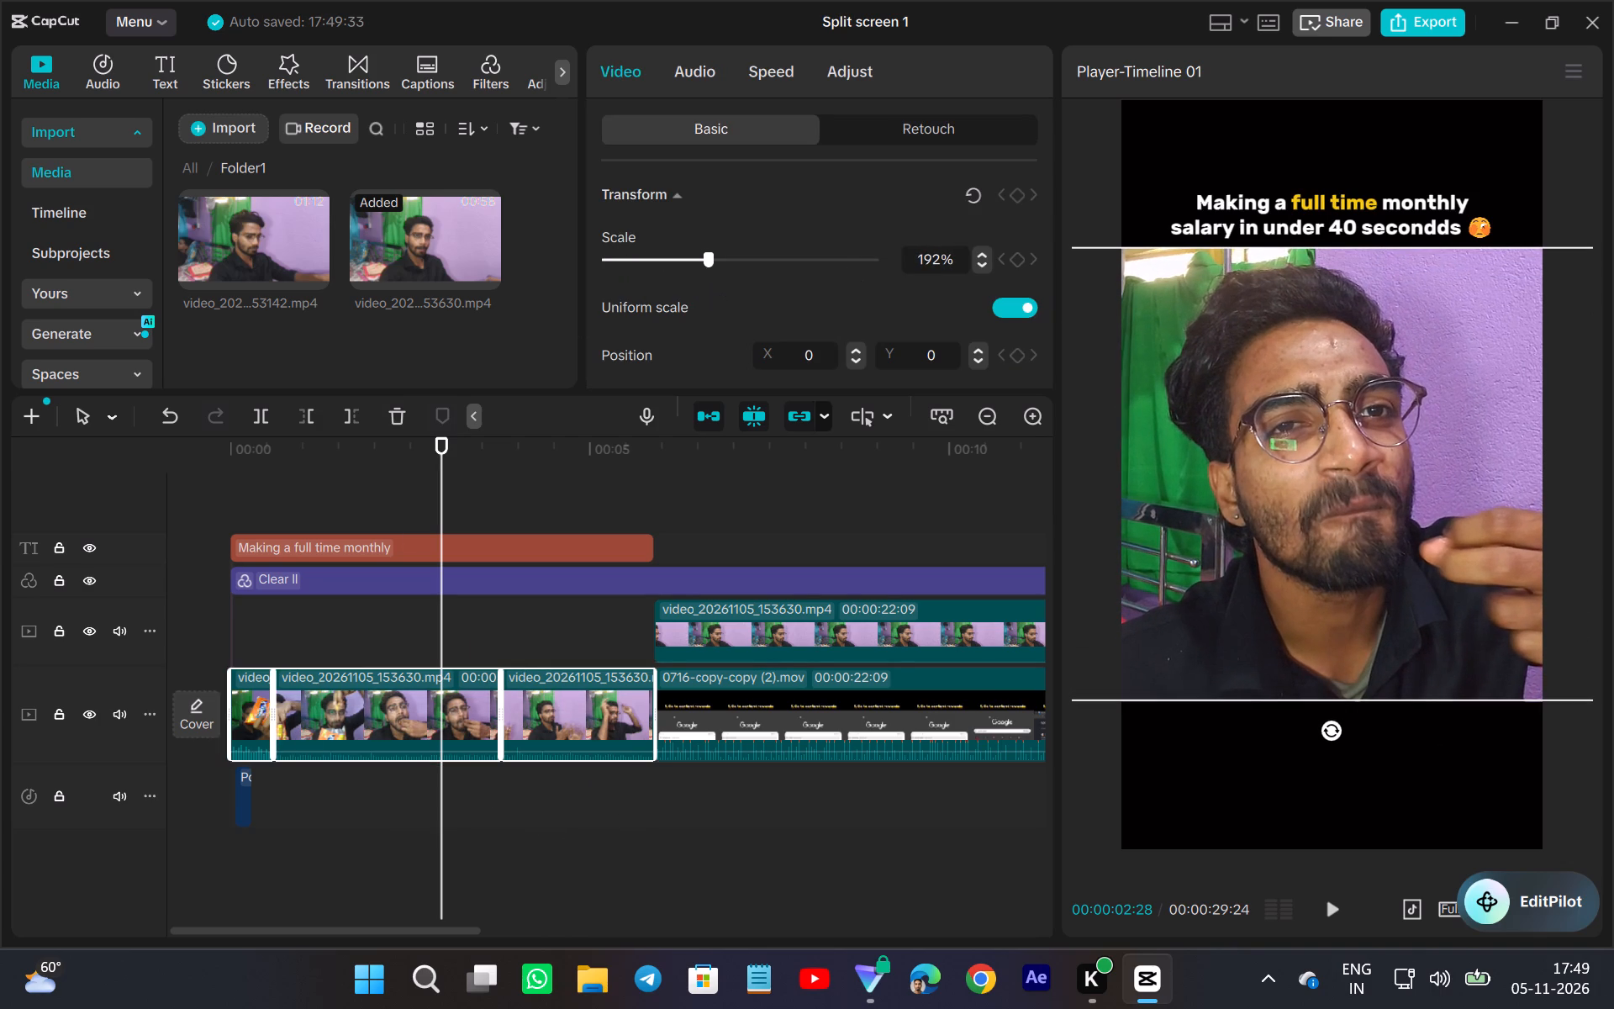
pyautogui.click(980, 256)
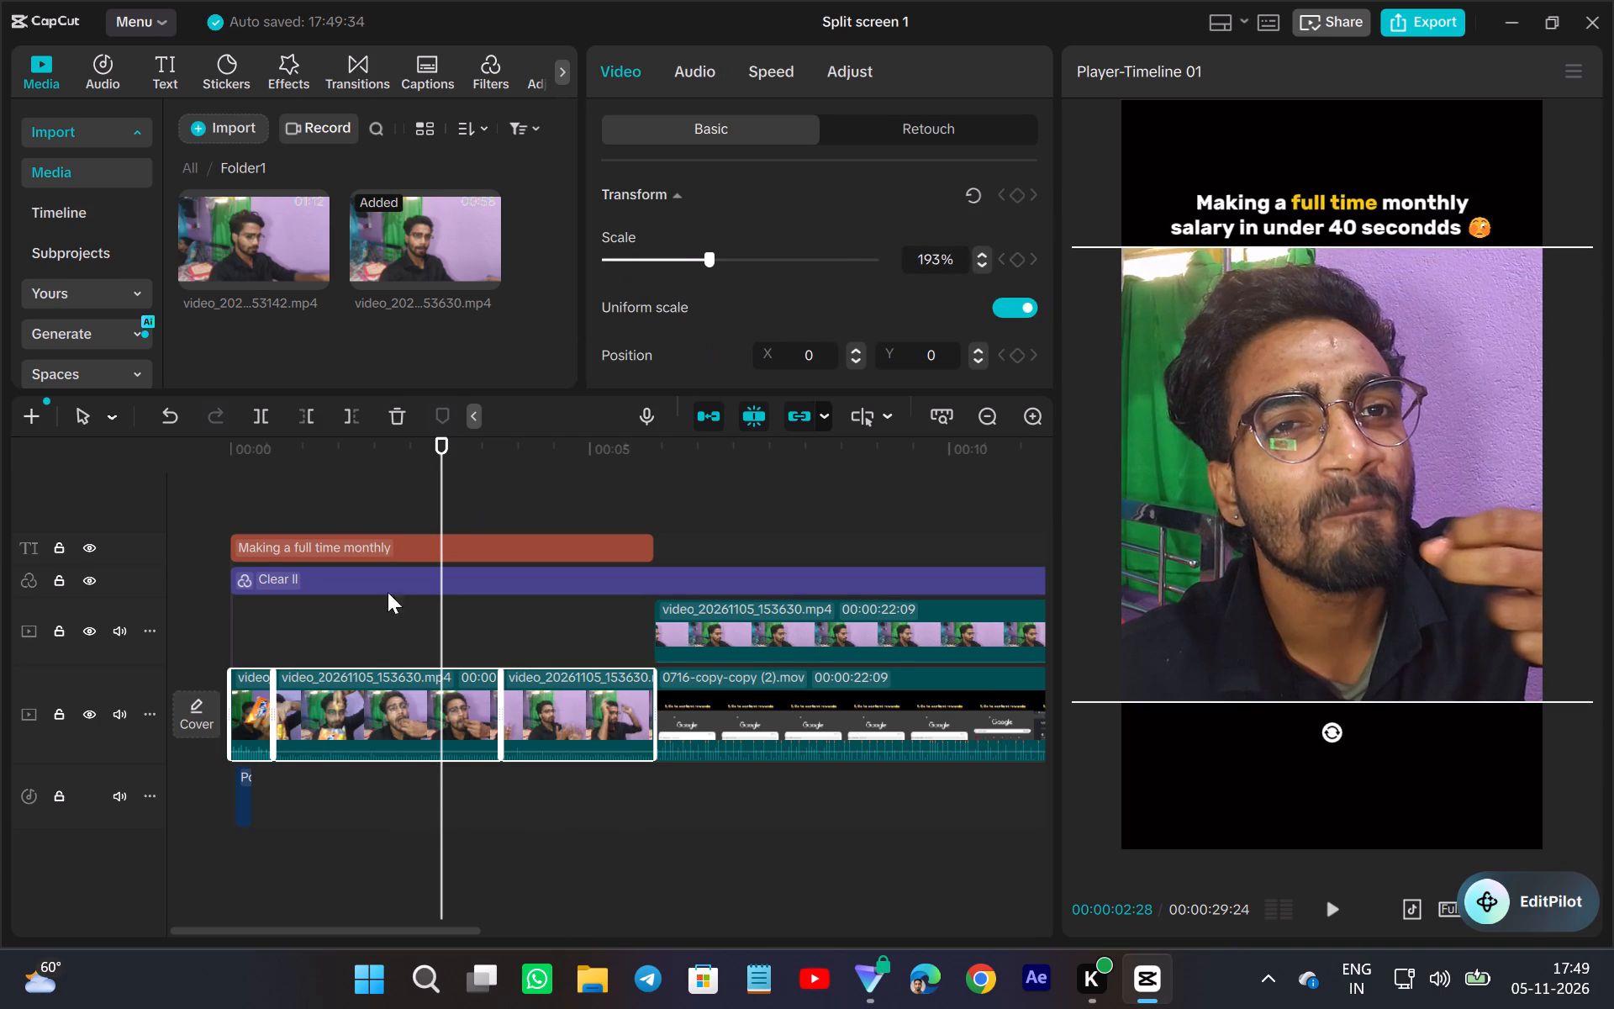
pyautogui.click(372, 632)
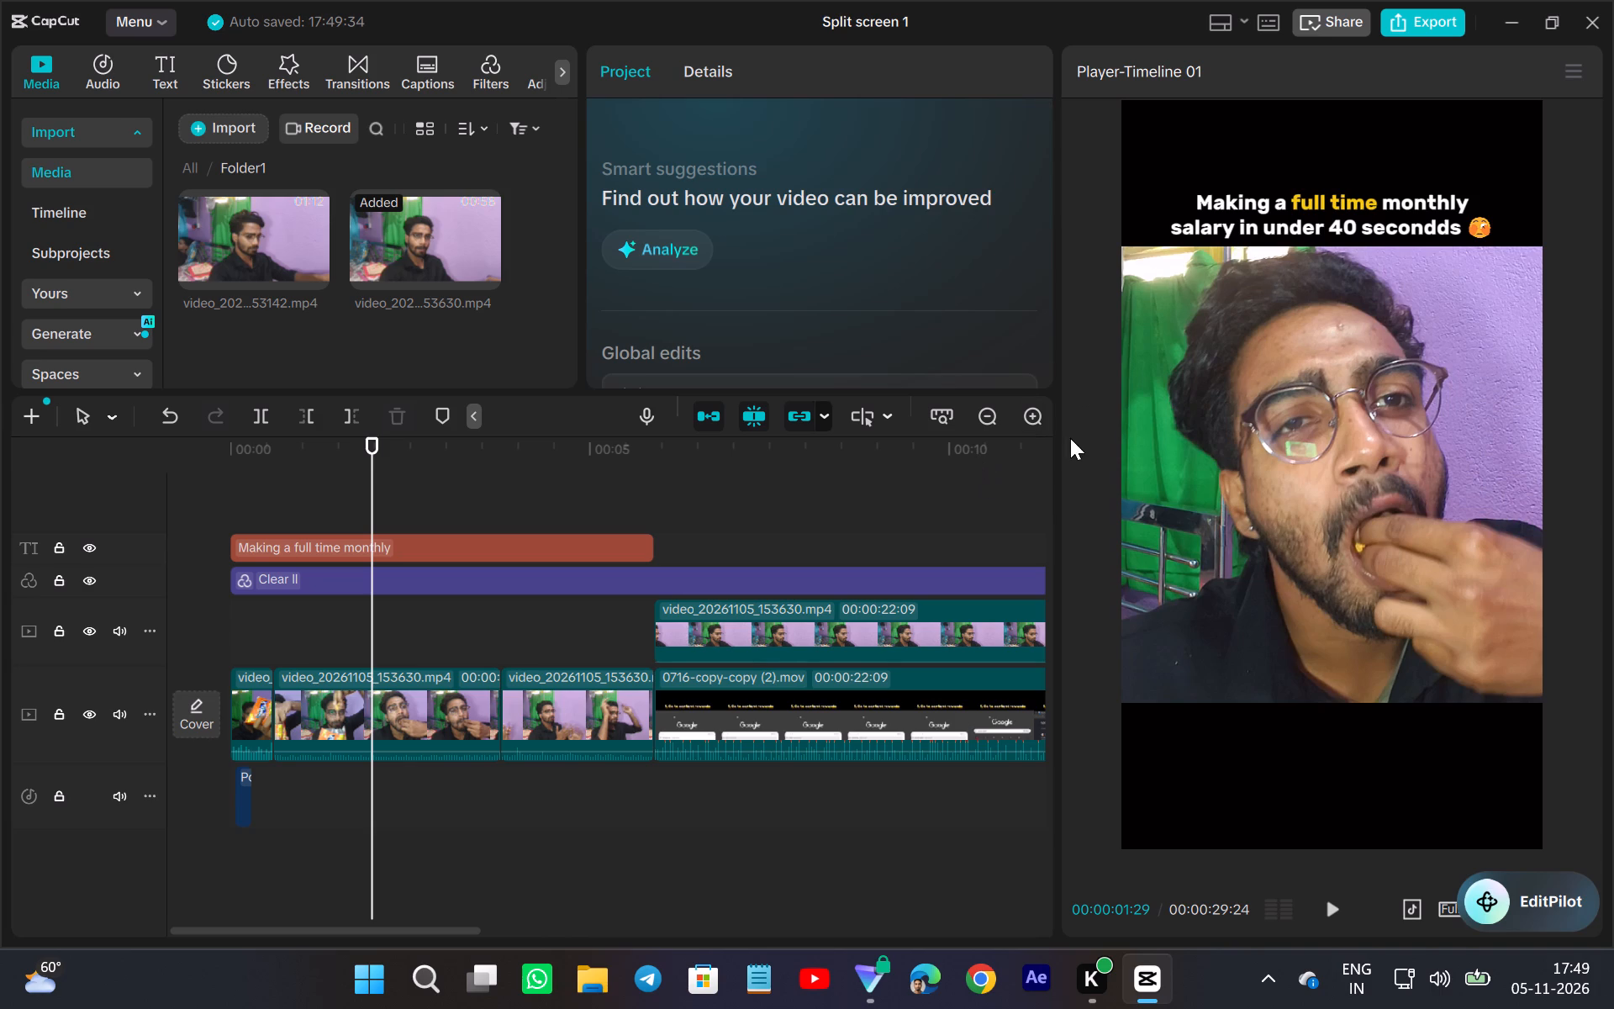
pyautogui.click(1329, 909)
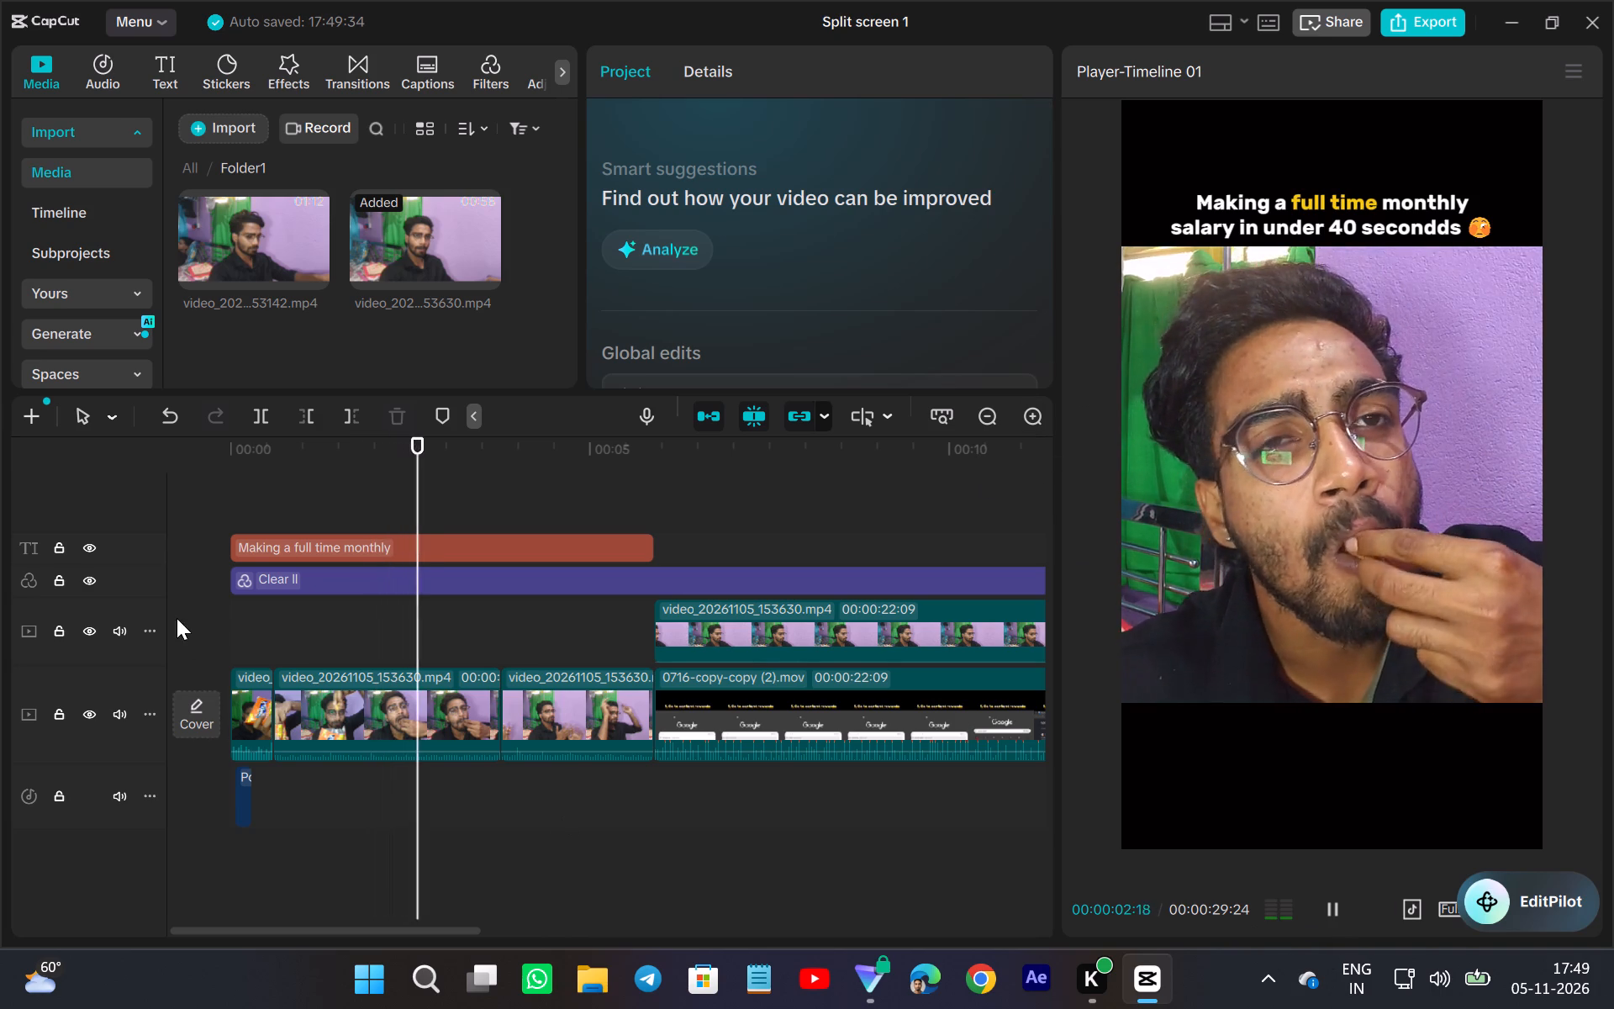
pyautogui.click(799, 491)
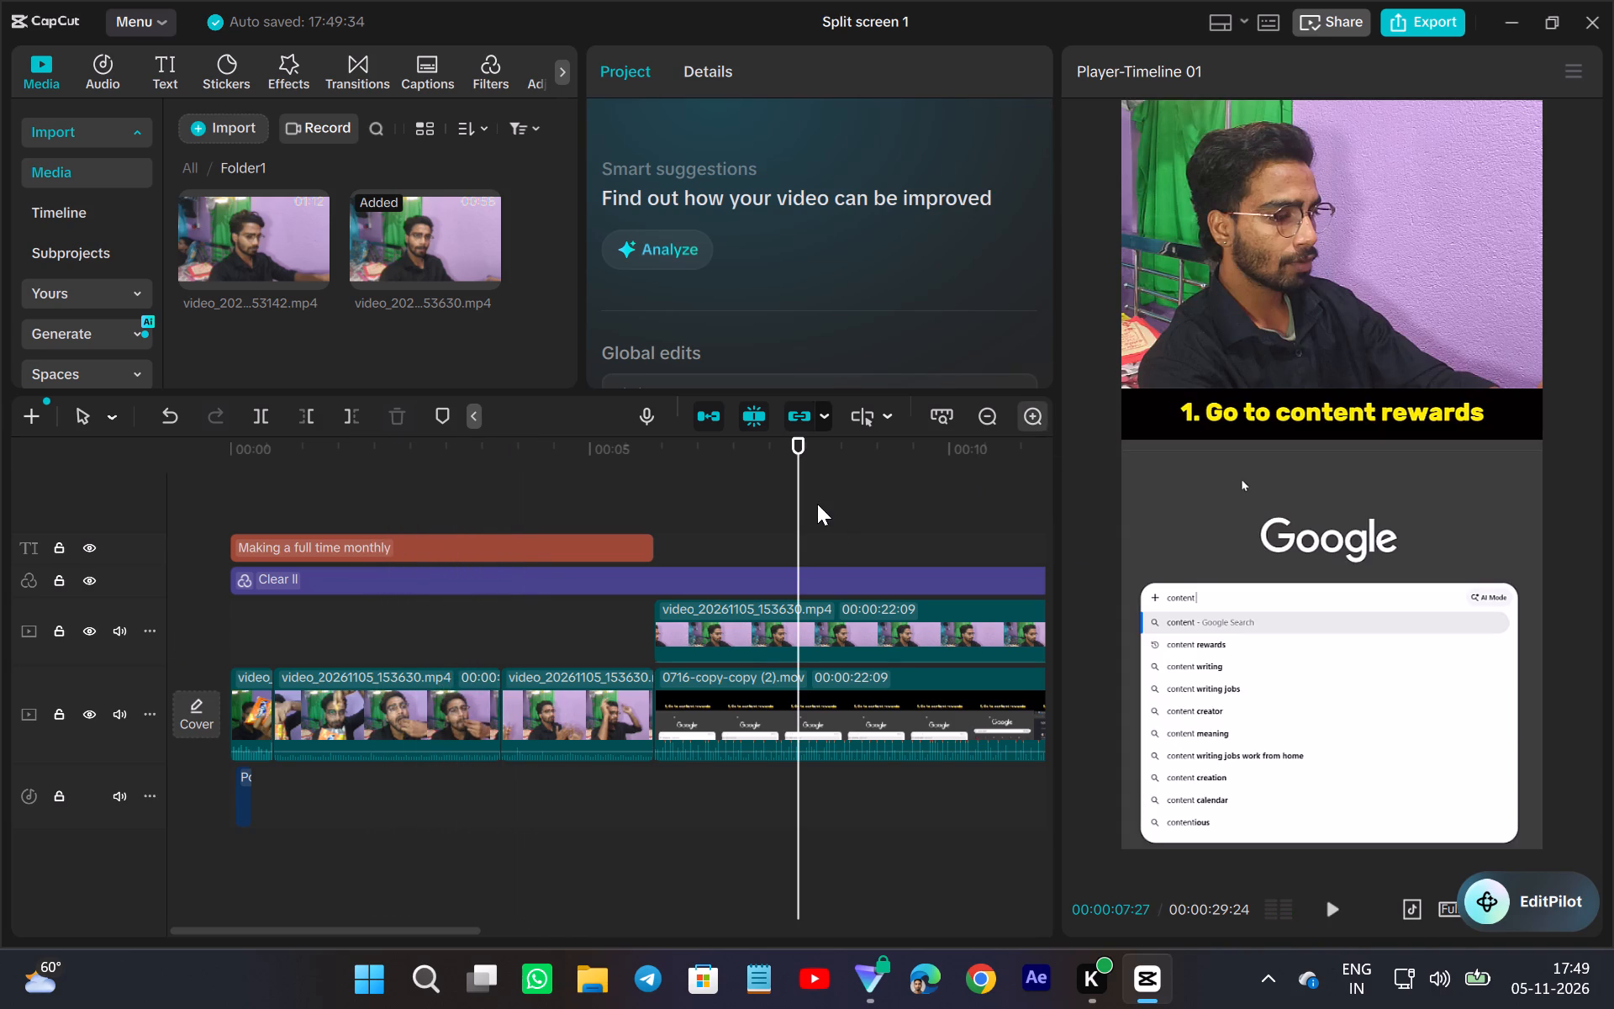
# Shift the first opening piece horizontally to X about -194 at 00:00:00:09, bringing the whole snack packet into frame.
pyautogui.click(269, 795)
pyautogui.moveTo(266, 787); pyautogui.dragTo(257, 811)
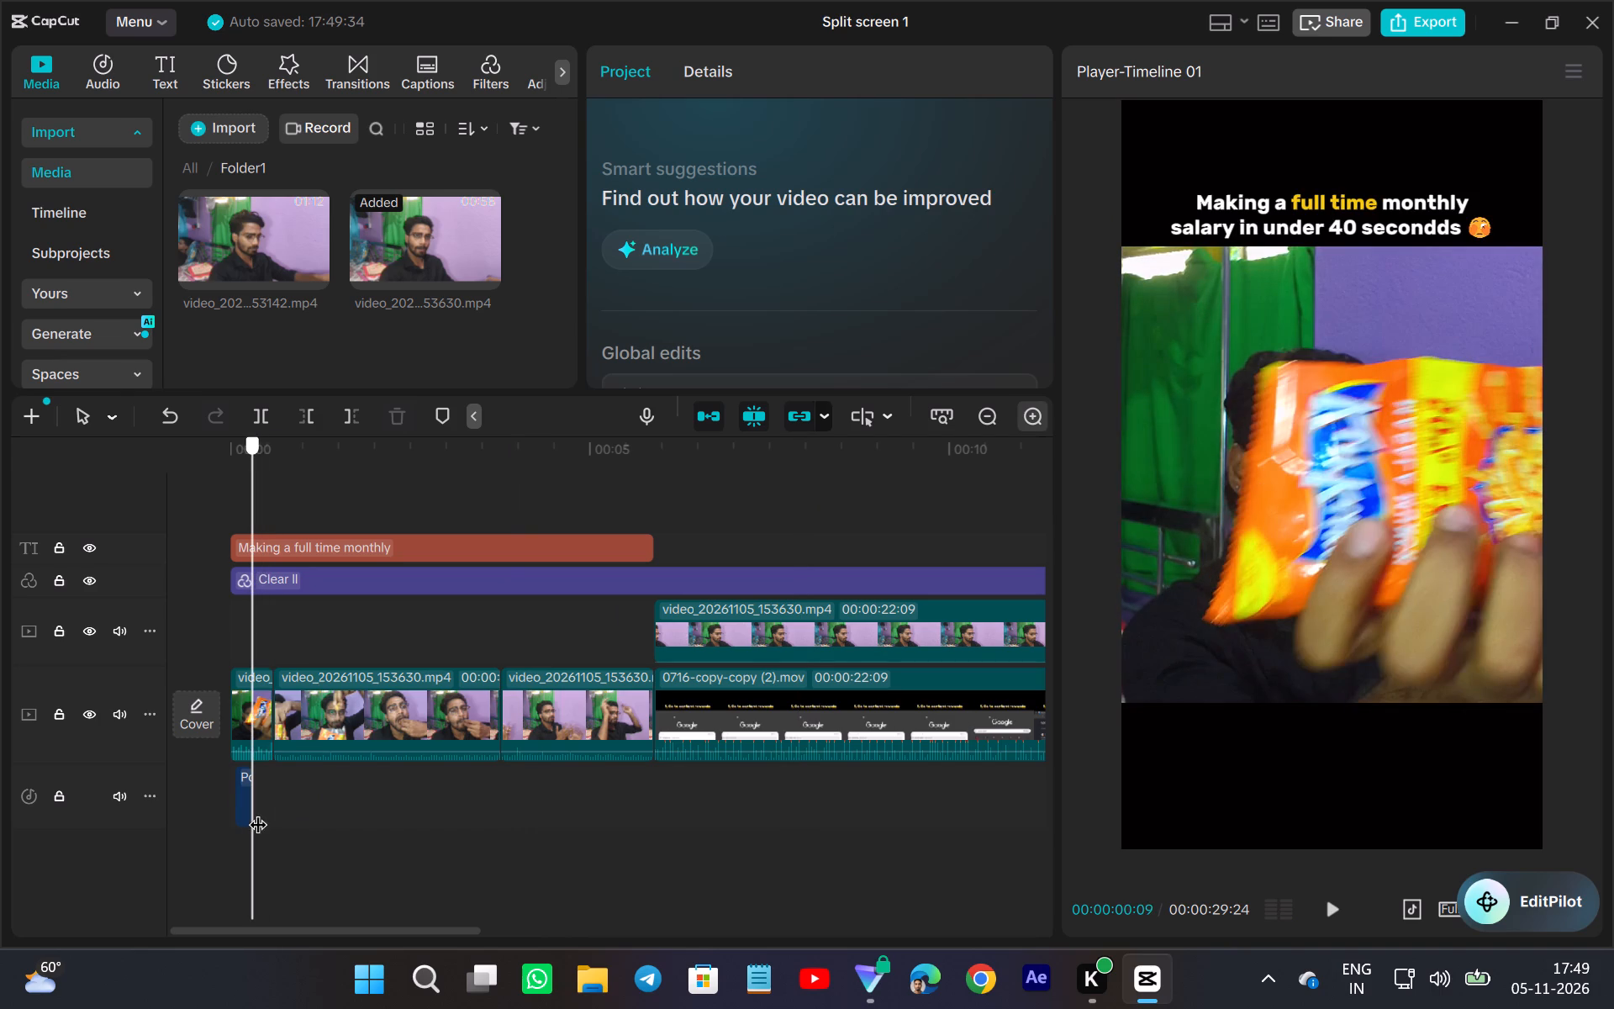
pyautogui.moveTo(257, 811); pyautogui.dragTo(256, 816)
pyautogui.click(257, 691)
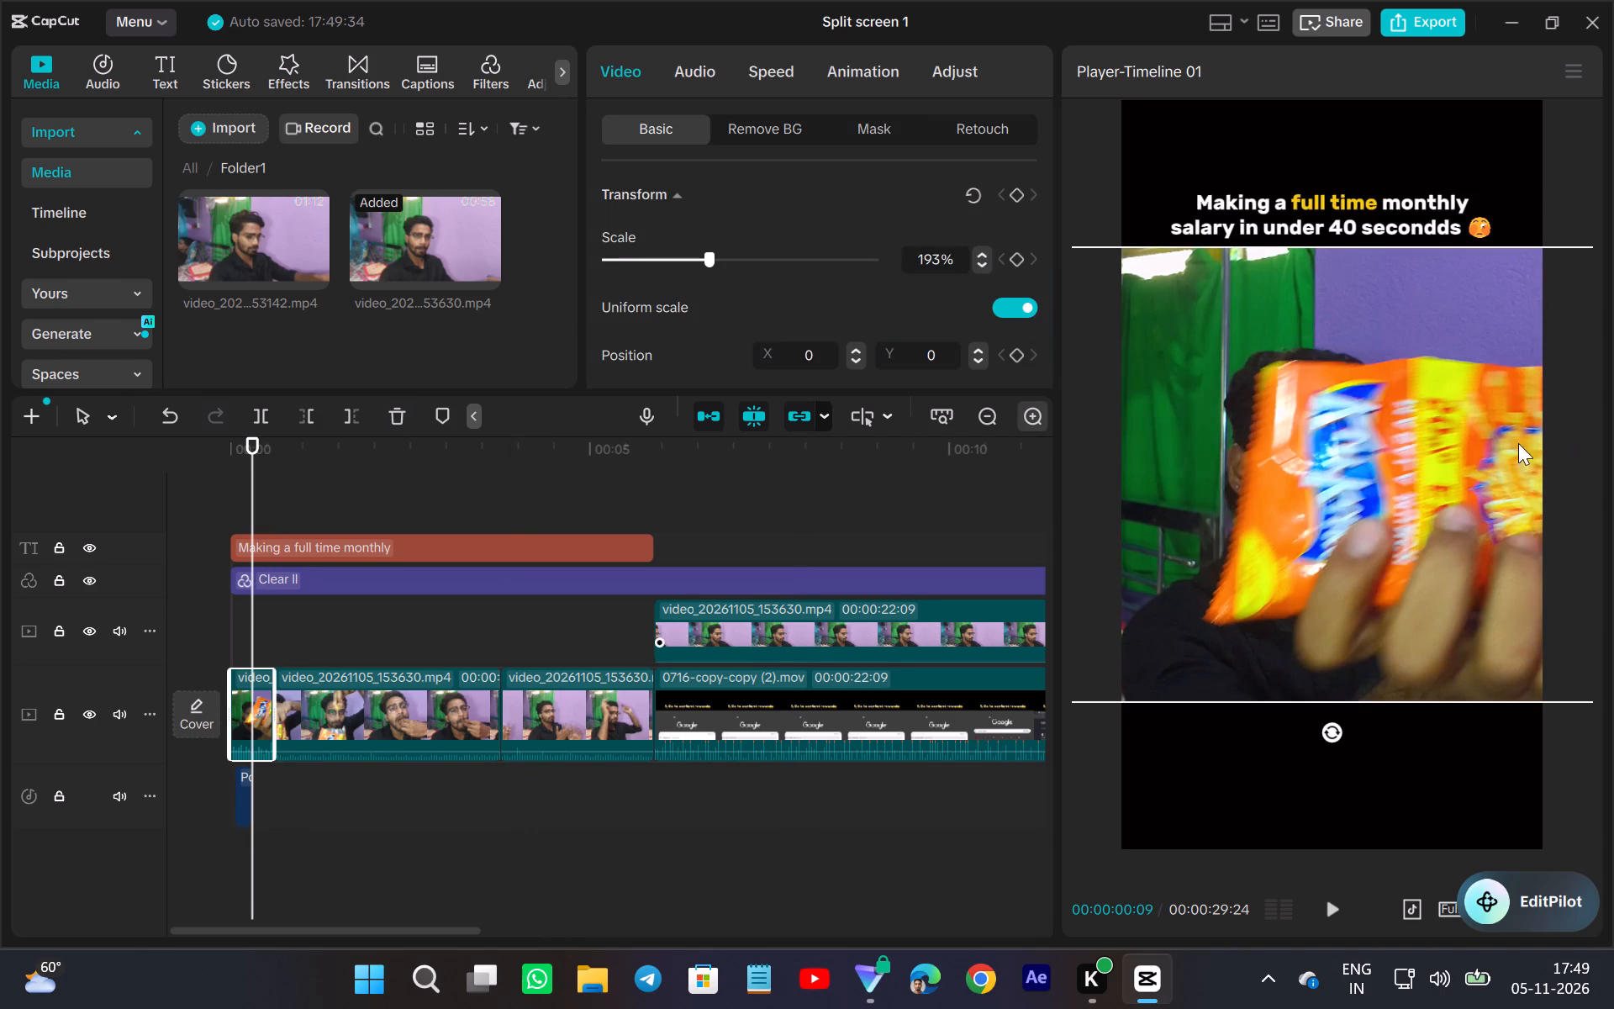
pyautogui.moveTo(1464, 455); pyautogui.dragTo(1426, 457)
pyautogui.moveTo(1435, 473); pyautogui.dragTo(1409, 474)
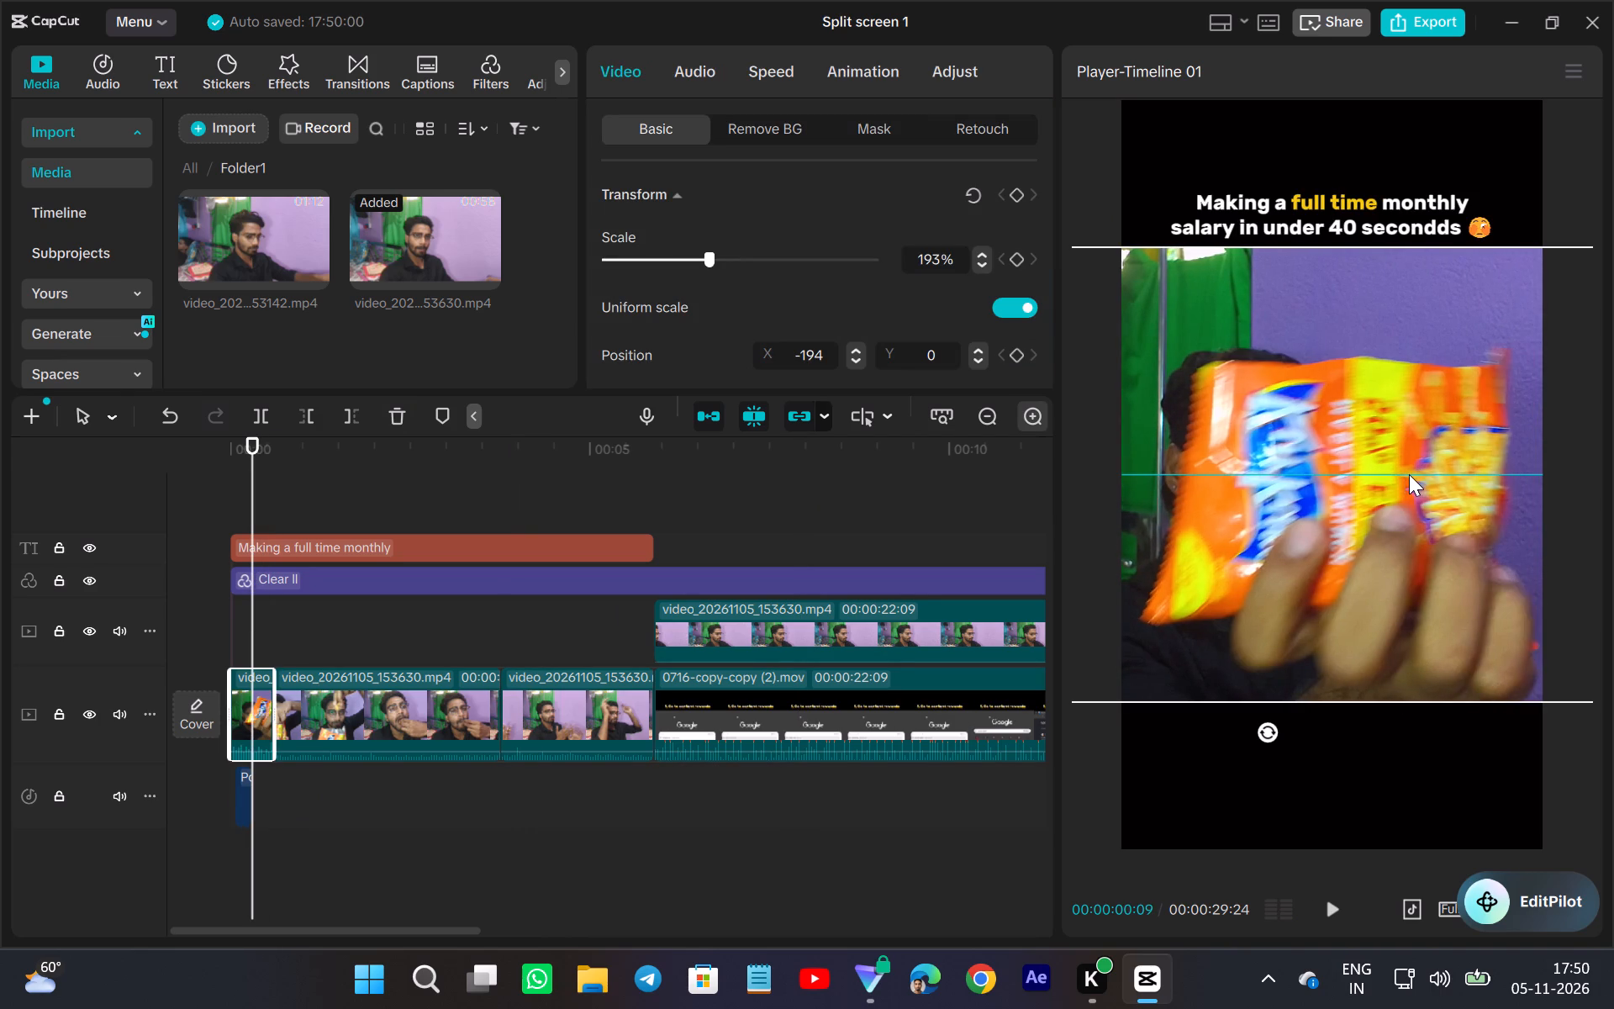
pyautogui.moveTo(1409, 474); pyautogui.dragTo(1406, 477)
pyautogui.rightClick(1406, 475)
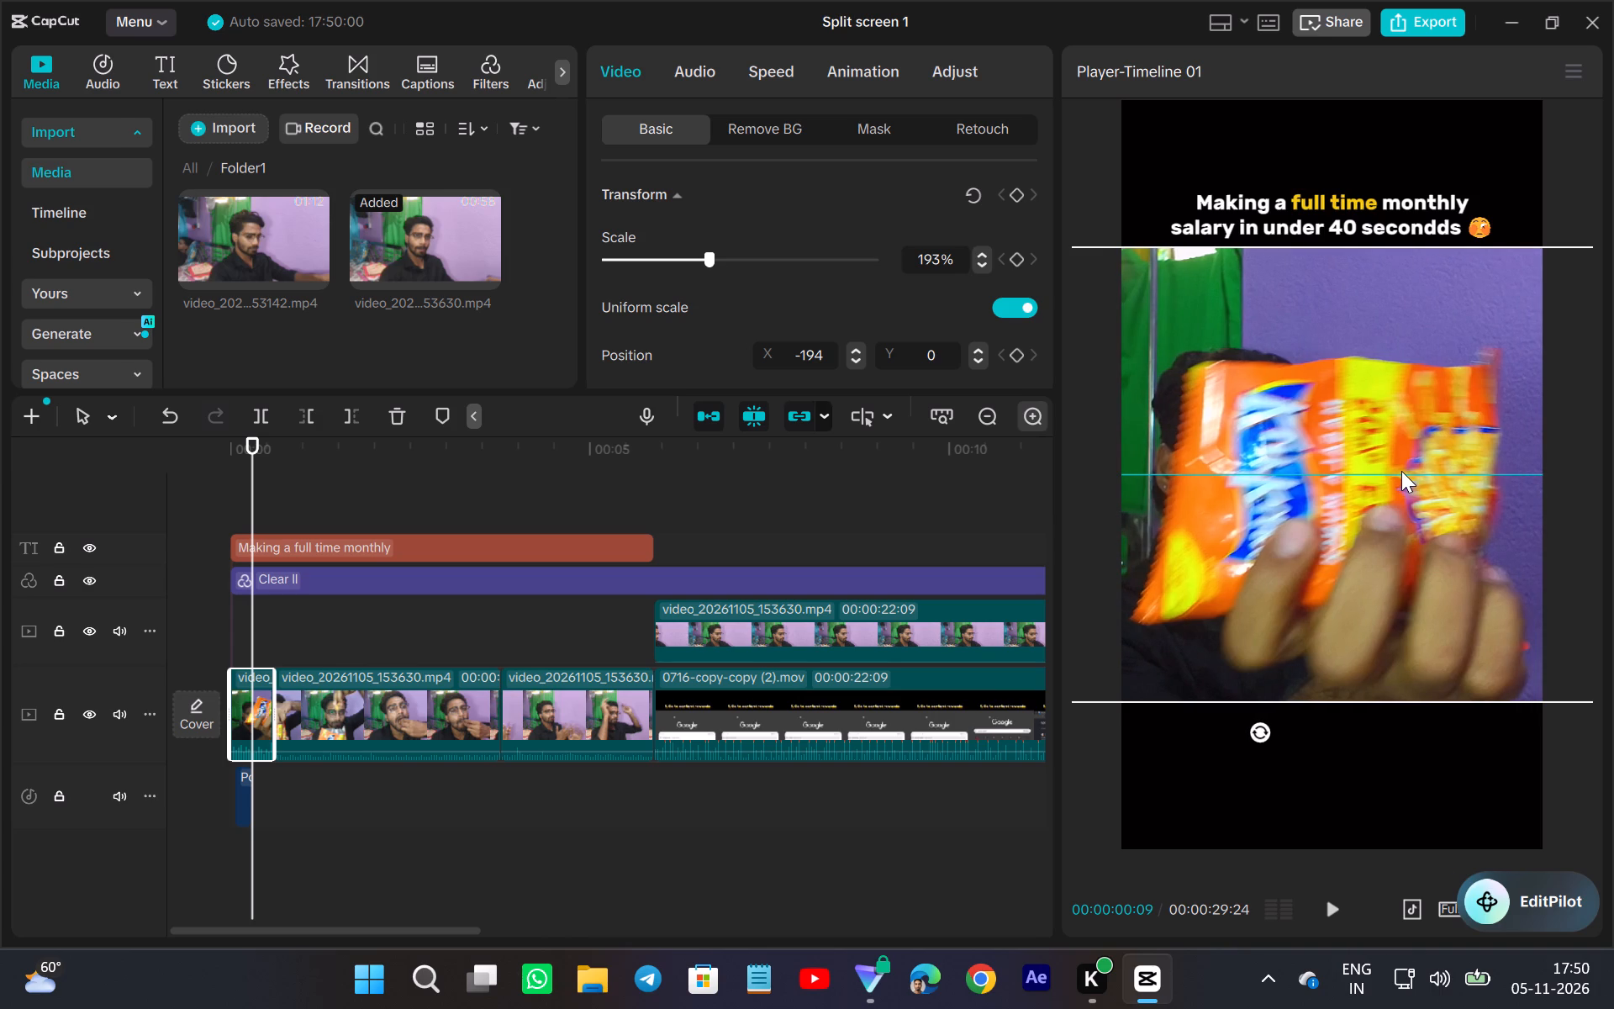
pyautogui.click(1403, 471)
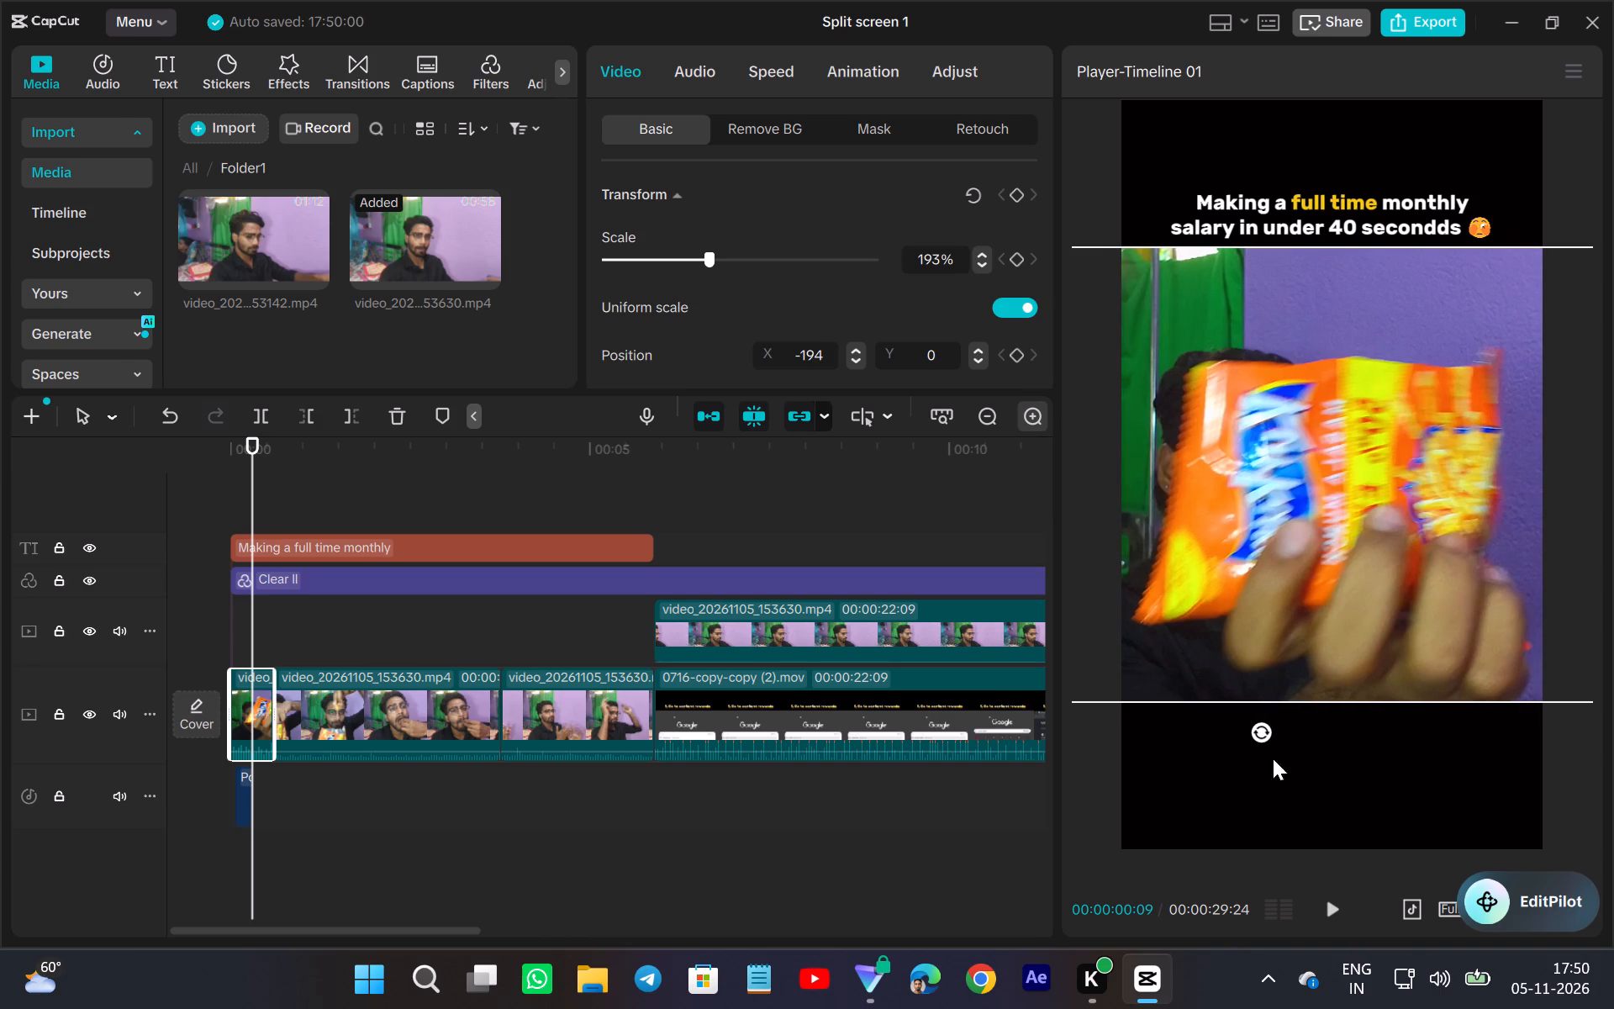
# Shift the second opening piece horizontally to X about -103 at 00:00:01:17, bringing the eating hand further into frame.
pyautogui.click(370, 792)
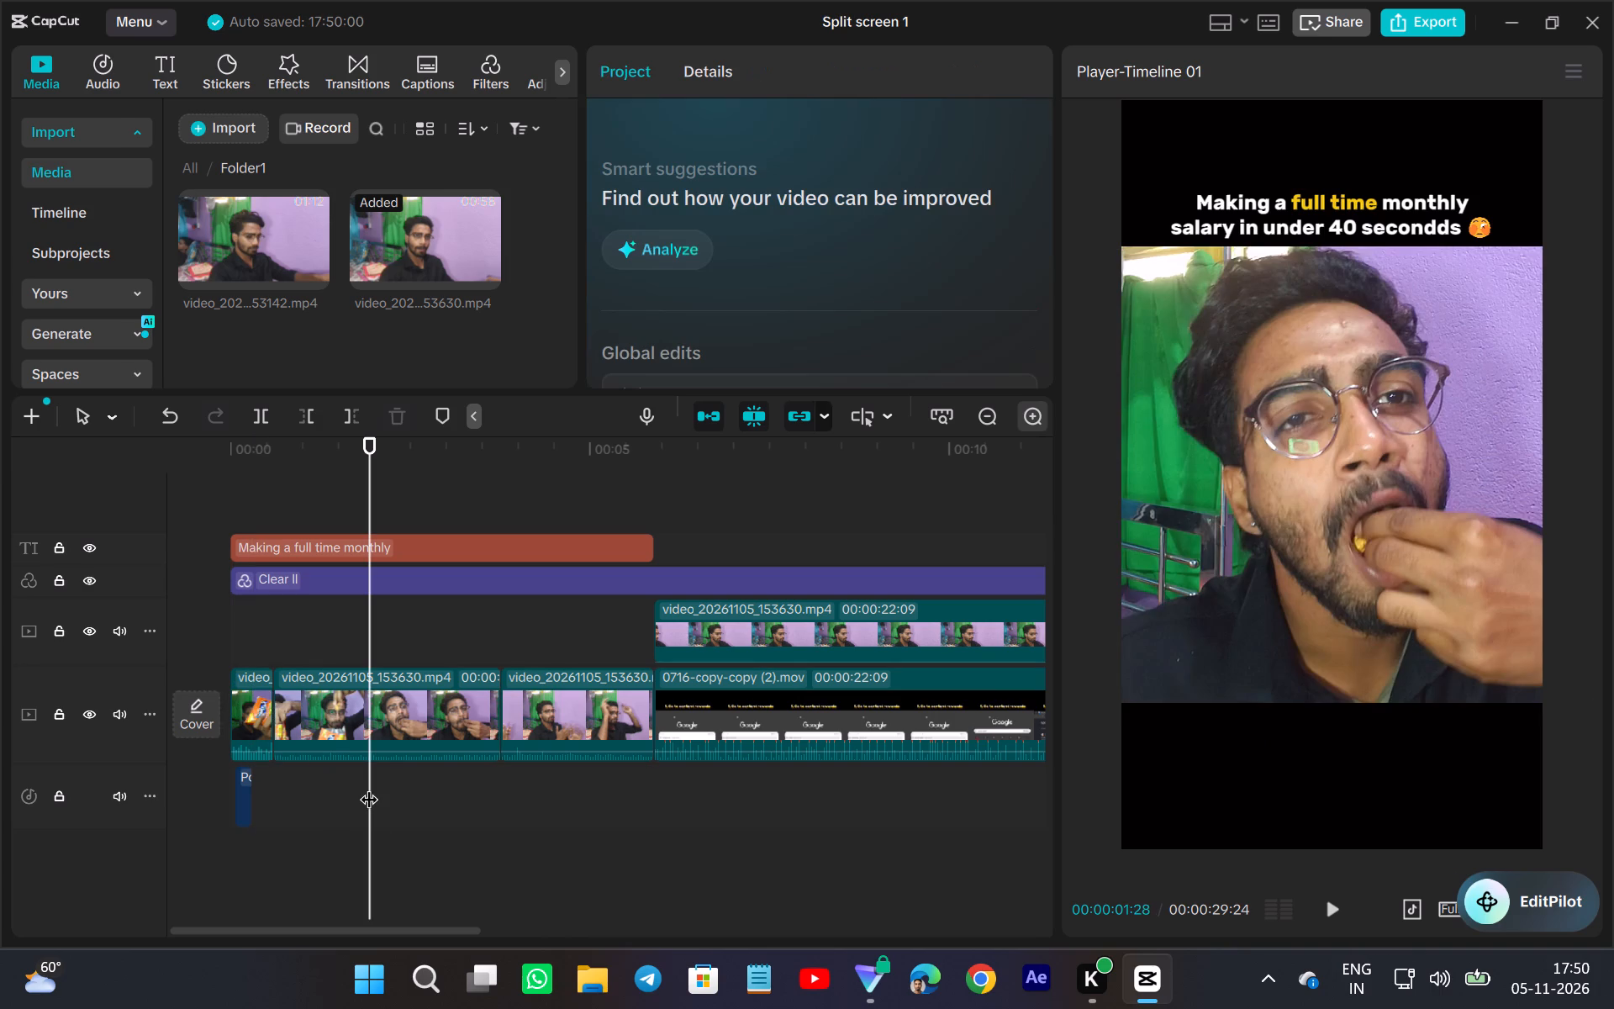
pyautogui.moveTo(370, 787); pyautogui.dragTo(254, 877)
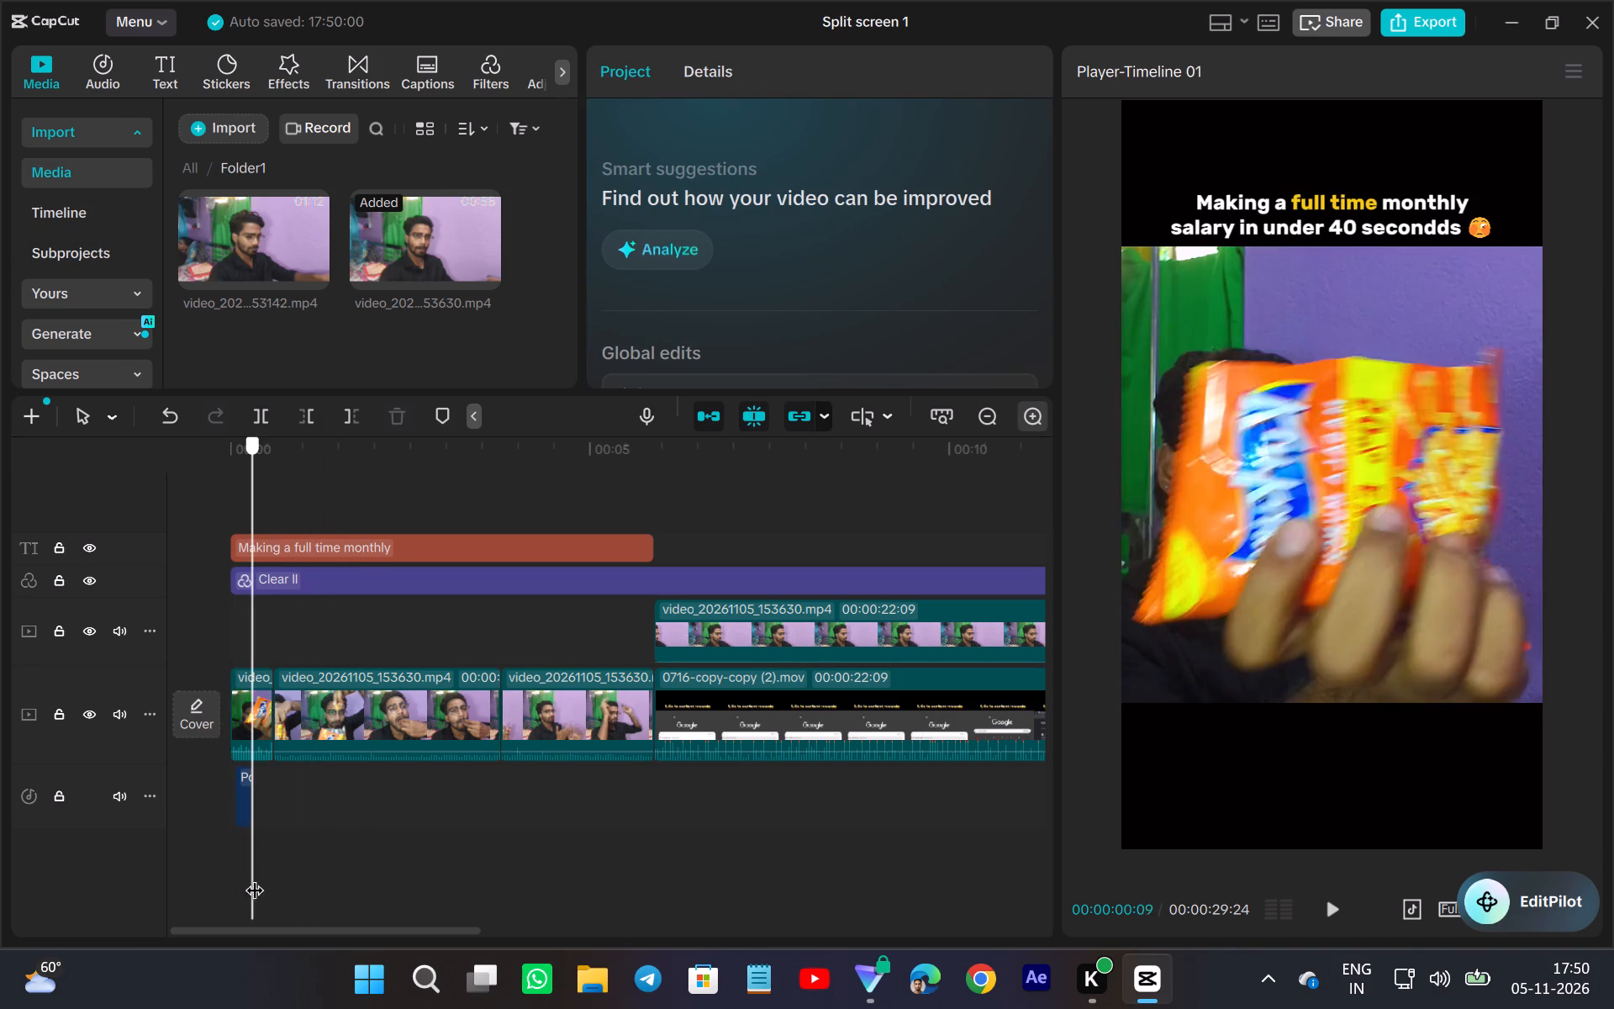
pyautogui.moveTo(254, 877); pyautogui.dragTo(343, 864)
pyautogui.click(395, 718)
pyautogui.moveTo(1307, 522); pyautogui.dragTo(1296, 524)
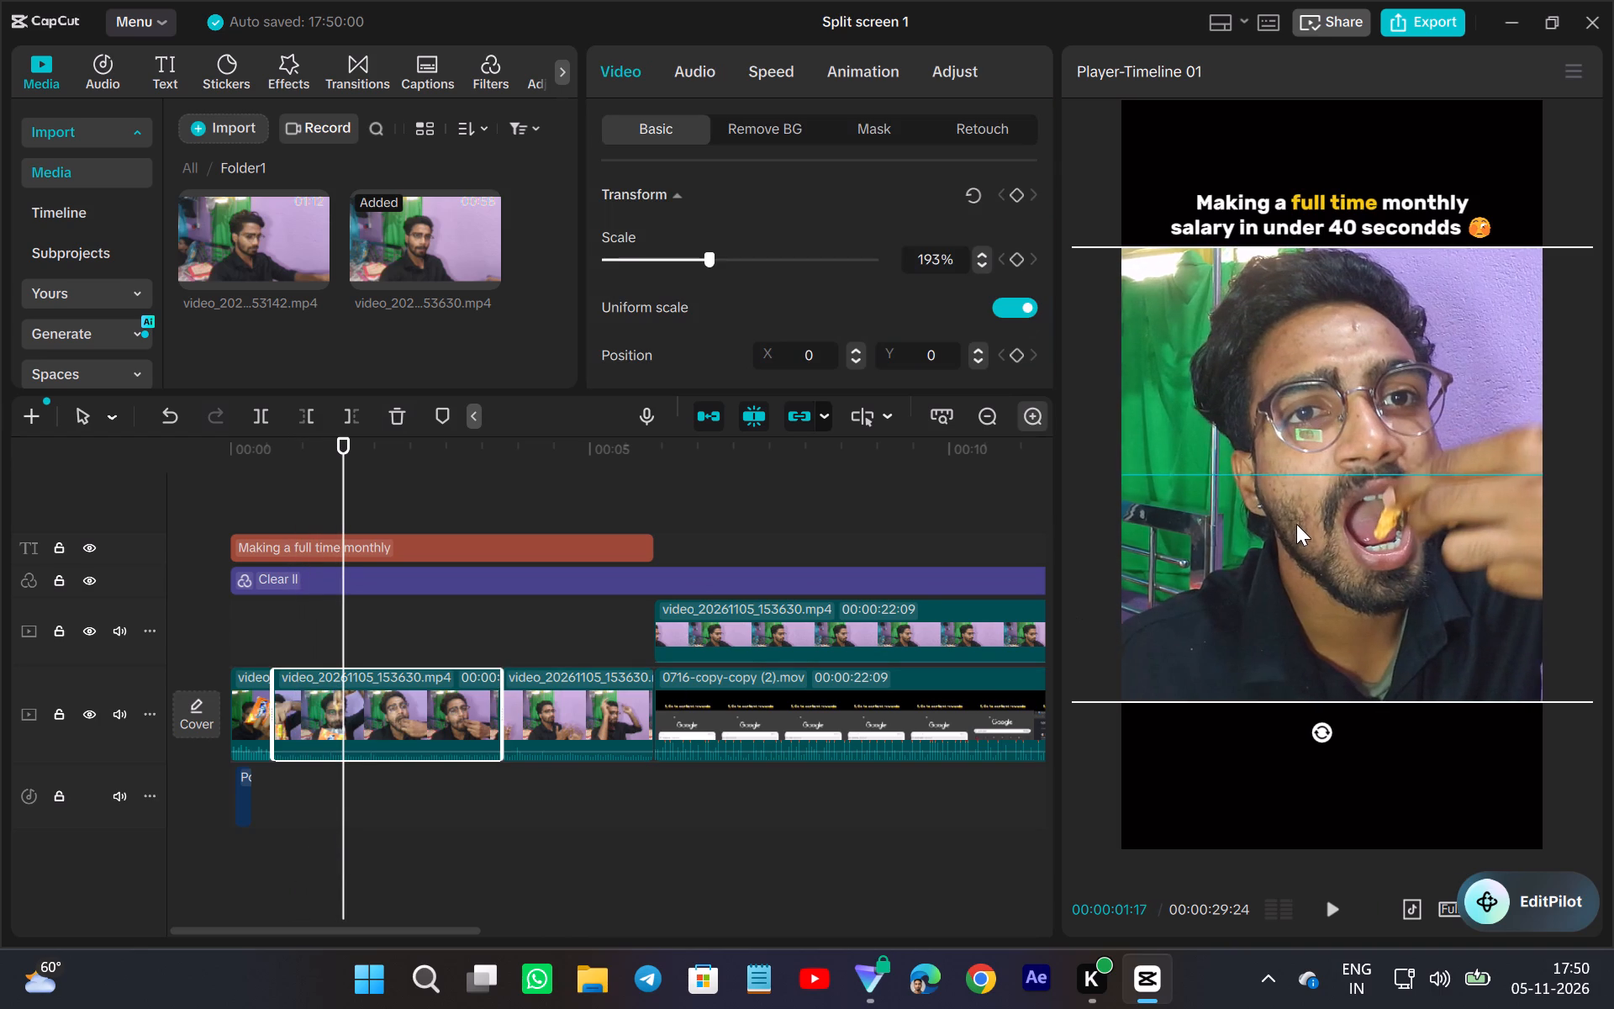
pyautogui.moveTo(1296, 524); pyautogui.dragTo(1287, 526)
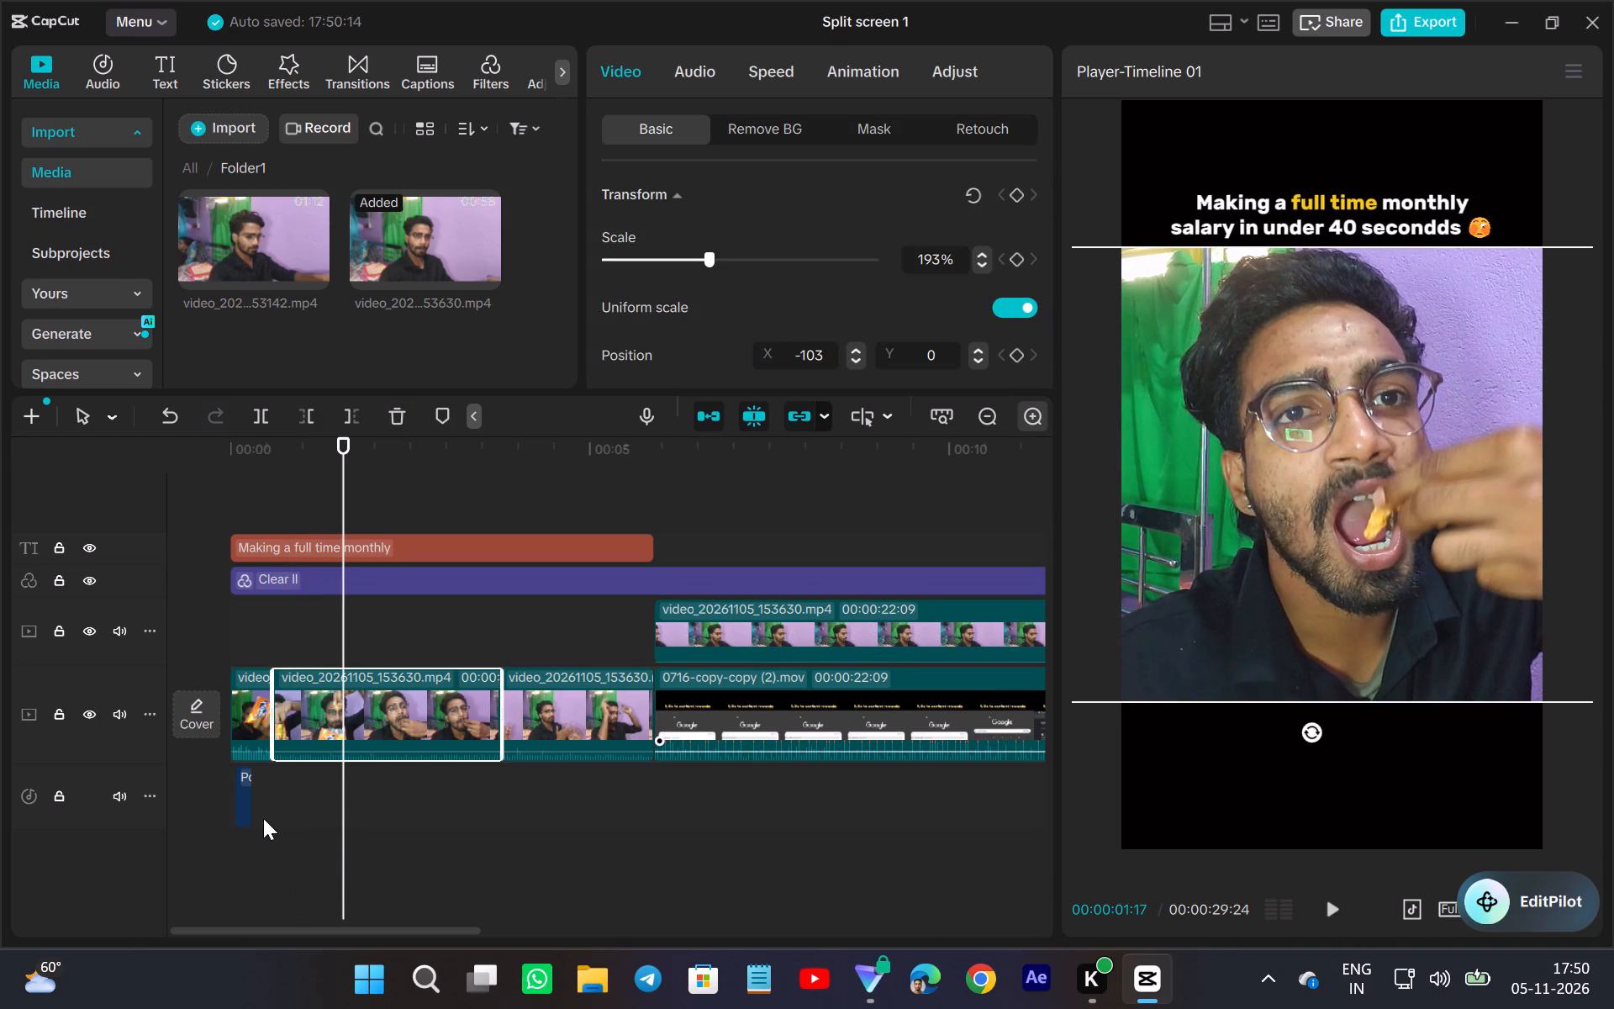
pyautogui.click(258, 813)
# Shift the third opening piece rightward within the frame at 00:00:04:02, keeping its vertical position at 0.
pyautogui.click(580, 772)
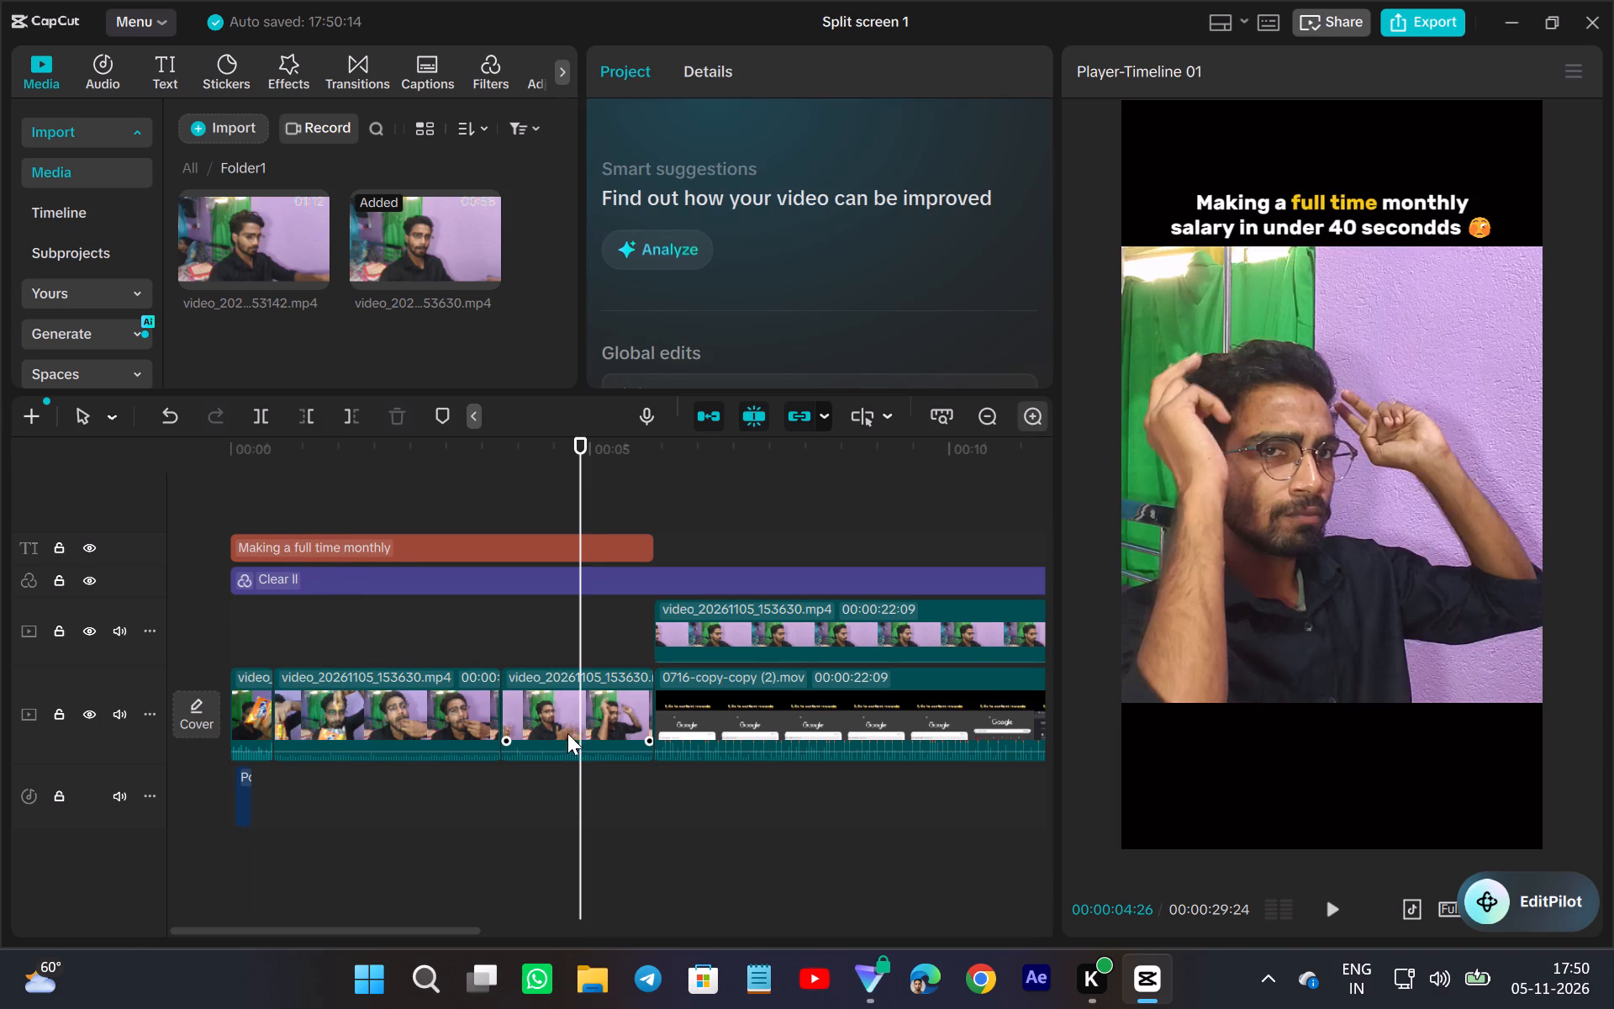
pyautogui.moveTo(582, 778); pyautogui.dragTo(524, 832)
pyautogui.click(551, 736)
pyautogui.moveTo(1253, 531); pyautogui.dragTo(1270, 533)
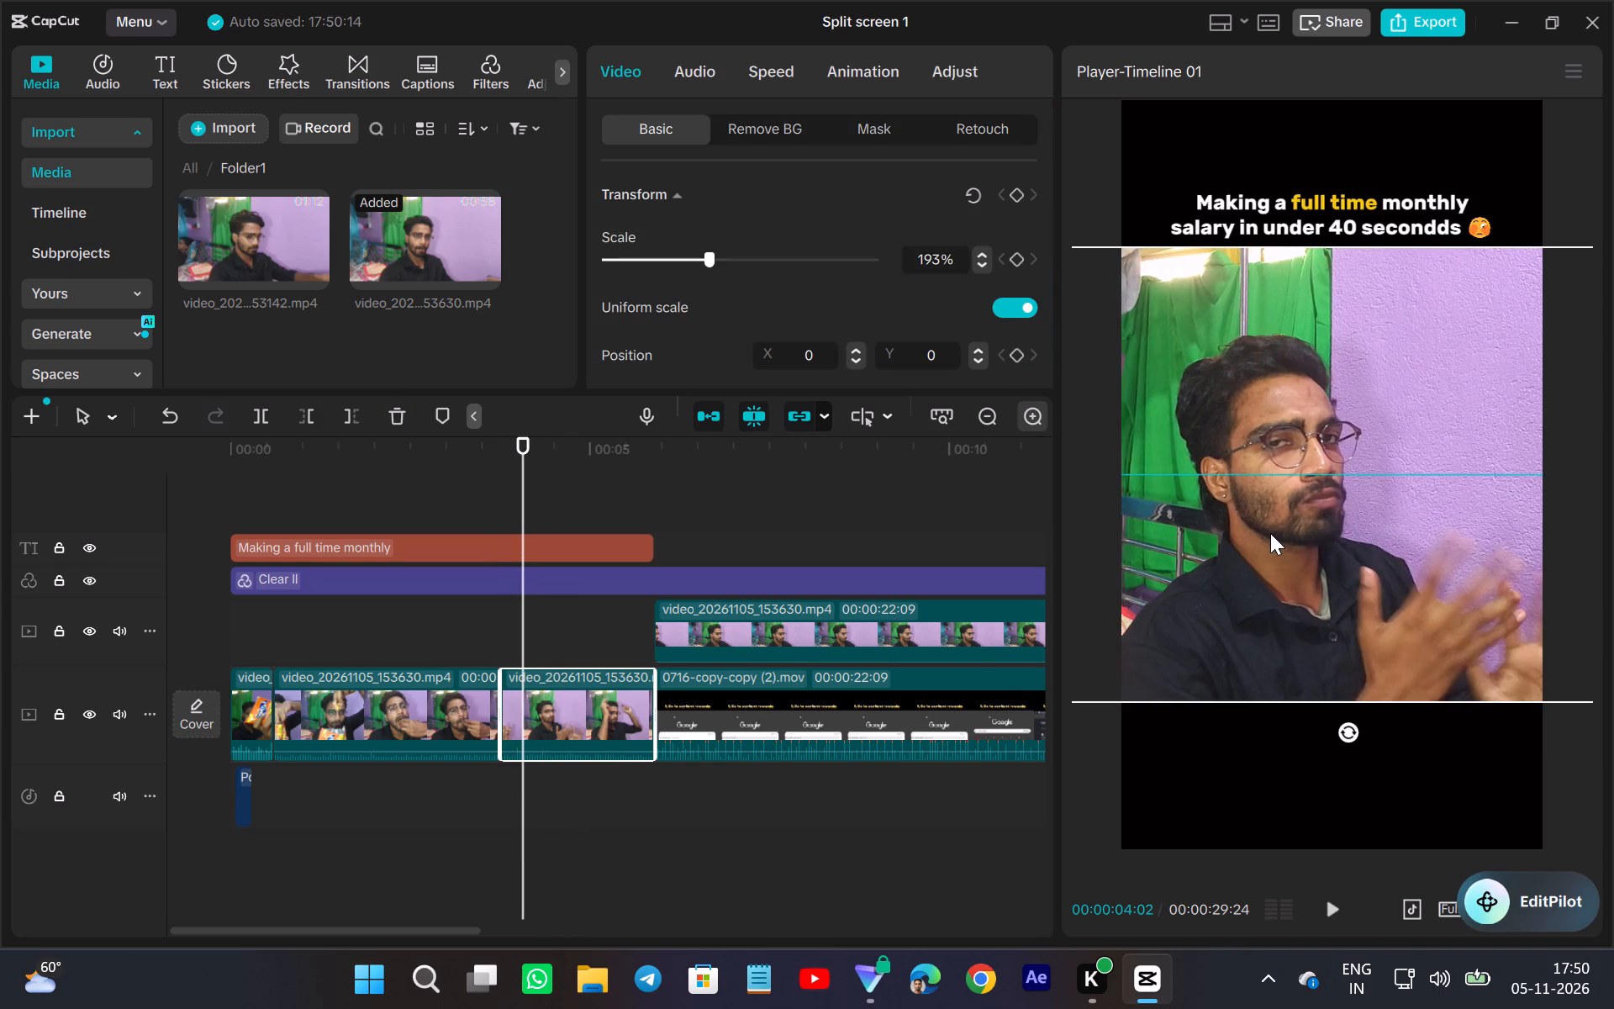
pyautogui.moveTo(1270, 533); pyautogui.dragTo(1279, 533)
# Play the opening from the start through to the beginning of the split screen section.
pyautogui.click(191, 791)
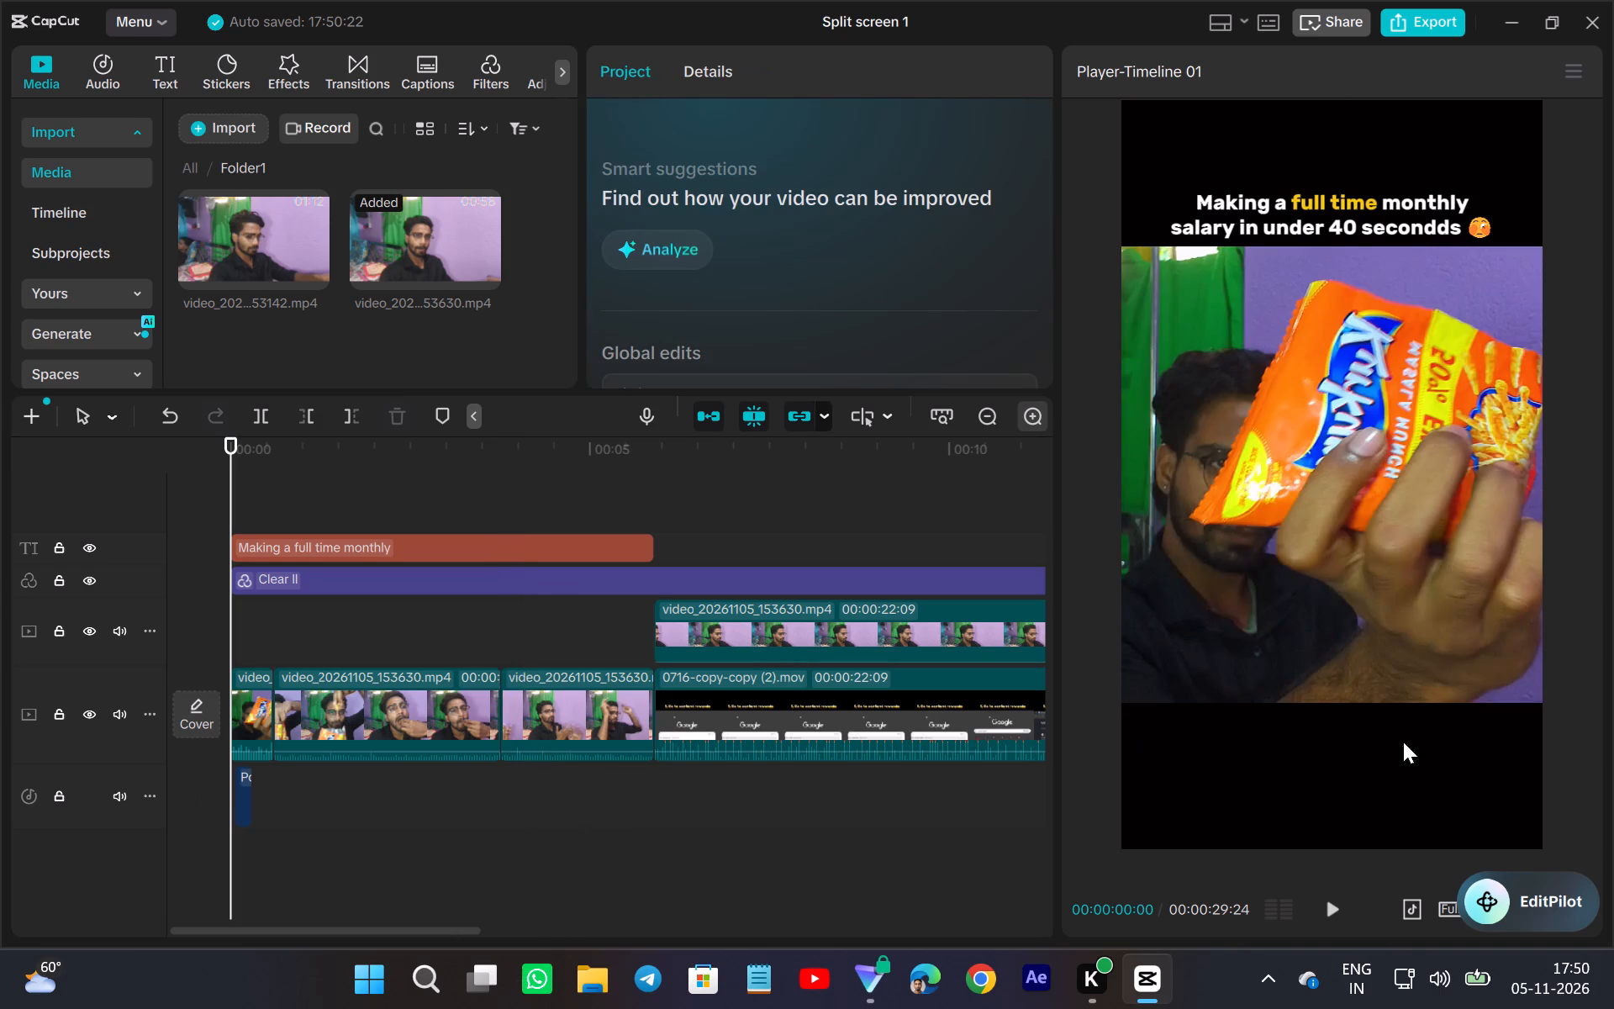
pyautogui.click(1337, 906)
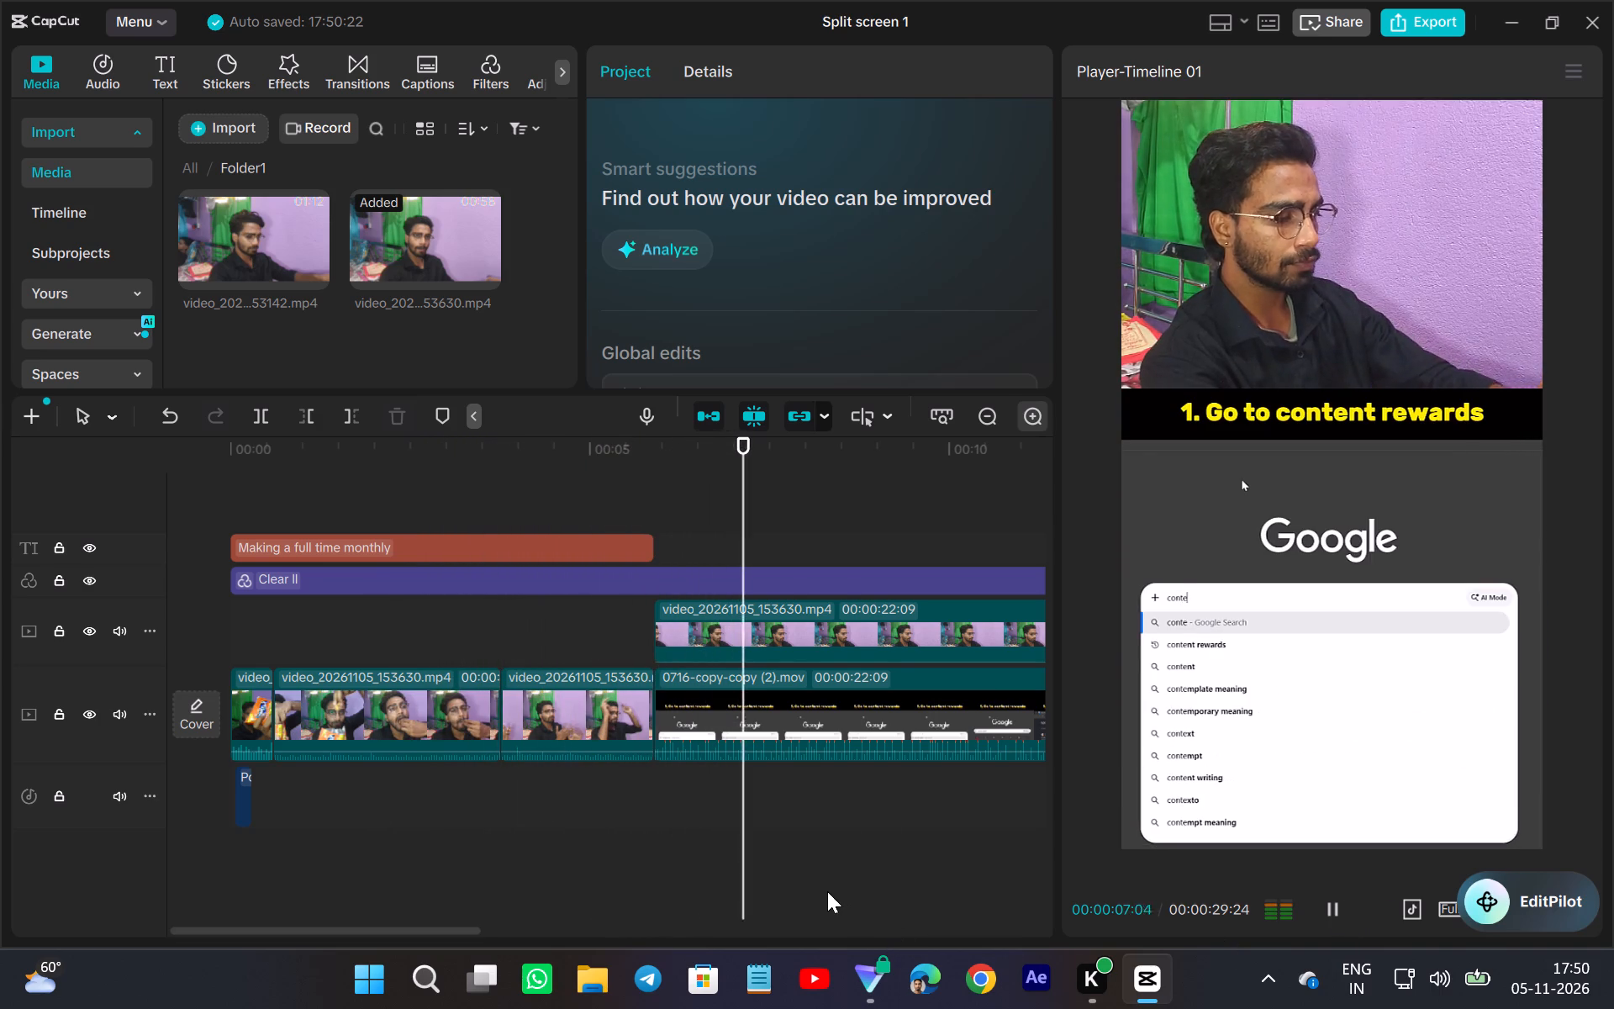
# Reposition the overlay video_20261105_153630.mp4 above the 1. Go to content rewards caption, centring it horizontally with its lower edge at the caption band.
pyautogui.click(867, 837)
pyautogui.click(873, 642)
pyautogui.click(1363, 276)
pyautogui.click(1291, 288)
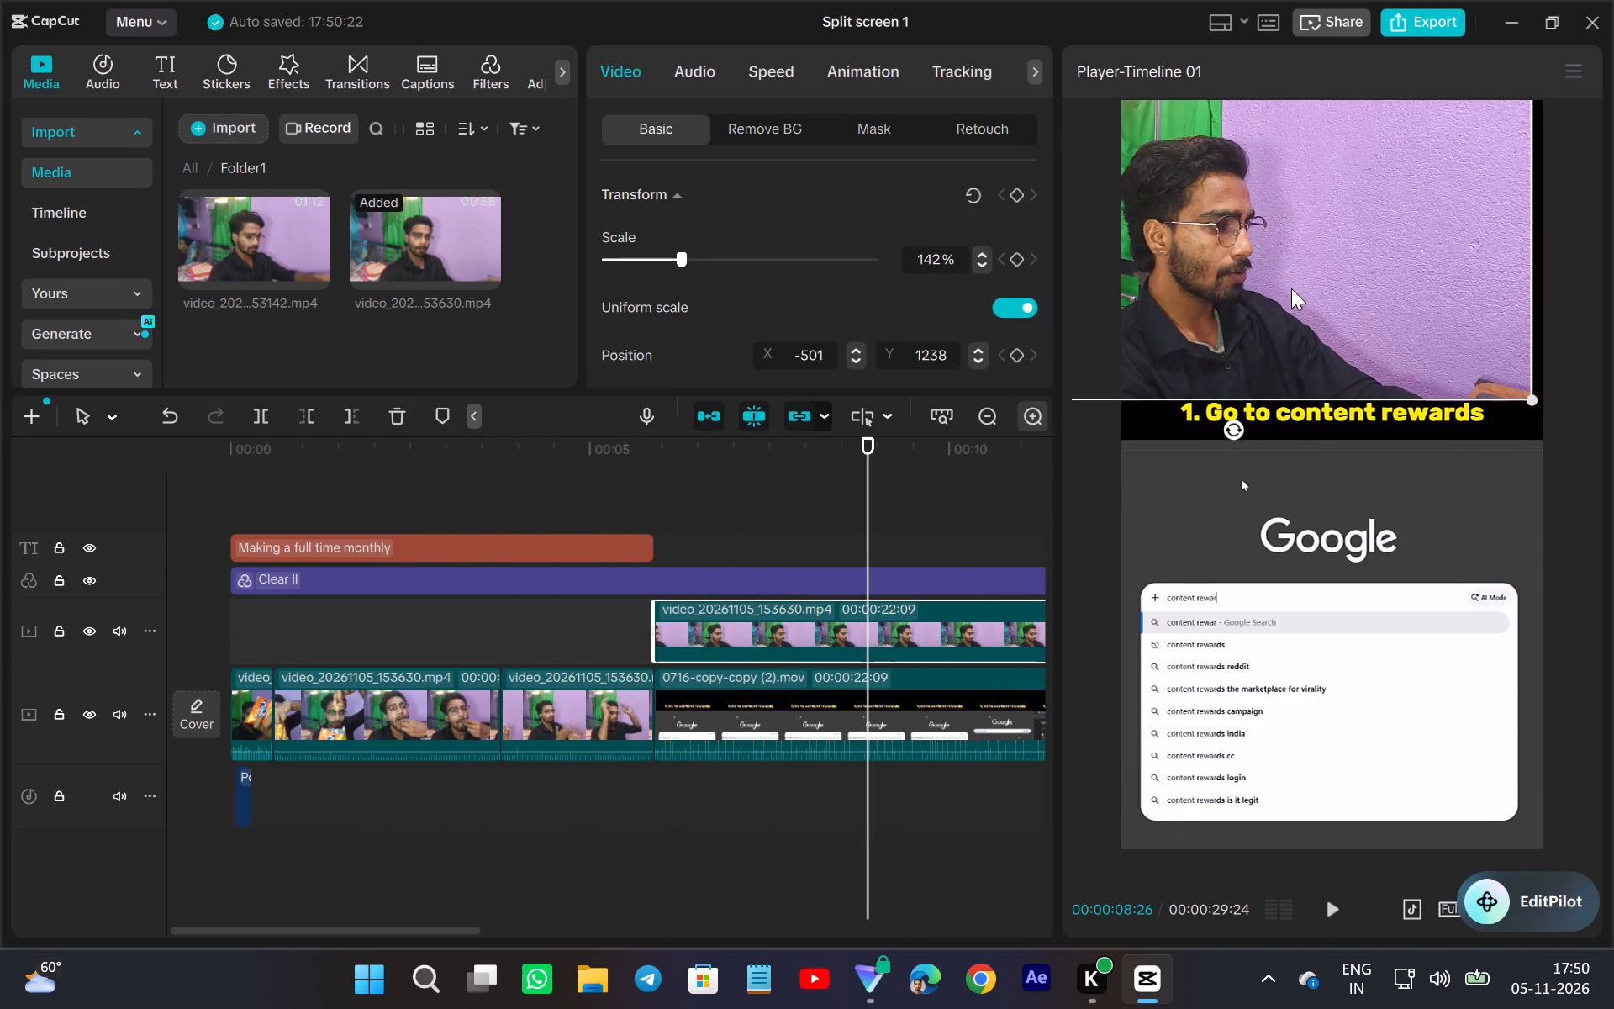
pyautogui.moveTo(1346, 283); pyautogui.dragTo(1368, 283)
pyautogui.rightClick(1368, 283)
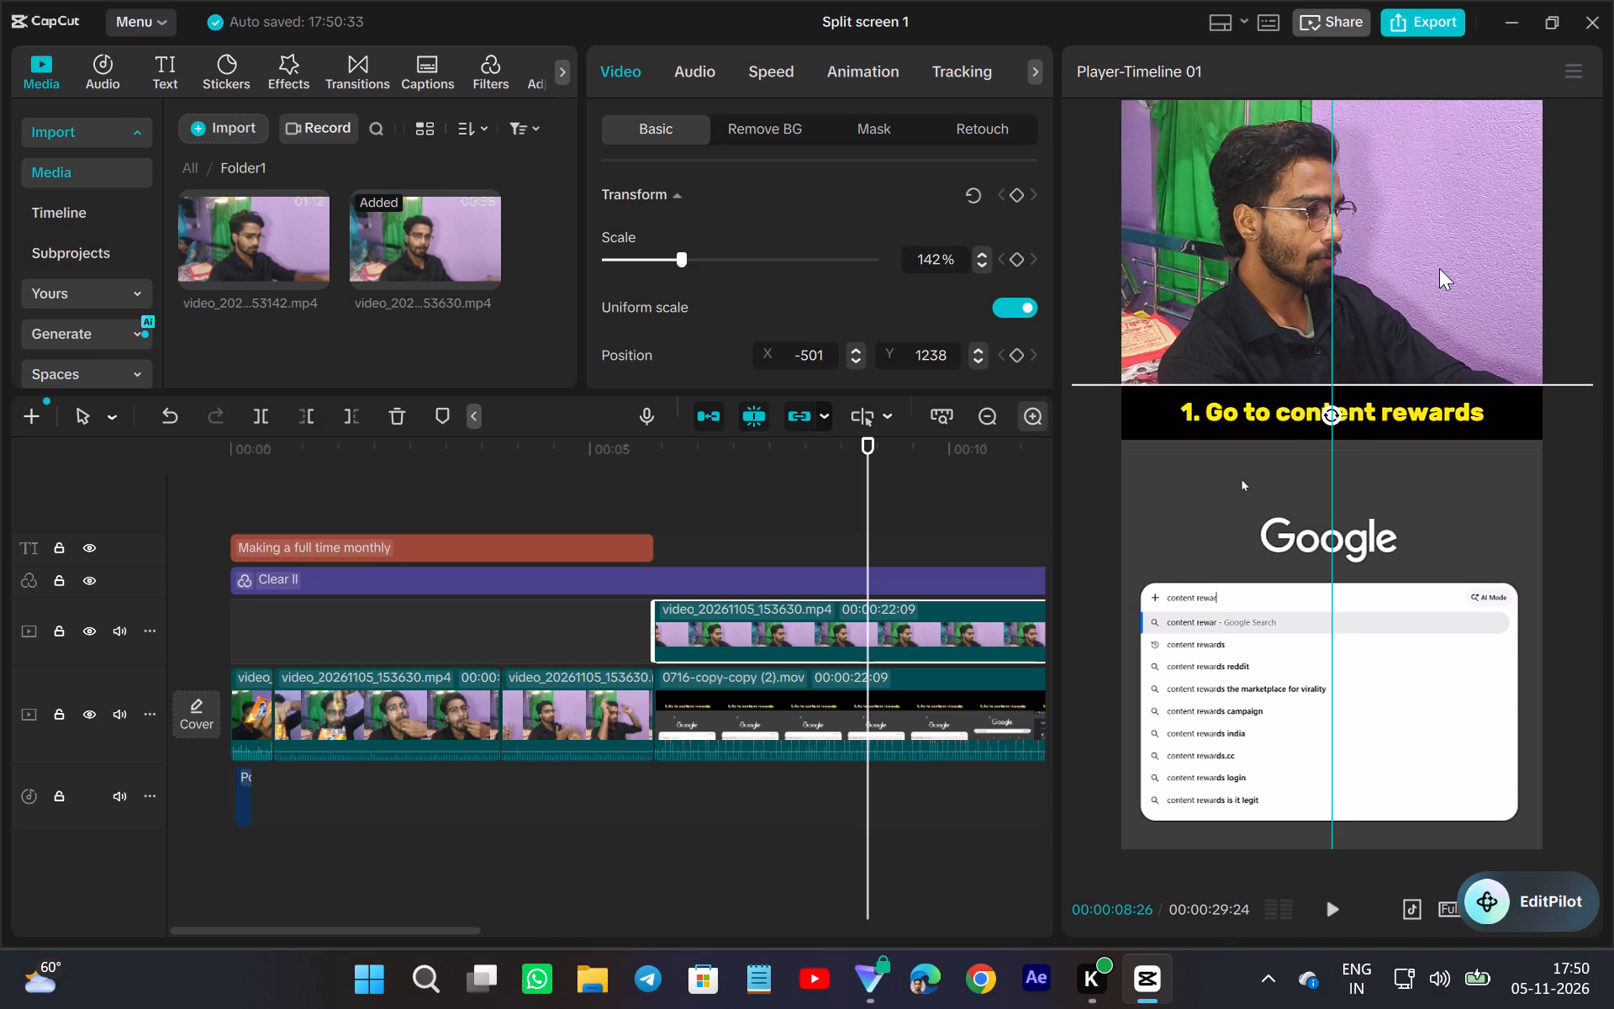
pyautogui.click(1443, 268)
# Shift the closing clip under the Comment "W" text horizontally to X about 136 at 00:00:29:06.
pyautogui.hscroll(-1, 1225, 603)
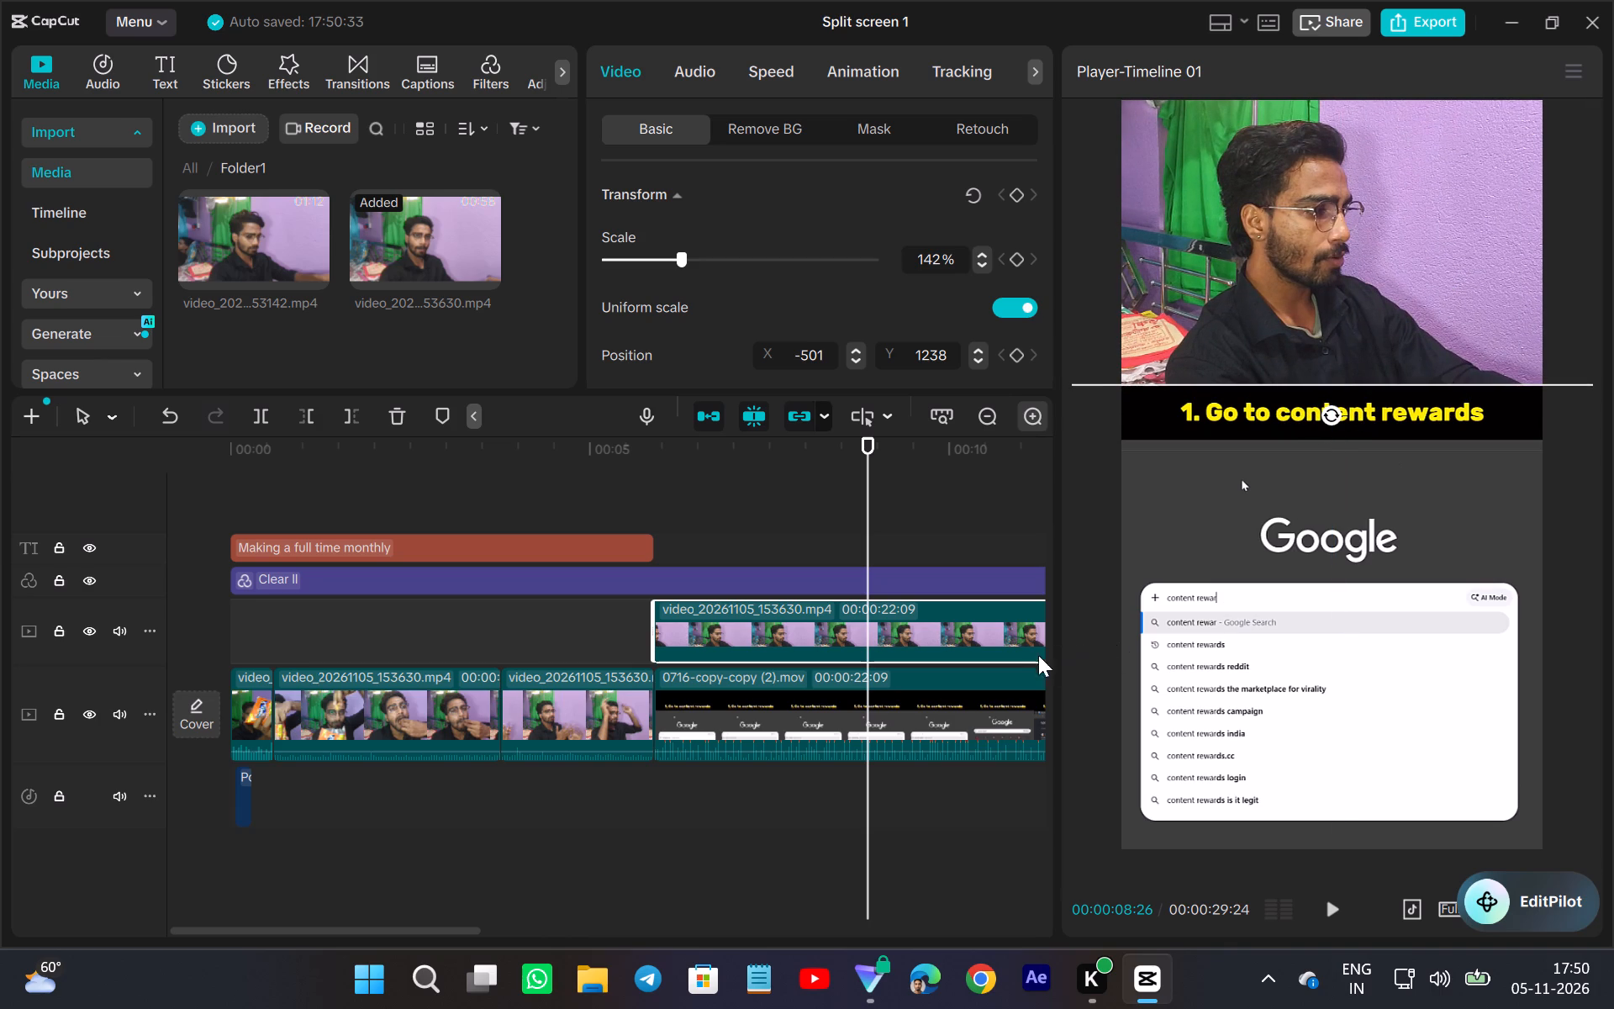
pyautogui.hscroll(-6, 998, 652)
pyautogui.click(740, 624)
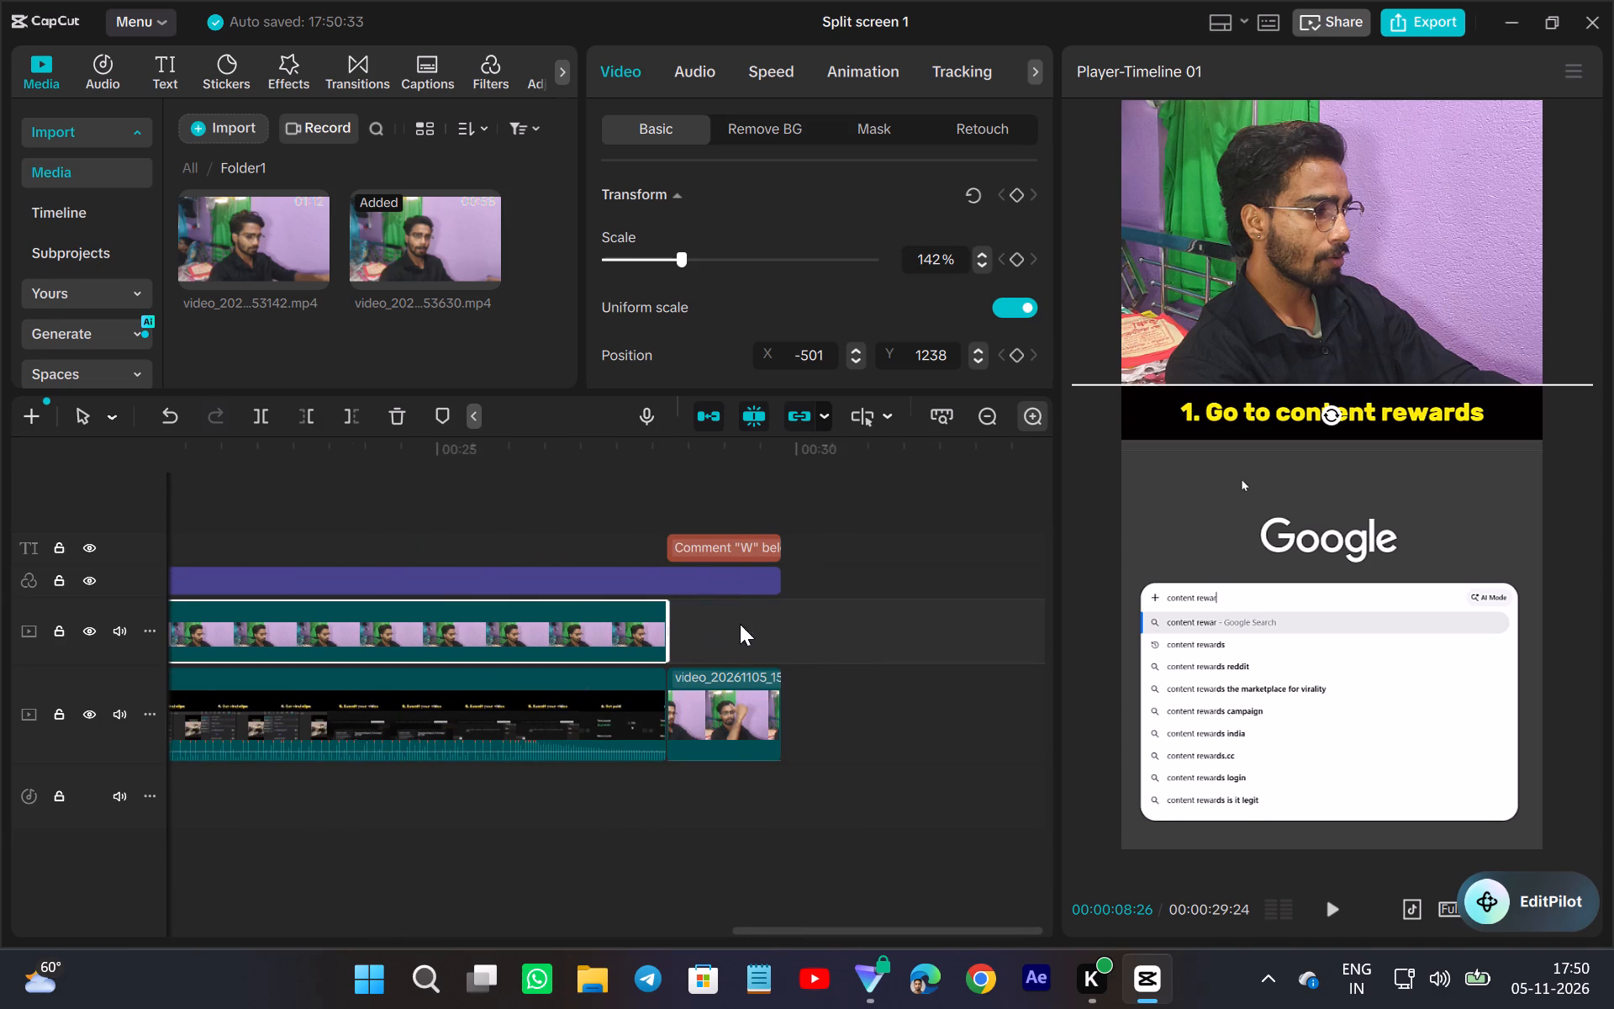
pyautogui.click(734, 720)
pyautogui.moveTo(1321, 526); pyautogui.dragTo(1355, 523)
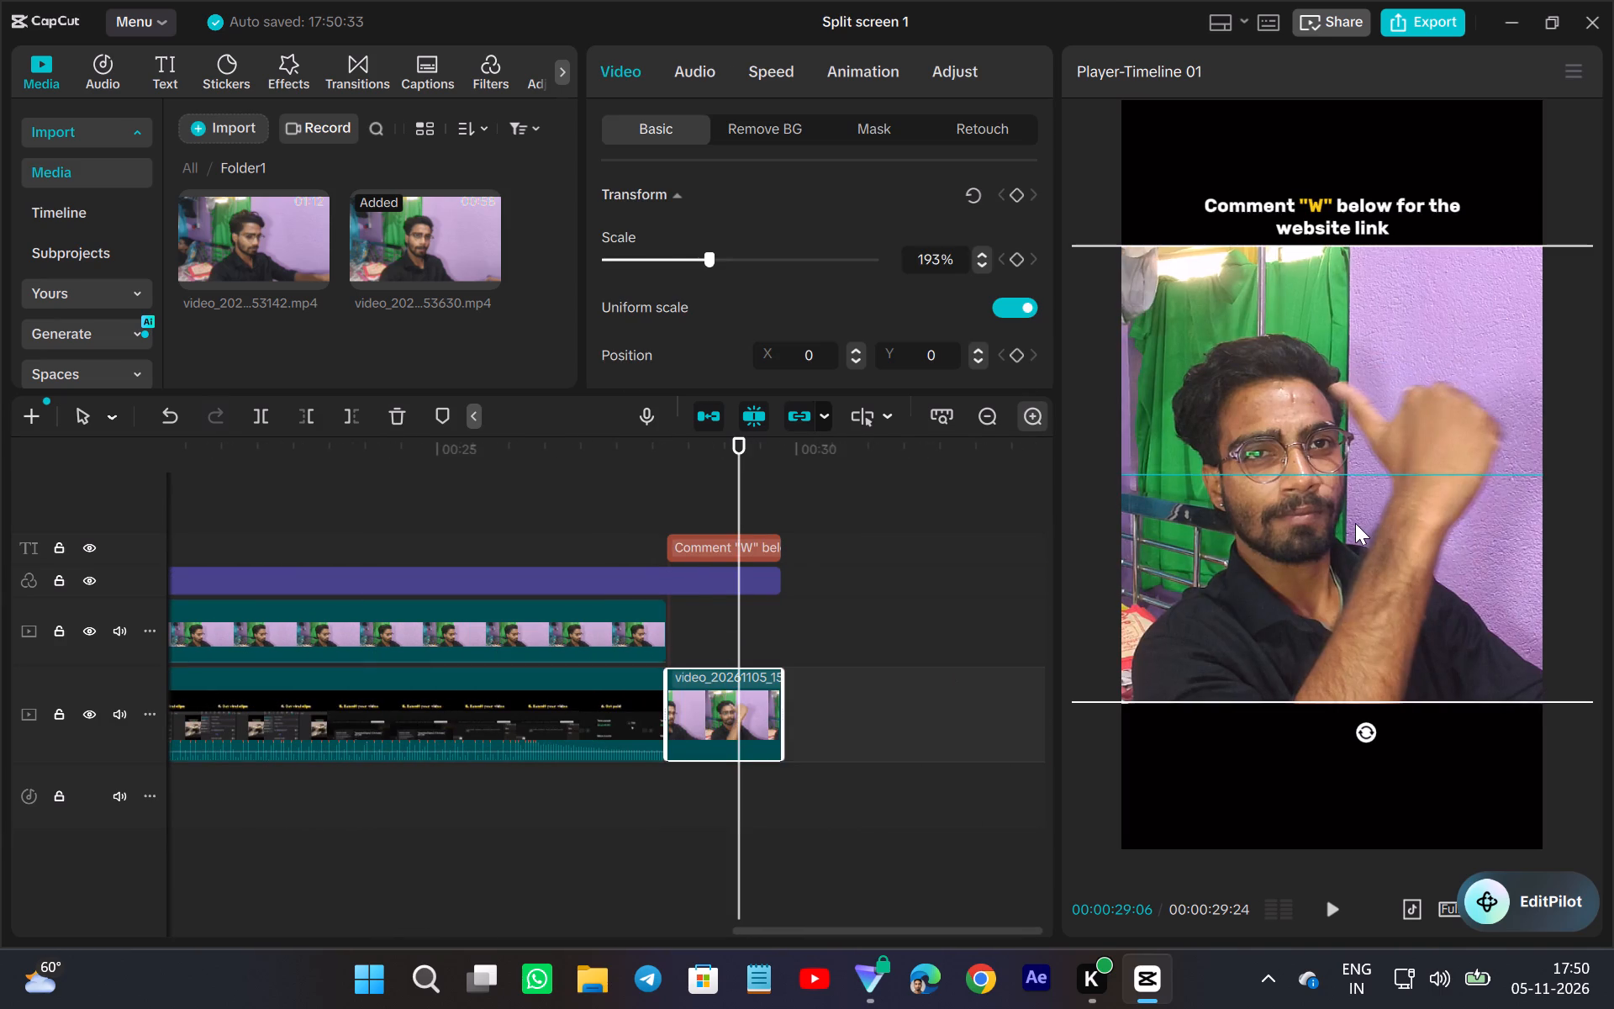
pyautogui.moveTo(1355, 523); pyautogui.dragTo(1347, 524)
pyautogui.click(1347, 524)
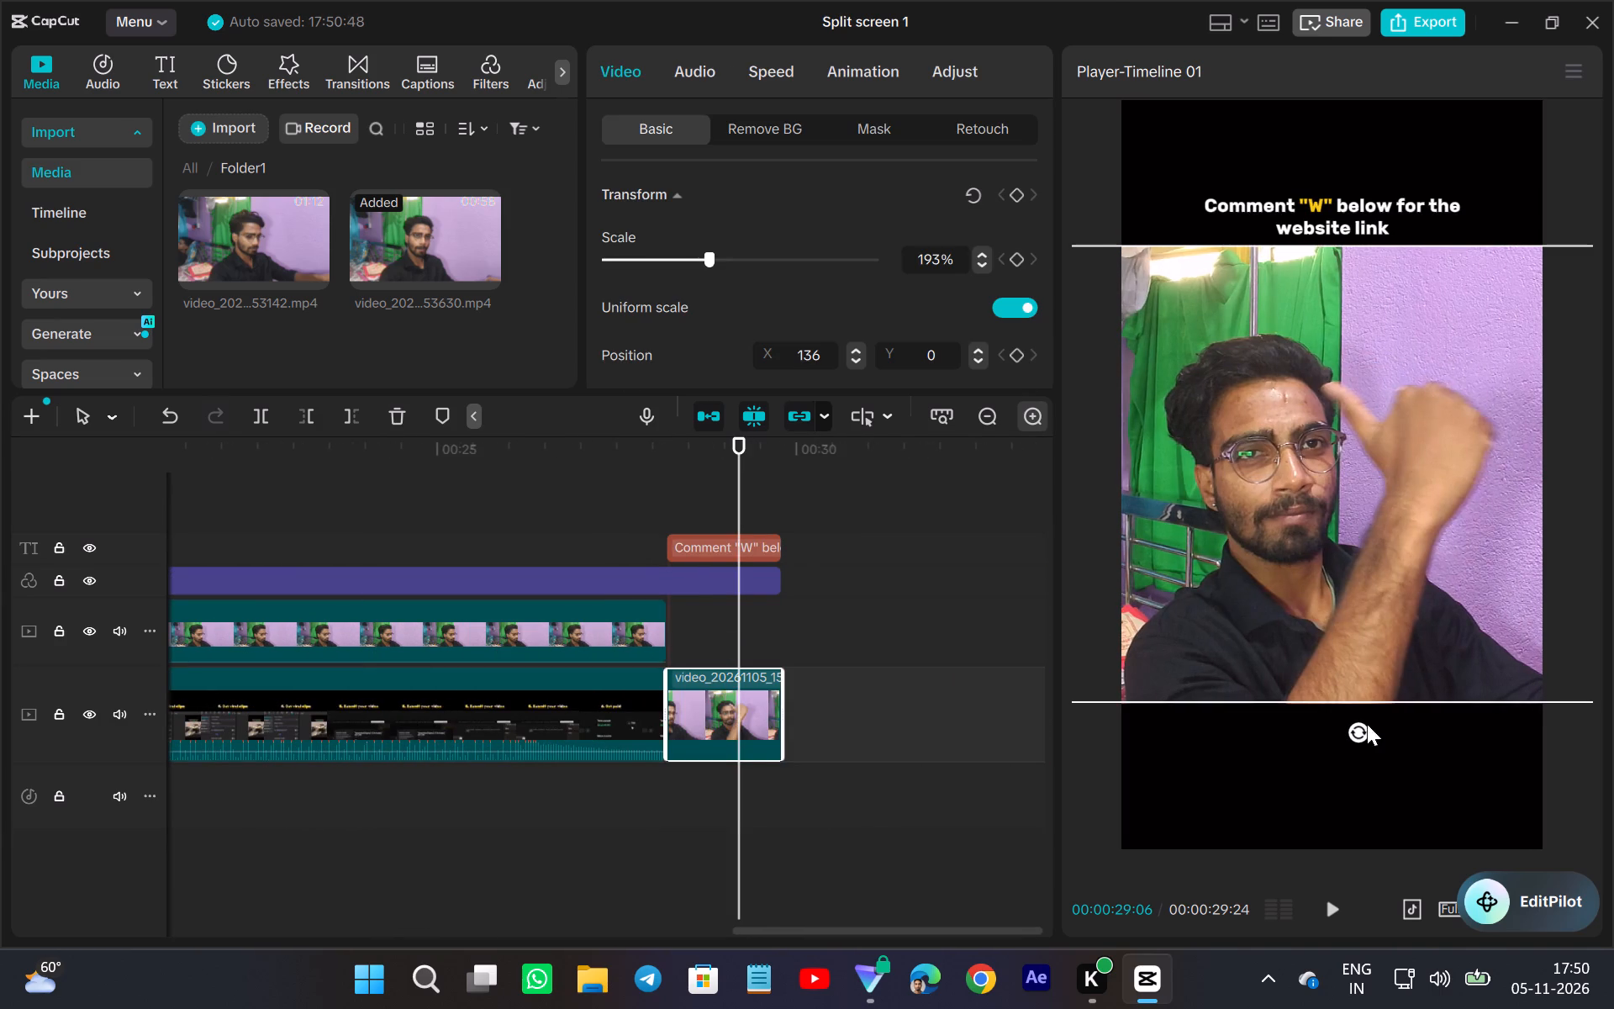
# Play the edited video from the start to check the framing of the opening pieces and the overlay.
pyautogui.hscroll(3, 1032, 841)
pyautogui.keyDown('ctrl'); pyautogui.scroll(-8, 547, 882); pyautogui.keyUp('ctrl')
pyautogui.click(216, 647)
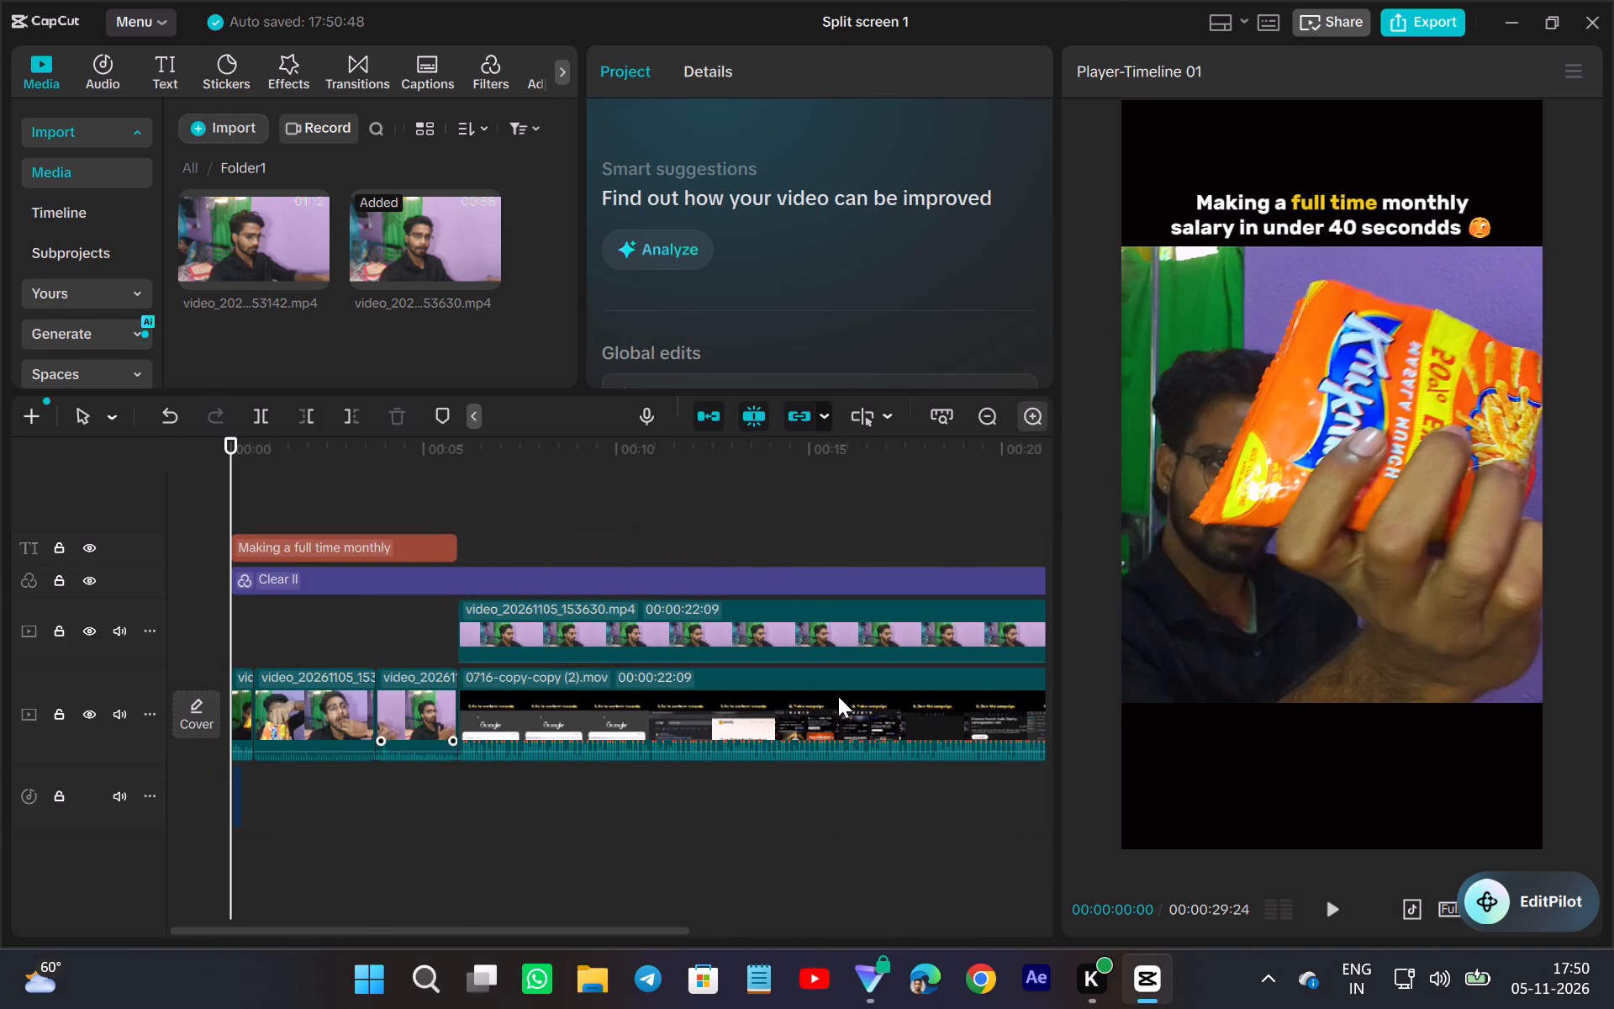
pyautogui.click(1347, 912)
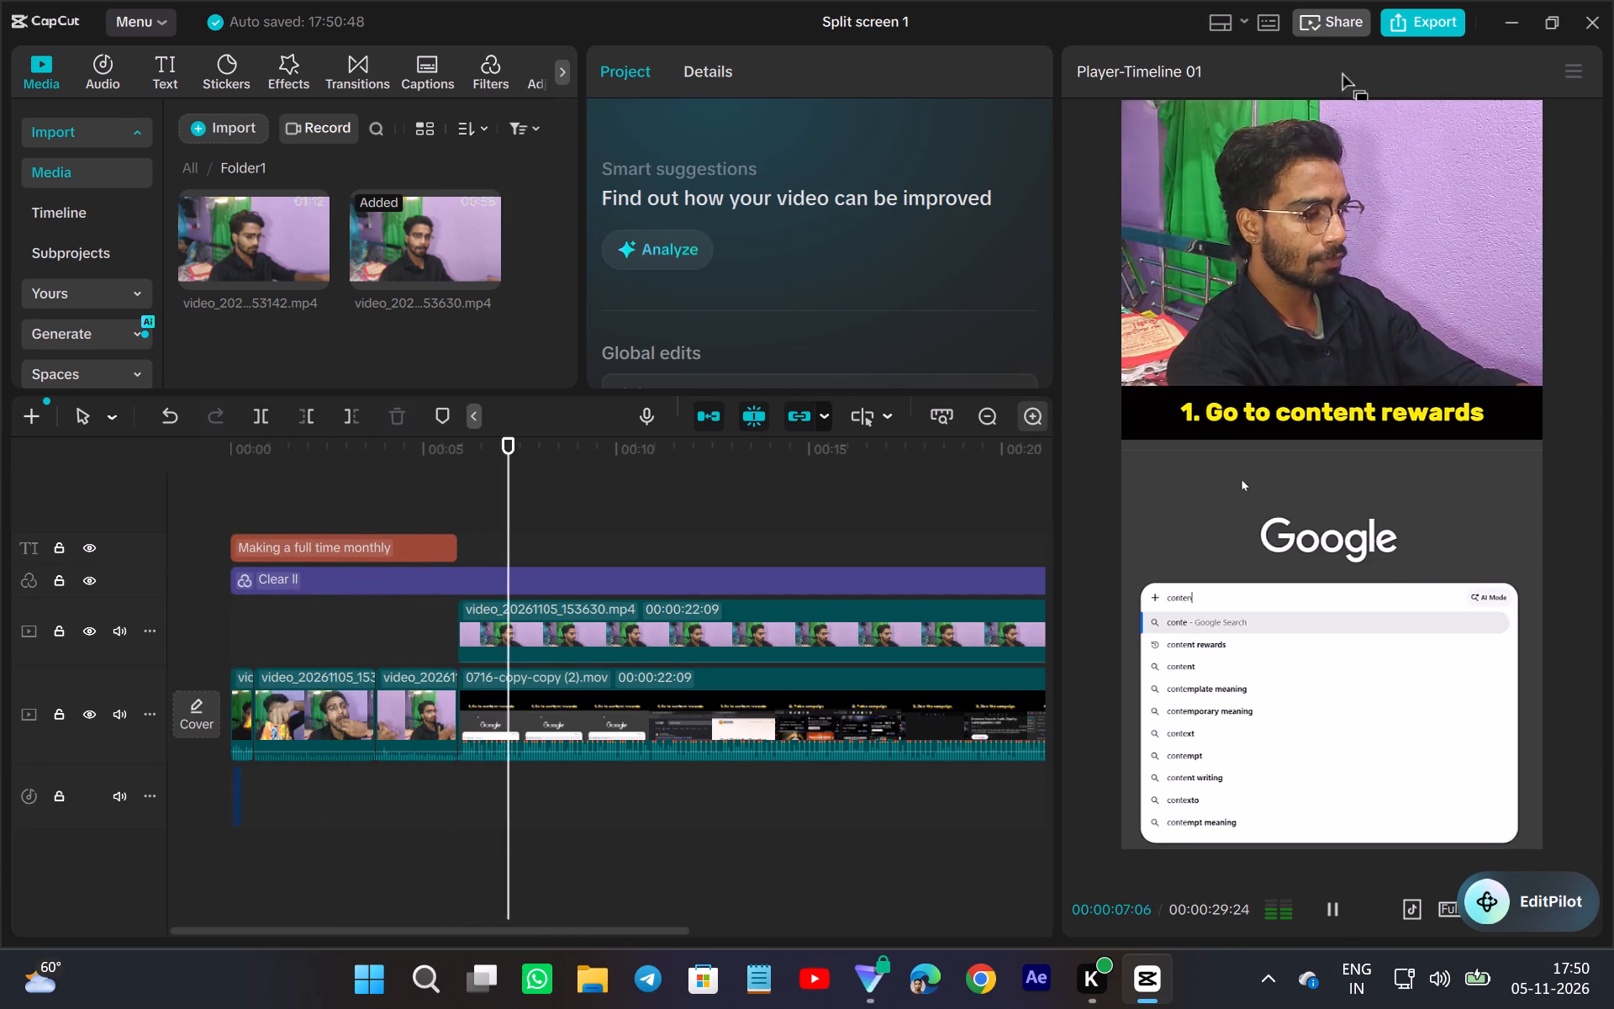
pyautogui.keyDown('ctrl'); pyautogui.scroll(-9, 870, 654); pyautogui.keyUp('ctrl')
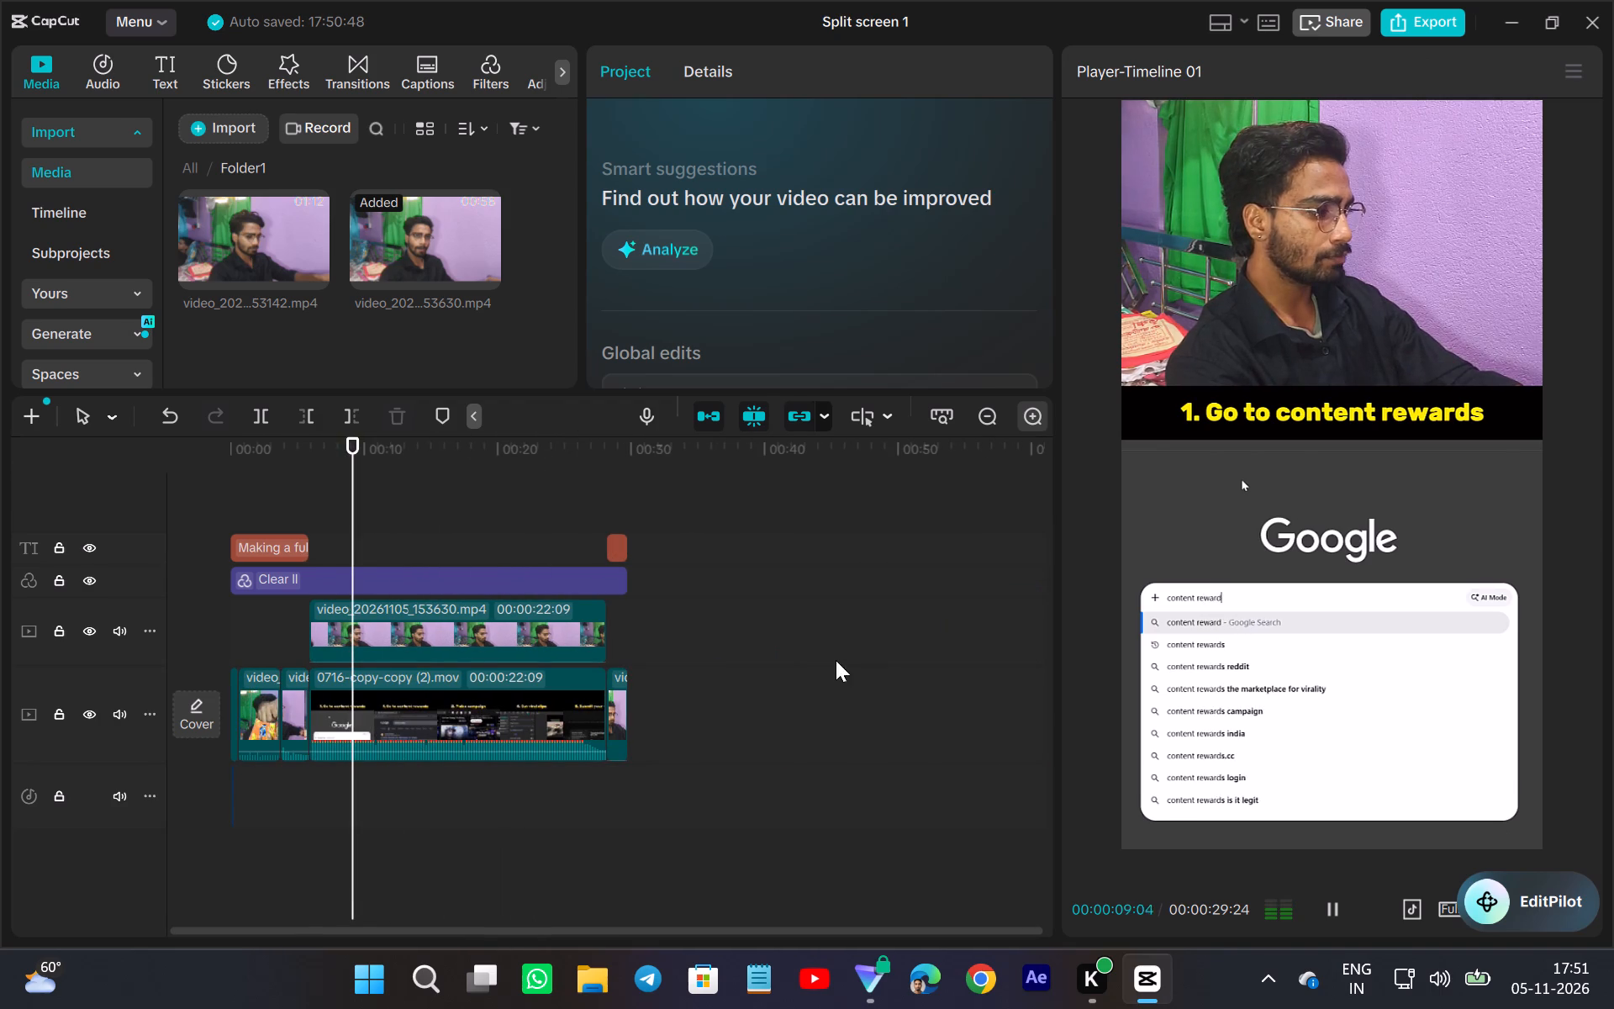
pyautogui.scroll(1, 839, 578)
# Export the Split screen 1 video as a 1080P, 30fps H.264 mp4 and close the export window without sharing it.
pyautogui.click(1323, 21)
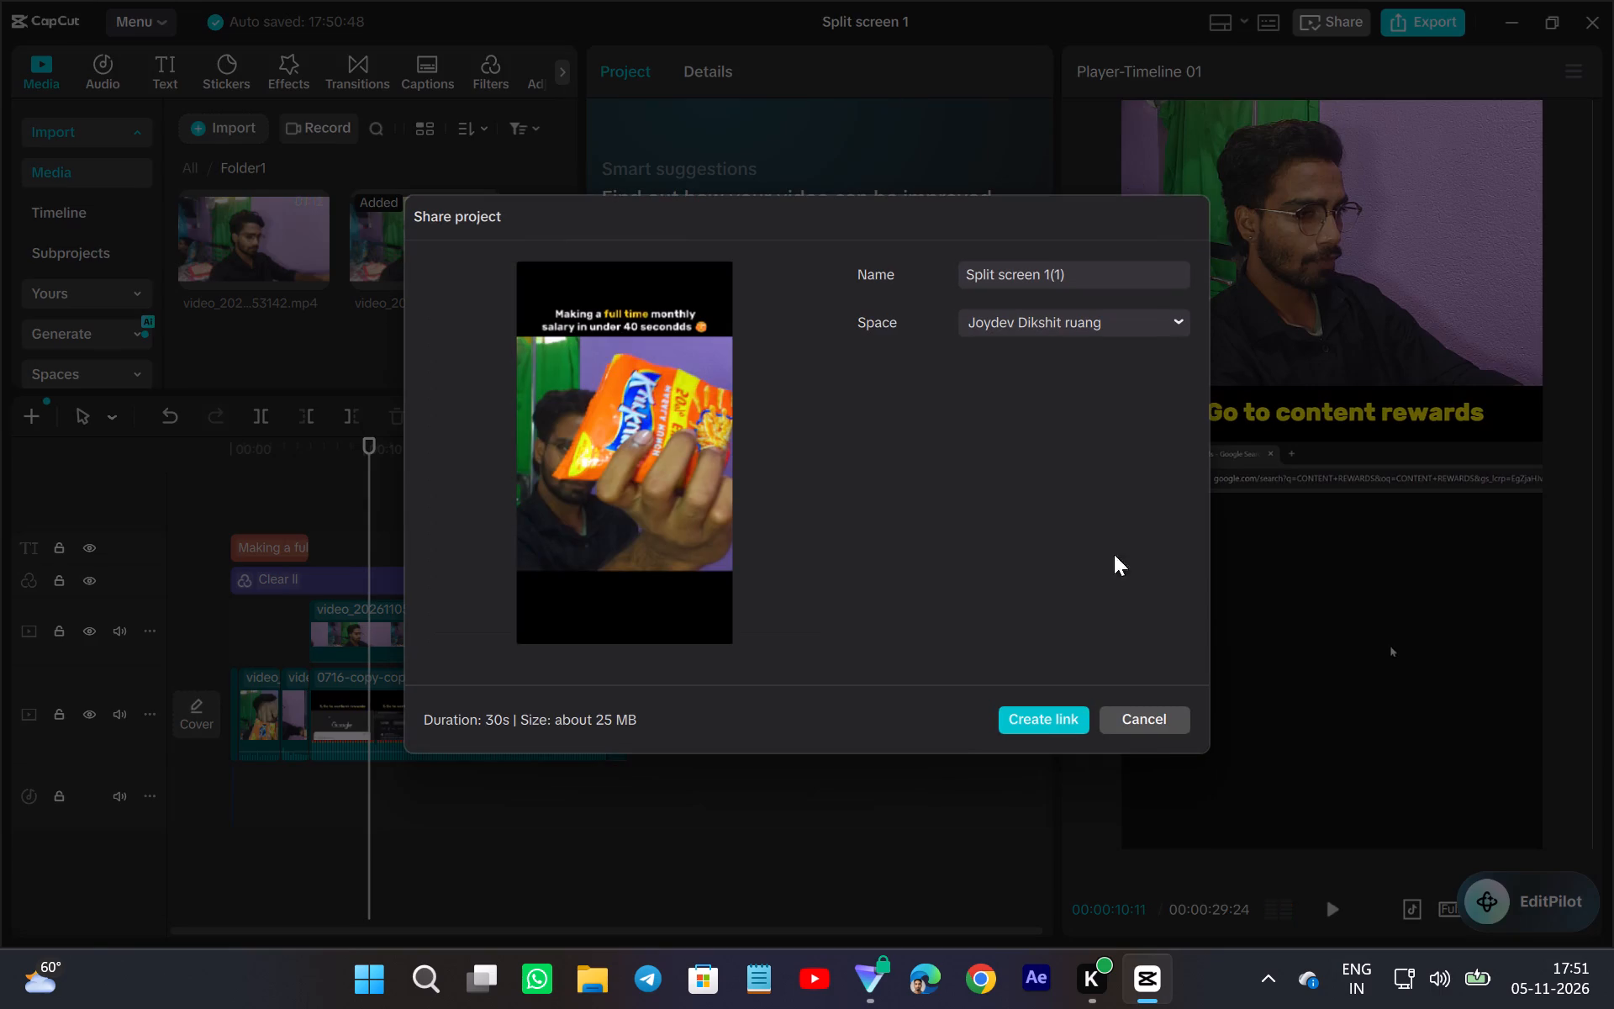
pyautogui.click(1132, 715)
pyautogui.click(1441, 15)
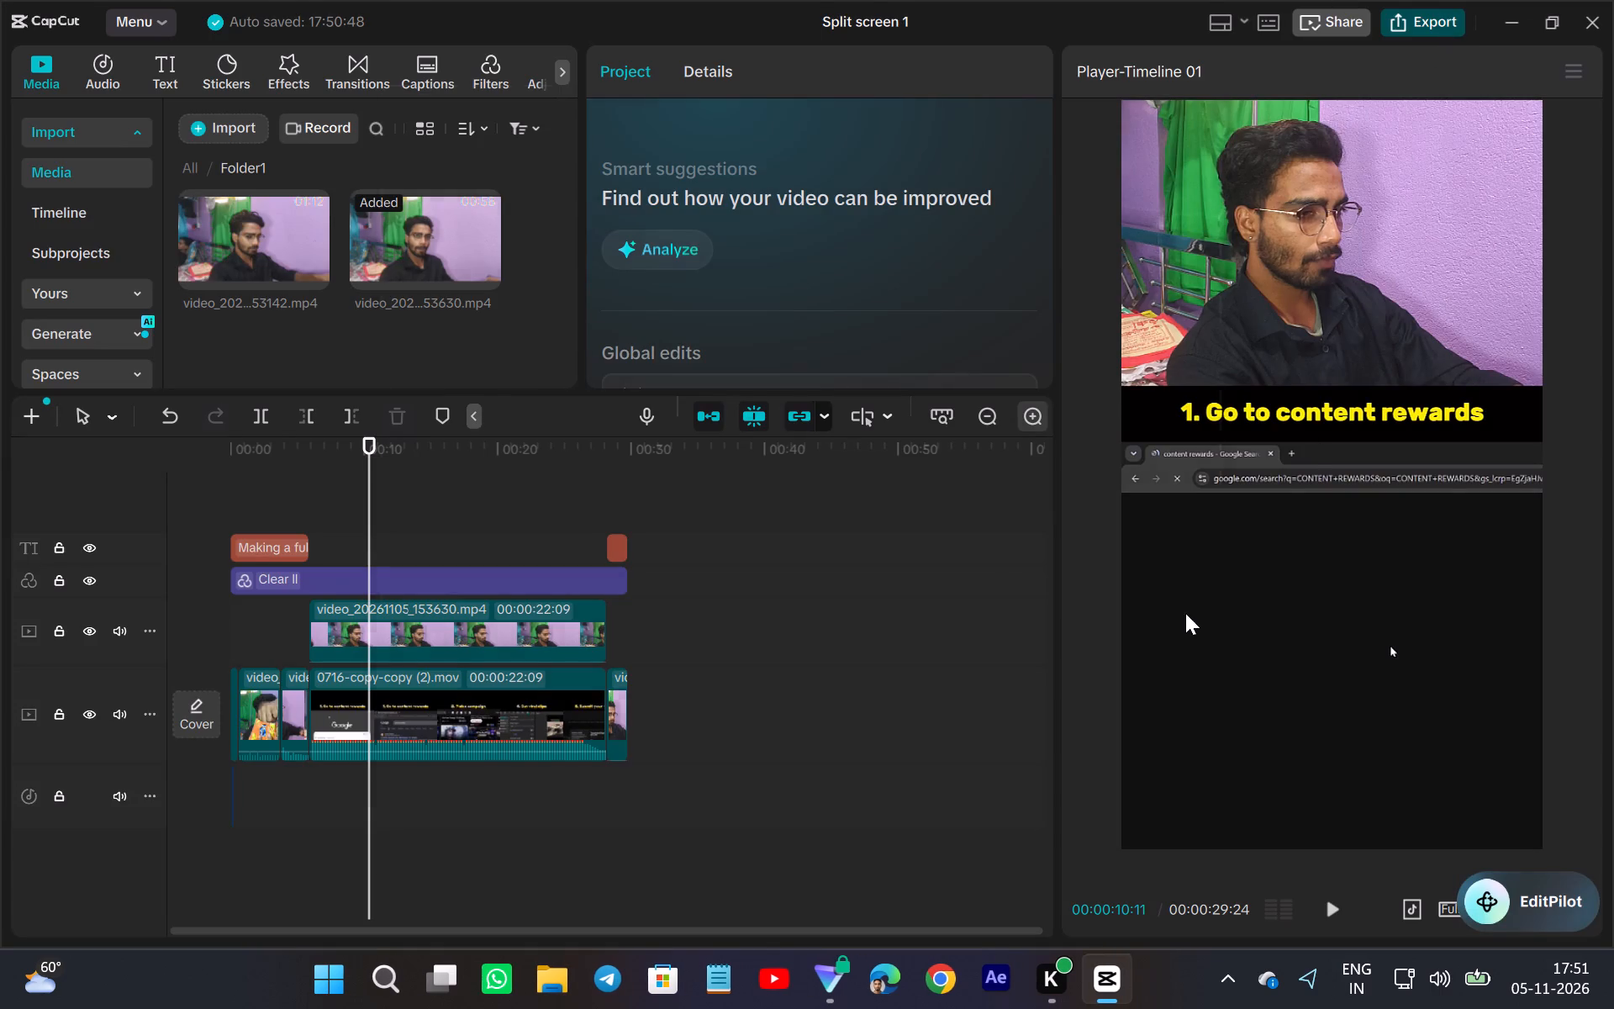
pyautogui.click(1094, 864)
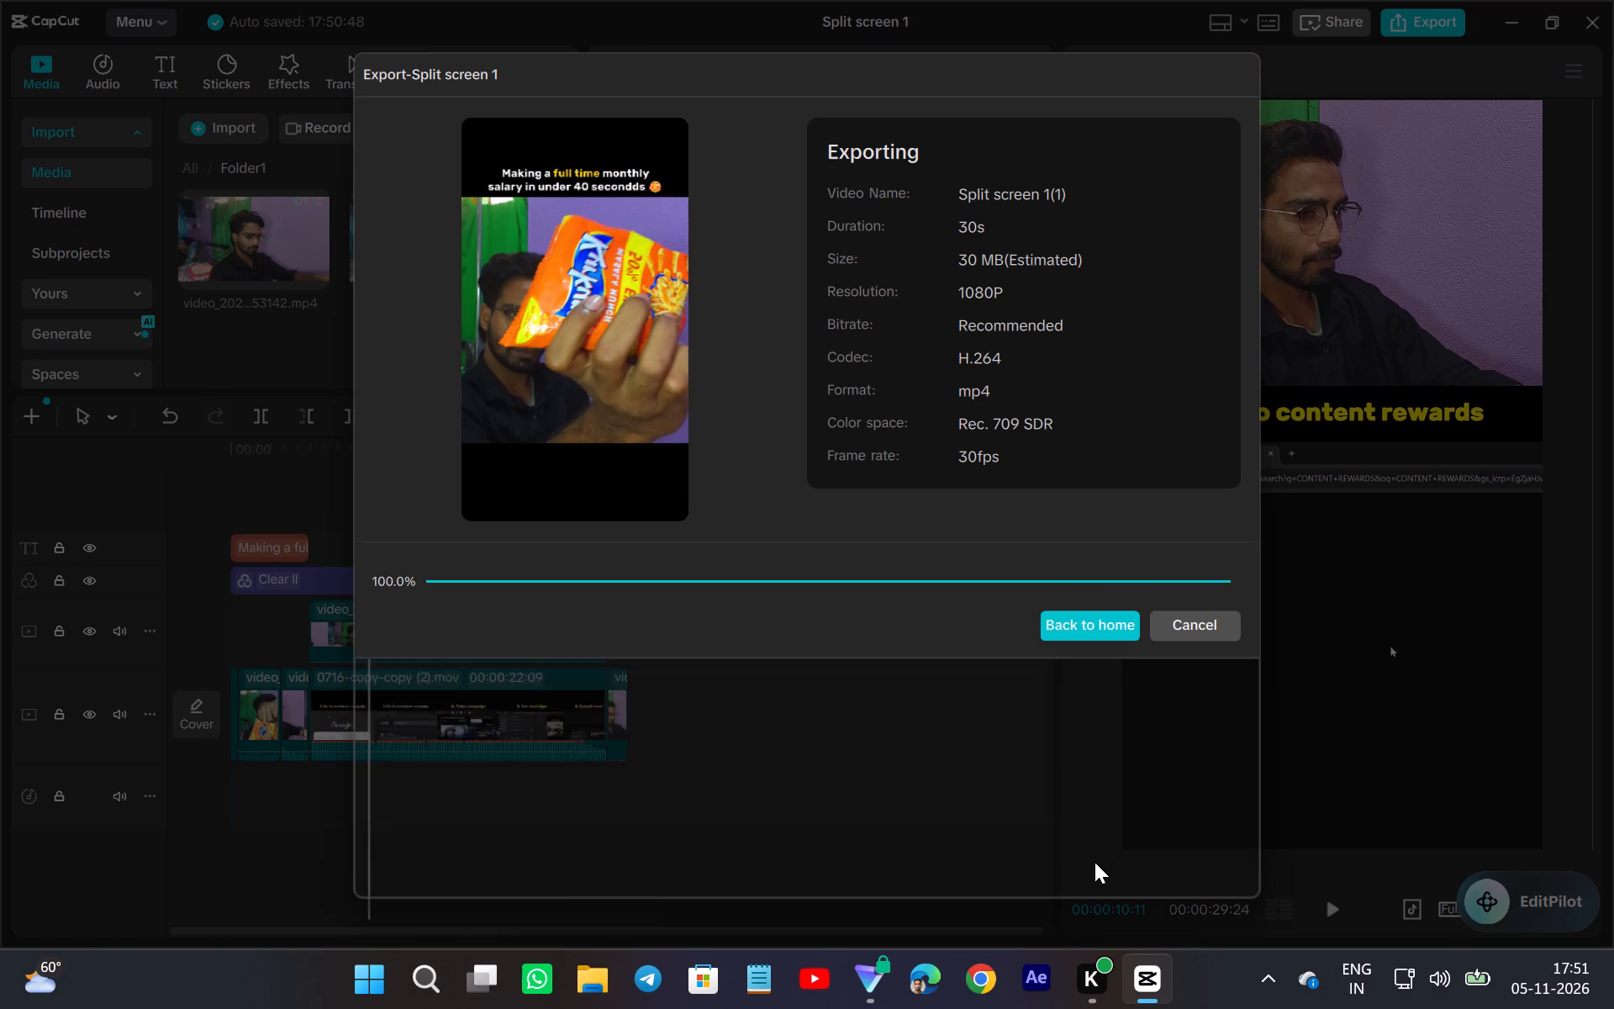
pyautogui.click(1194, 824)
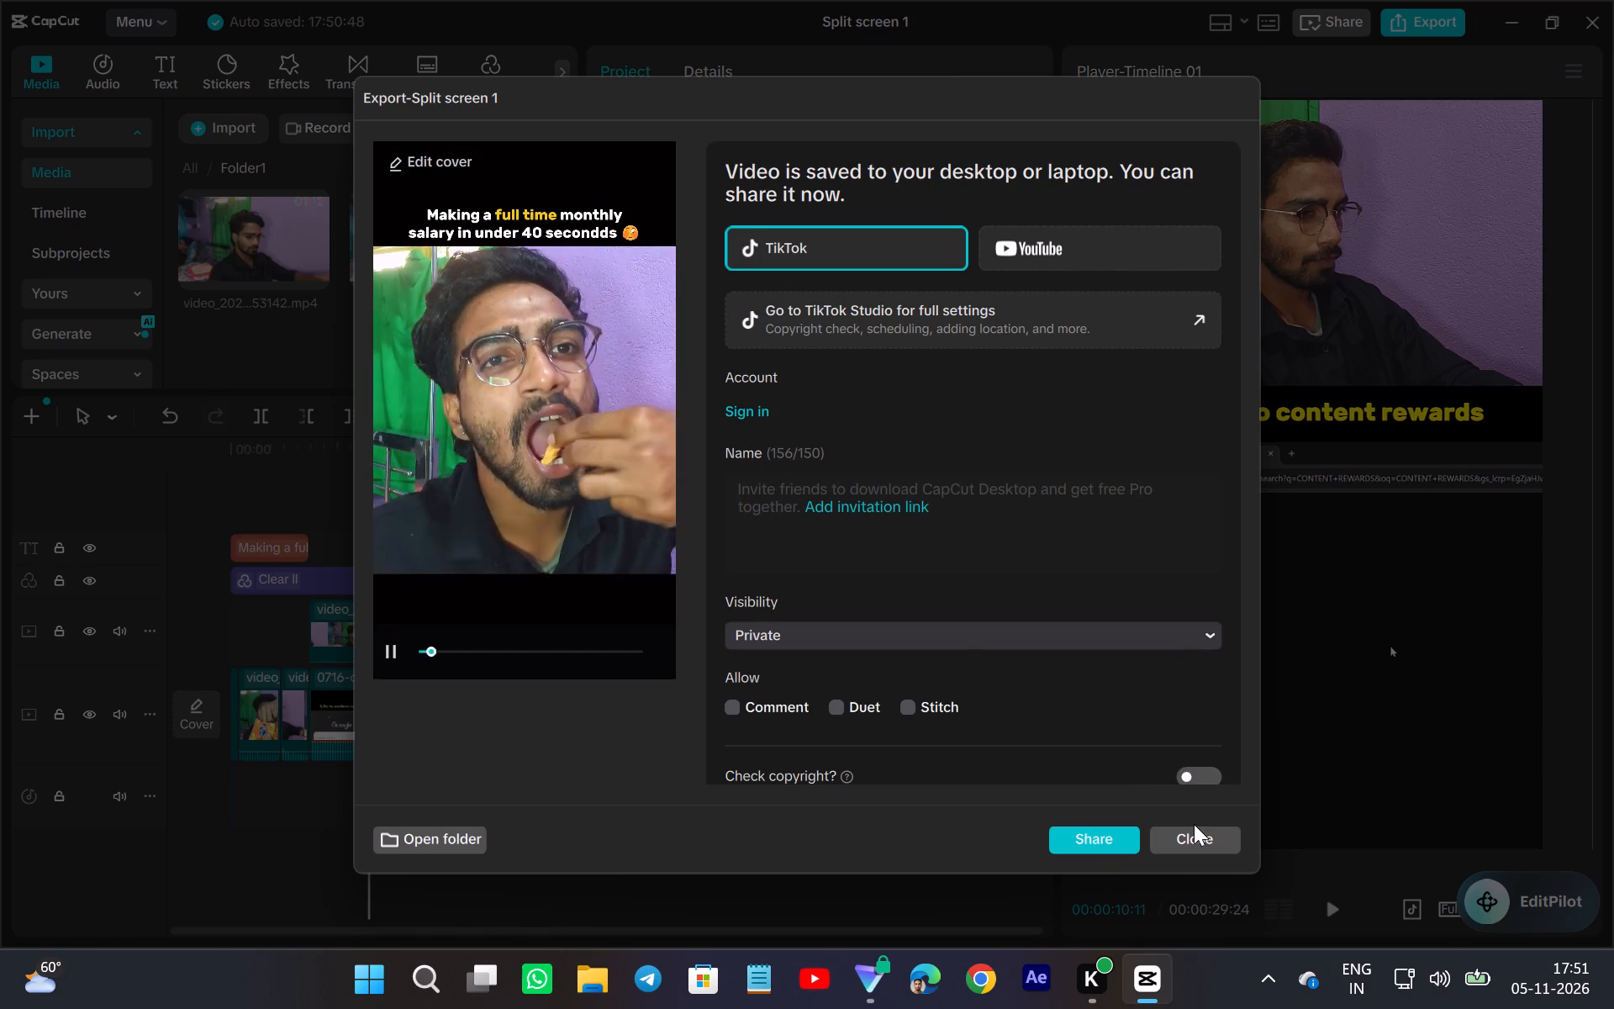
pyautogui.click(1193, 836)
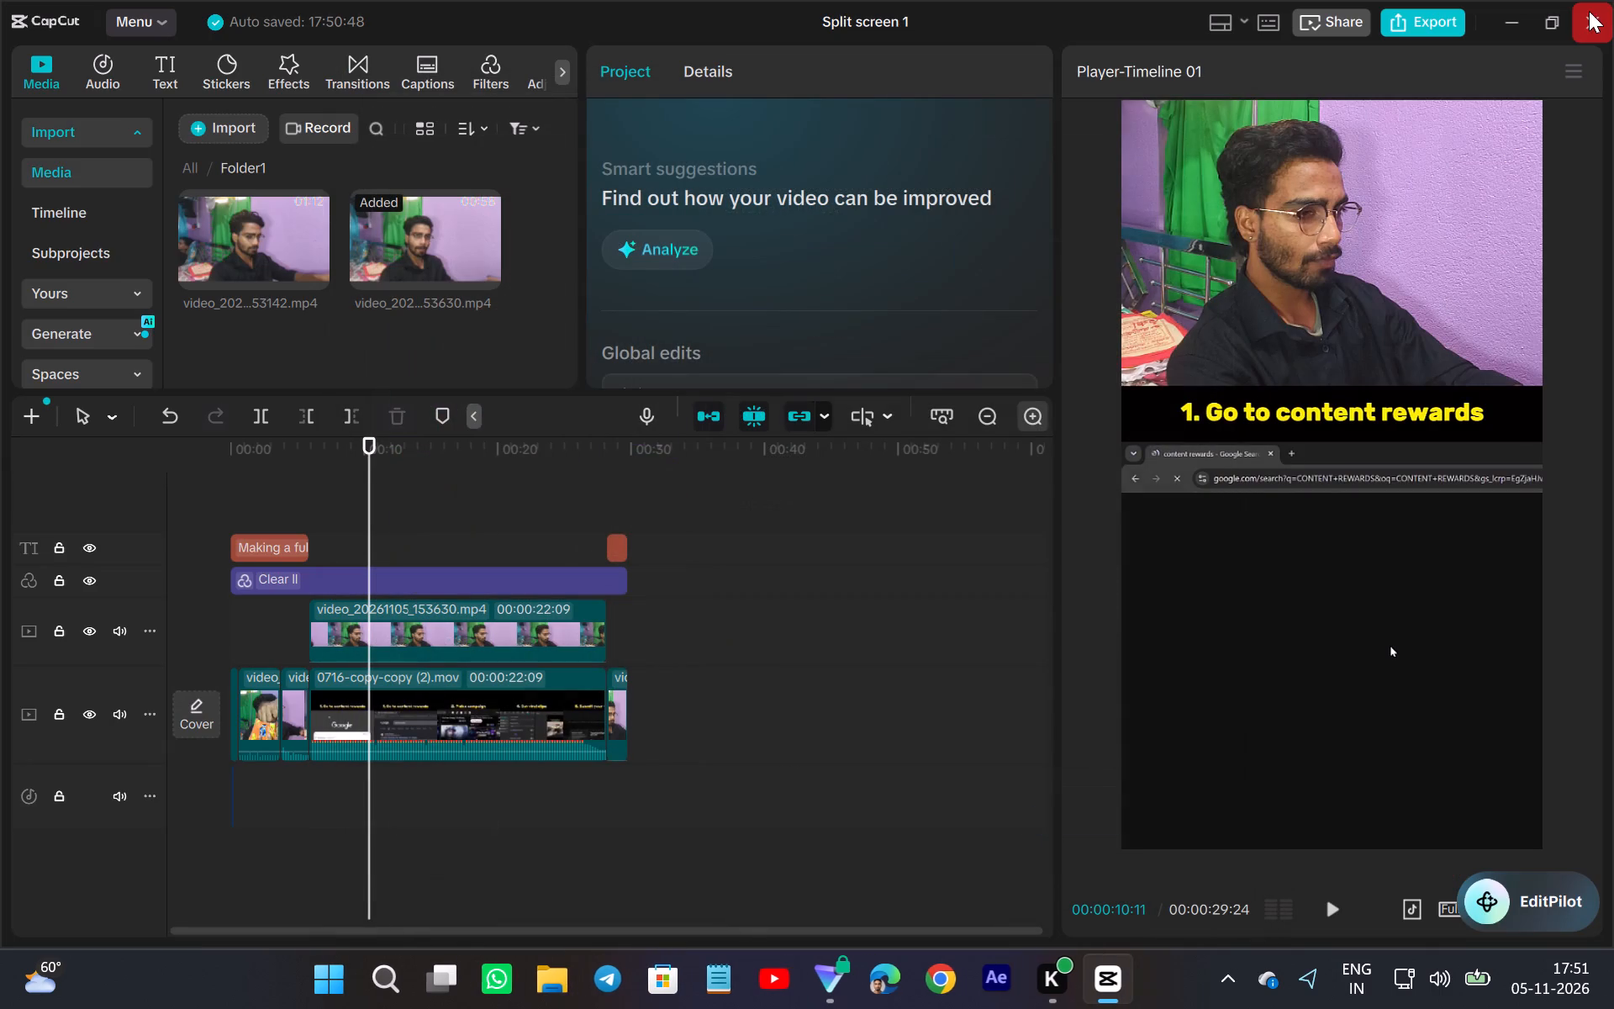